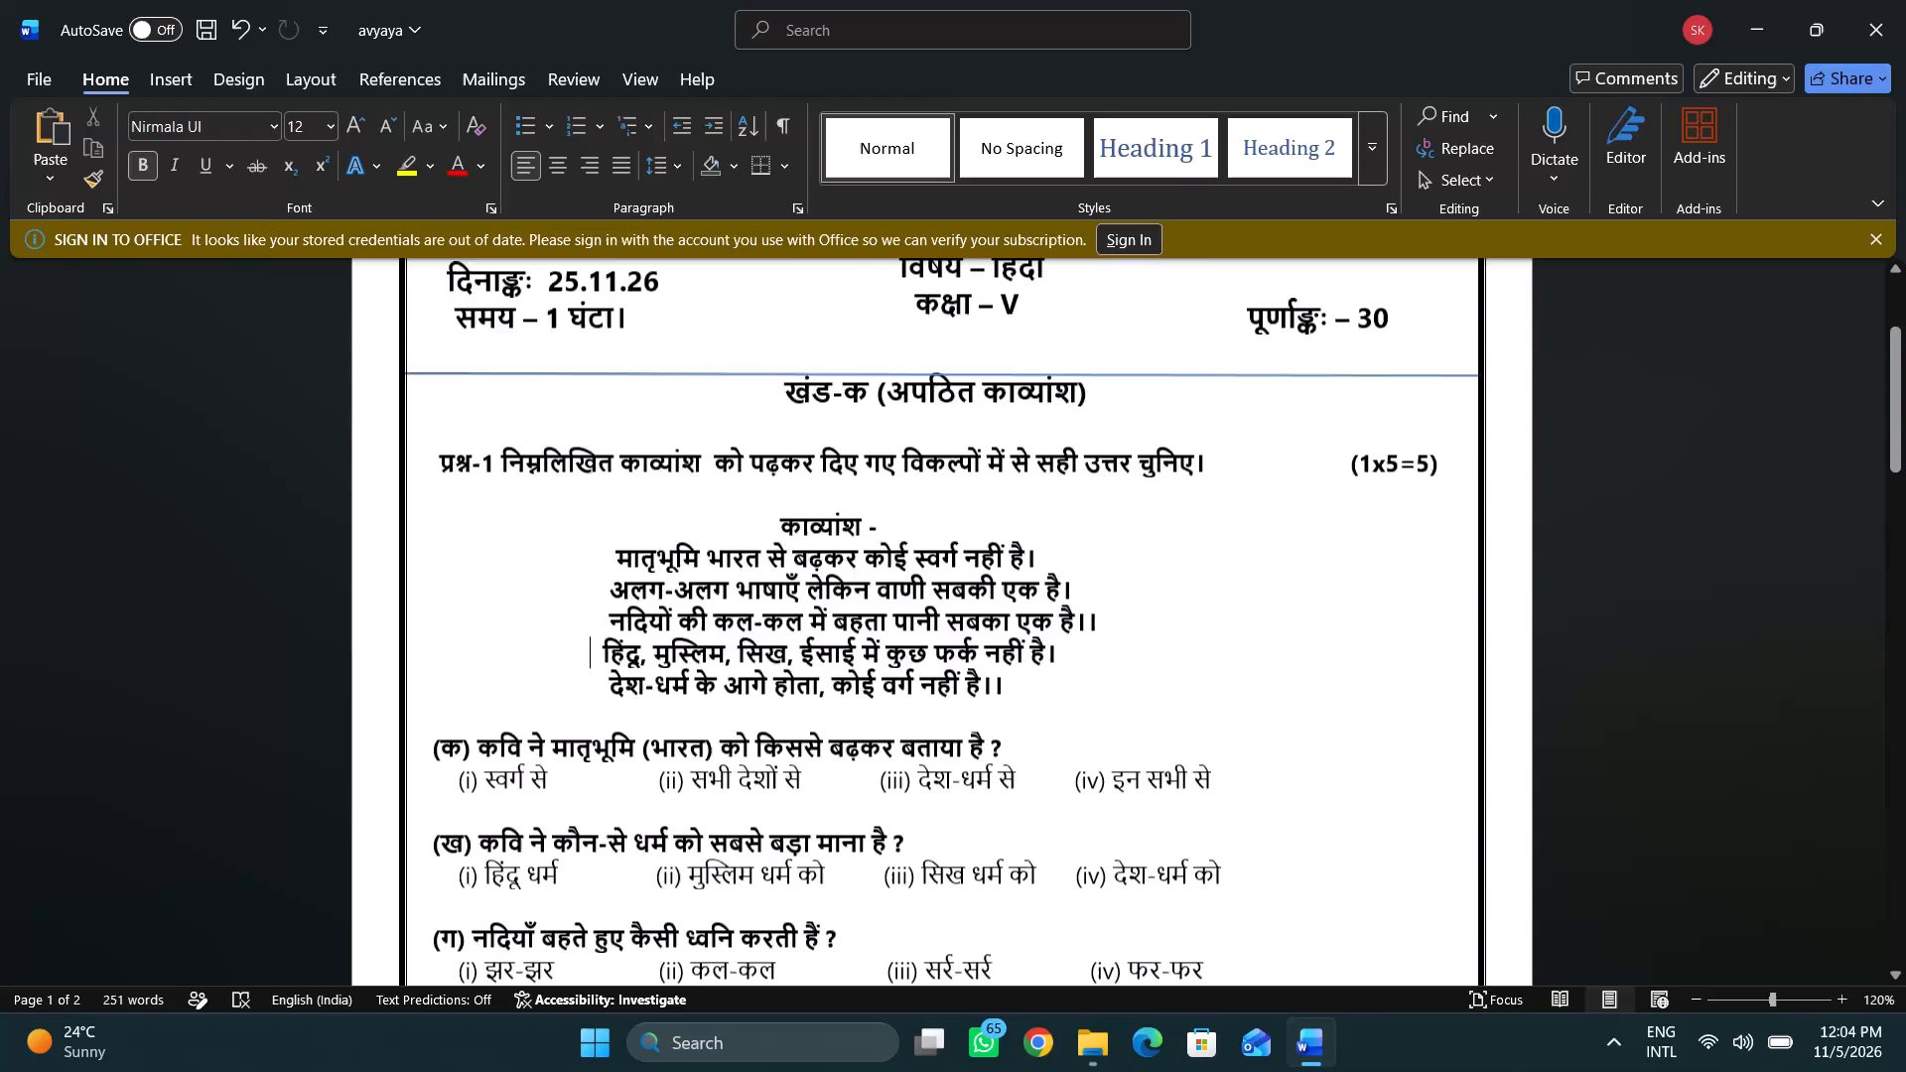
Review the Hindi question paper's layout from the poem passage through the grammar questions to the idioms question on page 2.
scroll(1286, 702, "down", 2)
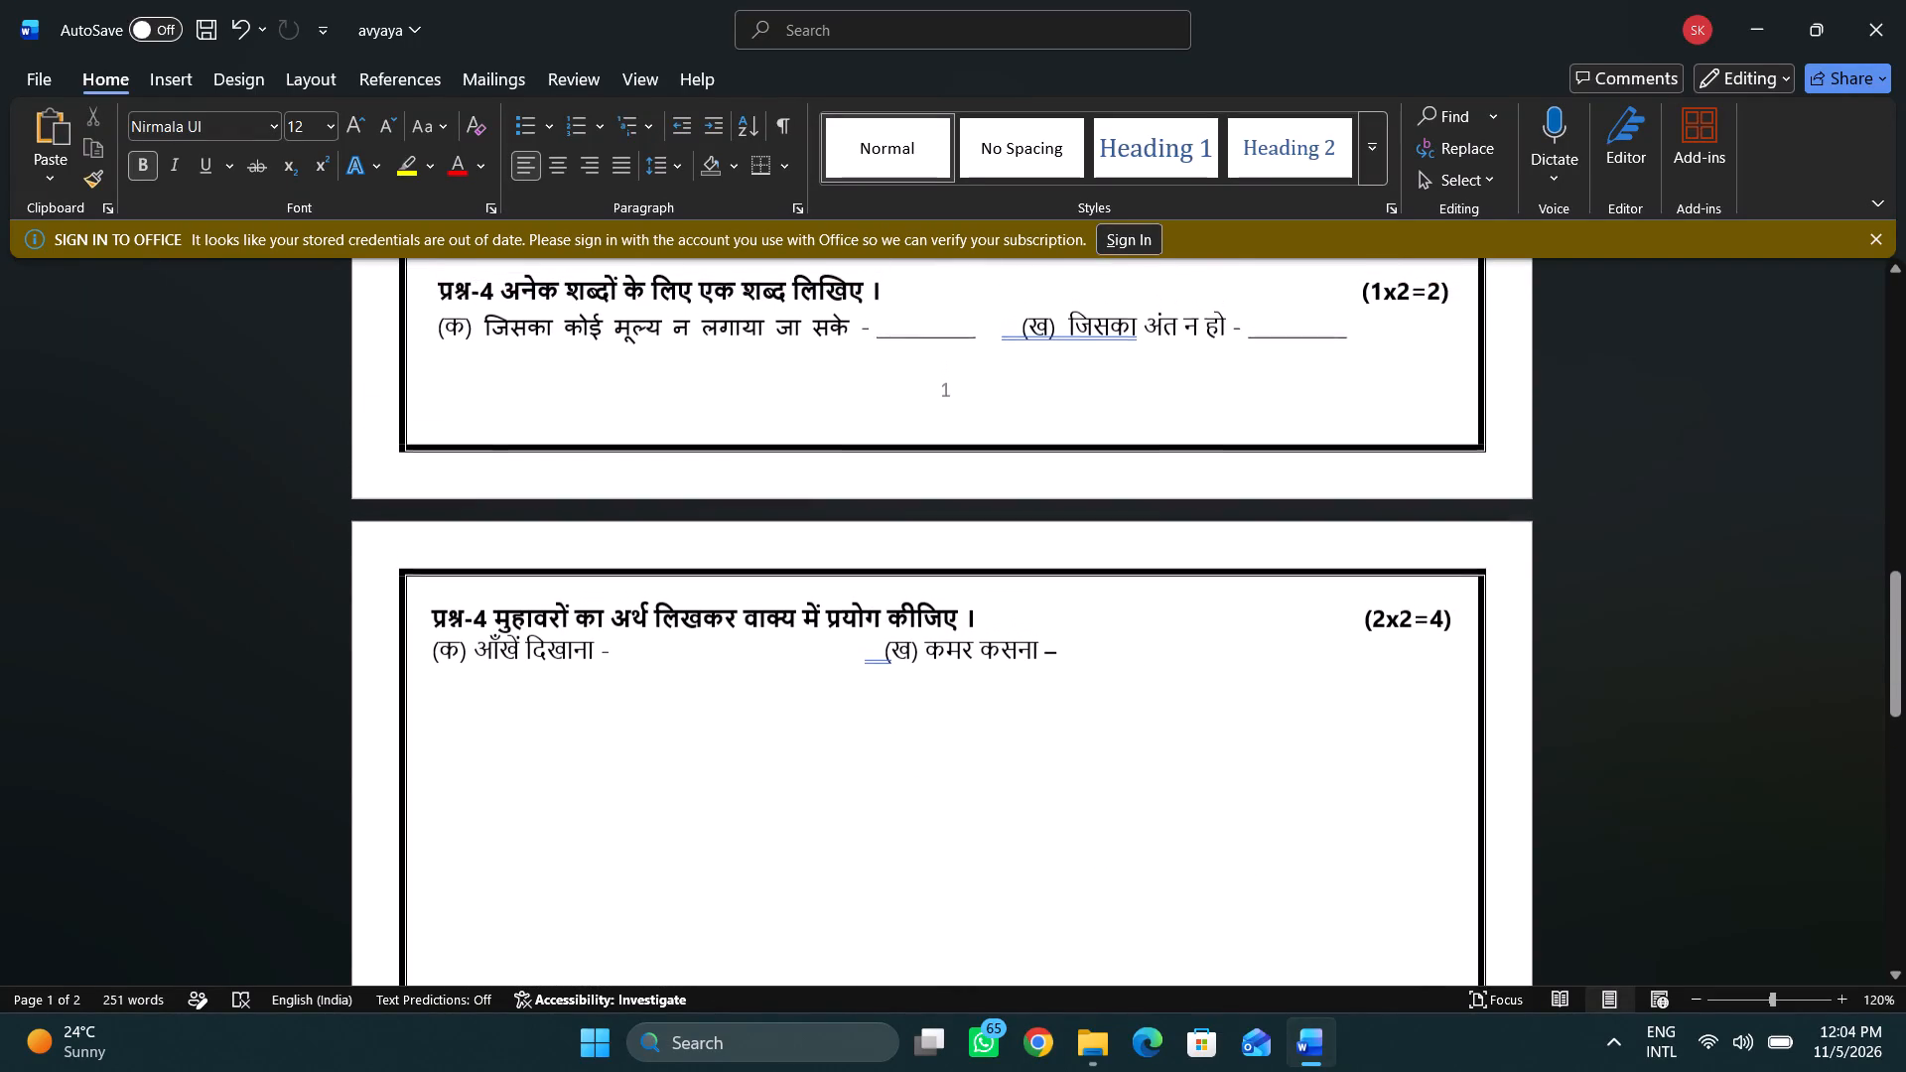
scroll(1286, 702, "down", 1)
scroll(1286, 702, "up", 2)
scroll(1286, 702, "down", 2)
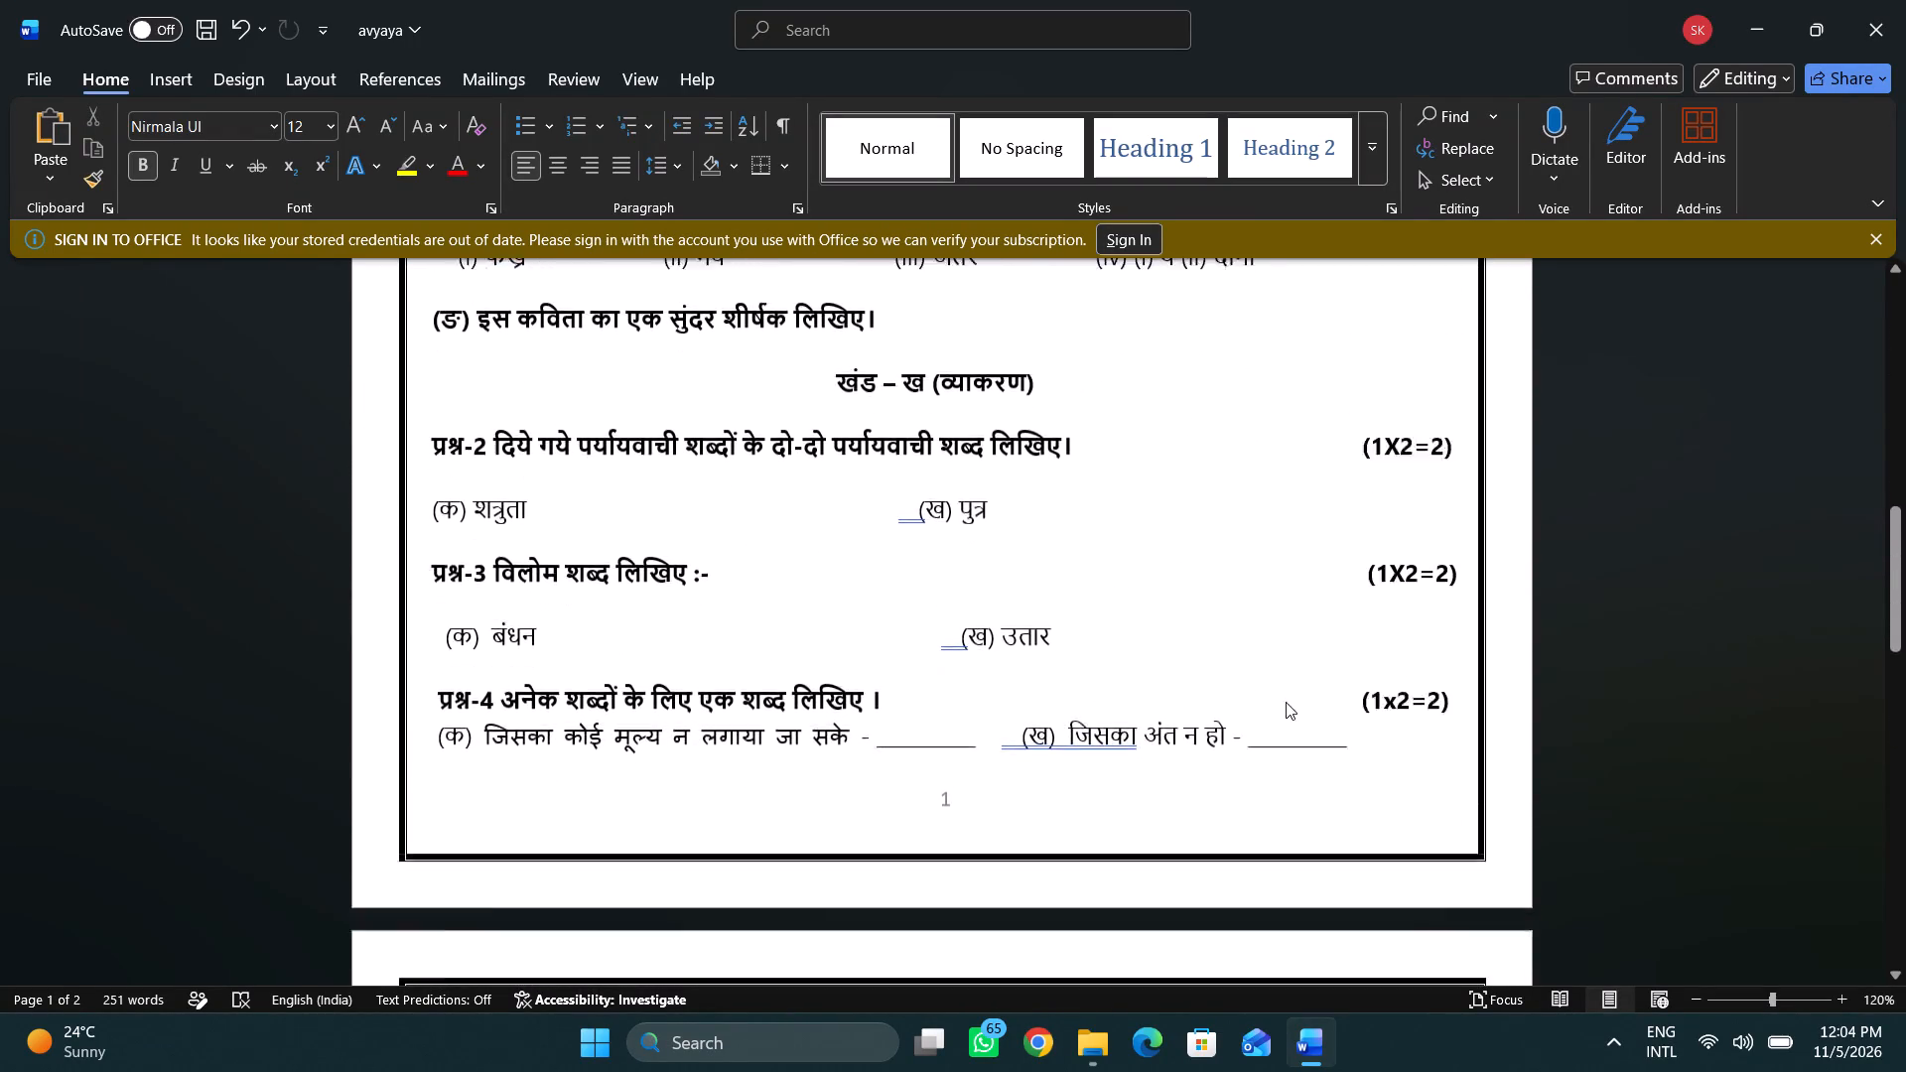
scroll(1286, 702, "down", 2)
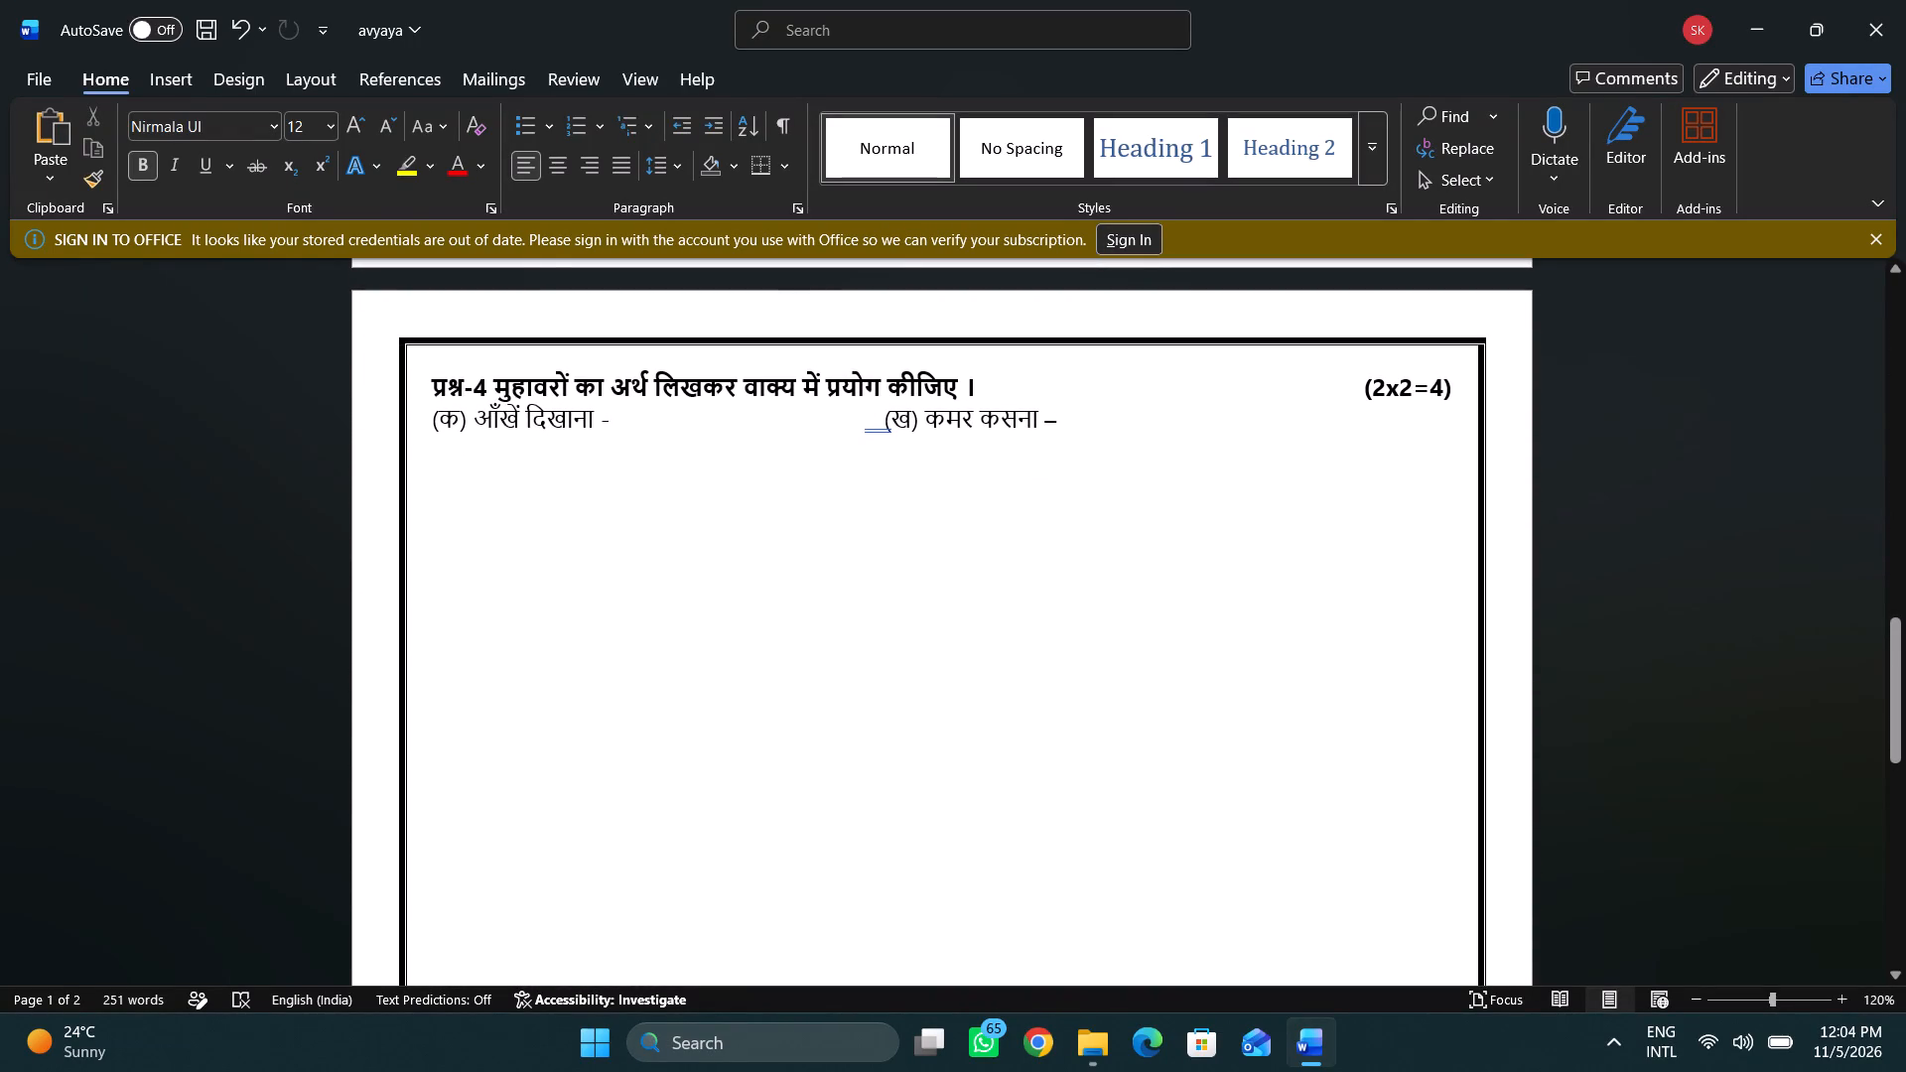
scroll(1388, 672, "up", 1)
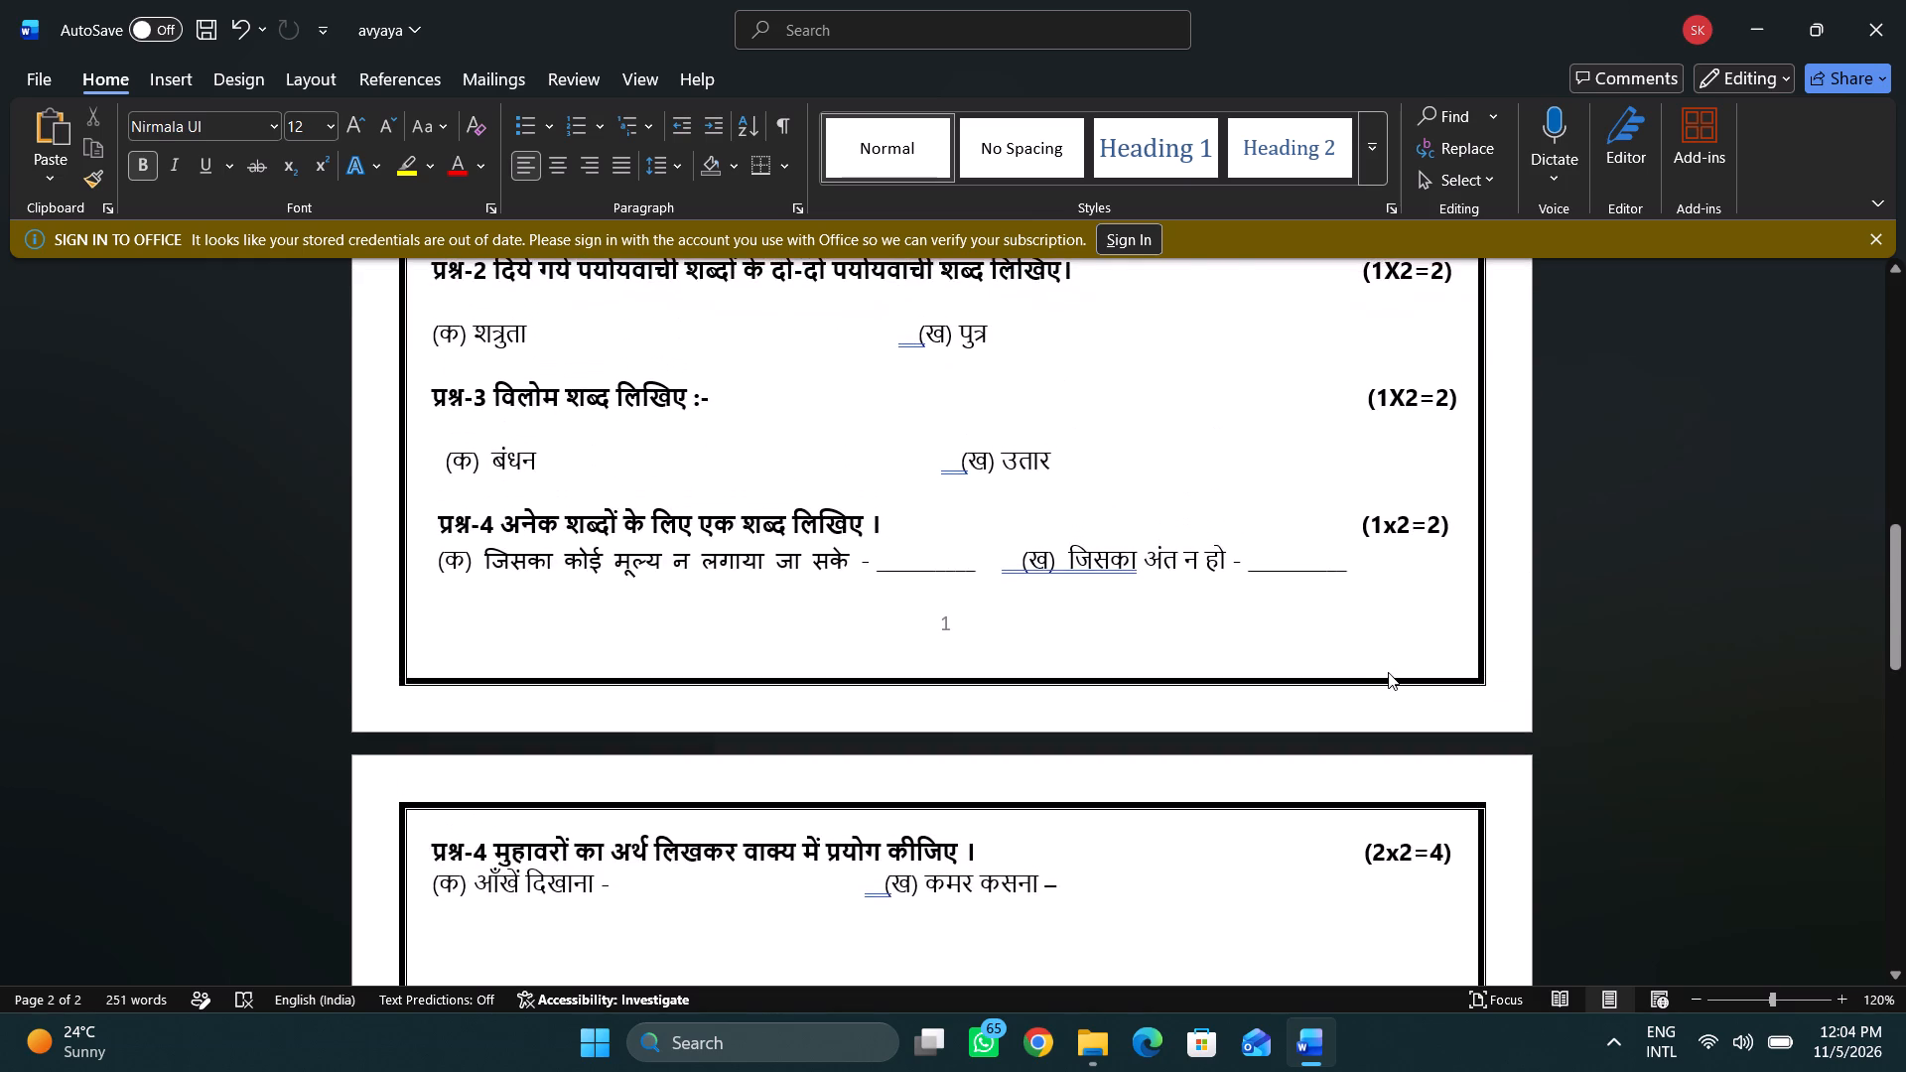
scroll(1388, 672, "up", 2)
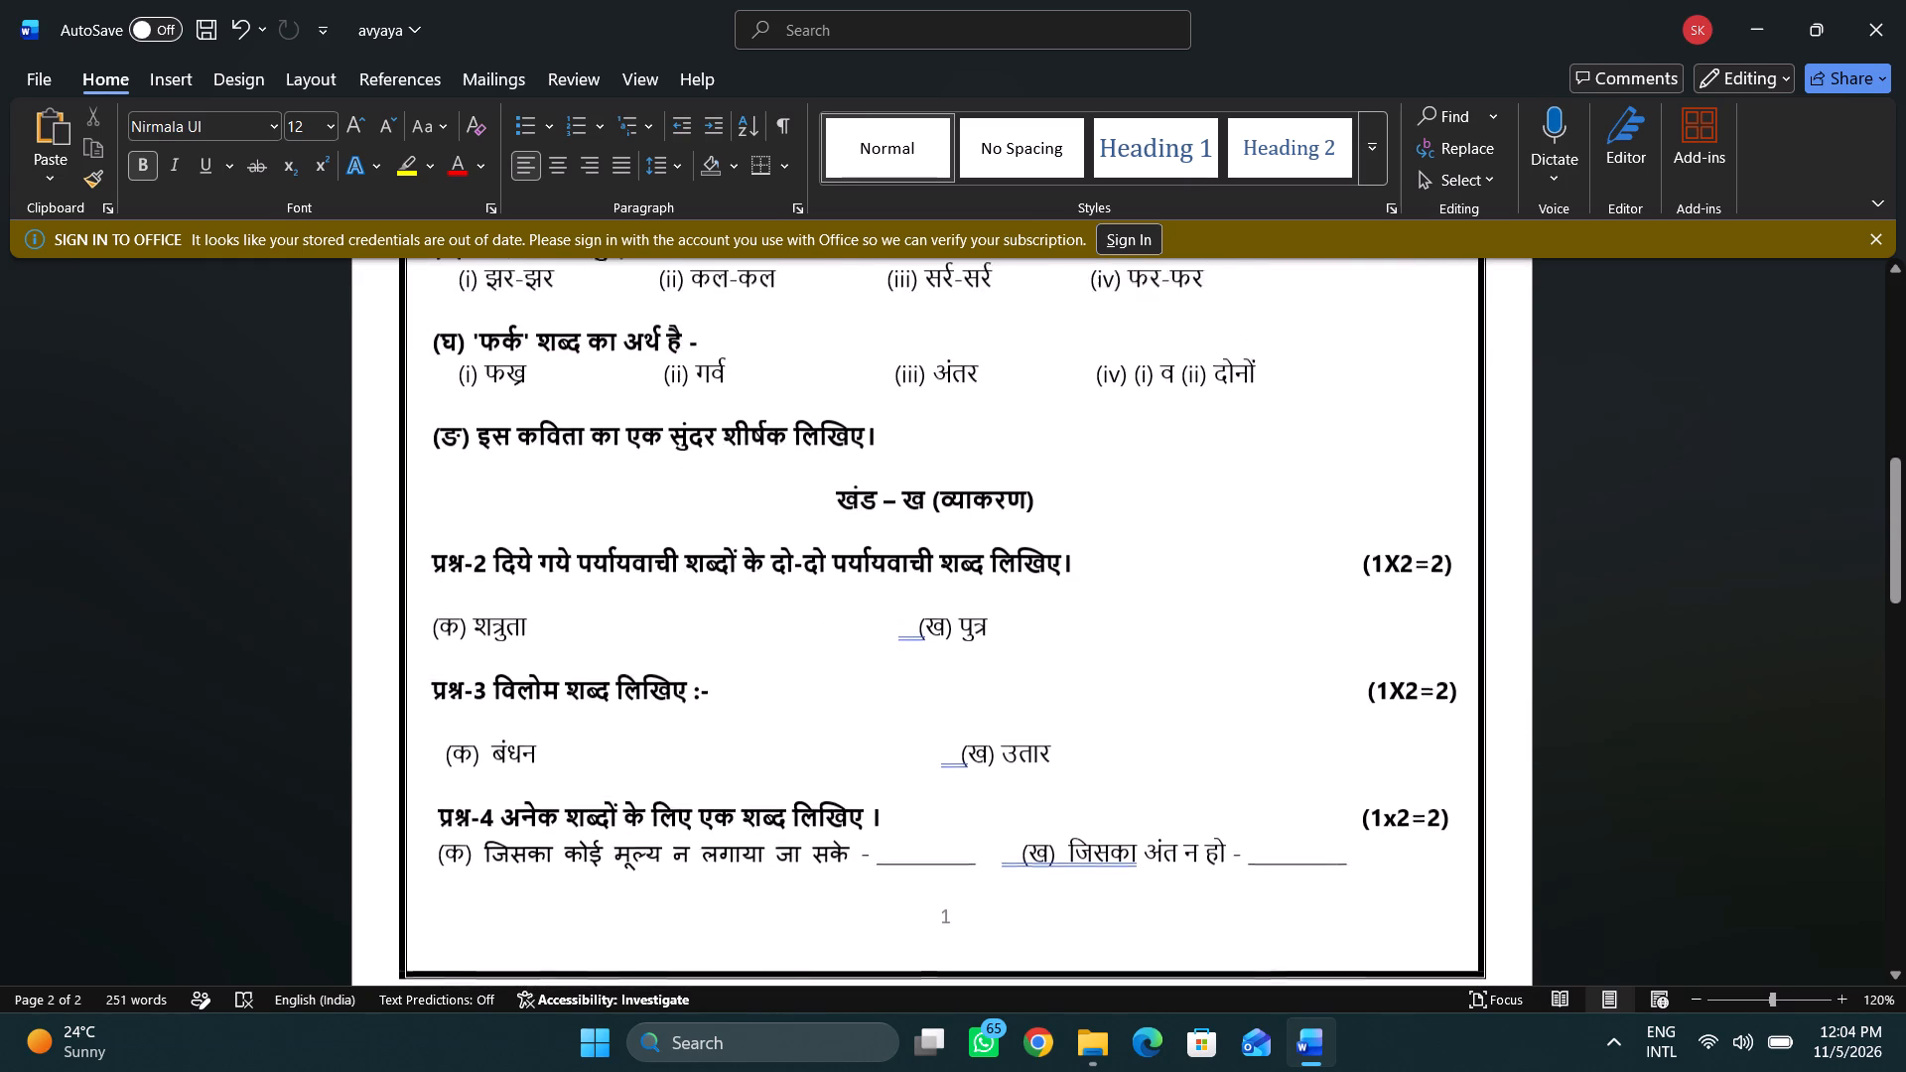
scroll(1388, 672, "up", 1)
Insert a blank line between the idioms question heading (मुहावरों का अर्थ) and its (क)/(ख) items on page 2.
scroll(1388, 672, "down", 2)
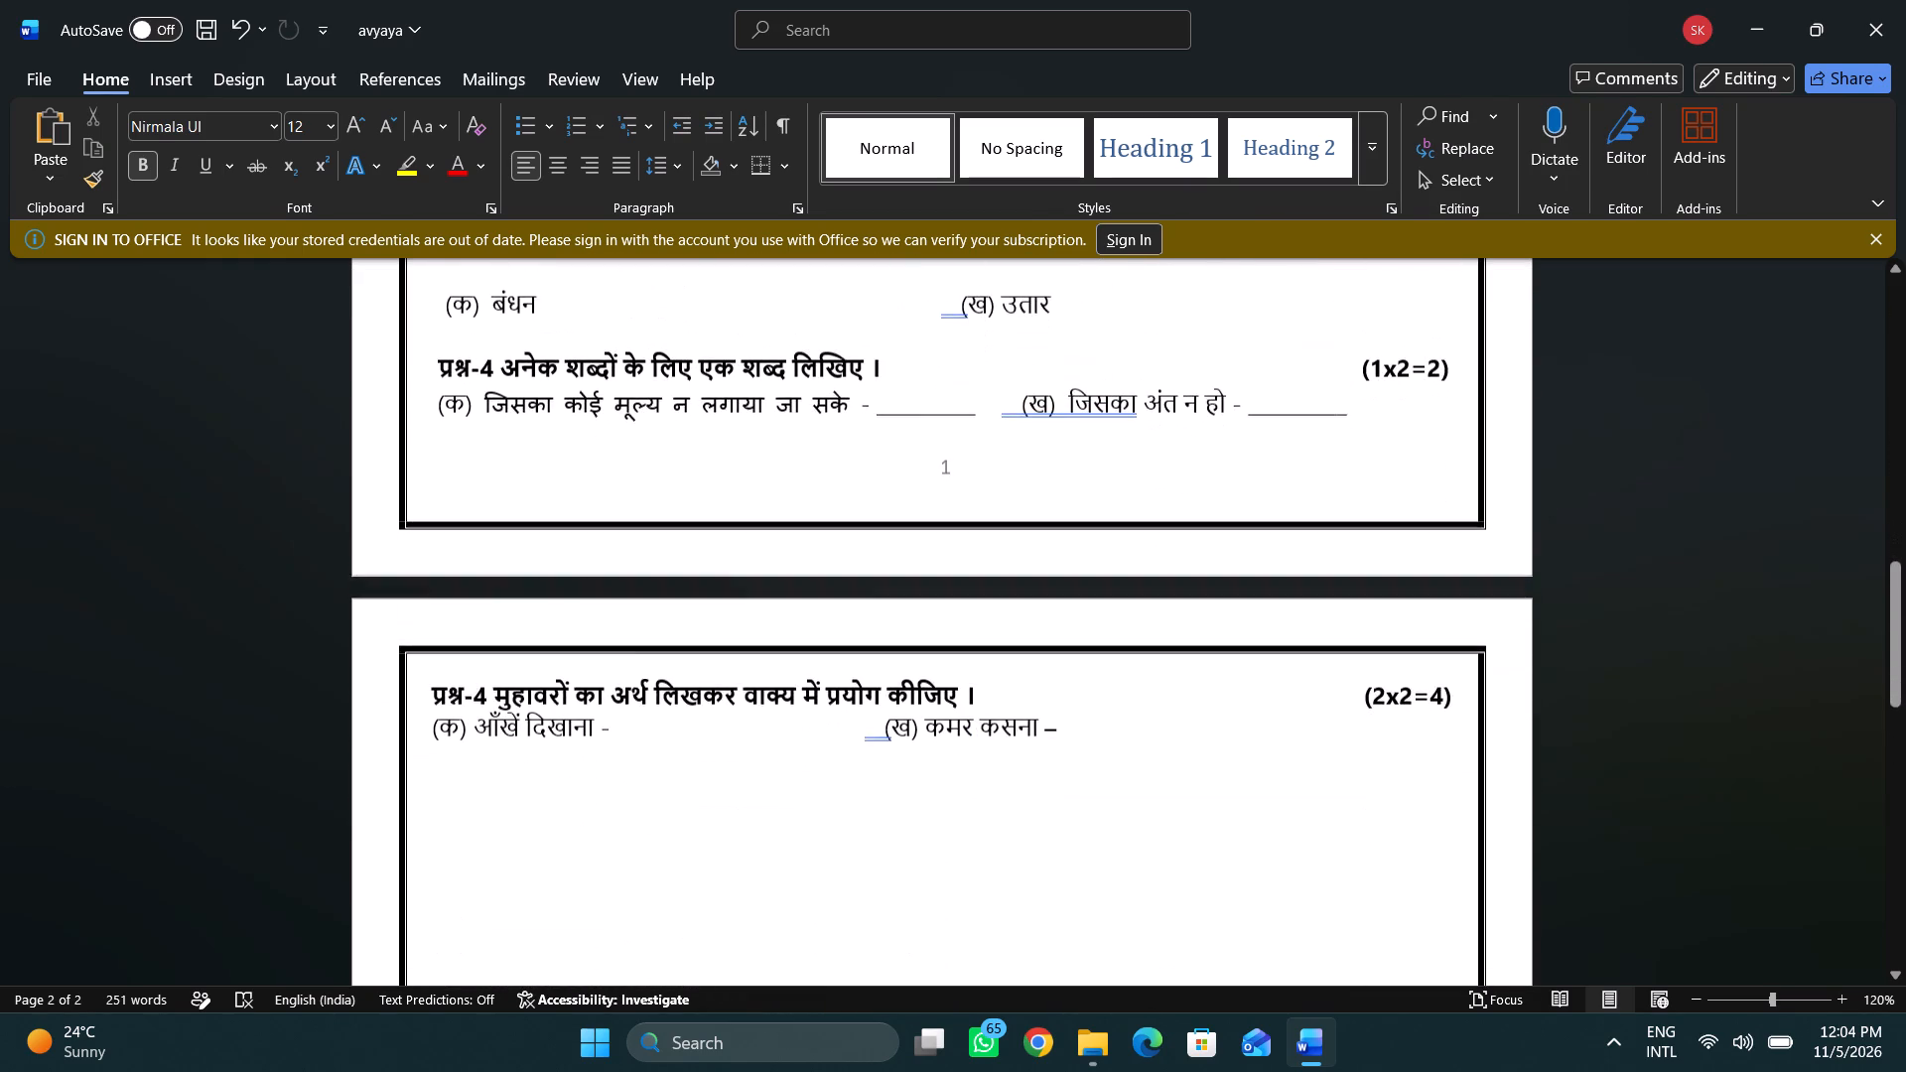
scroll(1388, 672, "down", 1)
left_click(1454, 659)
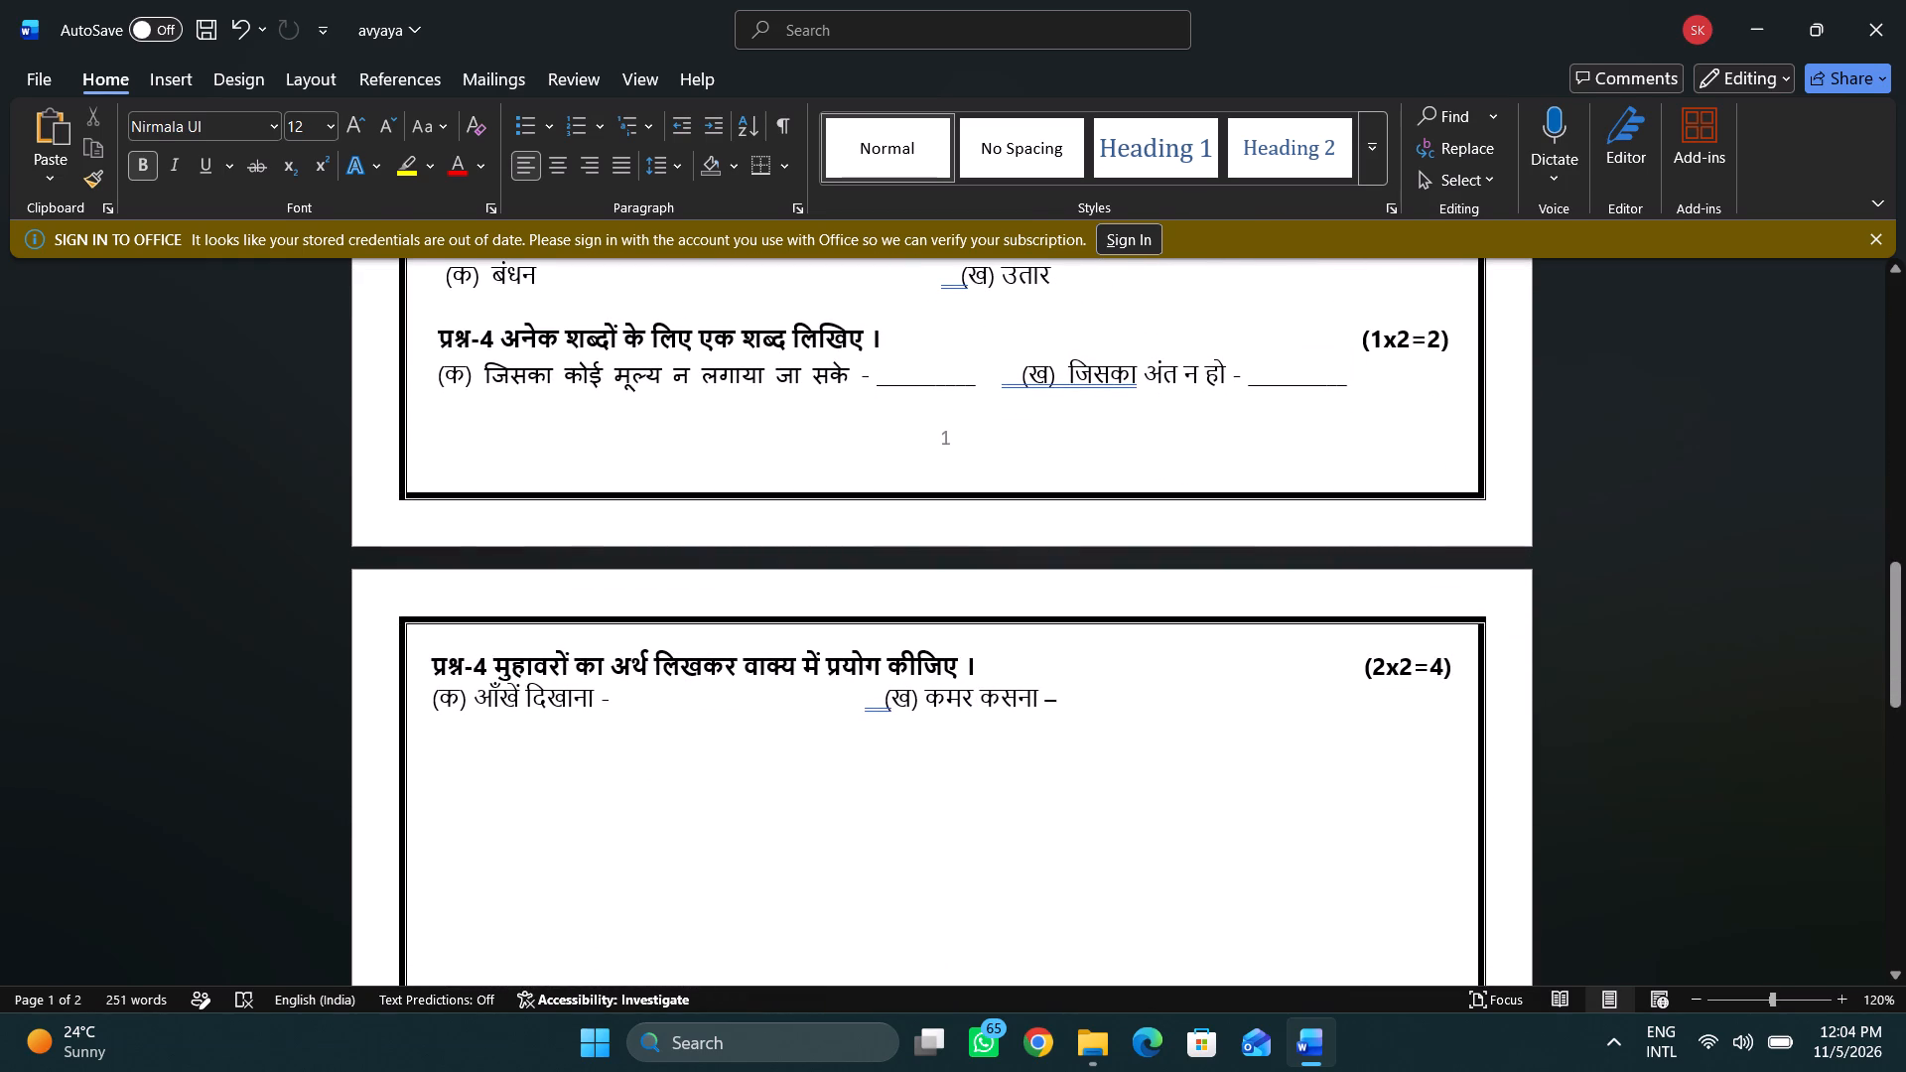
key("Return")
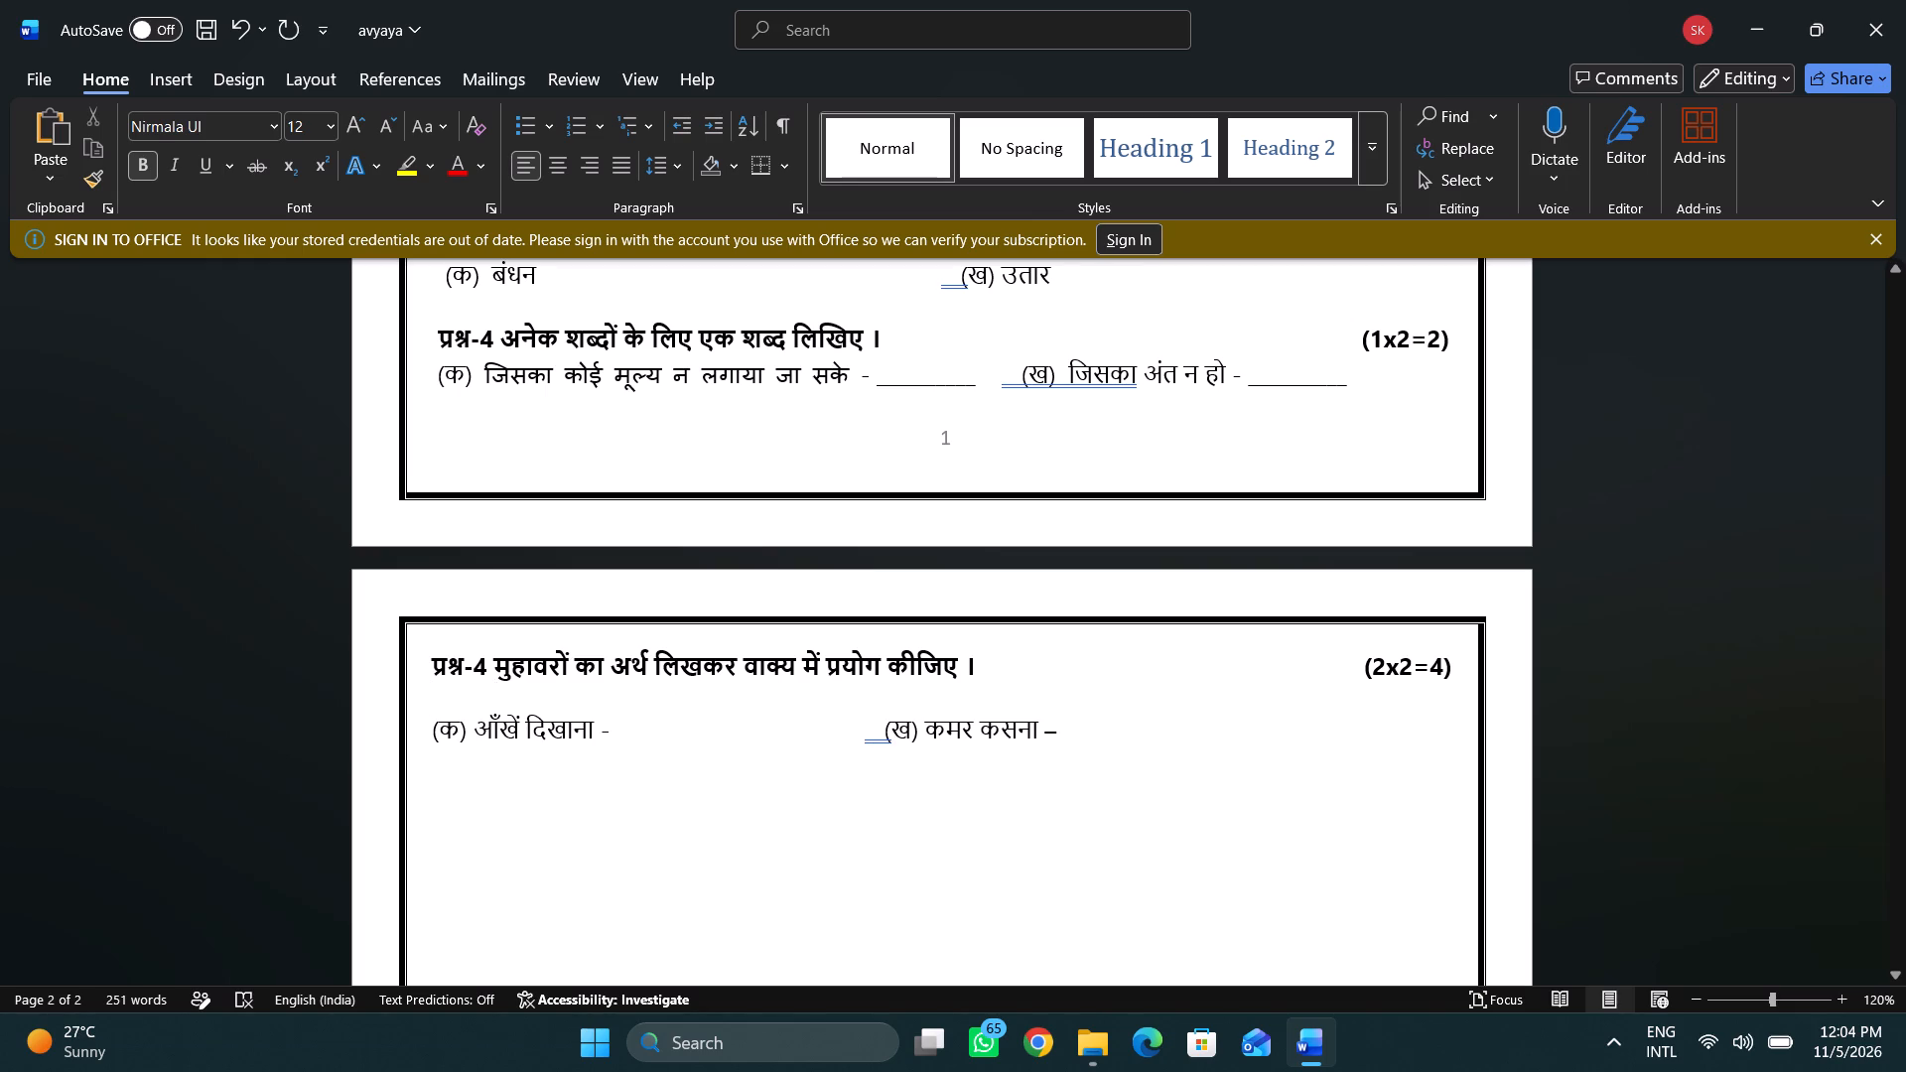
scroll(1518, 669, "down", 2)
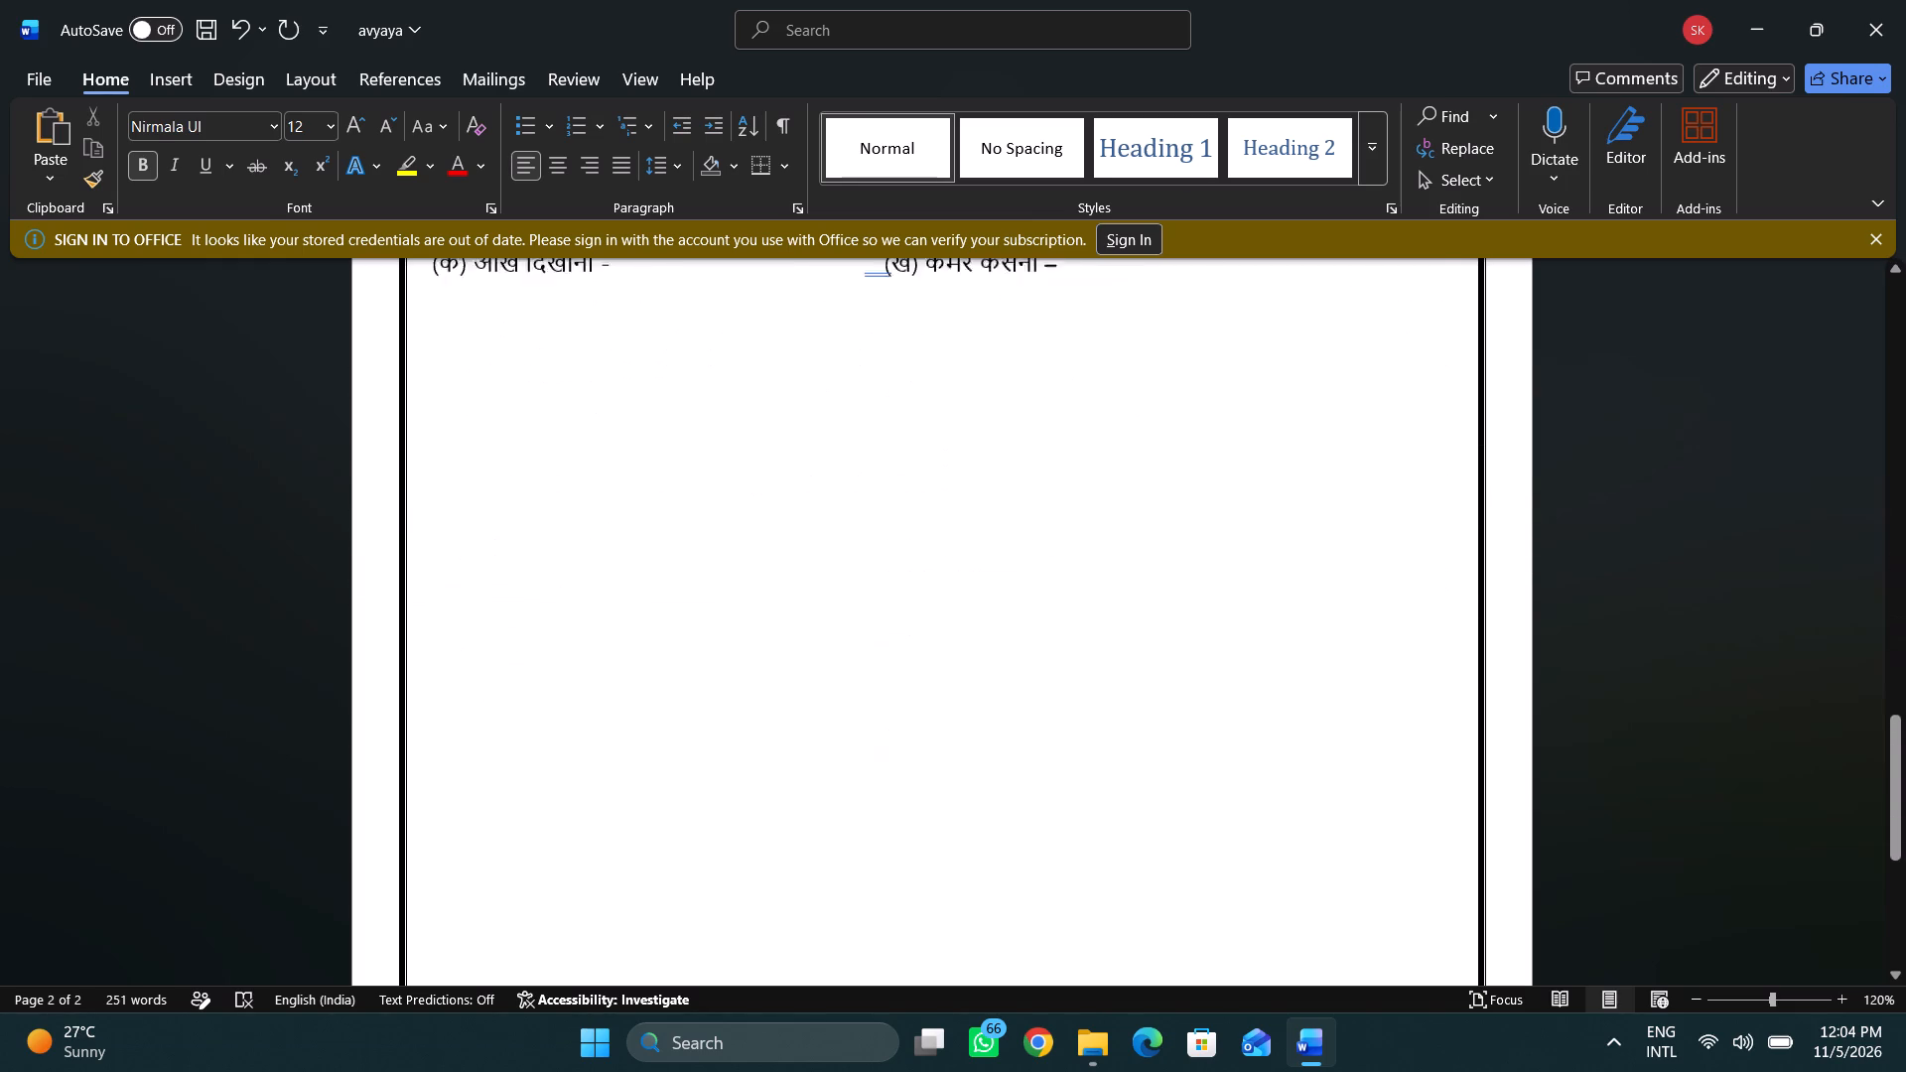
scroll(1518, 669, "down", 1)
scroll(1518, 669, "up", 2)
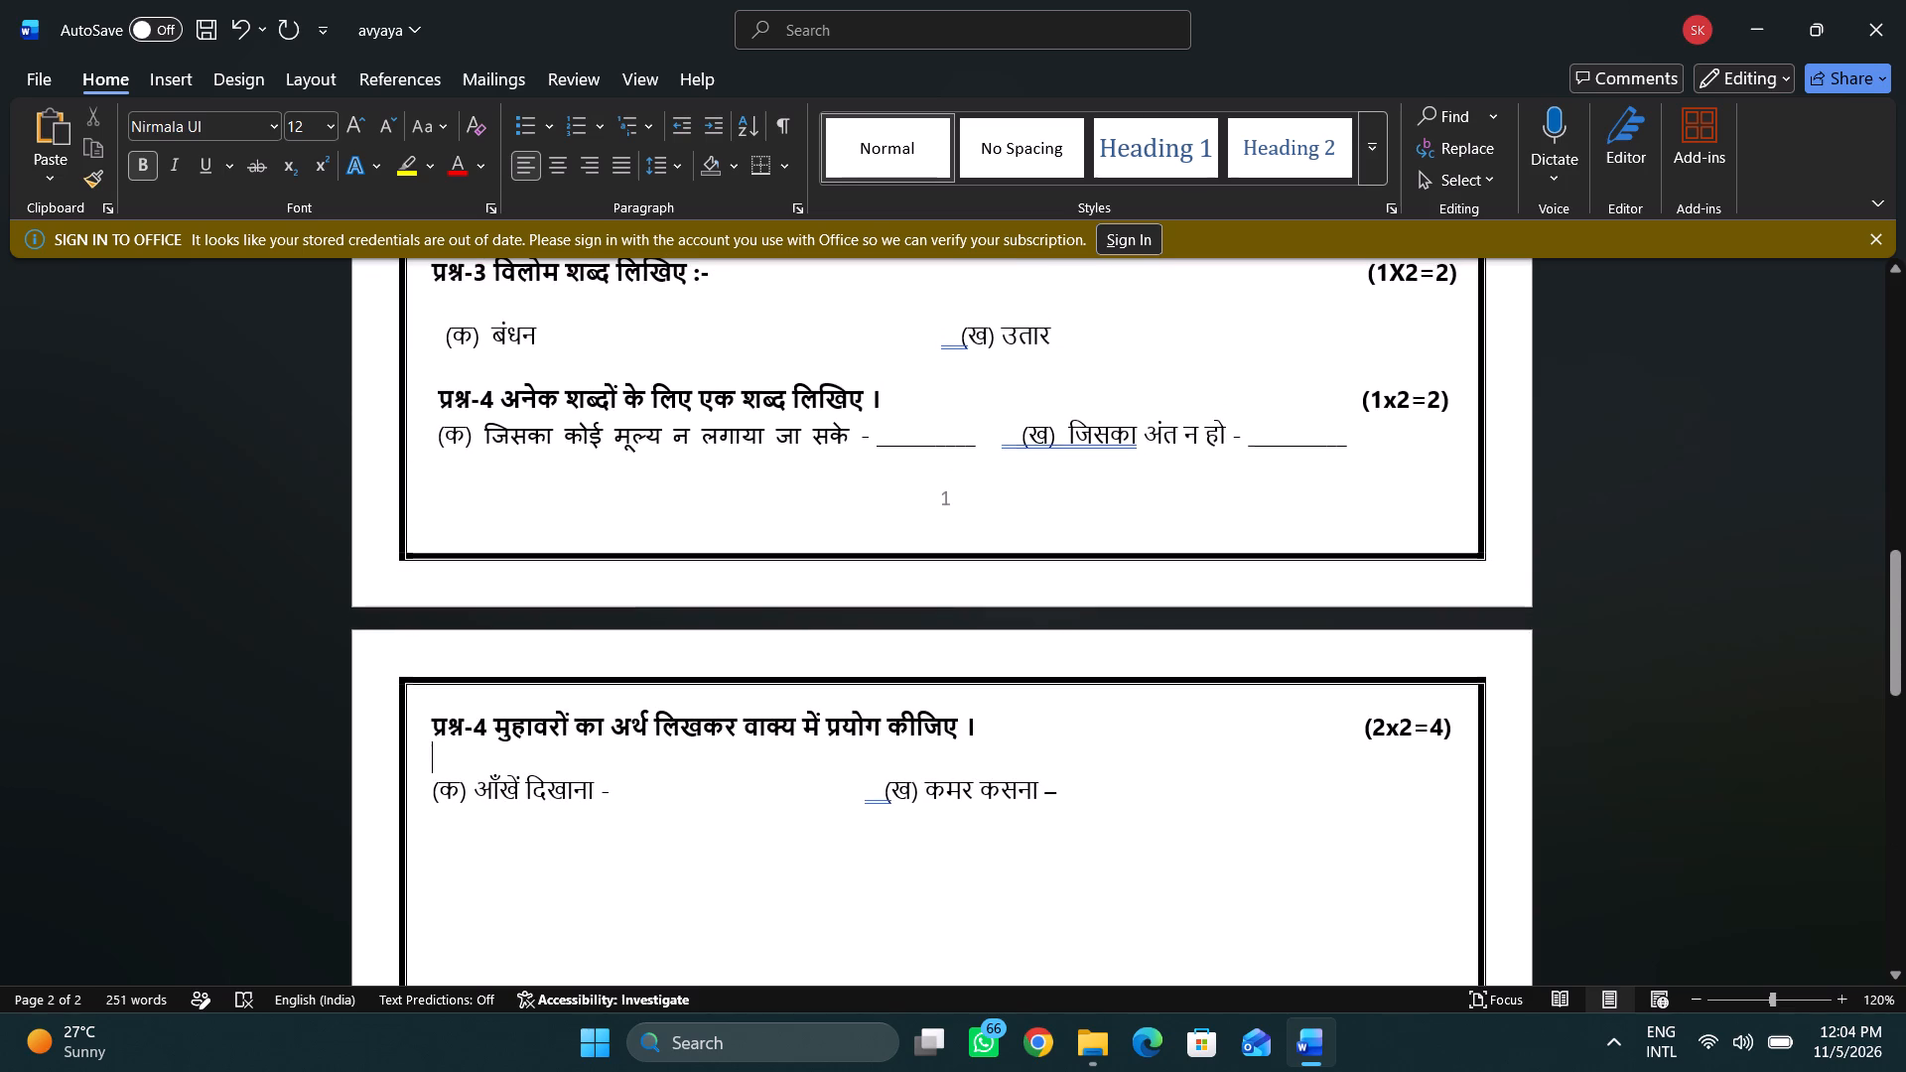
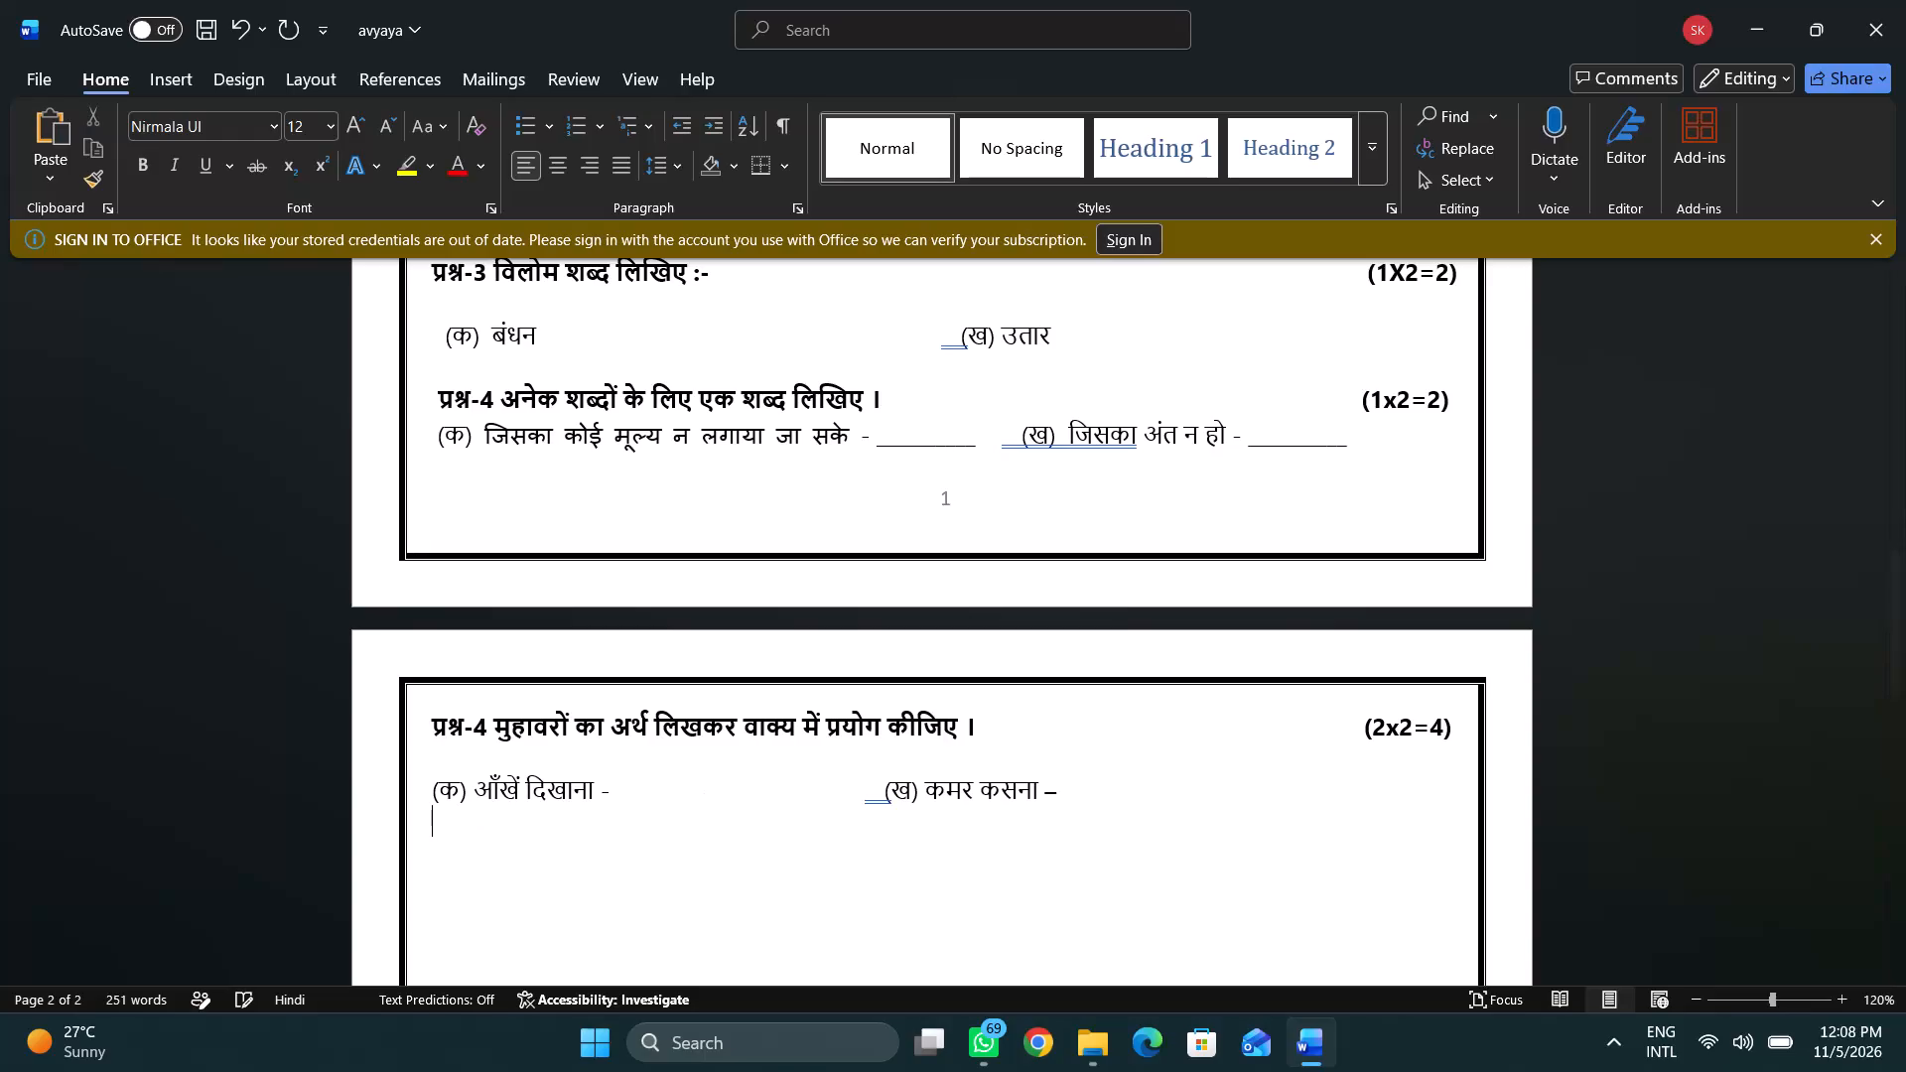
Paste the copied adjective (विशेषण) question with its heading and answer lines below the idioms items on page 2, leaving a blank line.
key("Return")
key("ctrl+v")
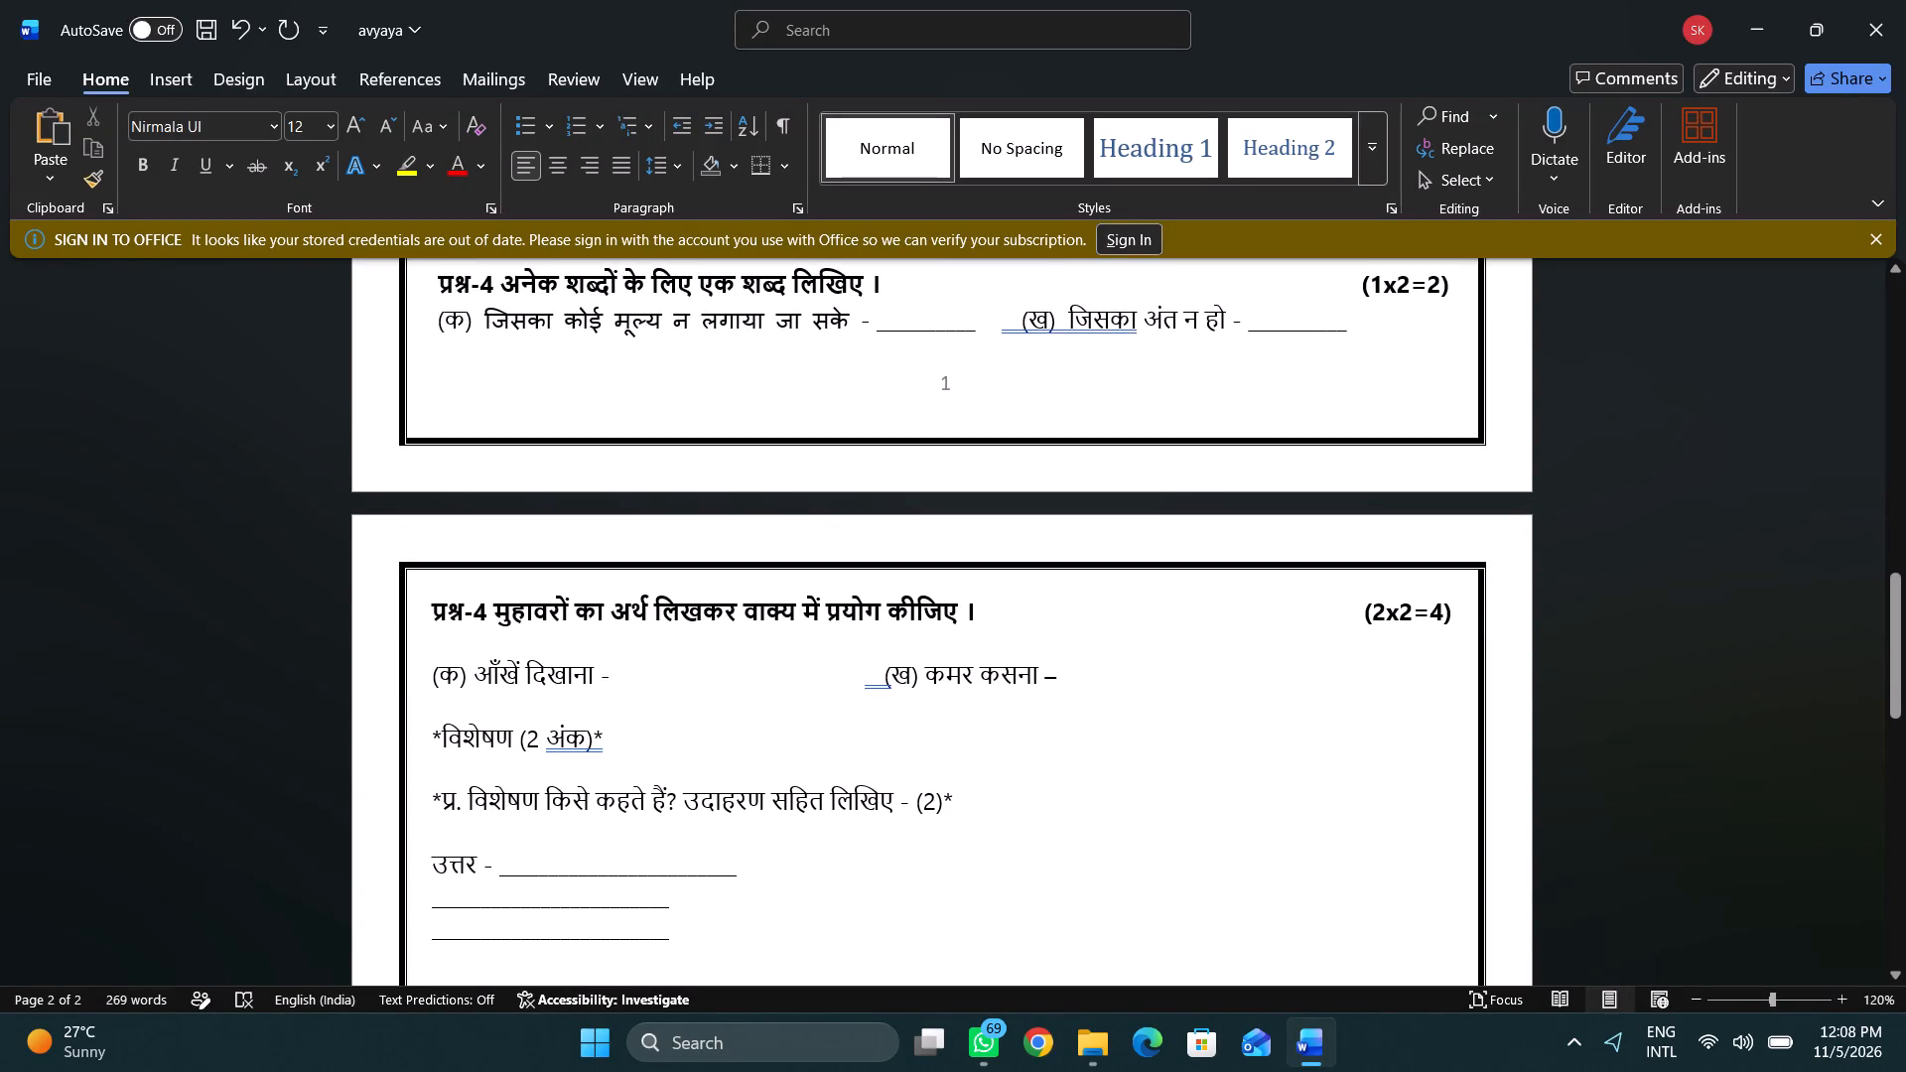
Delete the leading "*प्र" of the pasted adjective question and the "*विशेषण (2 अंक)*" heading line above it.
left_click(462, 804)
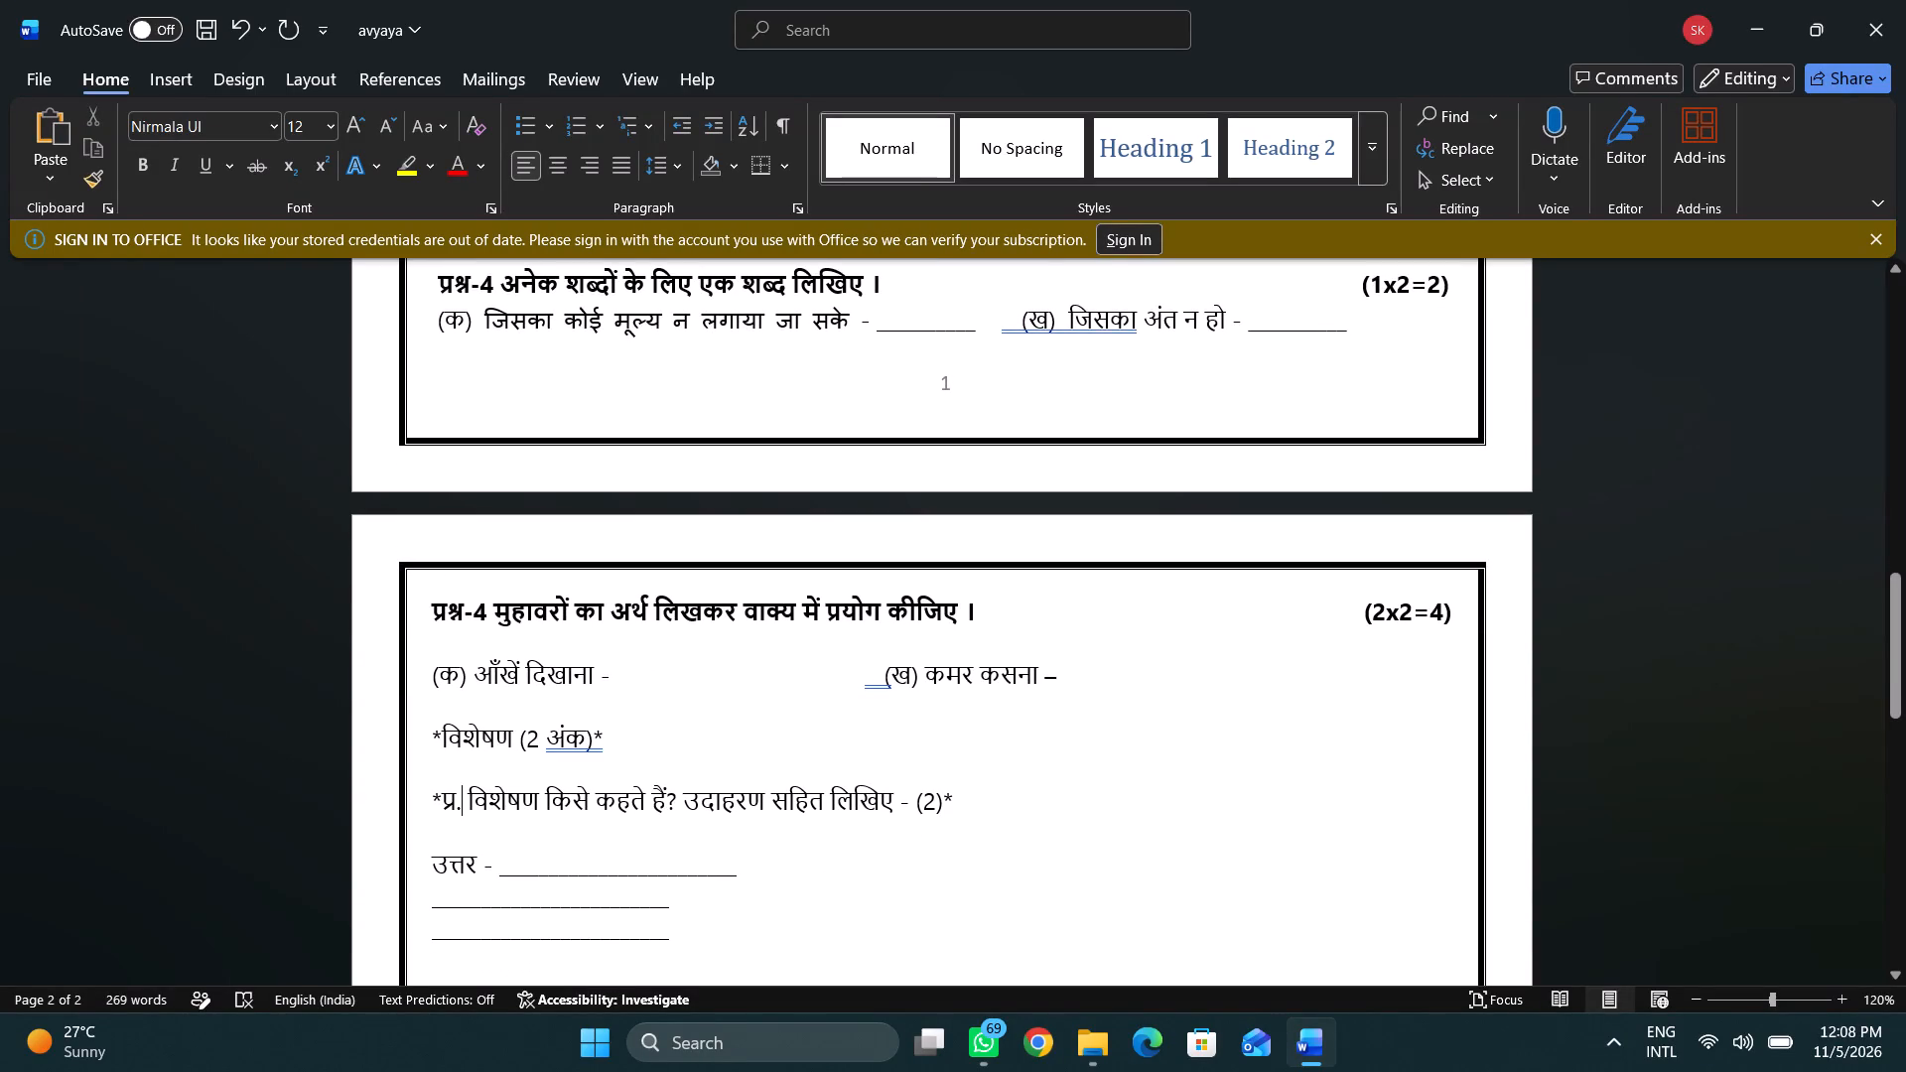
left_click(454, 804)
left_click_drag(454, 804, 431, 804)
key("BackSpace")
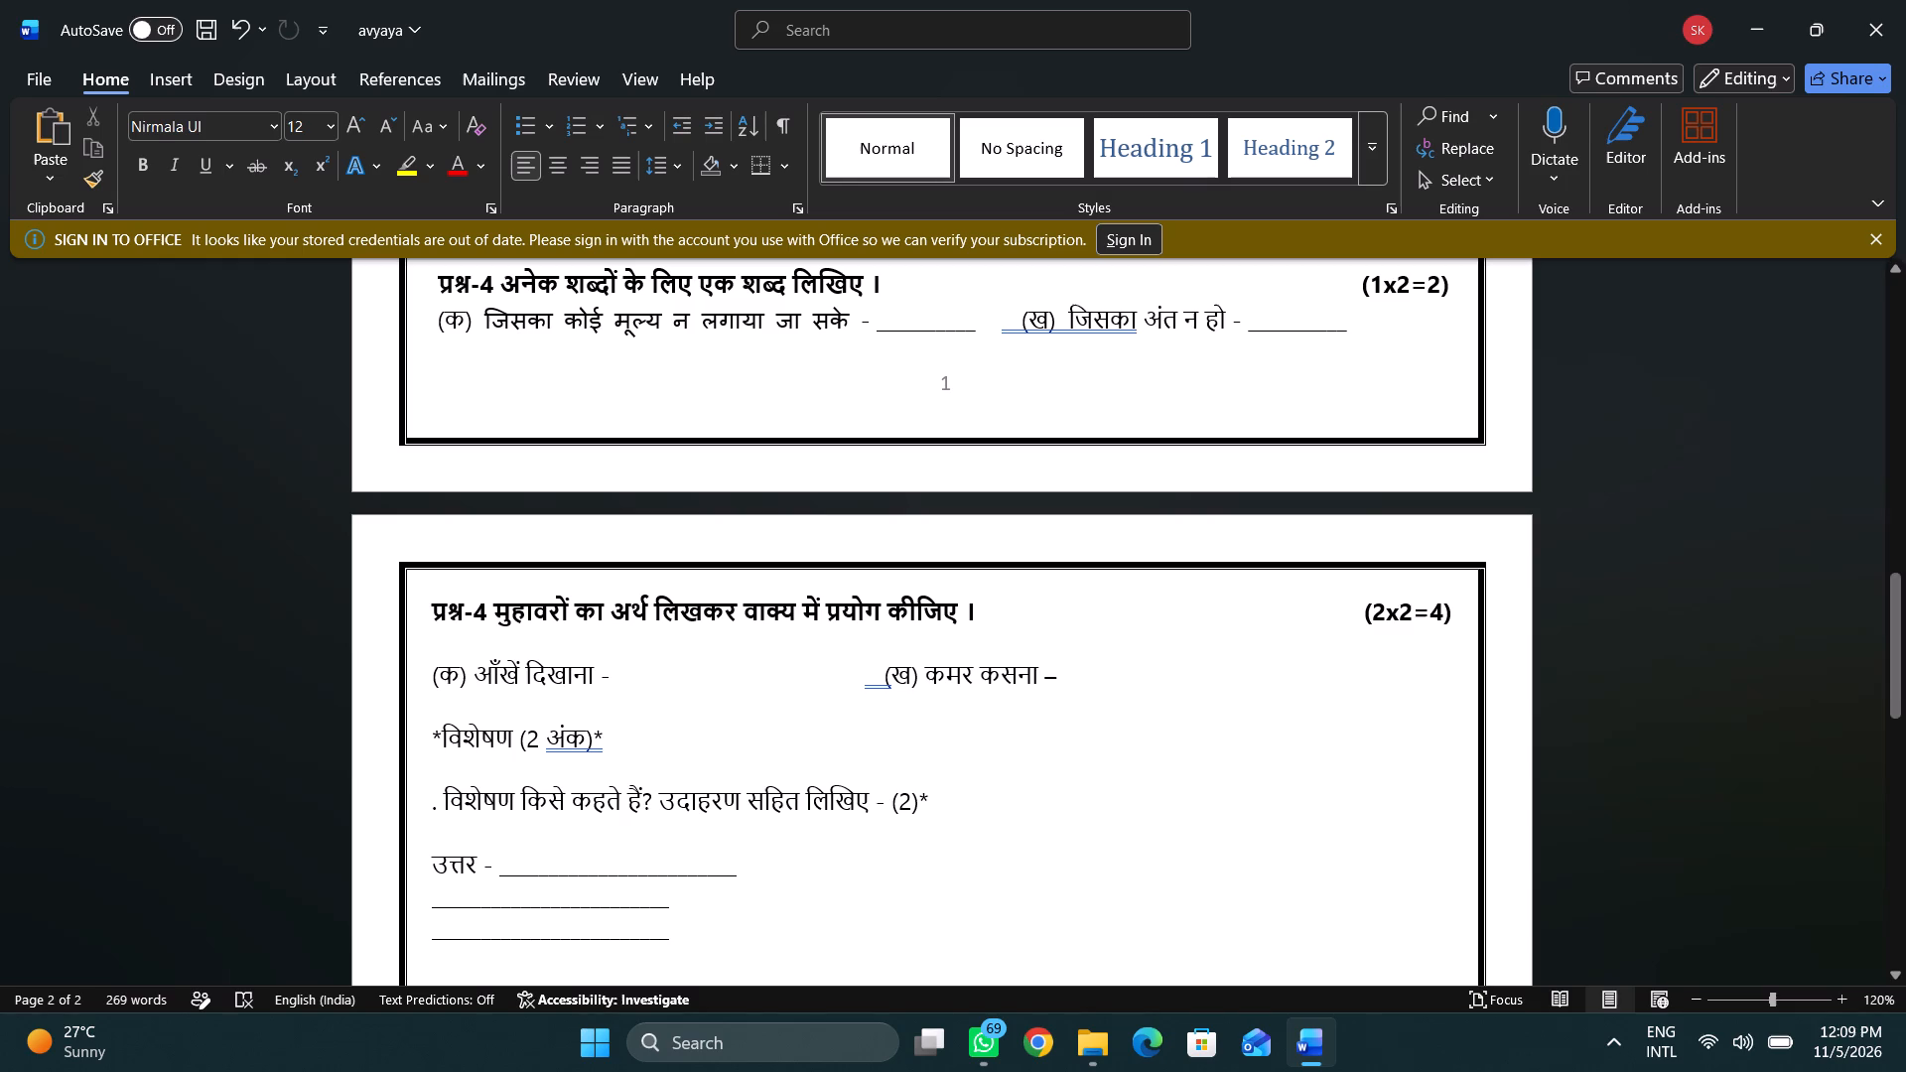
left_click(446, 737)
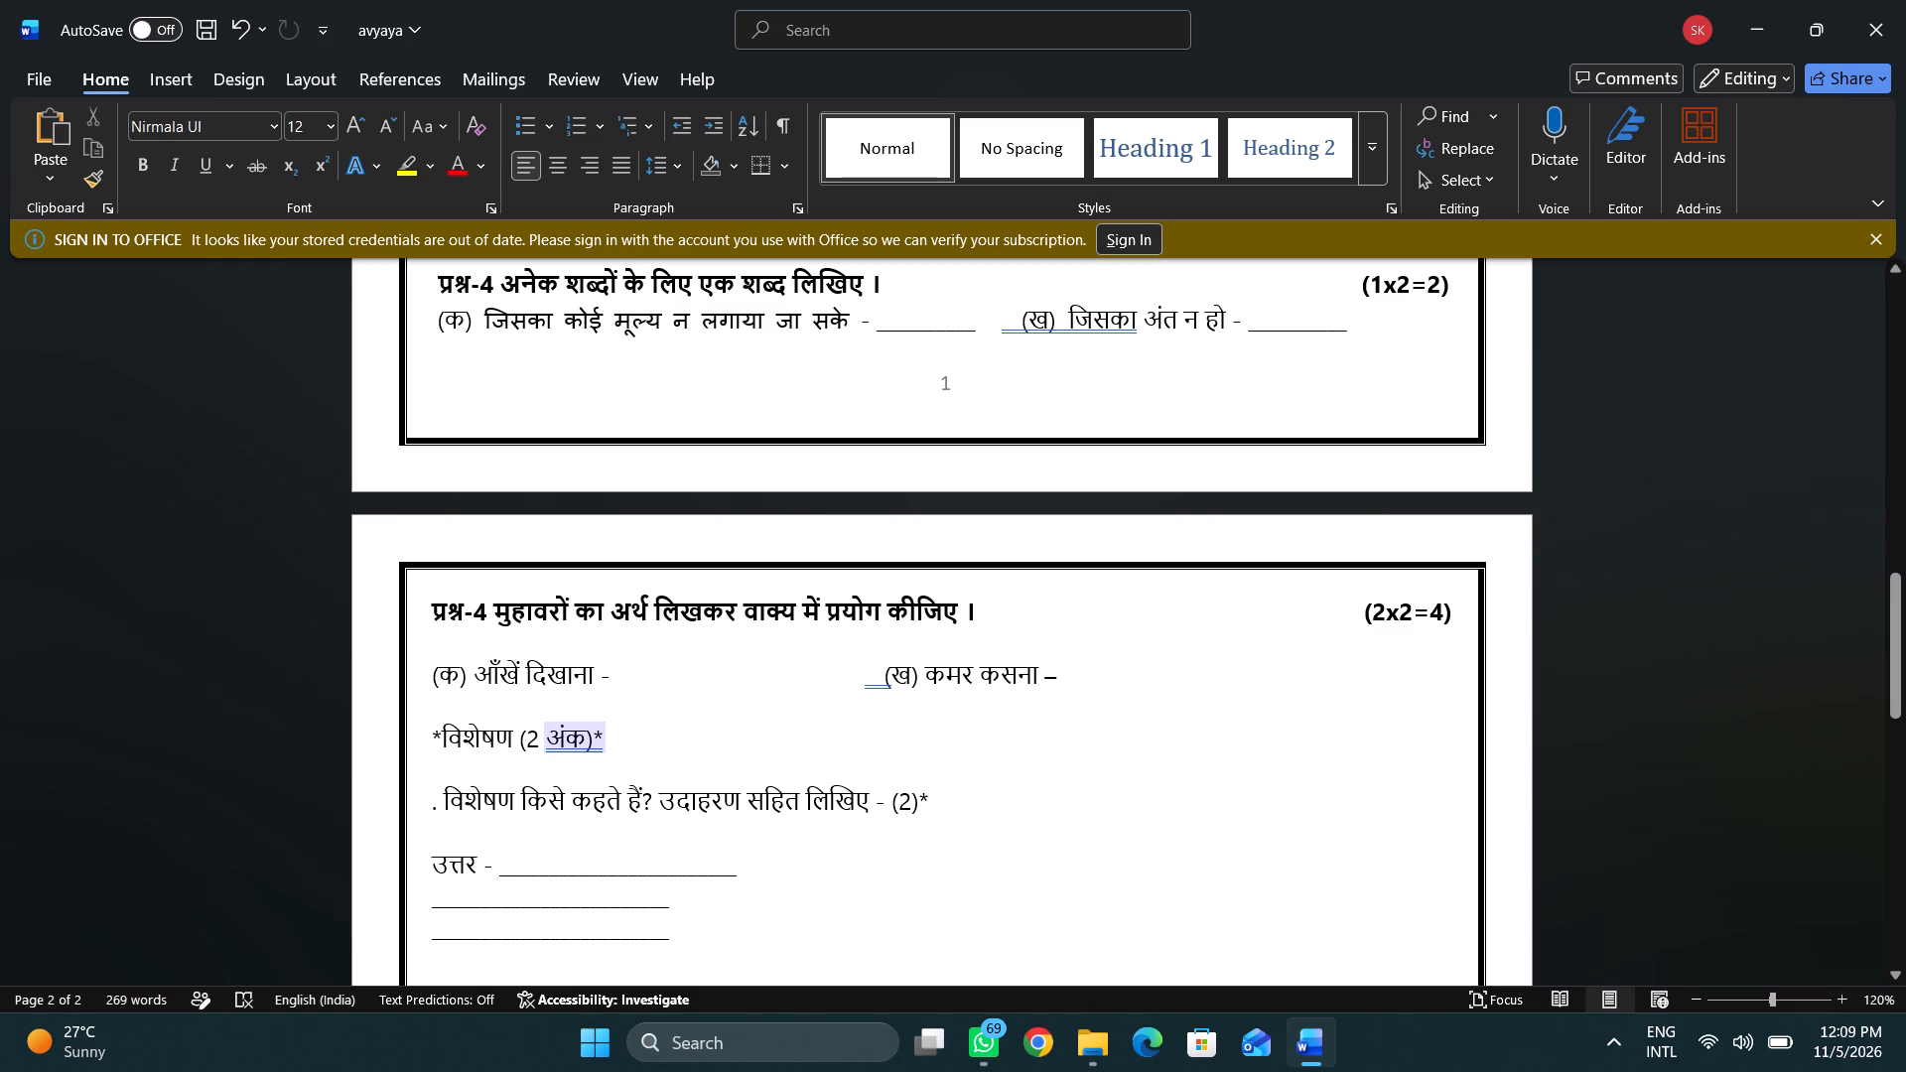
left_click_drag(607, 735, 432, 736)
key("BackSpace")
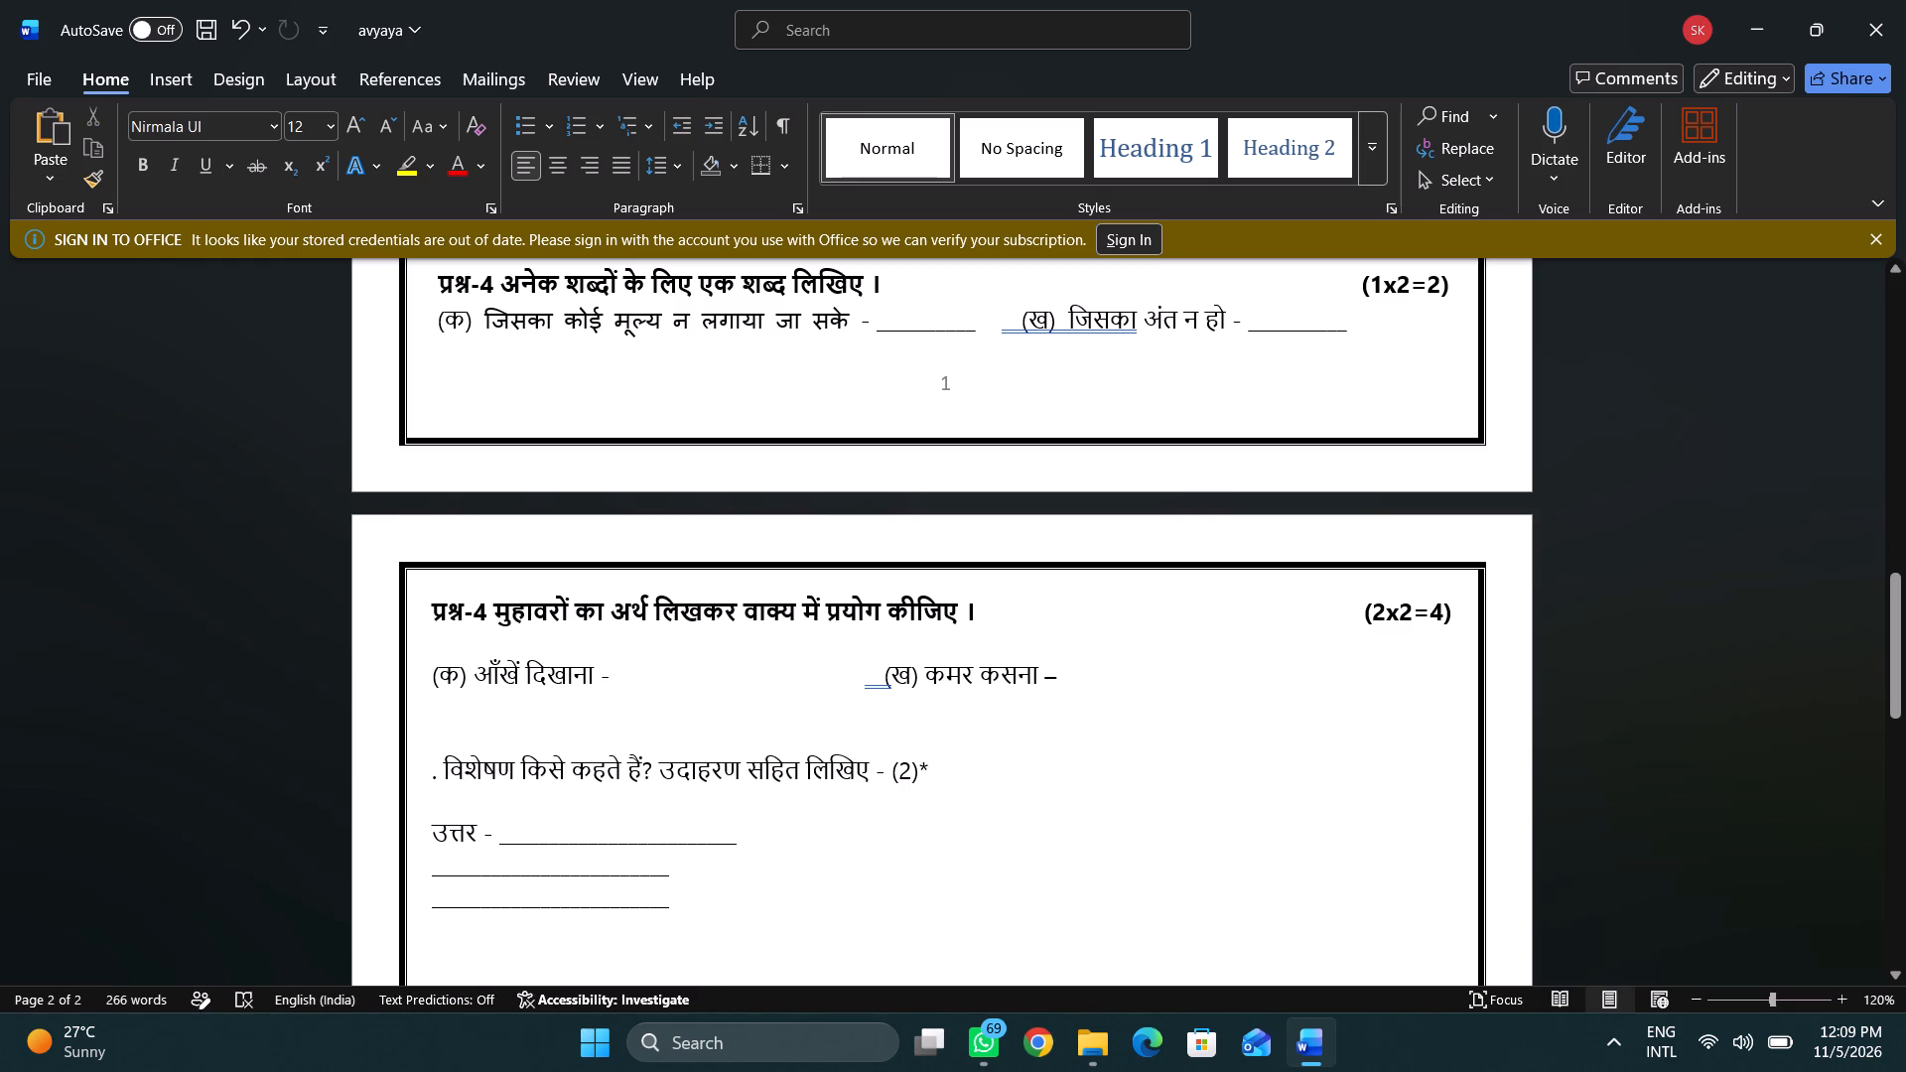
Label the adjective question प्रश्न-6, copying the bold प्रश्न label from the idioms question and removing the stray full stop.
left_click_drag(482, 611, 423, 614)
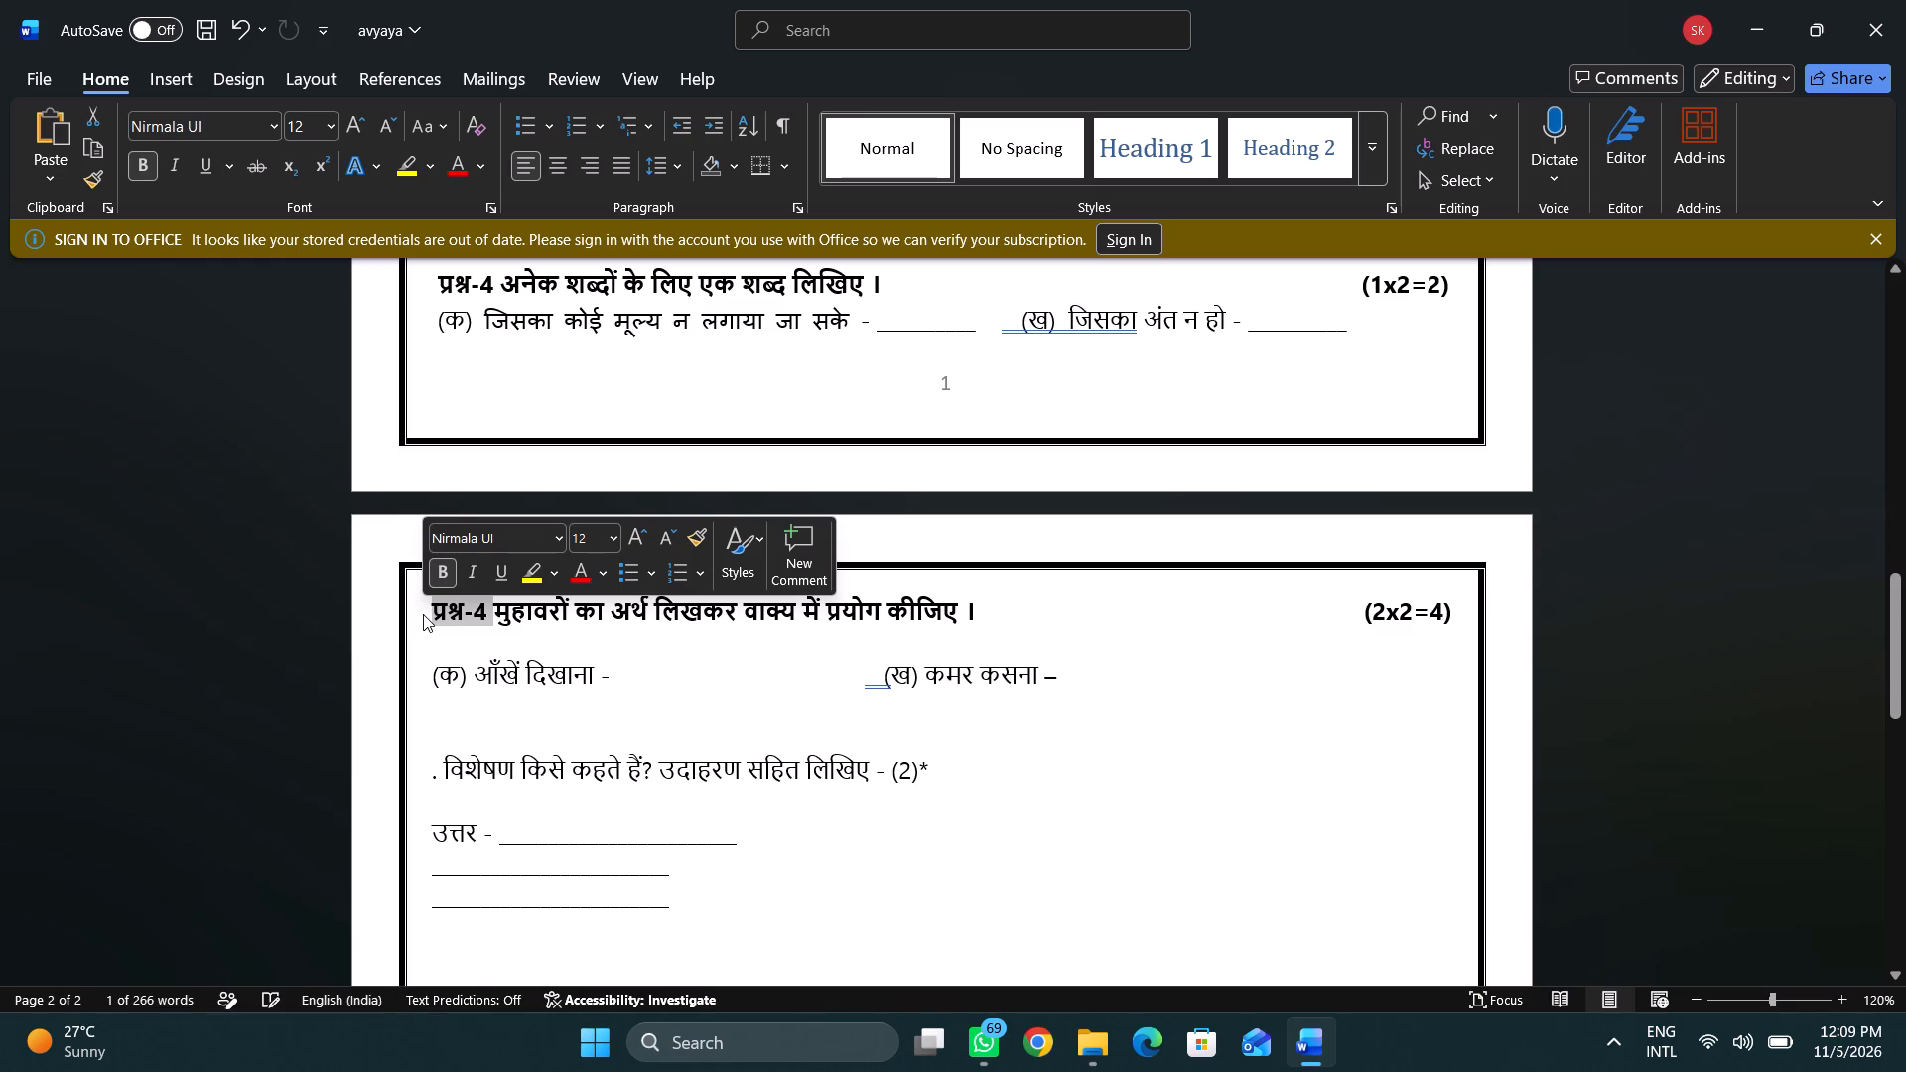
key("ctrl+c")
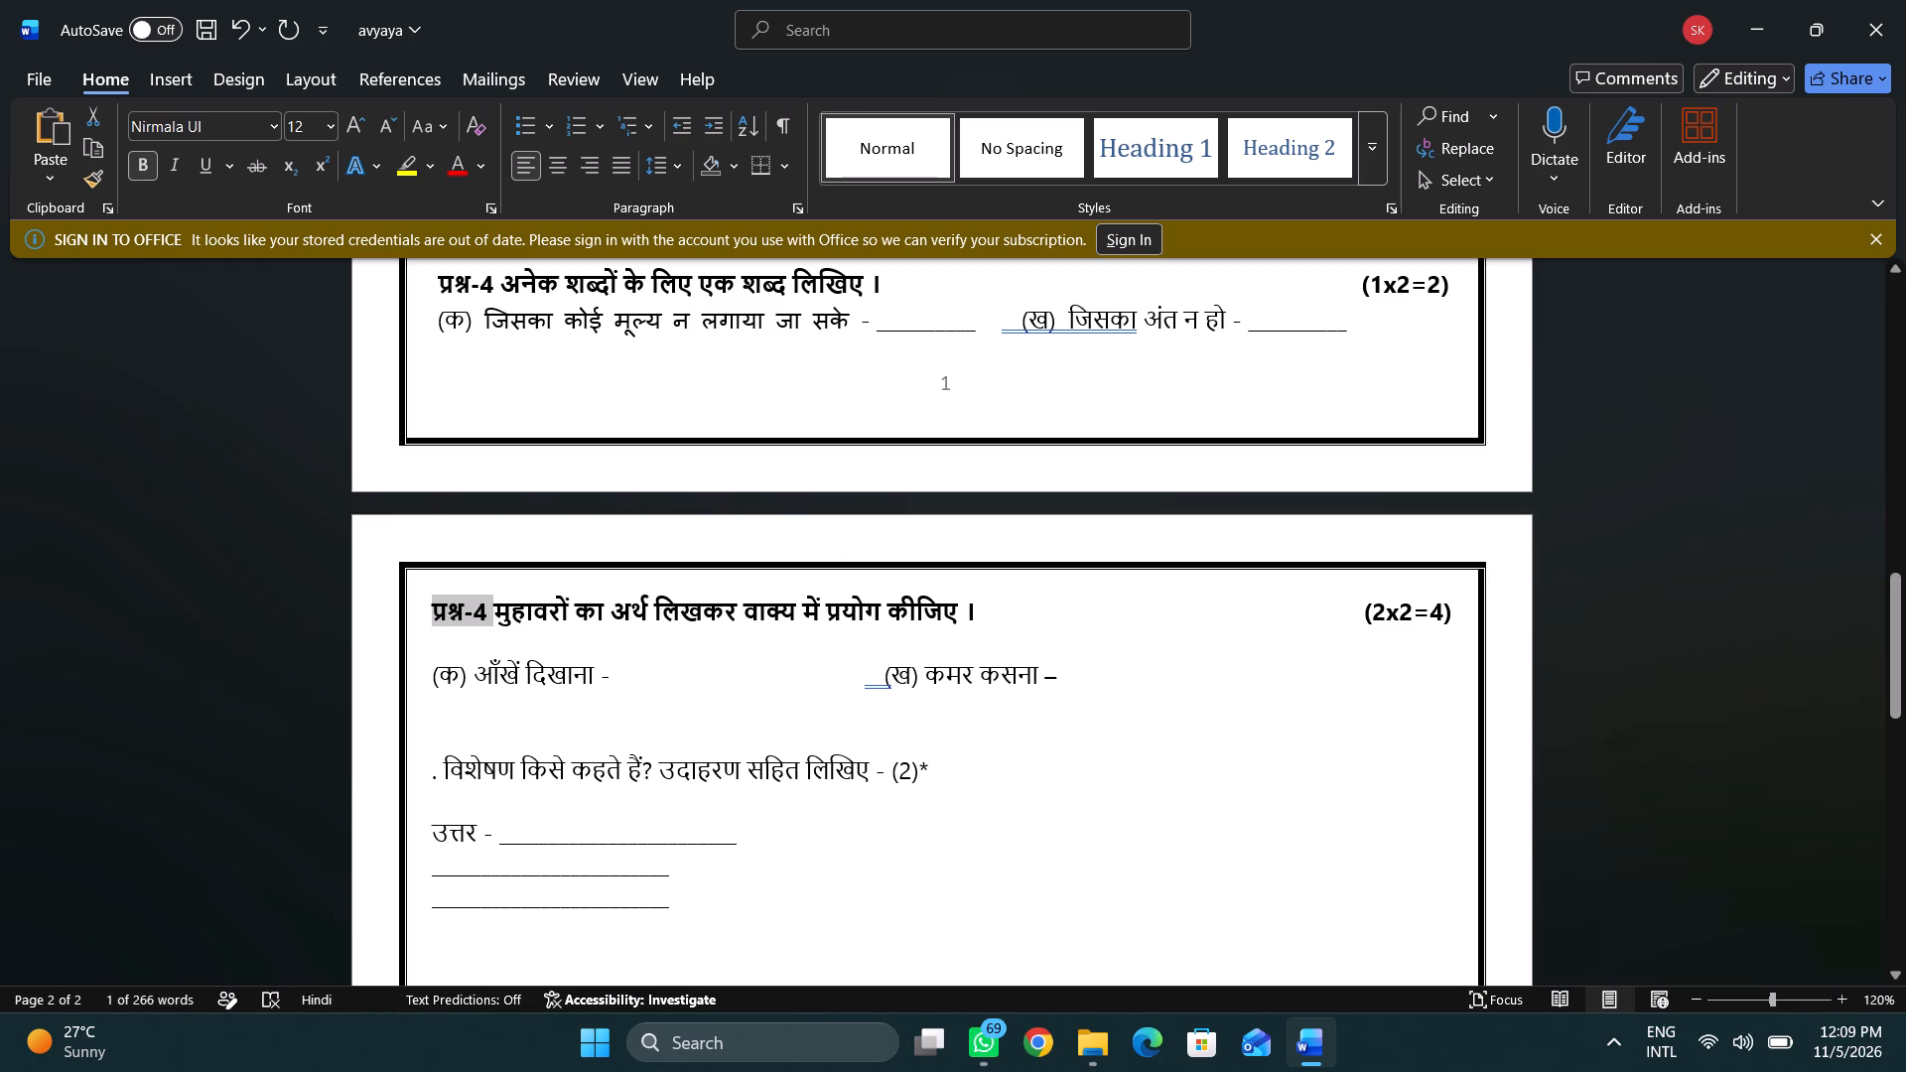
left_click(433, 768)
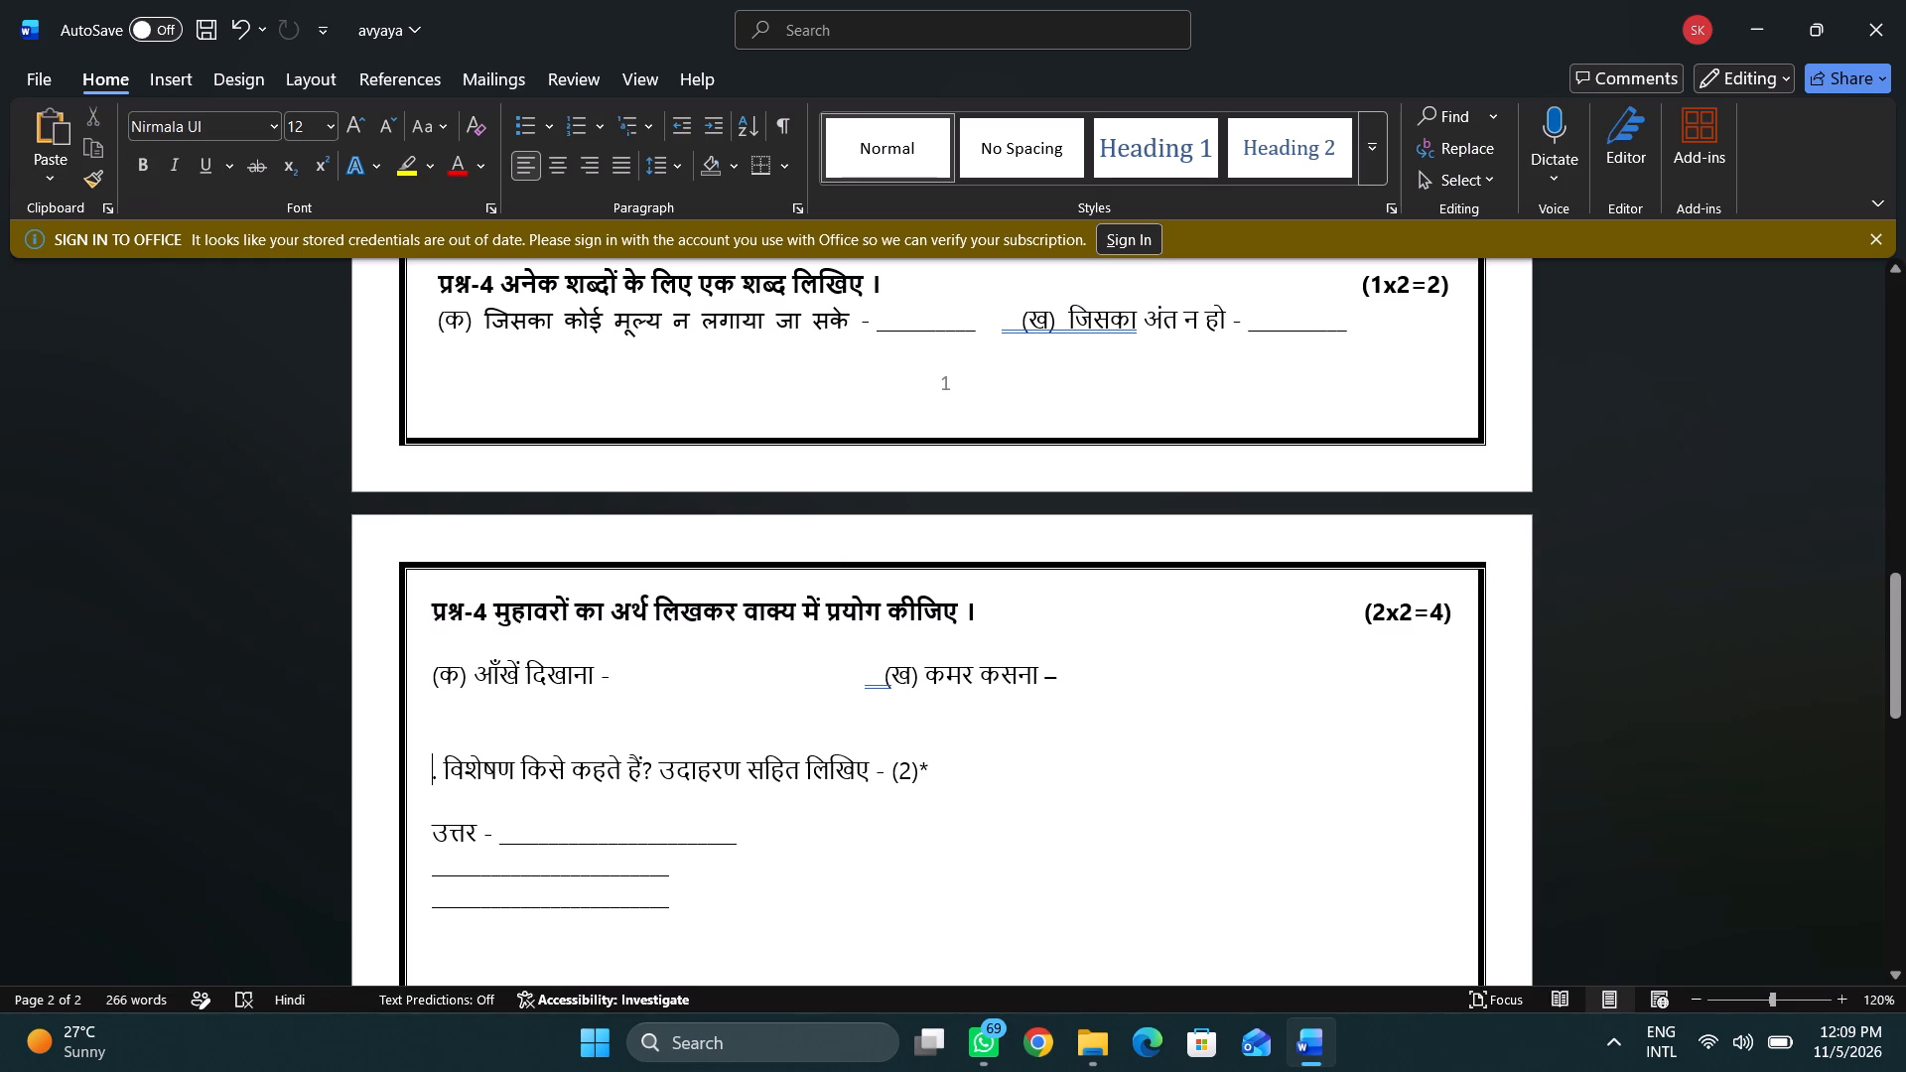
key("ctrl+v")
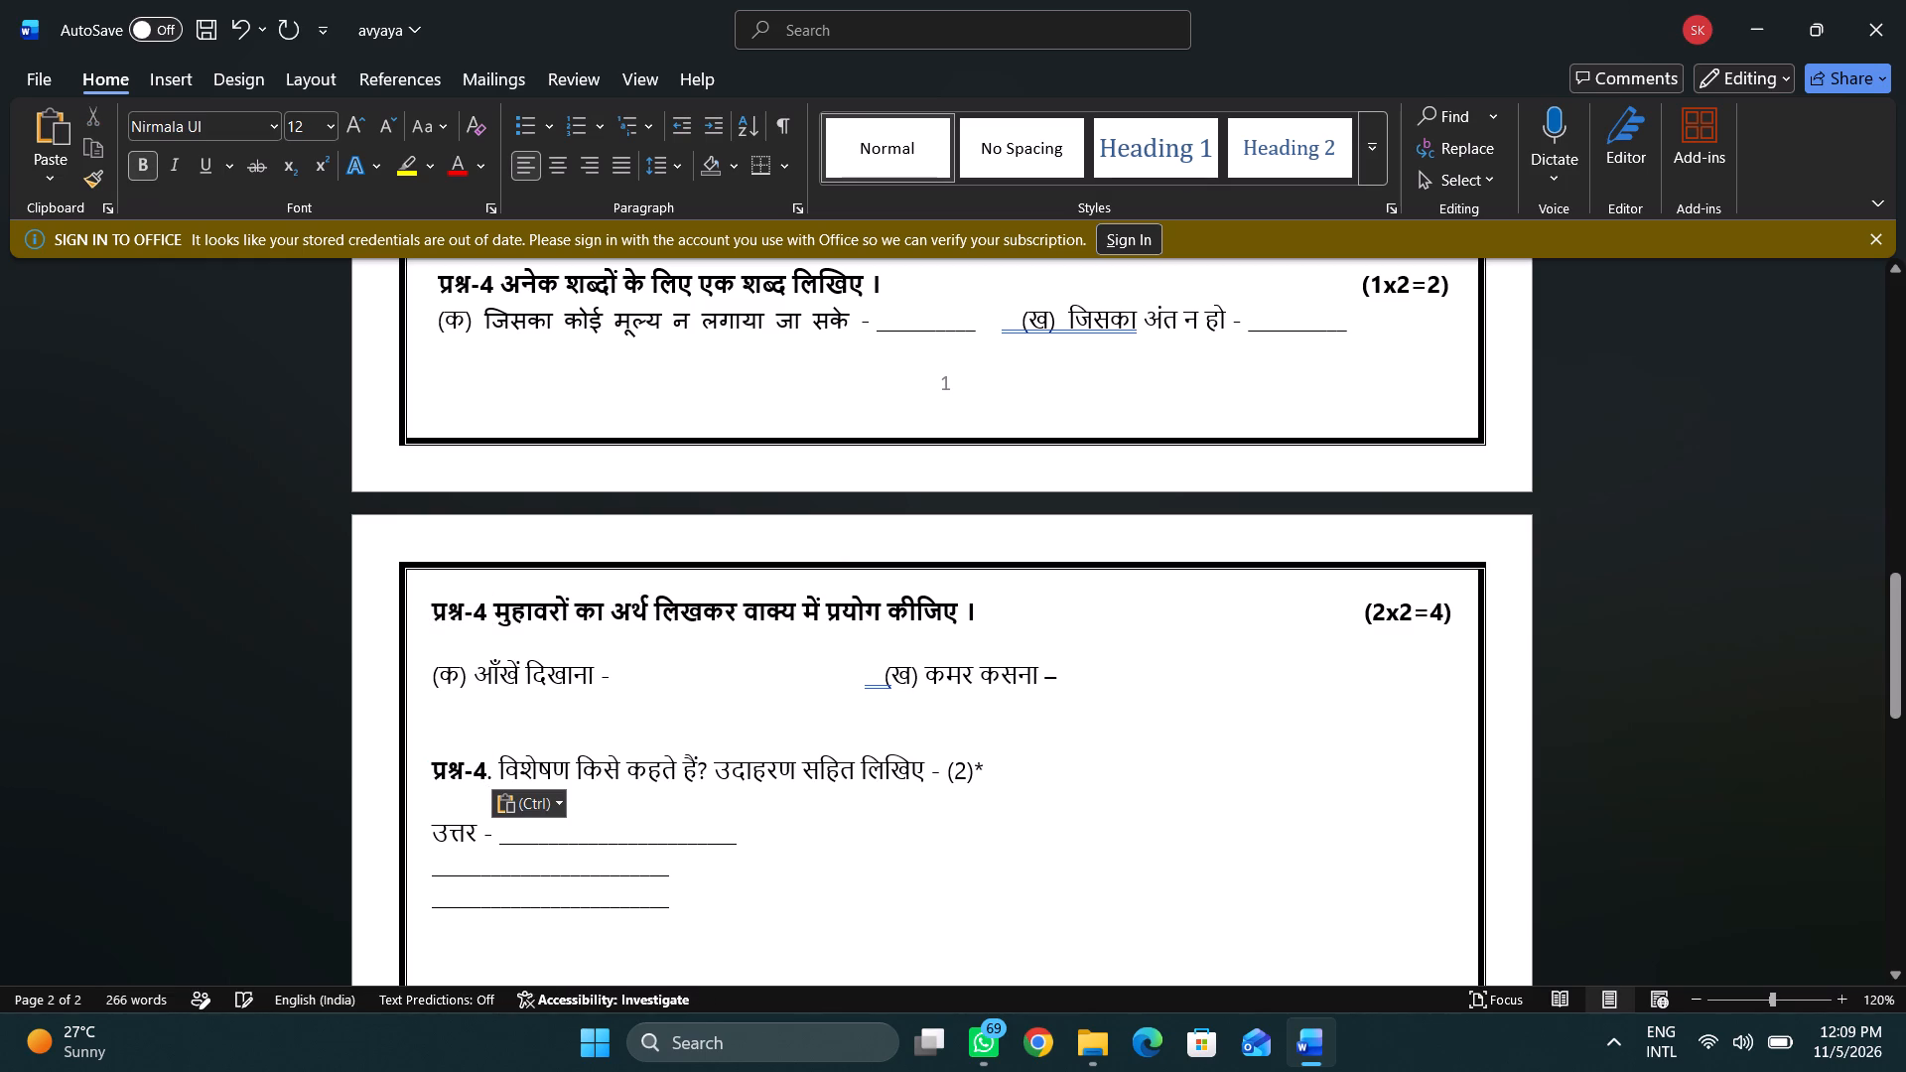
key("BackSpace")
key("Right")
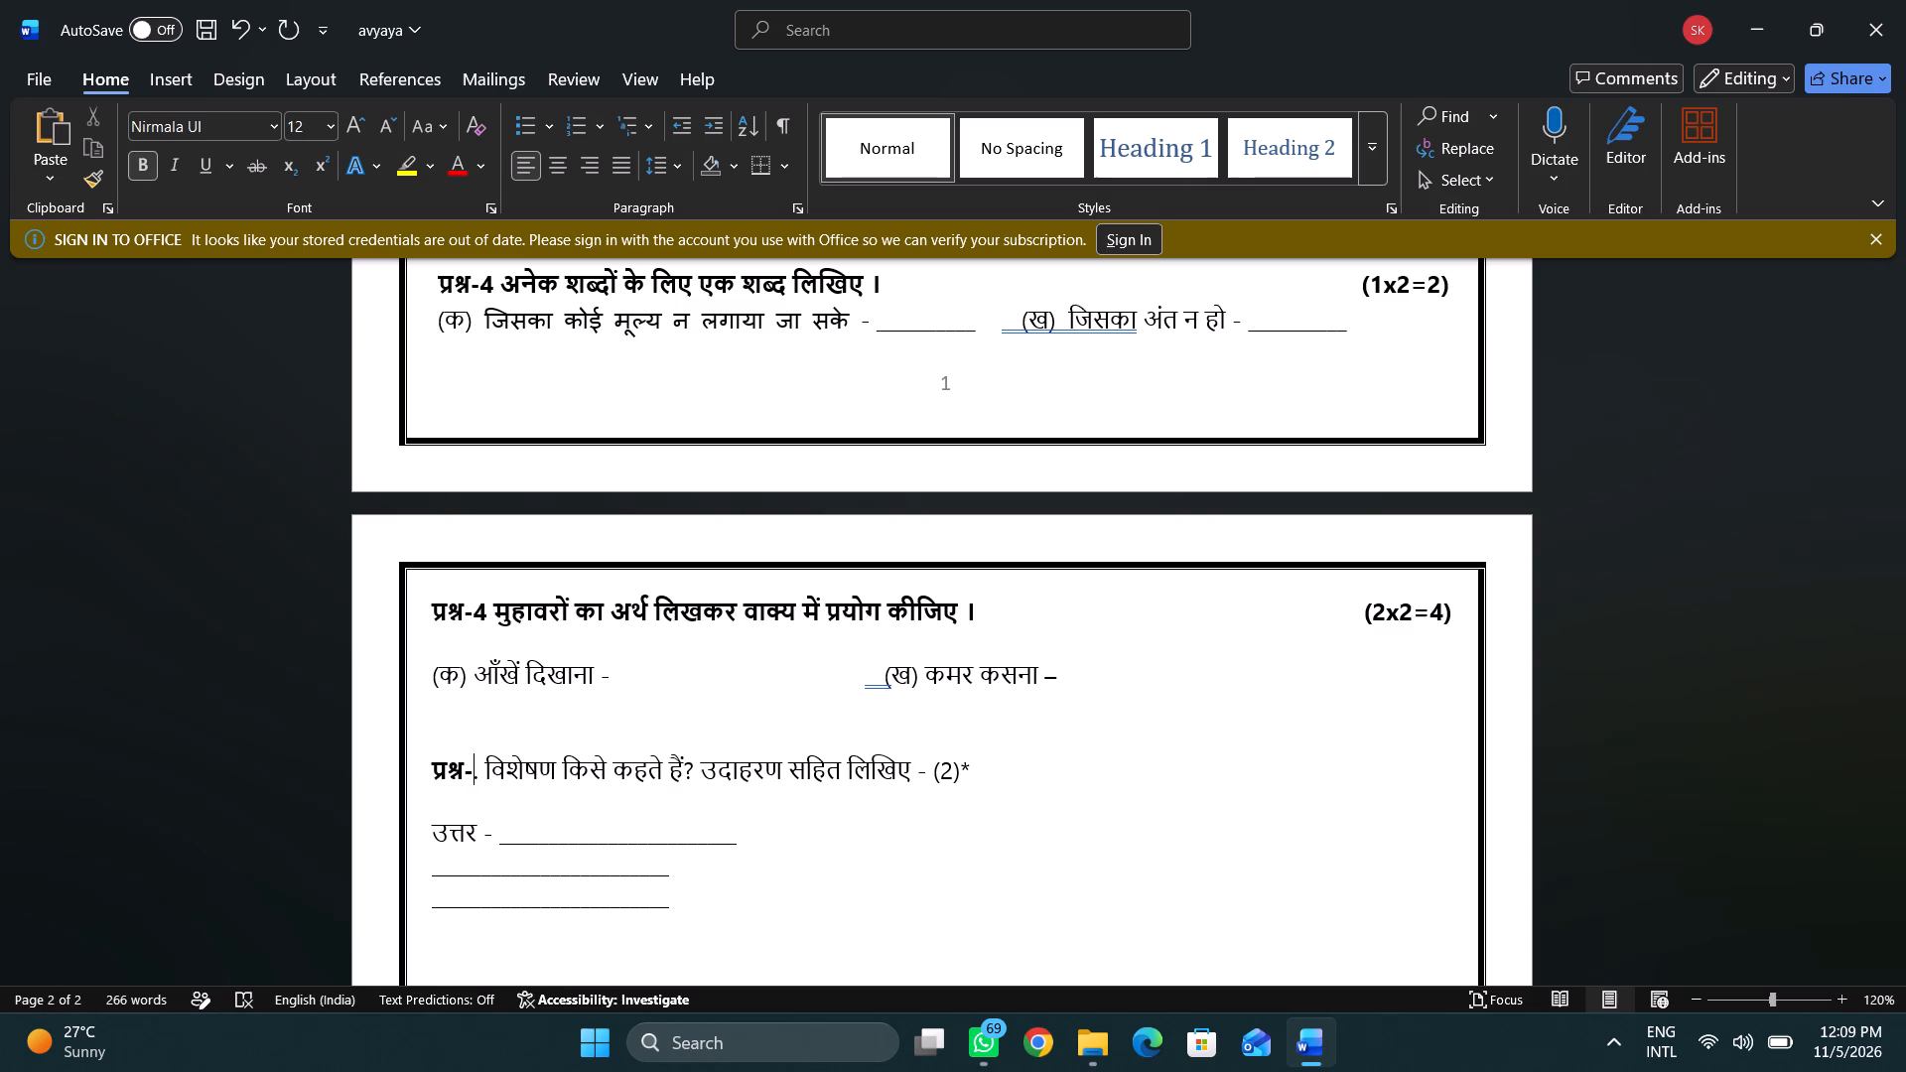
key("BackSpace")
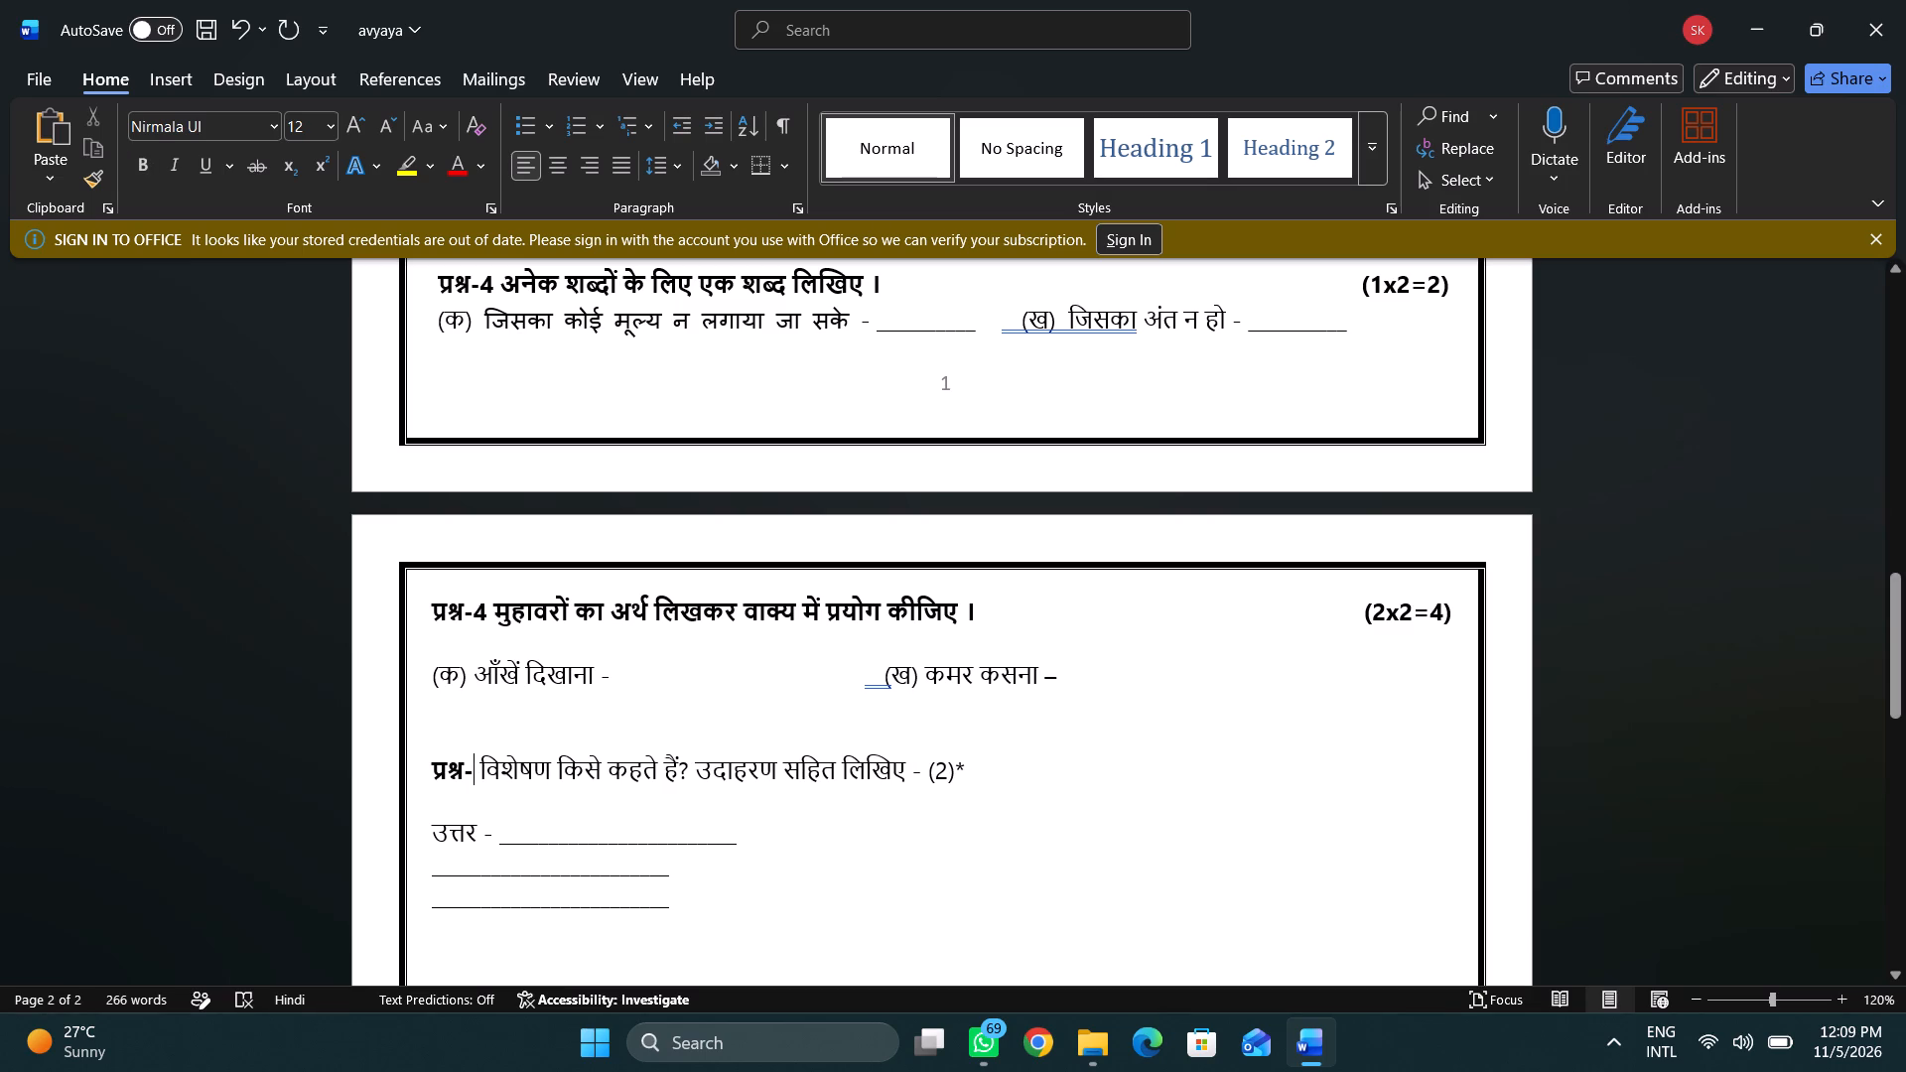
key("6")
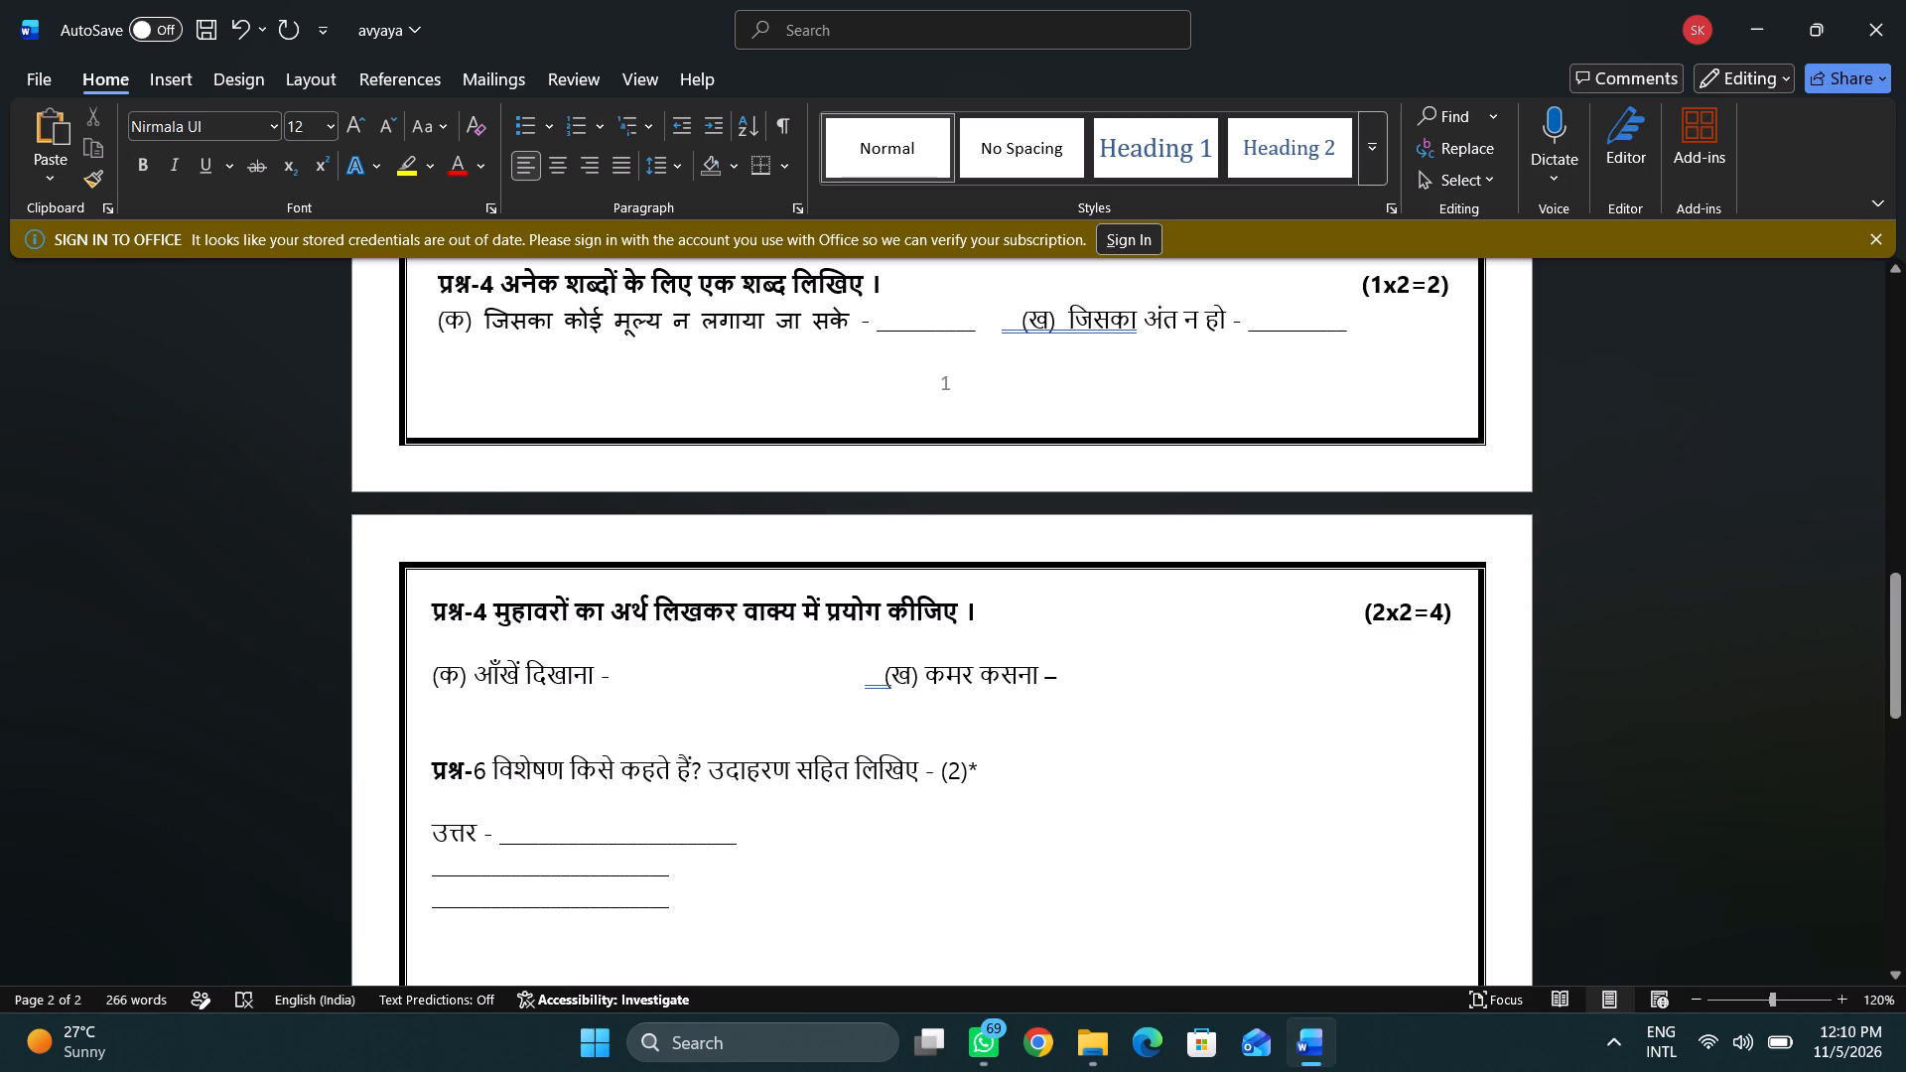
Renumber the idioms question (मुहावरों का अर्थ) heading as प्रश्न-5.
left_click(482, 619)
key("BackSpace")
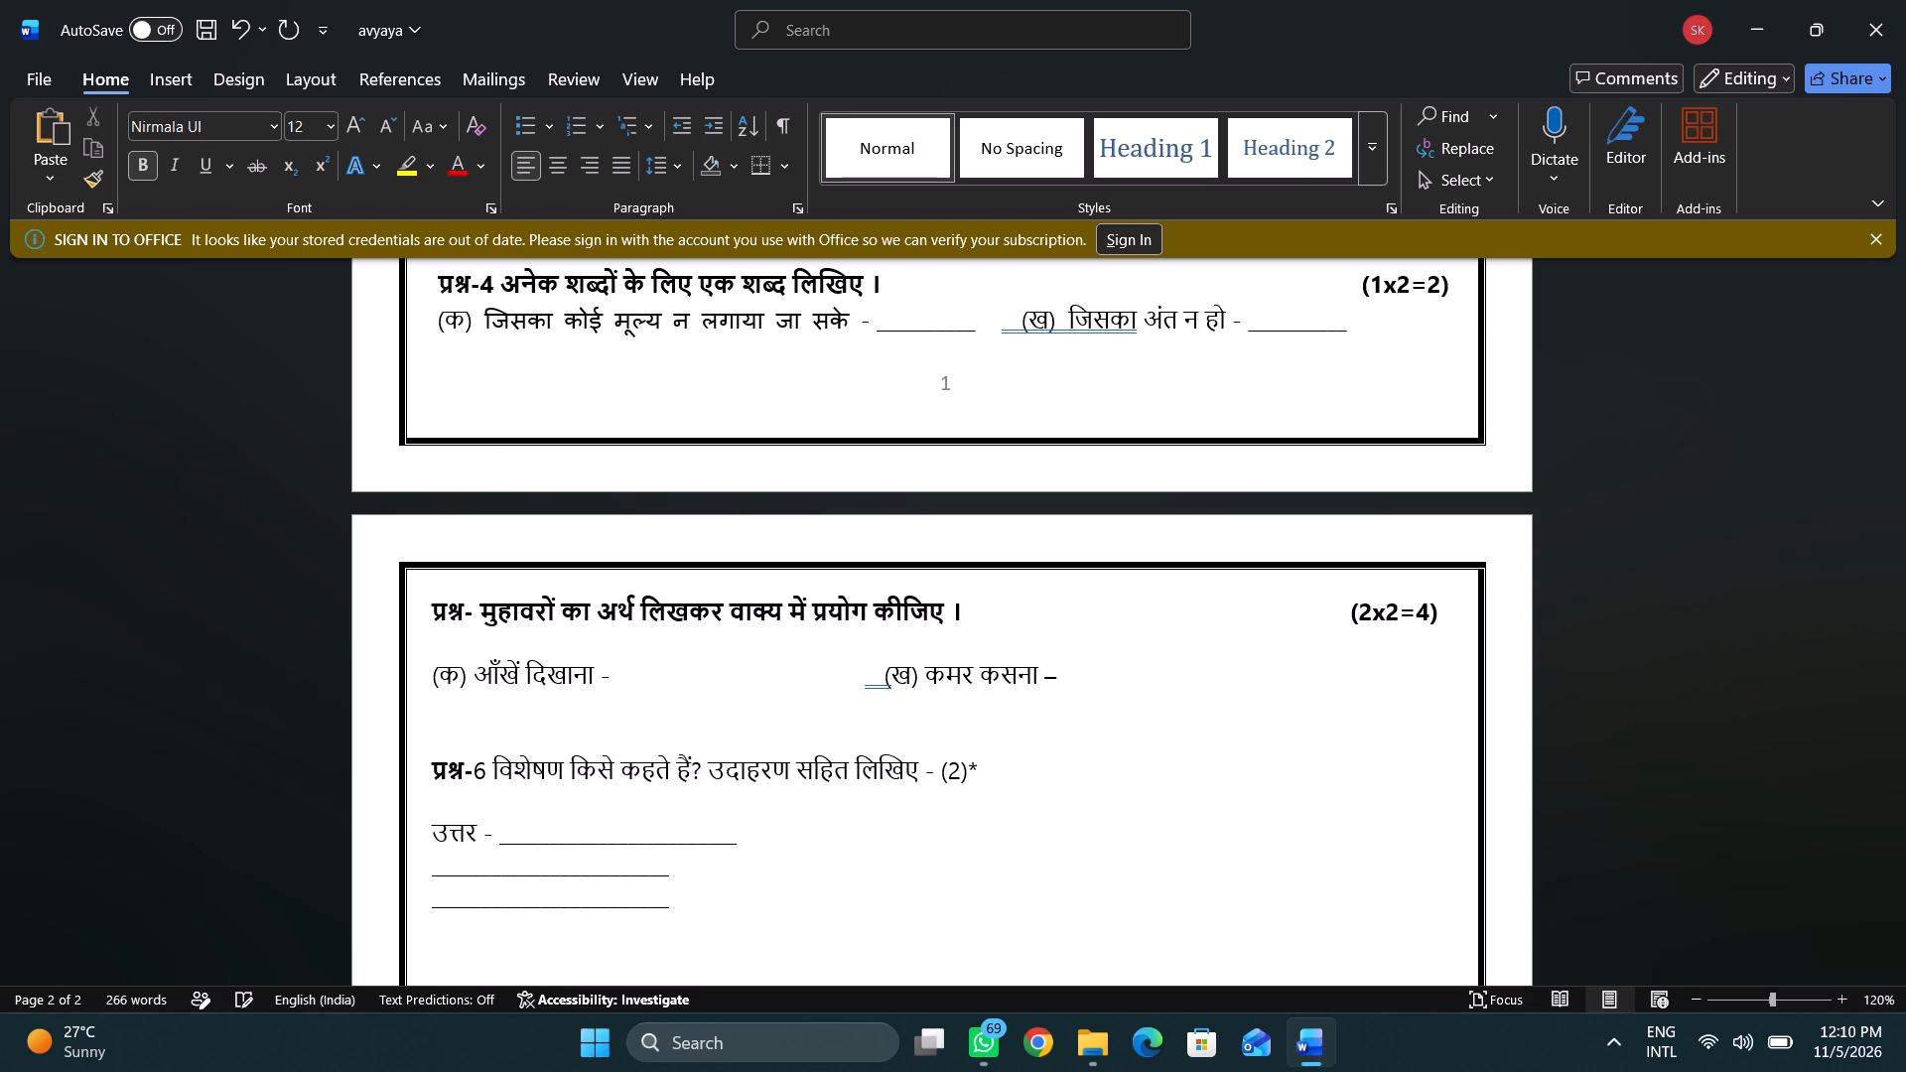
key("5")
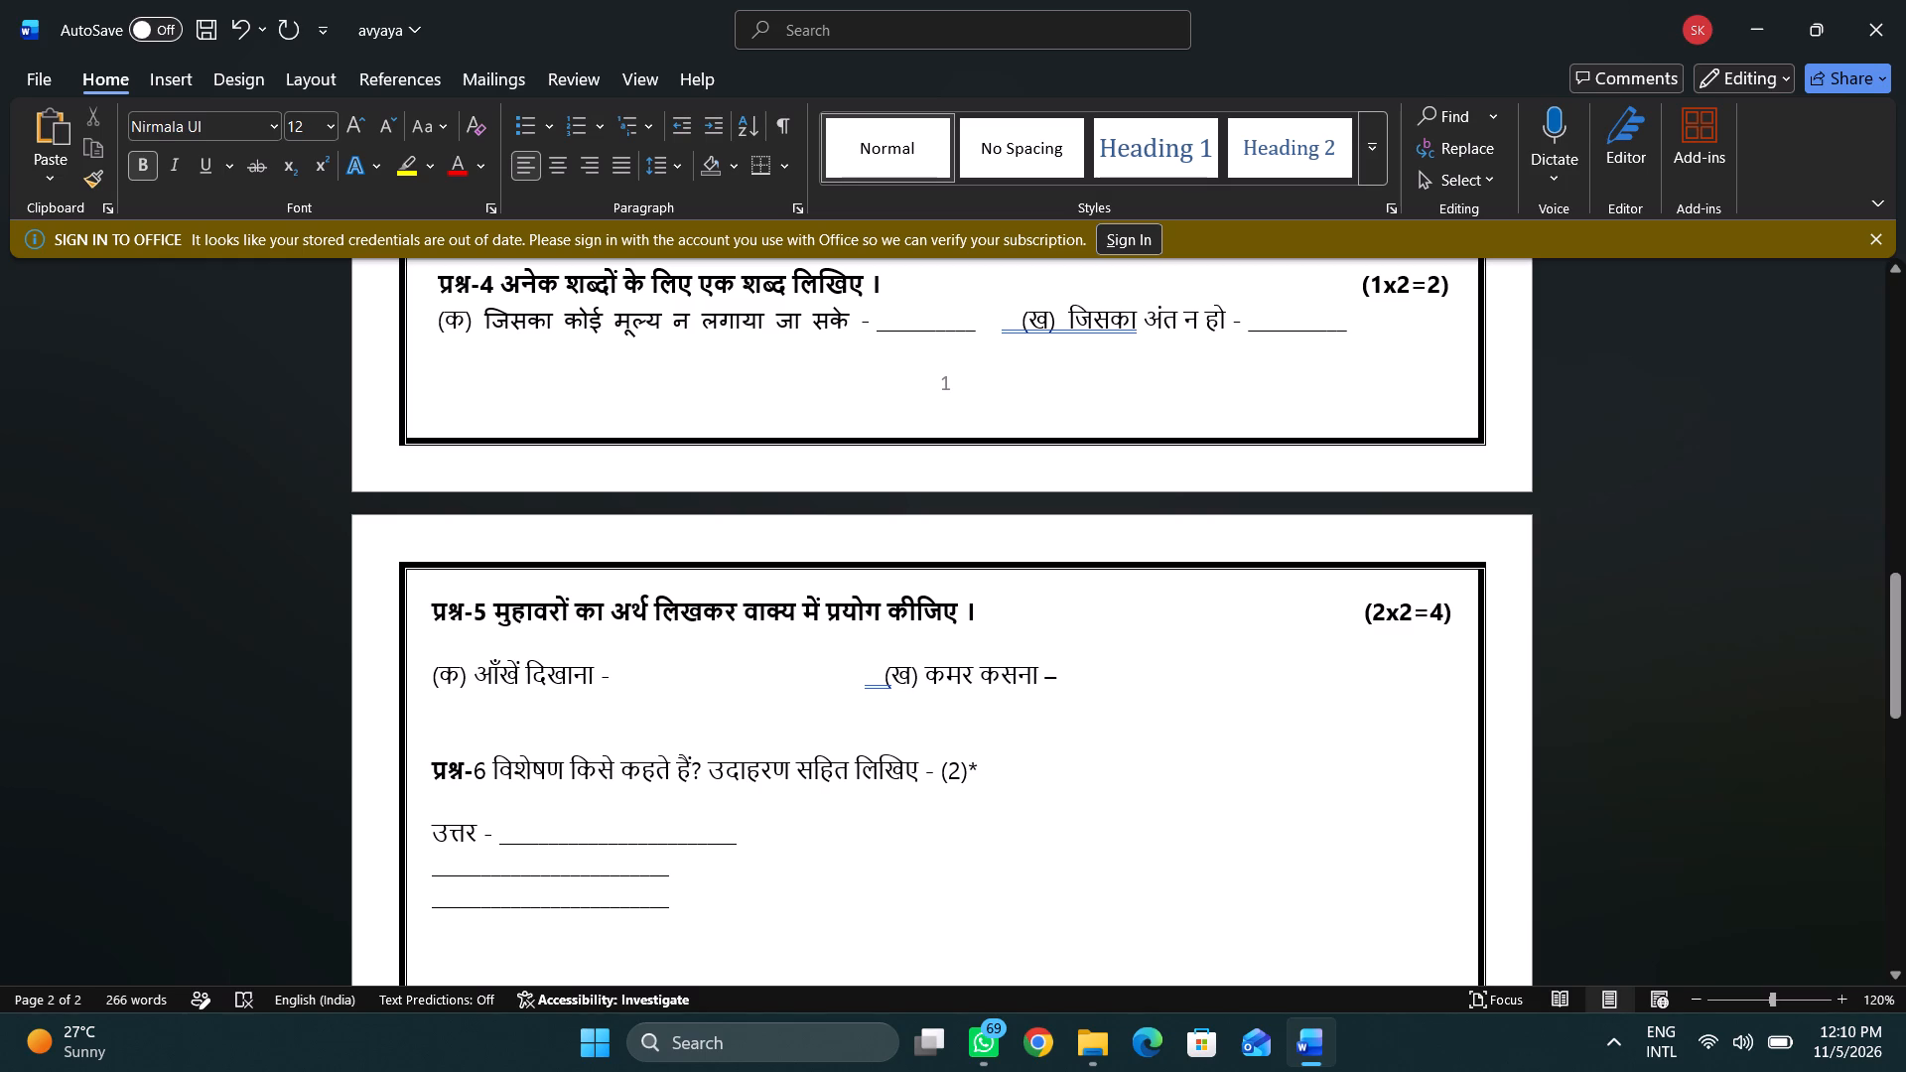
Delete the trailing asterisk after the (2) marks of the प्रश्न-6 line.
left_click_drag(432, 779, 914, 797)
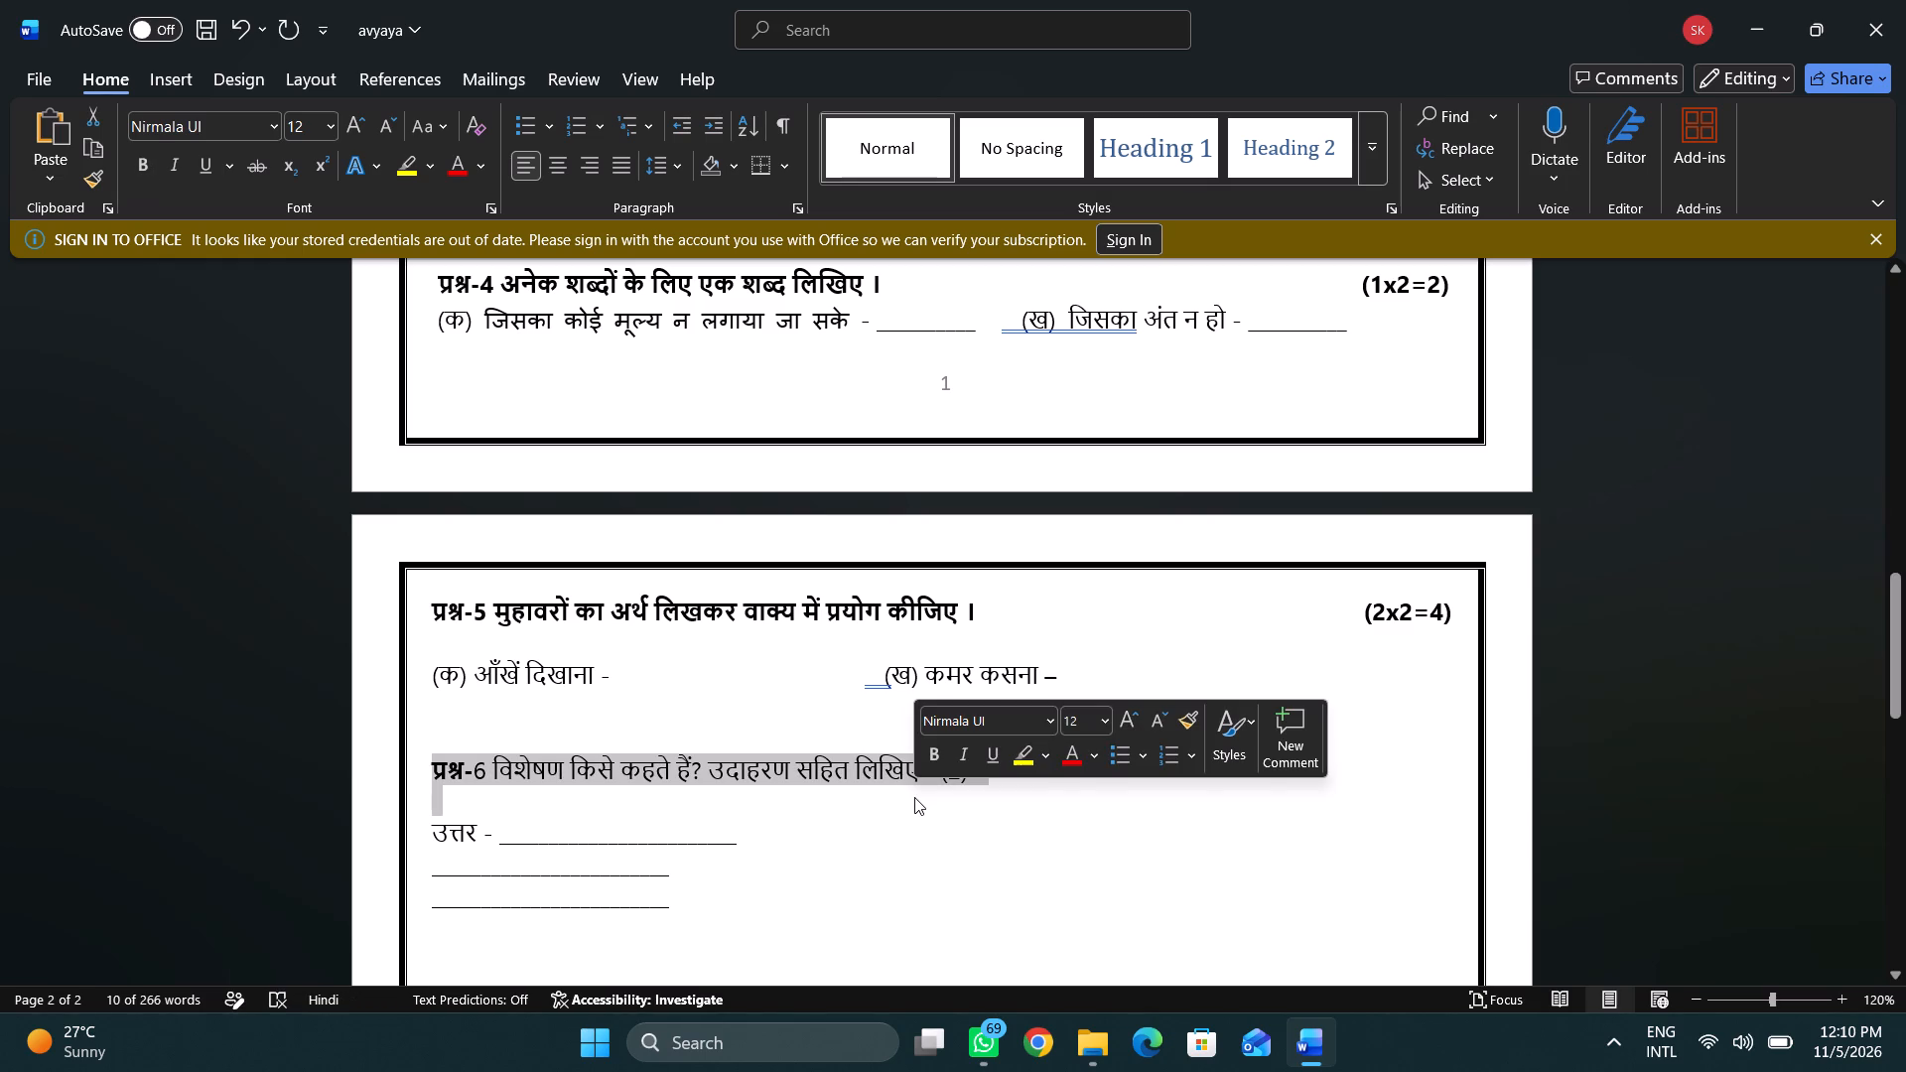
left_click(863, 733)
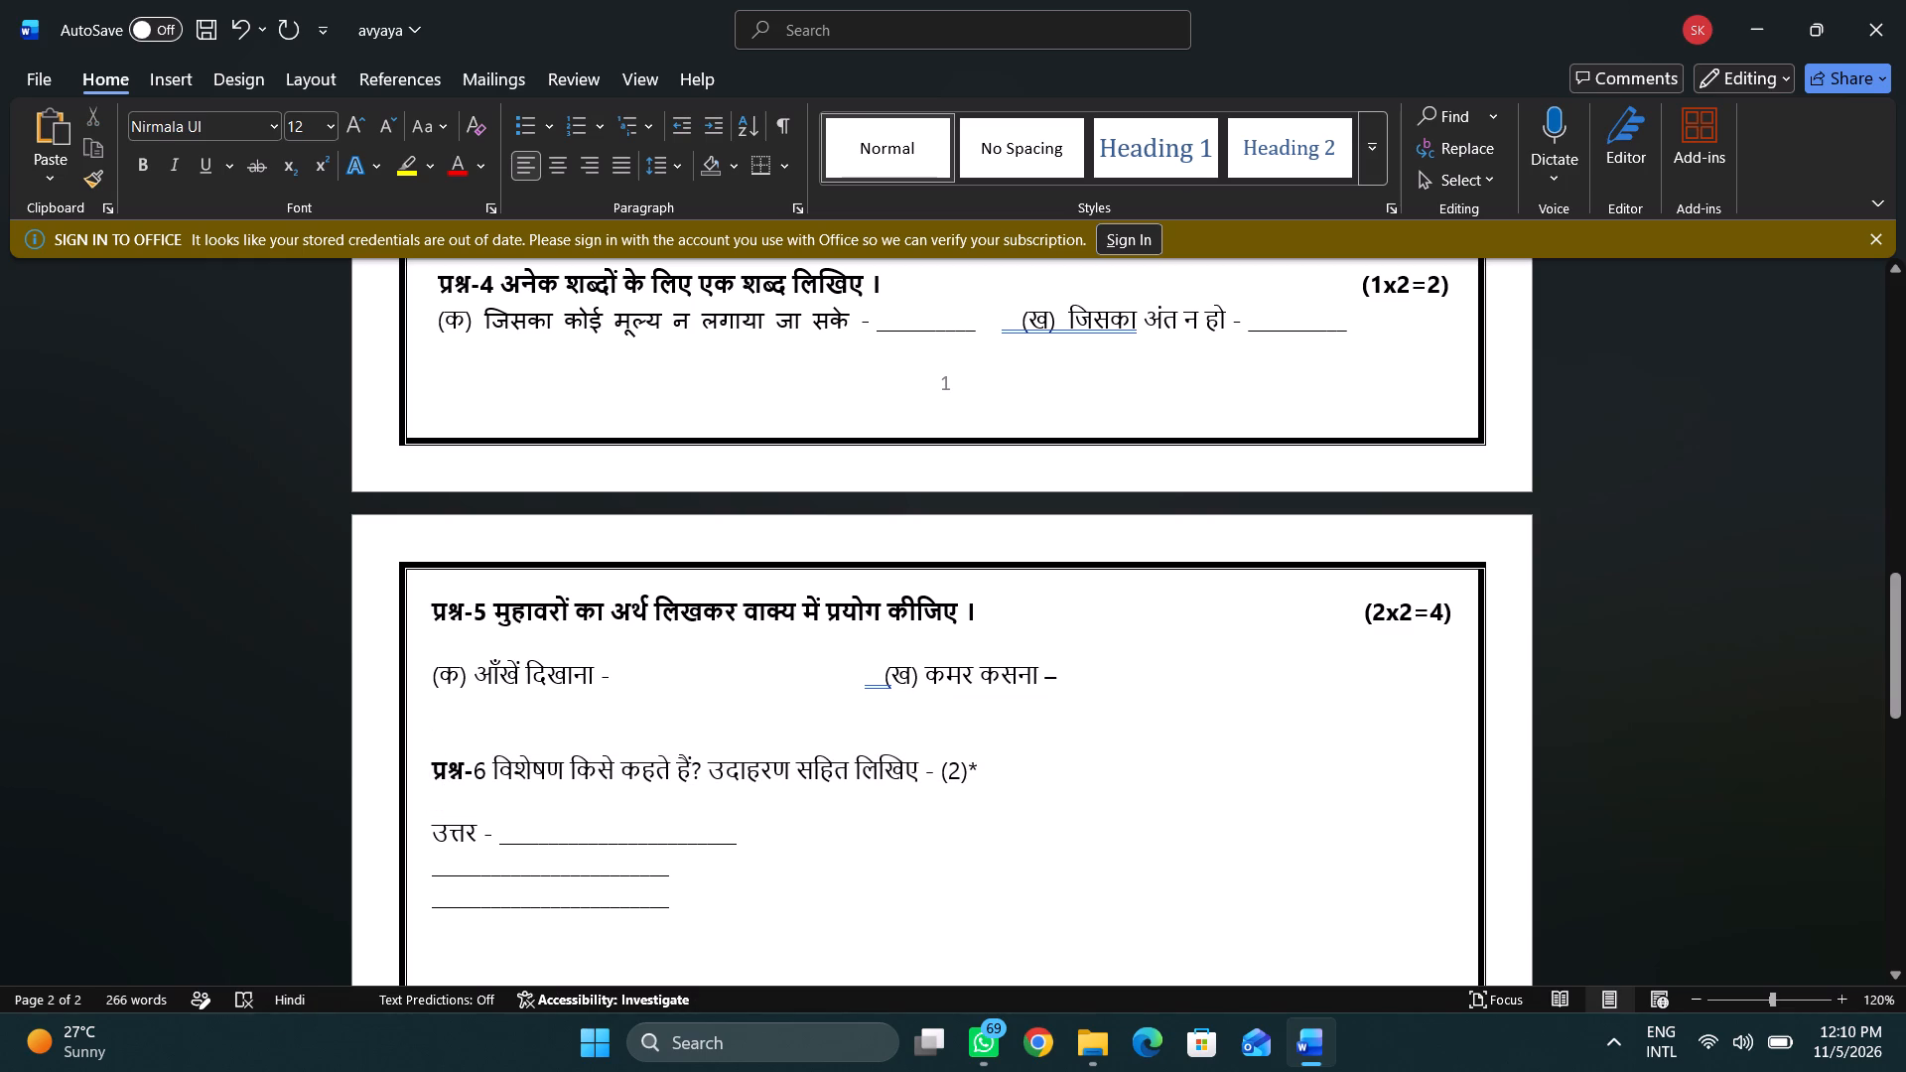
left_click(986, 761)
key("BackSpace")
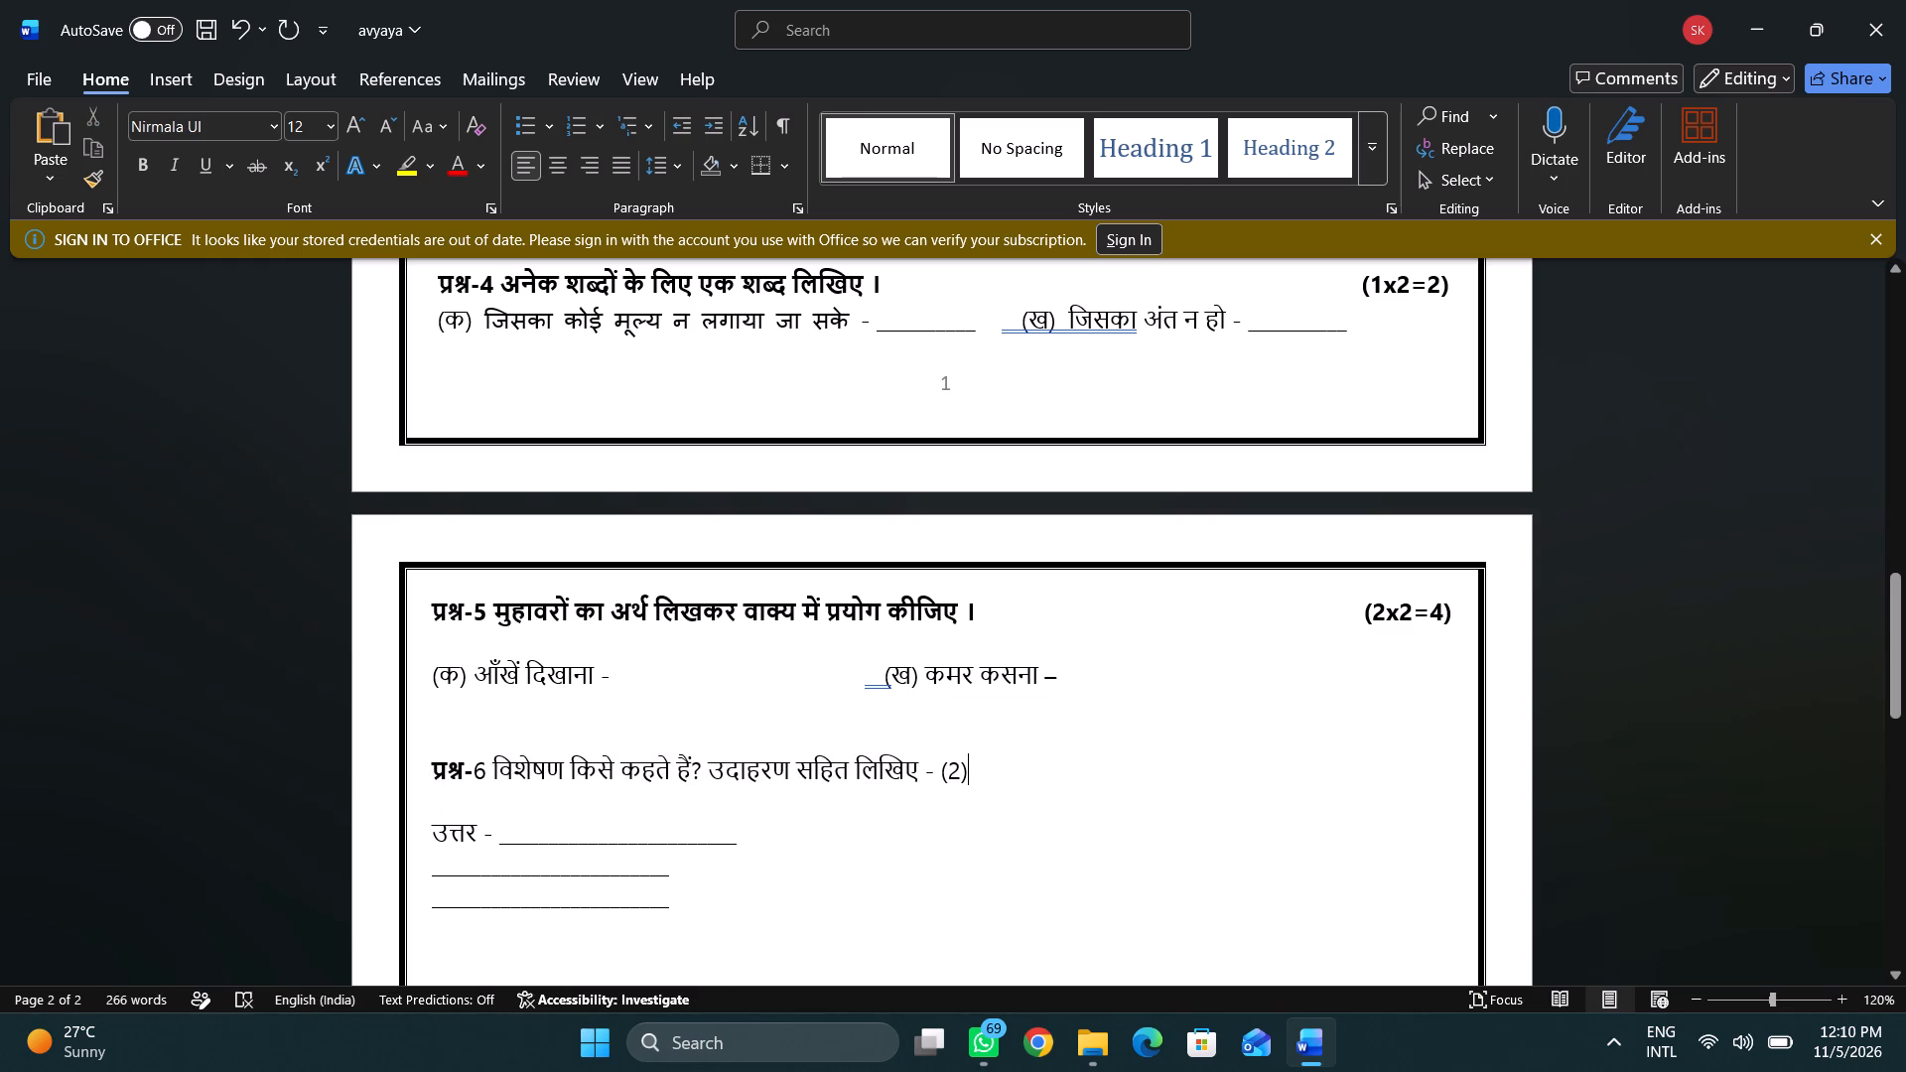
Space the (2) marks of the प्रश्न-6 line across toward the right margin, beneath the marks of प्रश्न-5.
left_click(940, 770)
key("space")
key("space")
key("space")
key("space")
key("space")
key("space")
key("space")
key("space")
key("space")
key("space")
key("space")
key("space")
key("space")
key("space")
key("space")
key("space")
key("space")
key("space")
key("space")
key("space")
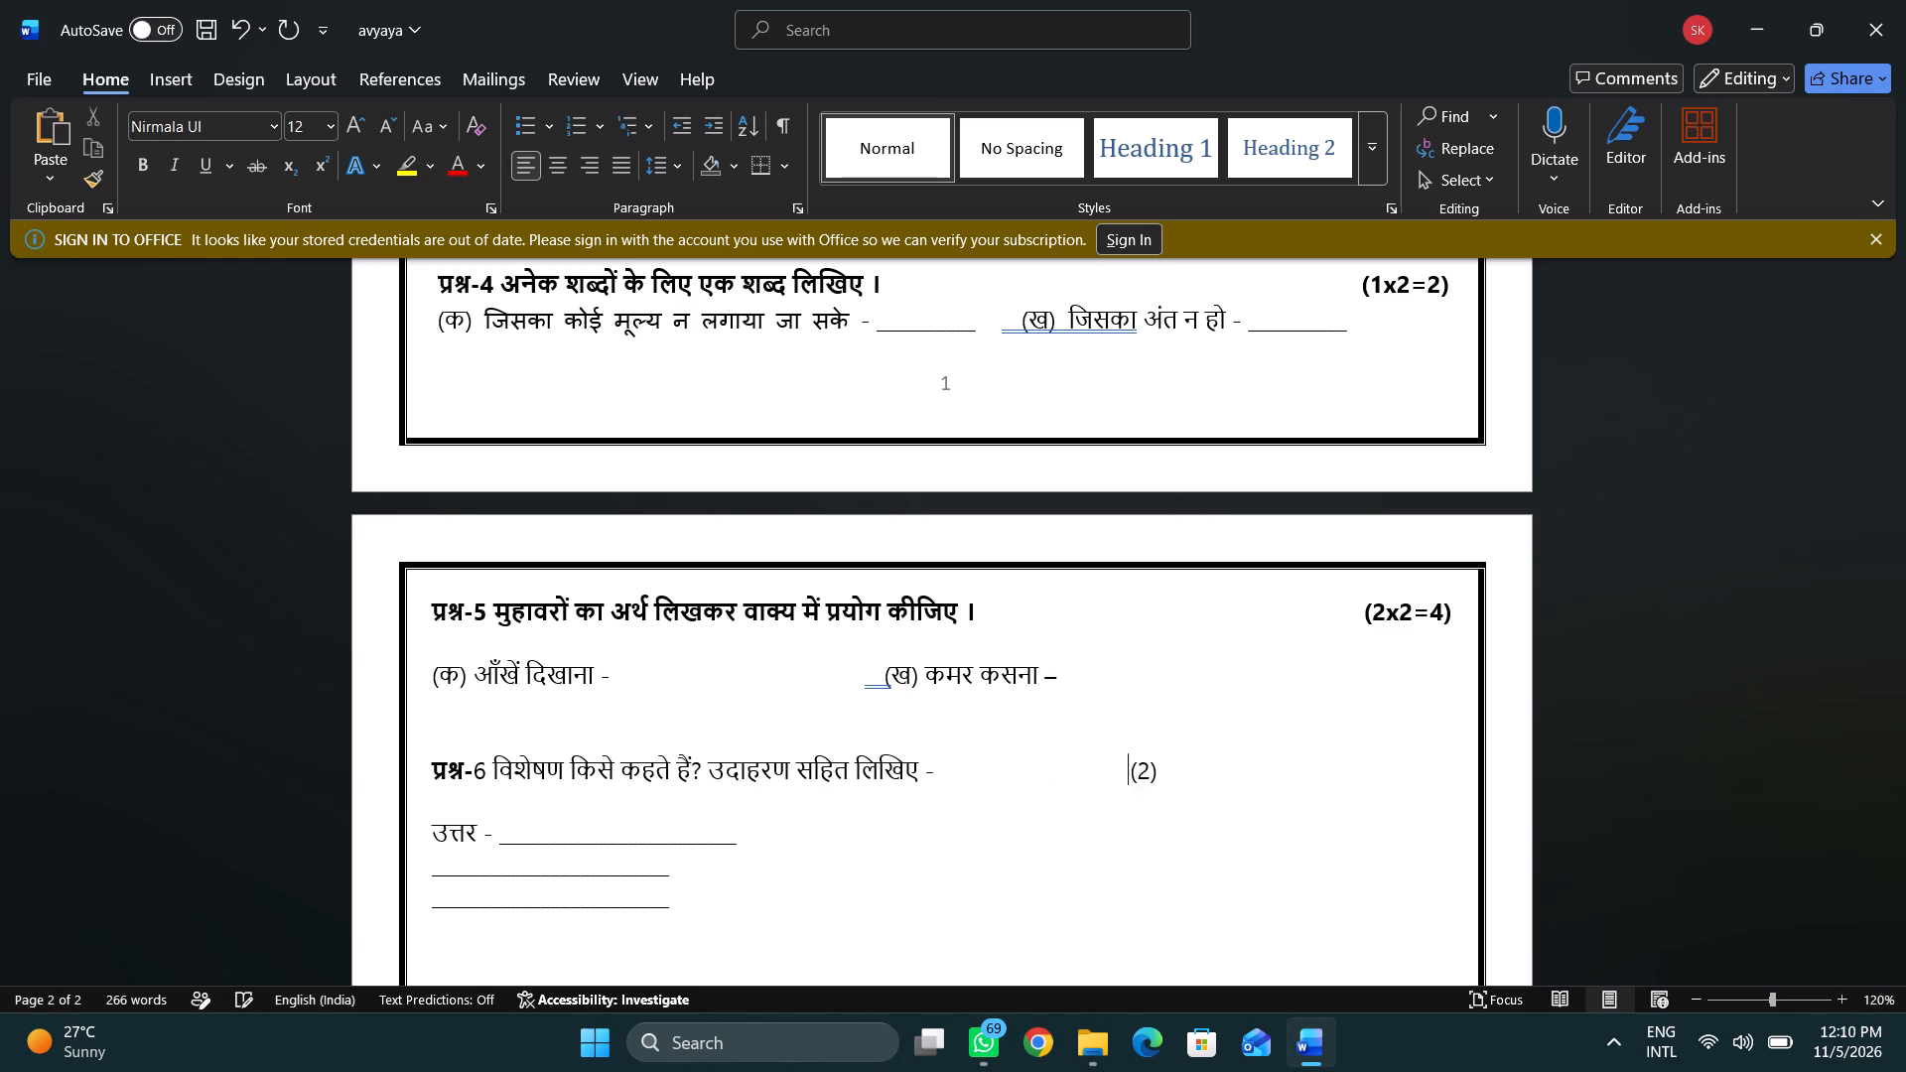
key("space")
key("space")
key("space")
key("BackSpace")
key("BackSpace")
key("BackSpace")
key("space")
key("space")
key("space")
key("space")
key("space")
key("space")
key("space")
key("space")
Replace the (2) marks of प्रश्न-6 with a copy of the bold (2x2=4) marks from the प्रश्न-5 heading.
scroll(940, 770, "up", 7)
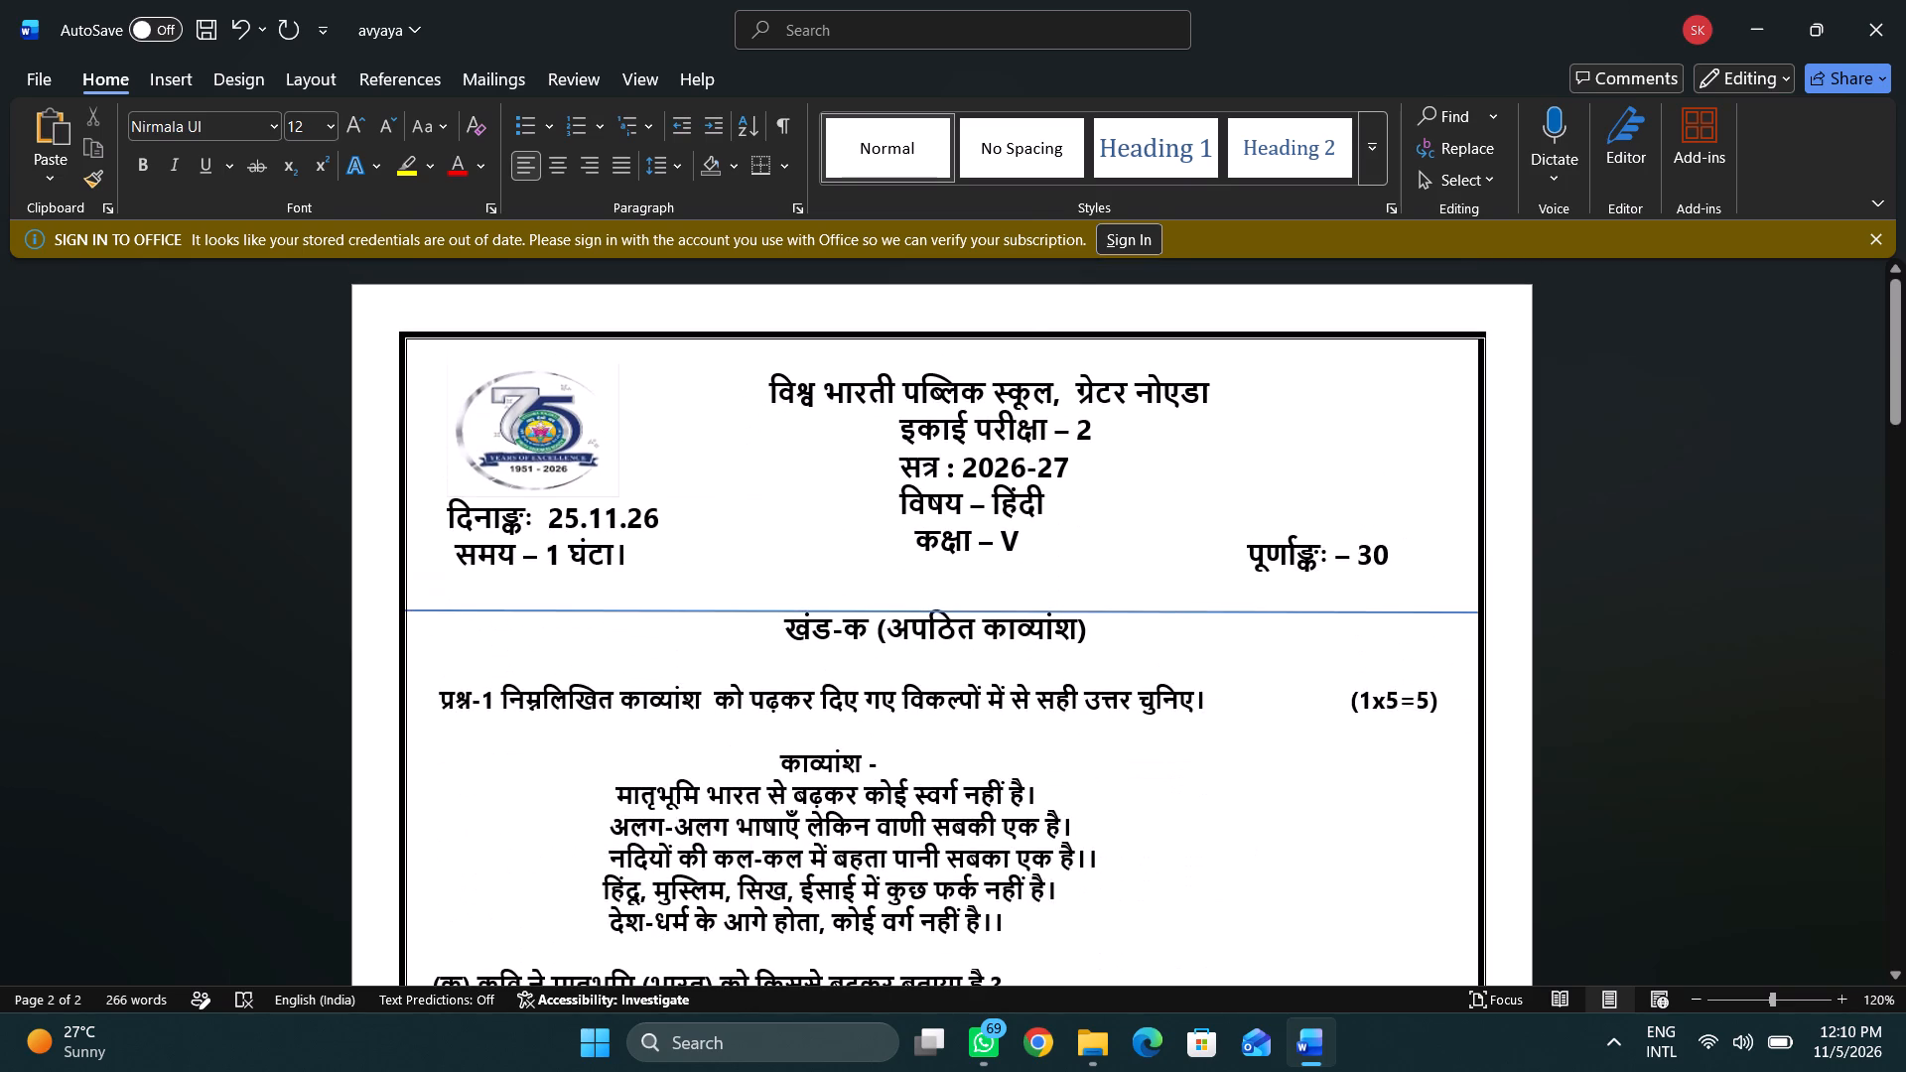
scroll(940, 770, "down", 2)
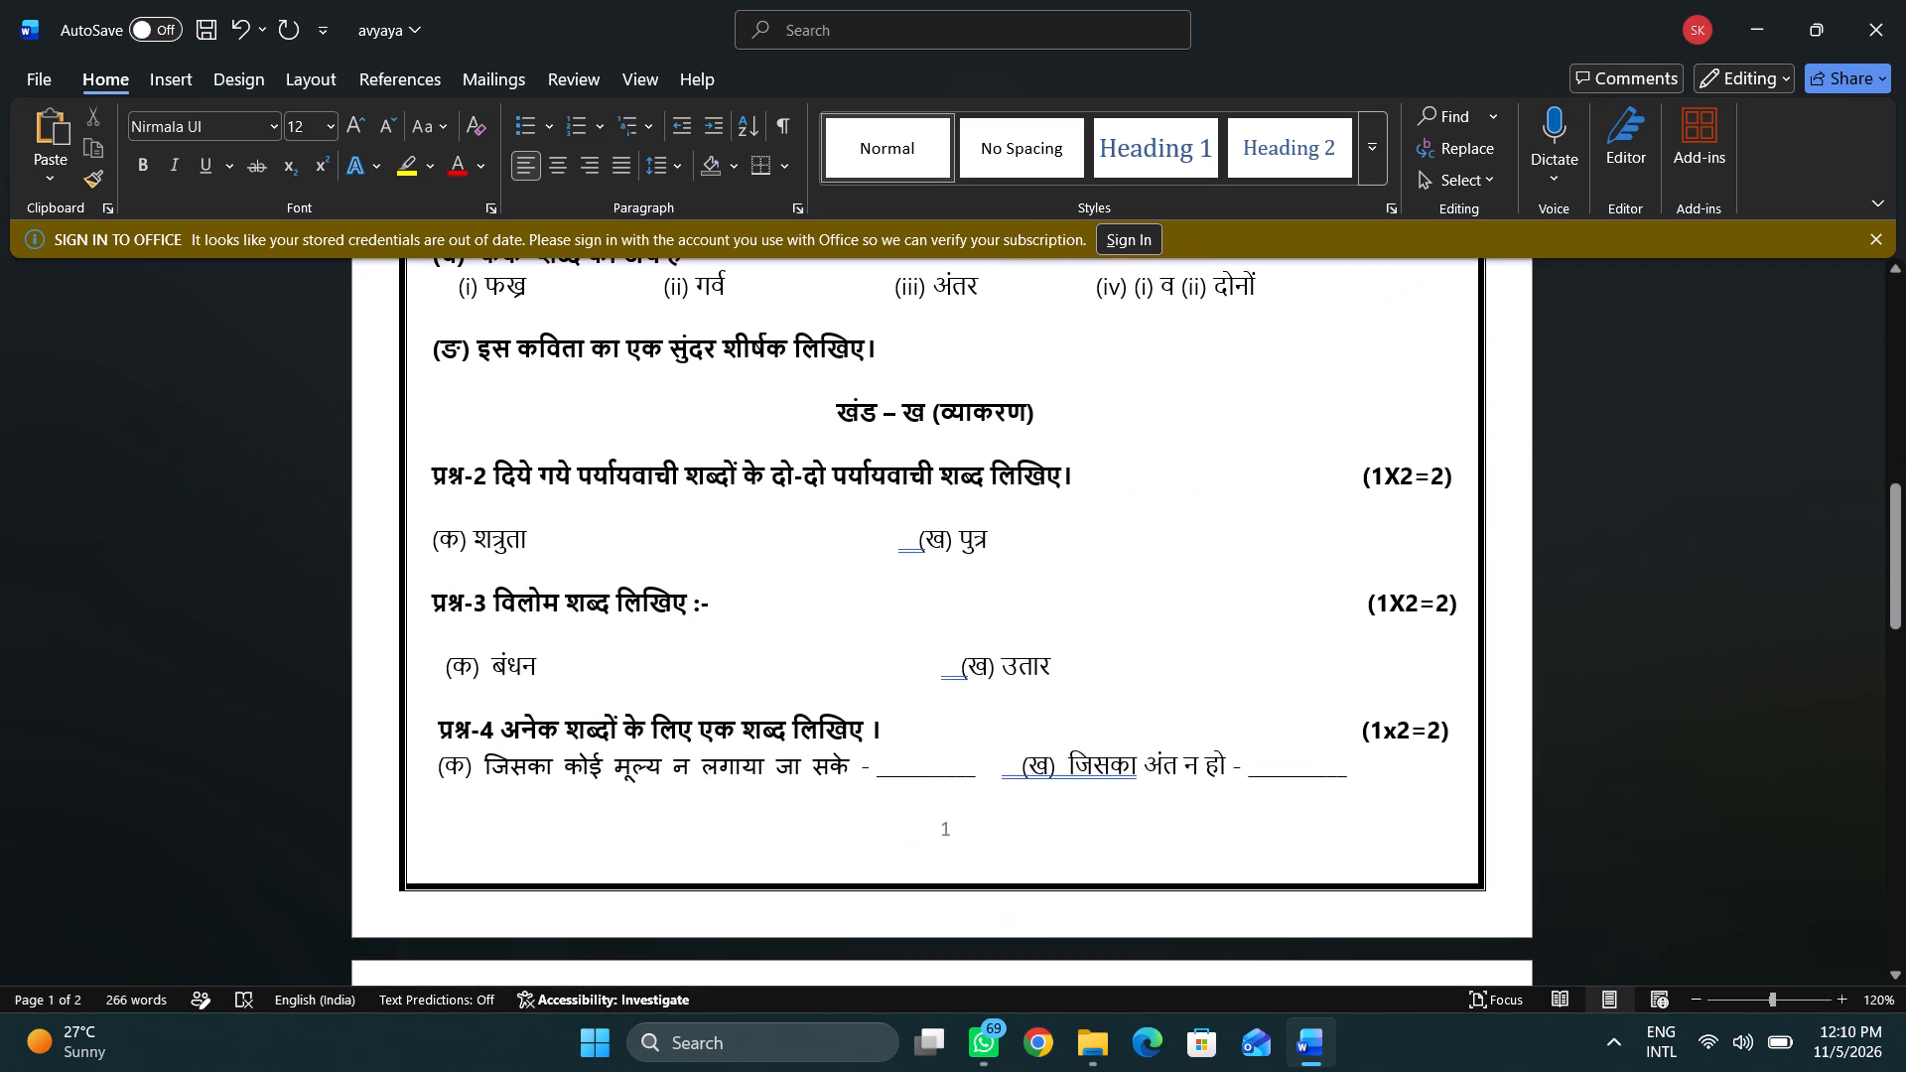
scroll(940, 770, "down", 1)
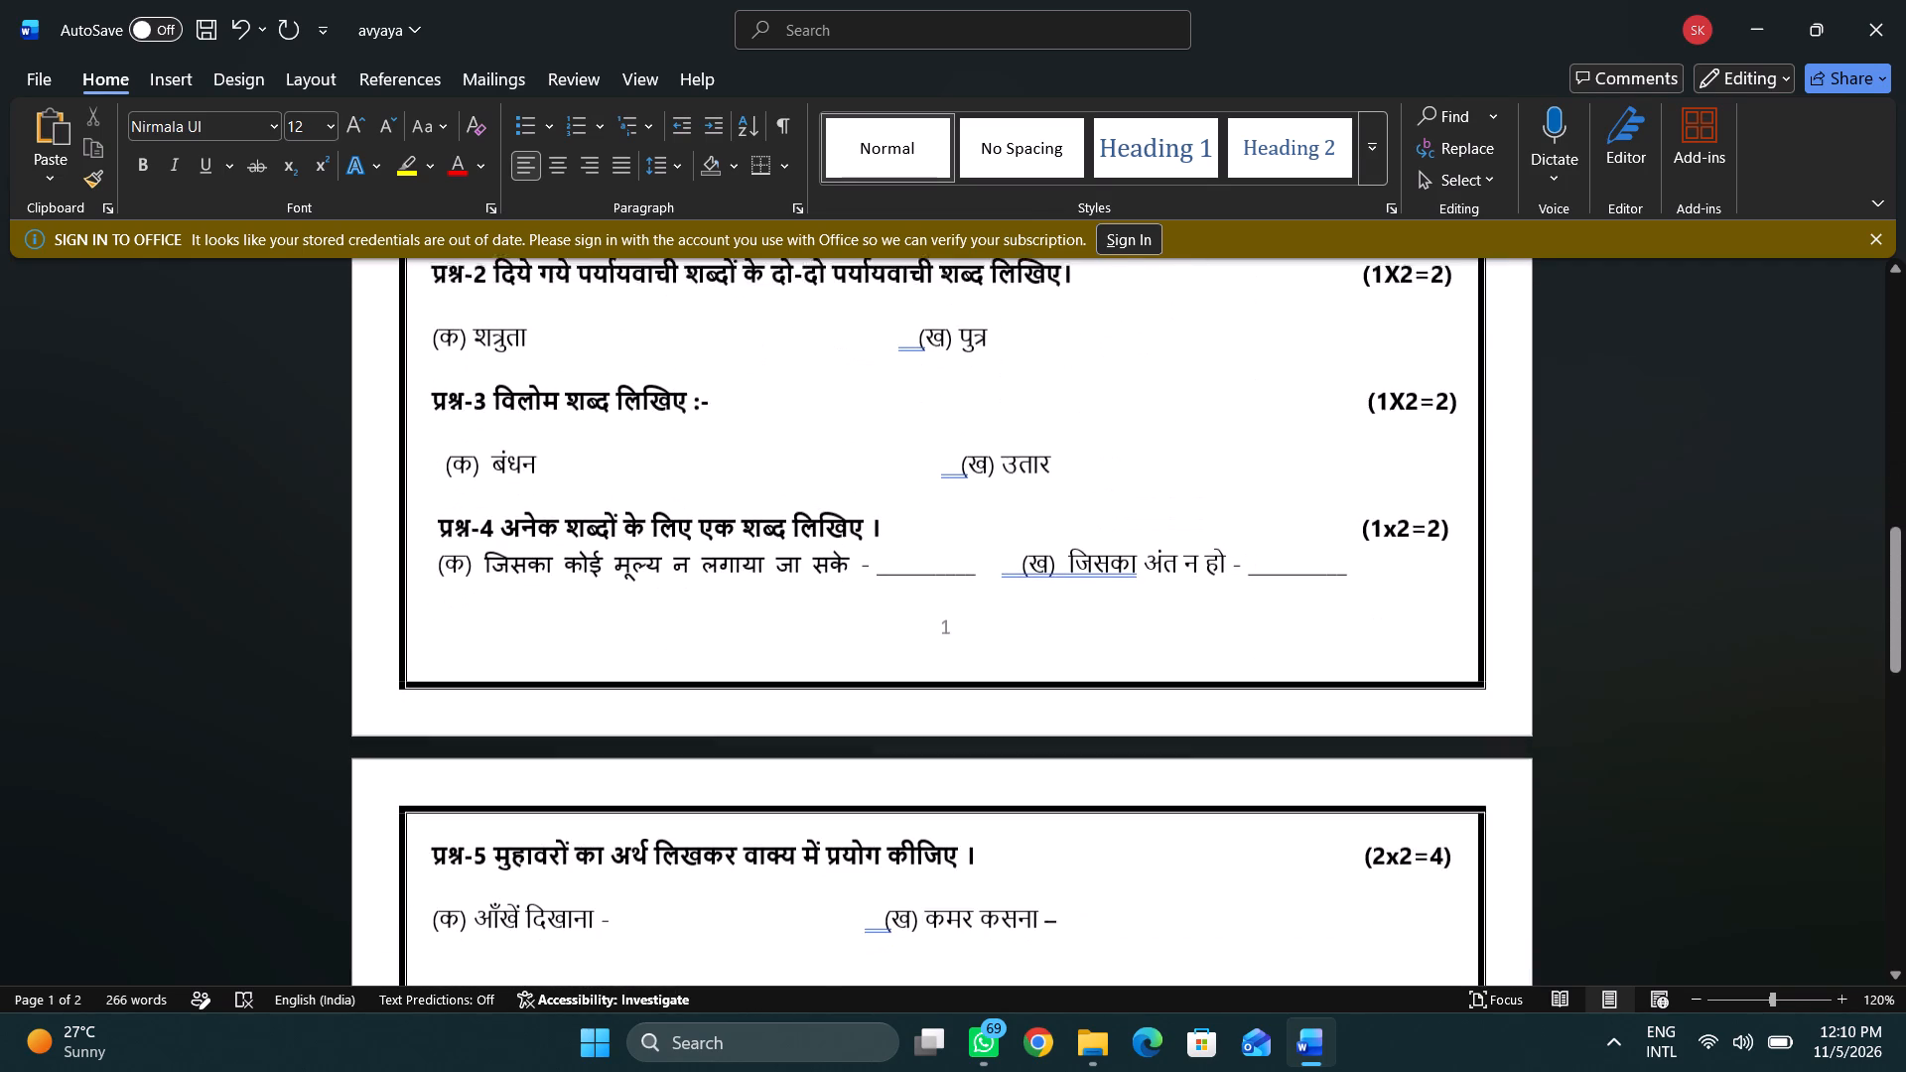
scroll(940, 770, "down", 1)
scroll(947, 860, "down", 1)
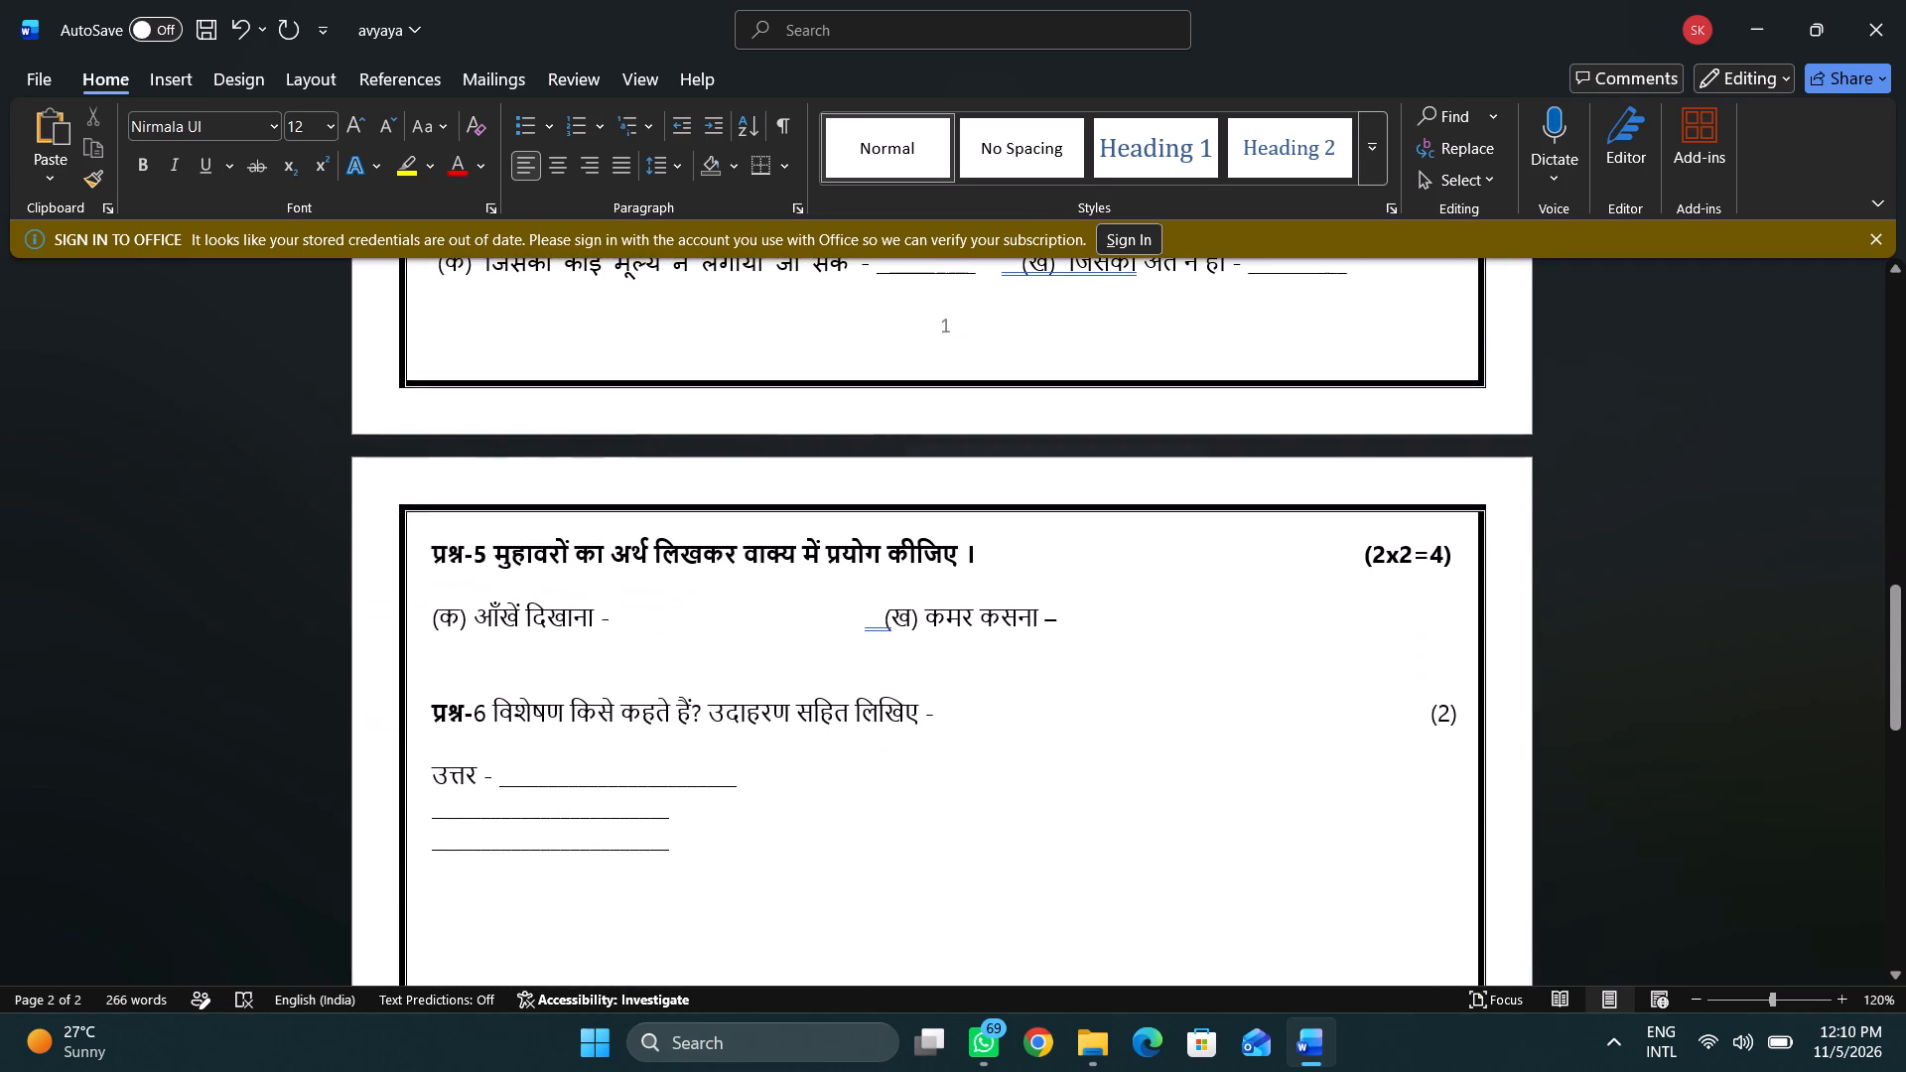
left_click(1454, 713)
left_click(1449, 713)
left_click_drag(1414, 552, 1376, 564)
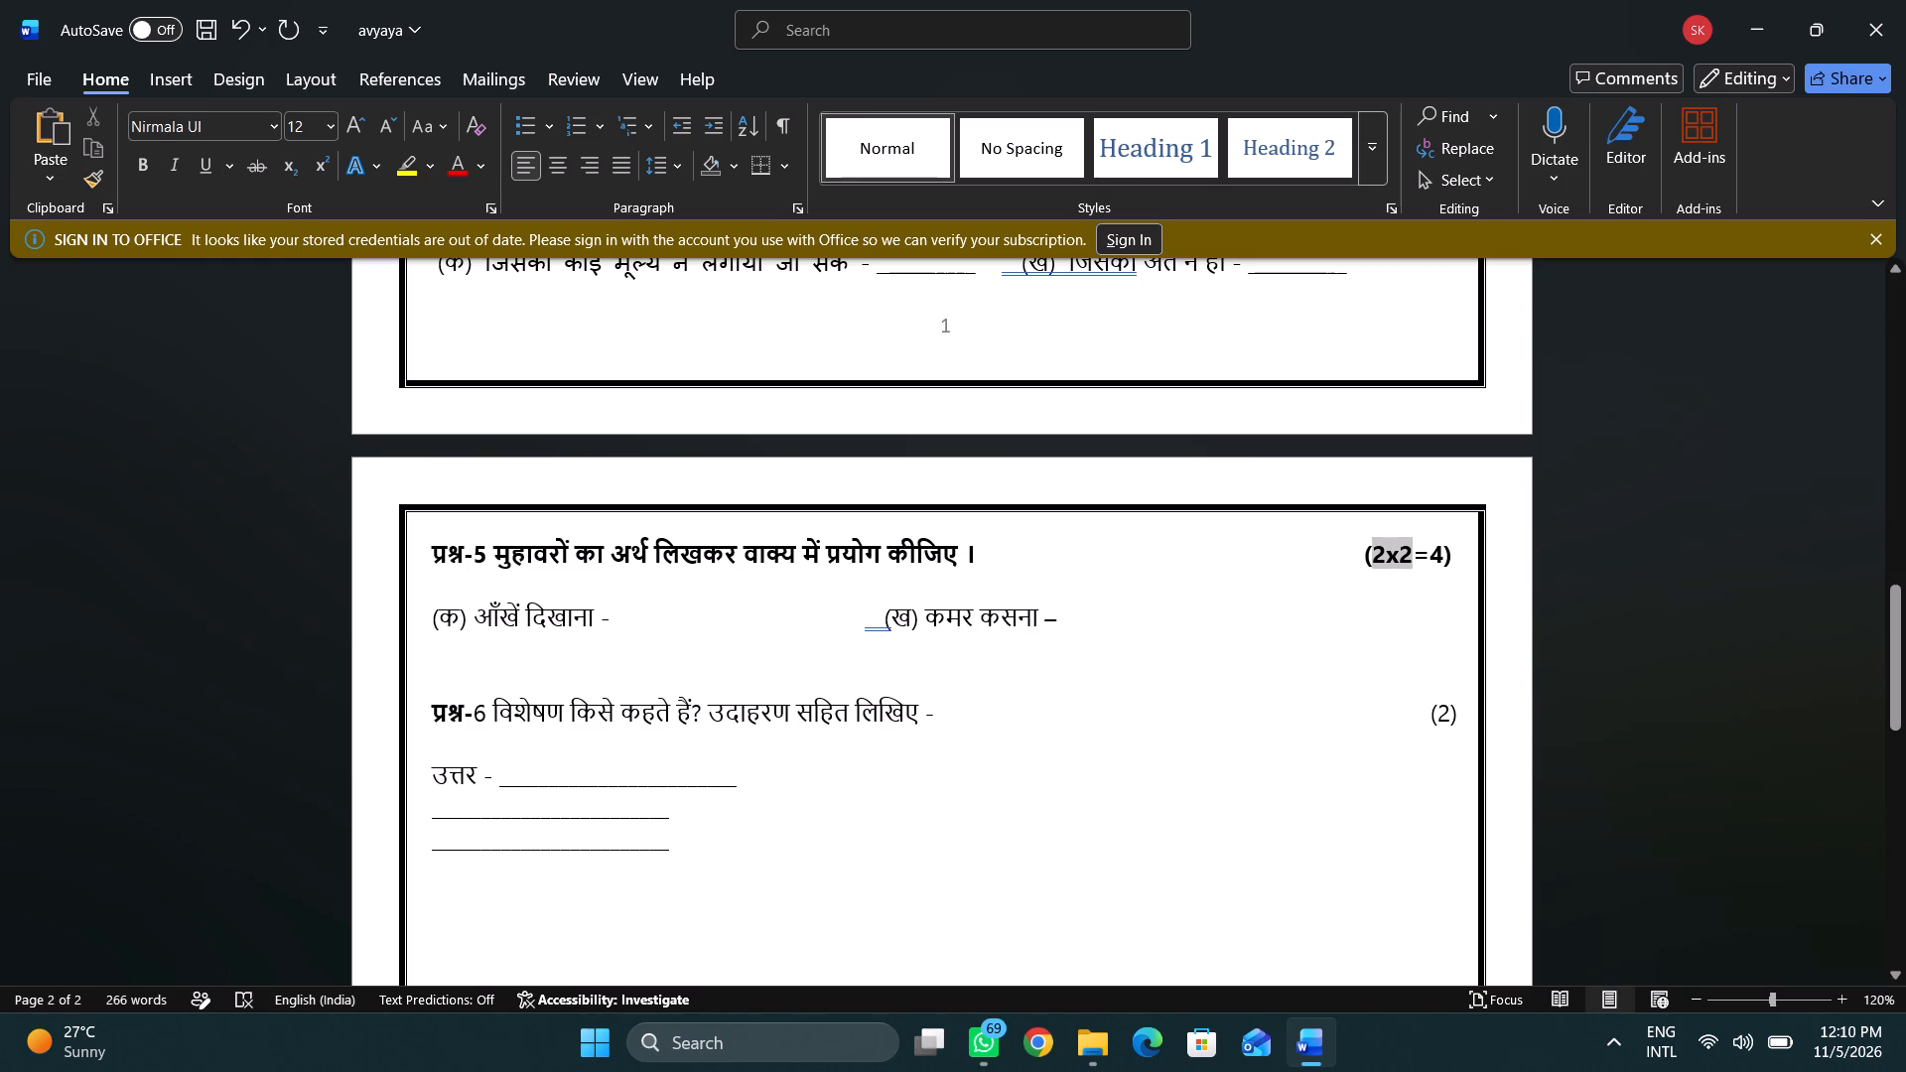
left_click_drag(1376, 564, 1375, 564)
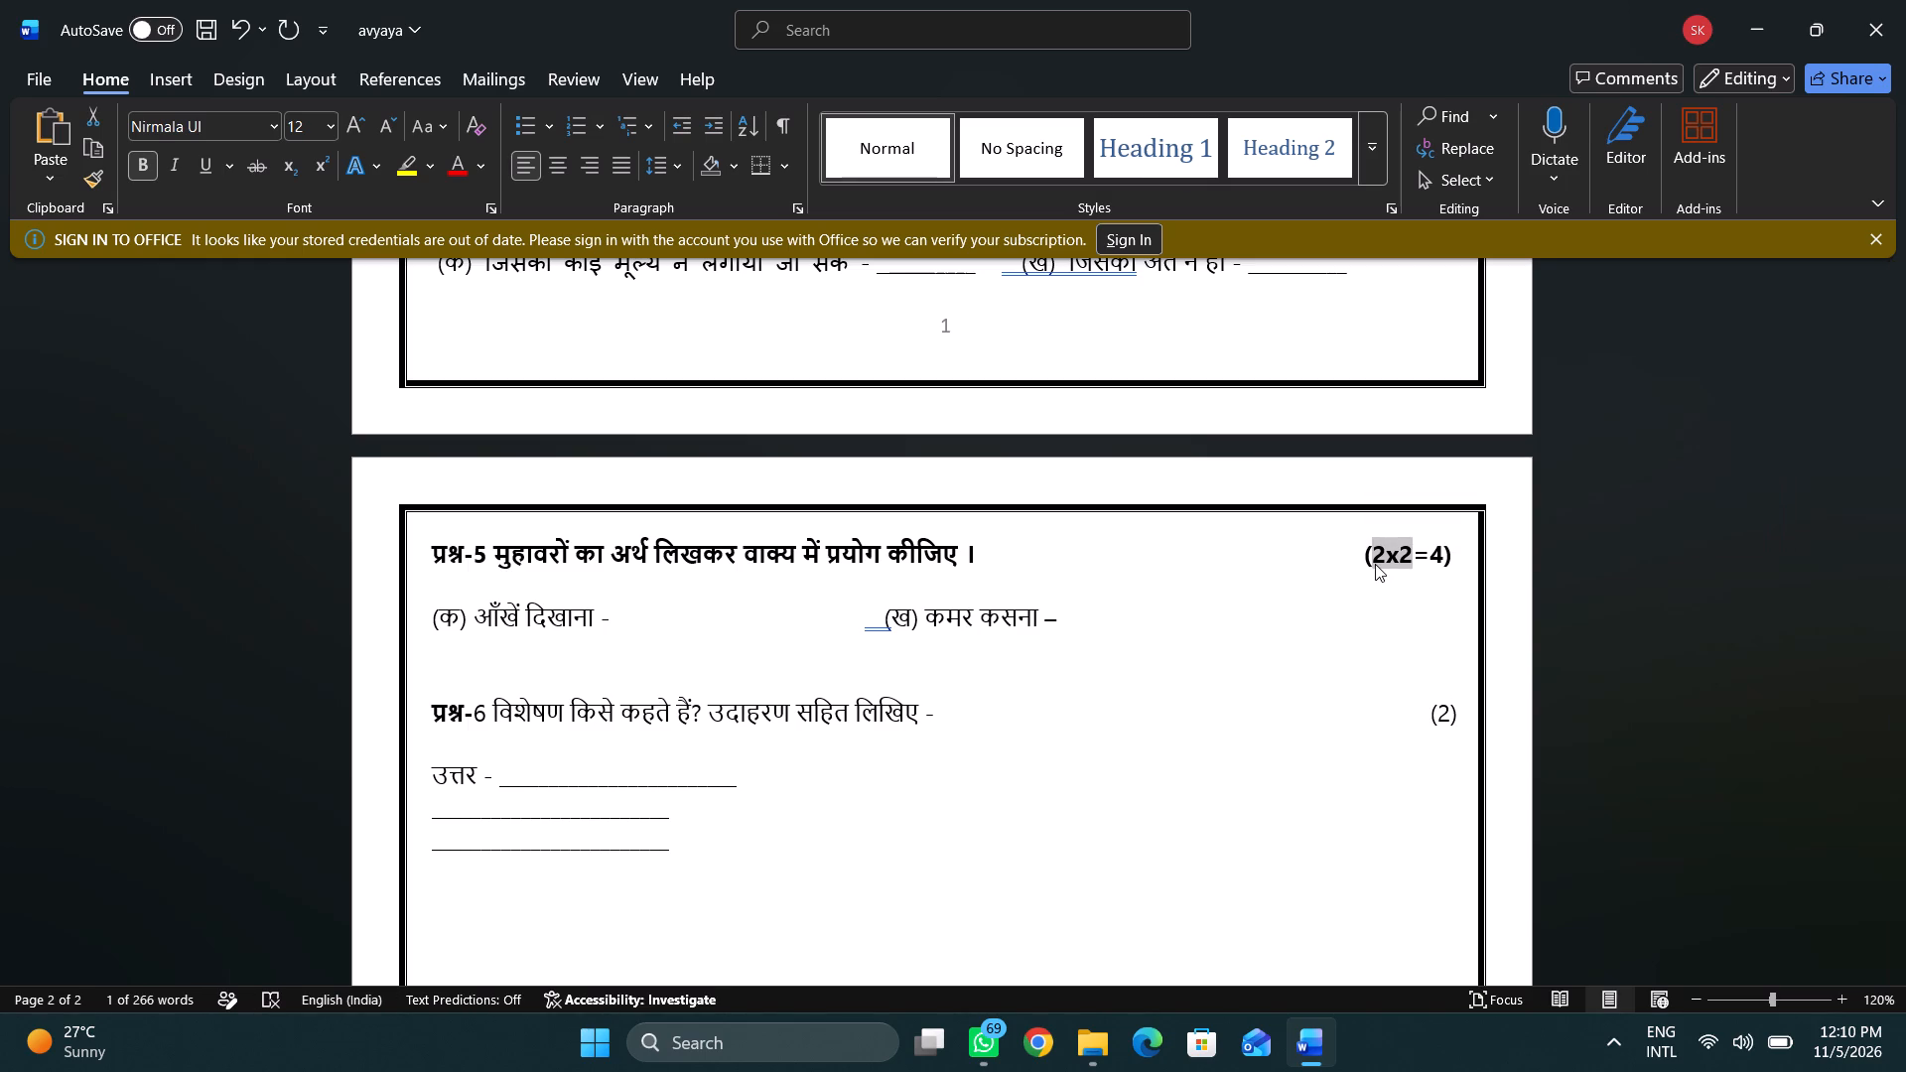
left_click(1456, 548)
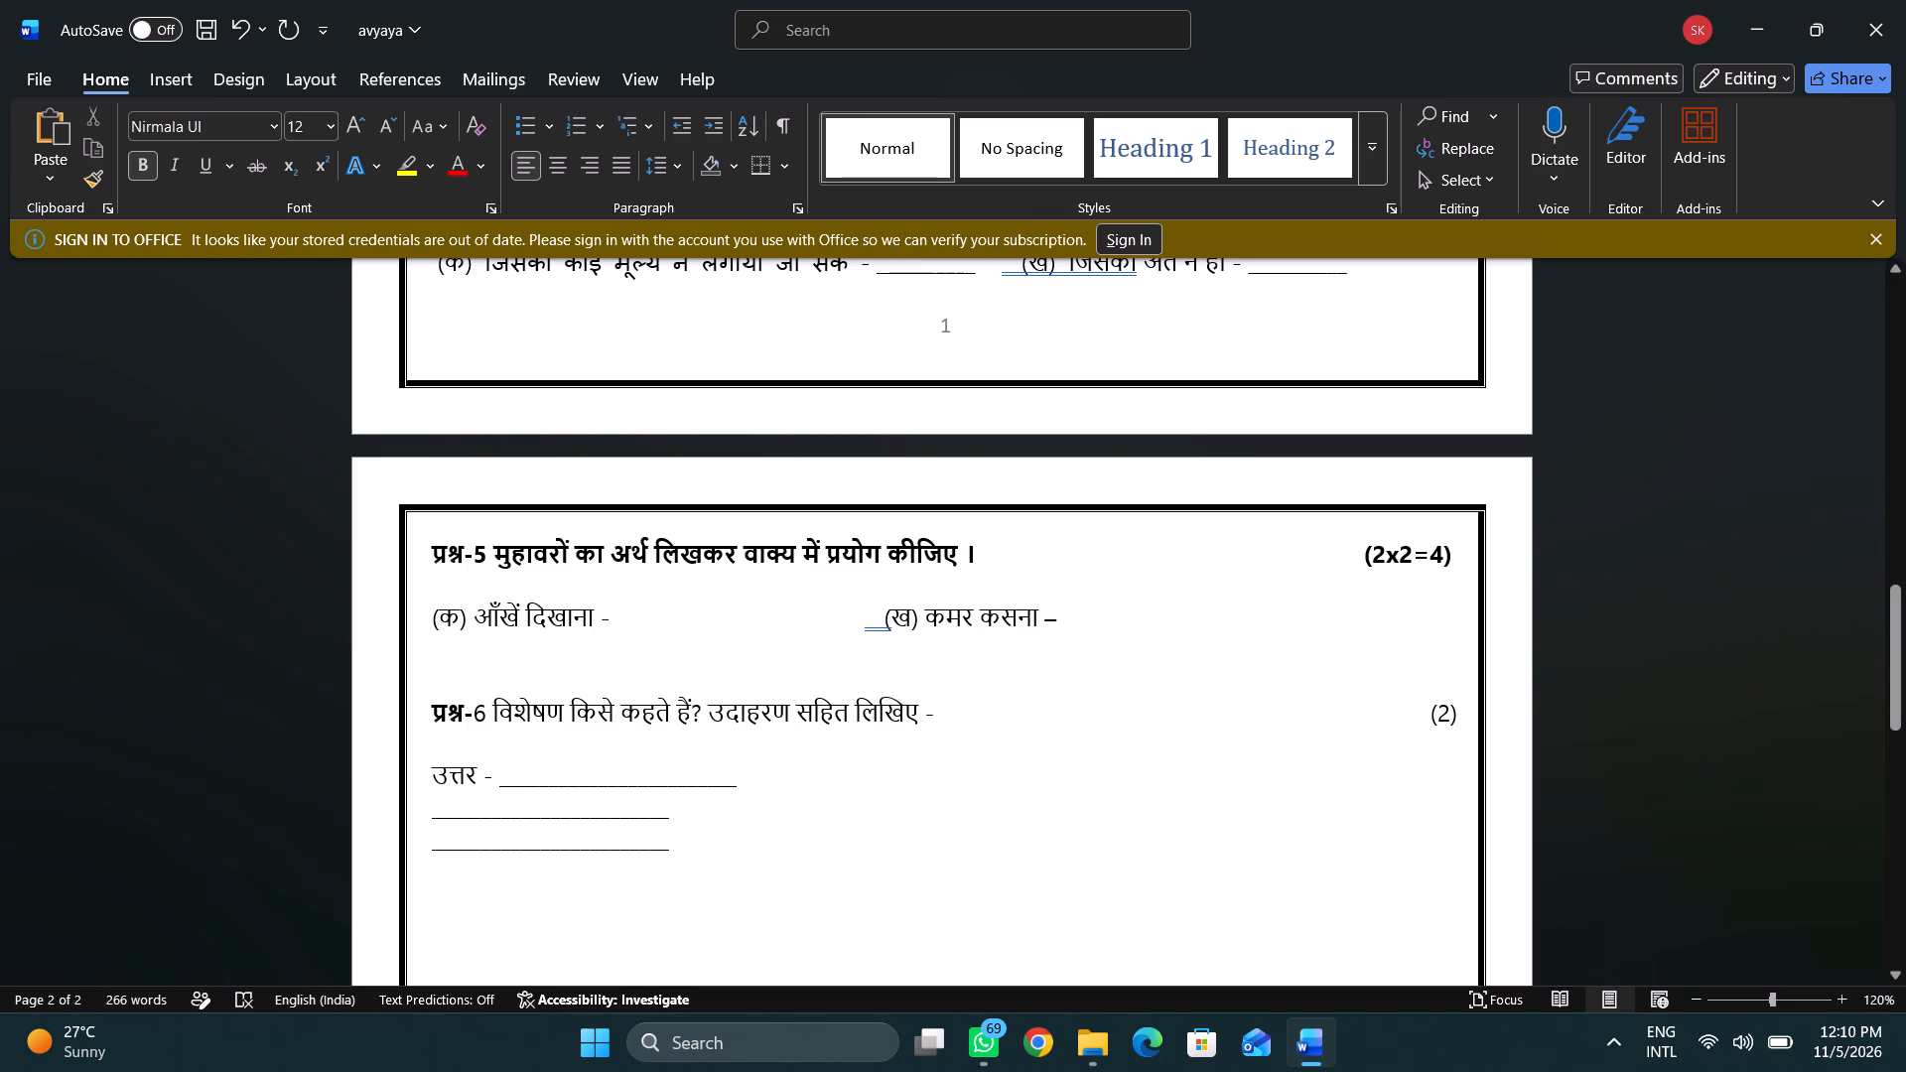
left_click_drag(1458, 551, 1363, 559)
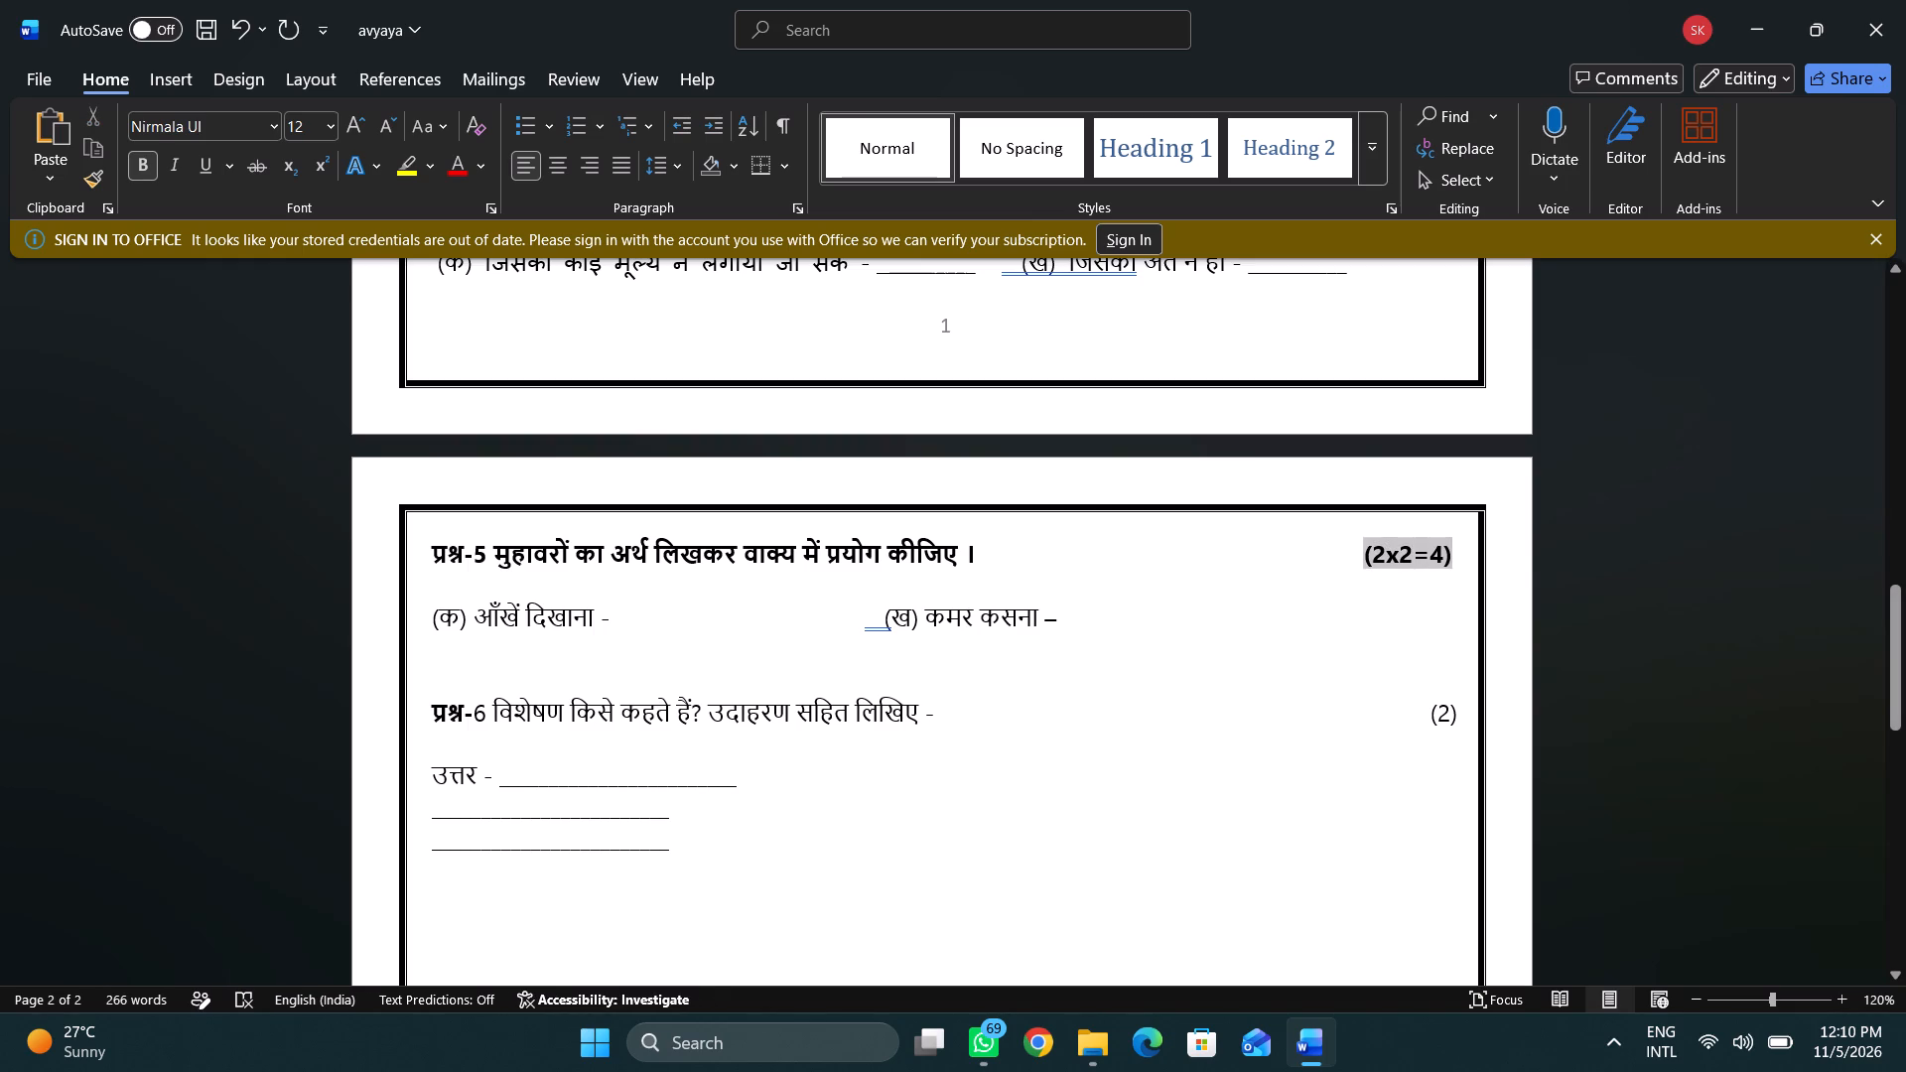
left_click_drag(1363, 559, 1364, 559)
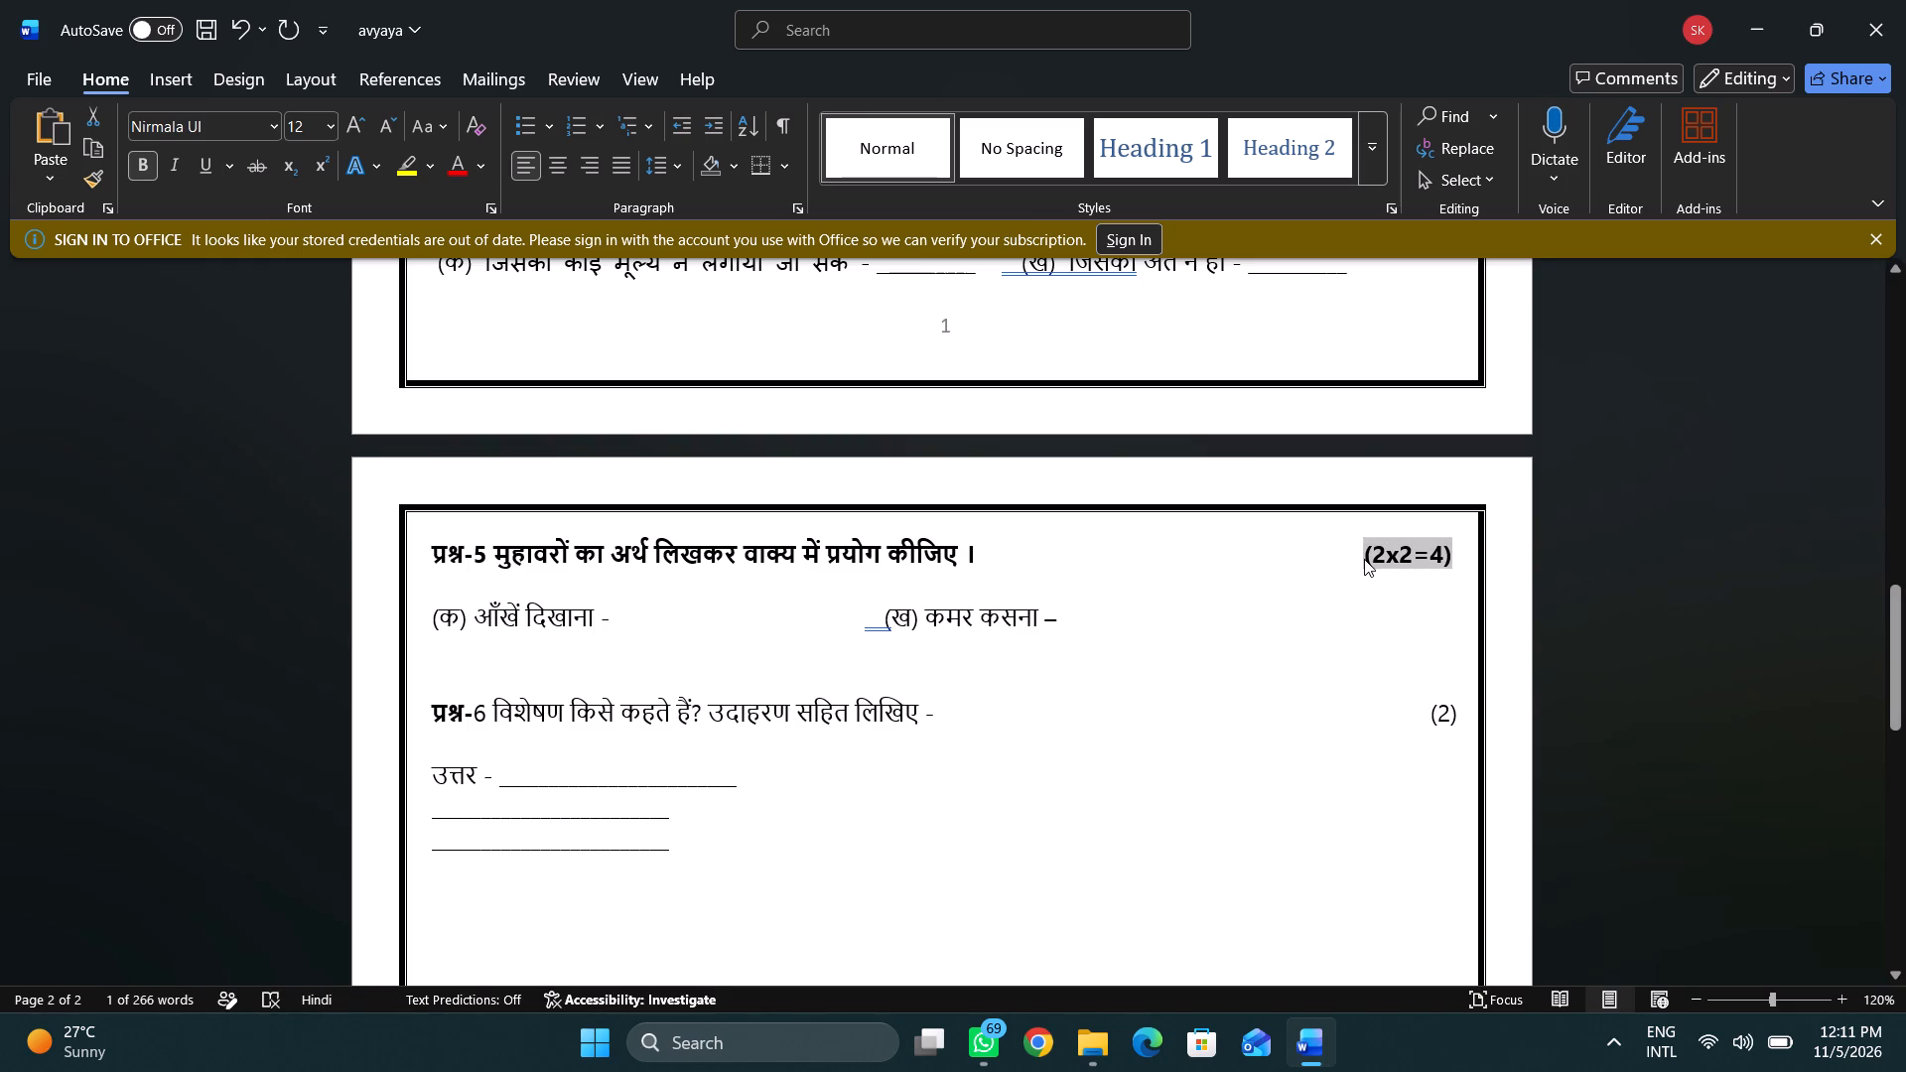
key("ctrl+c")
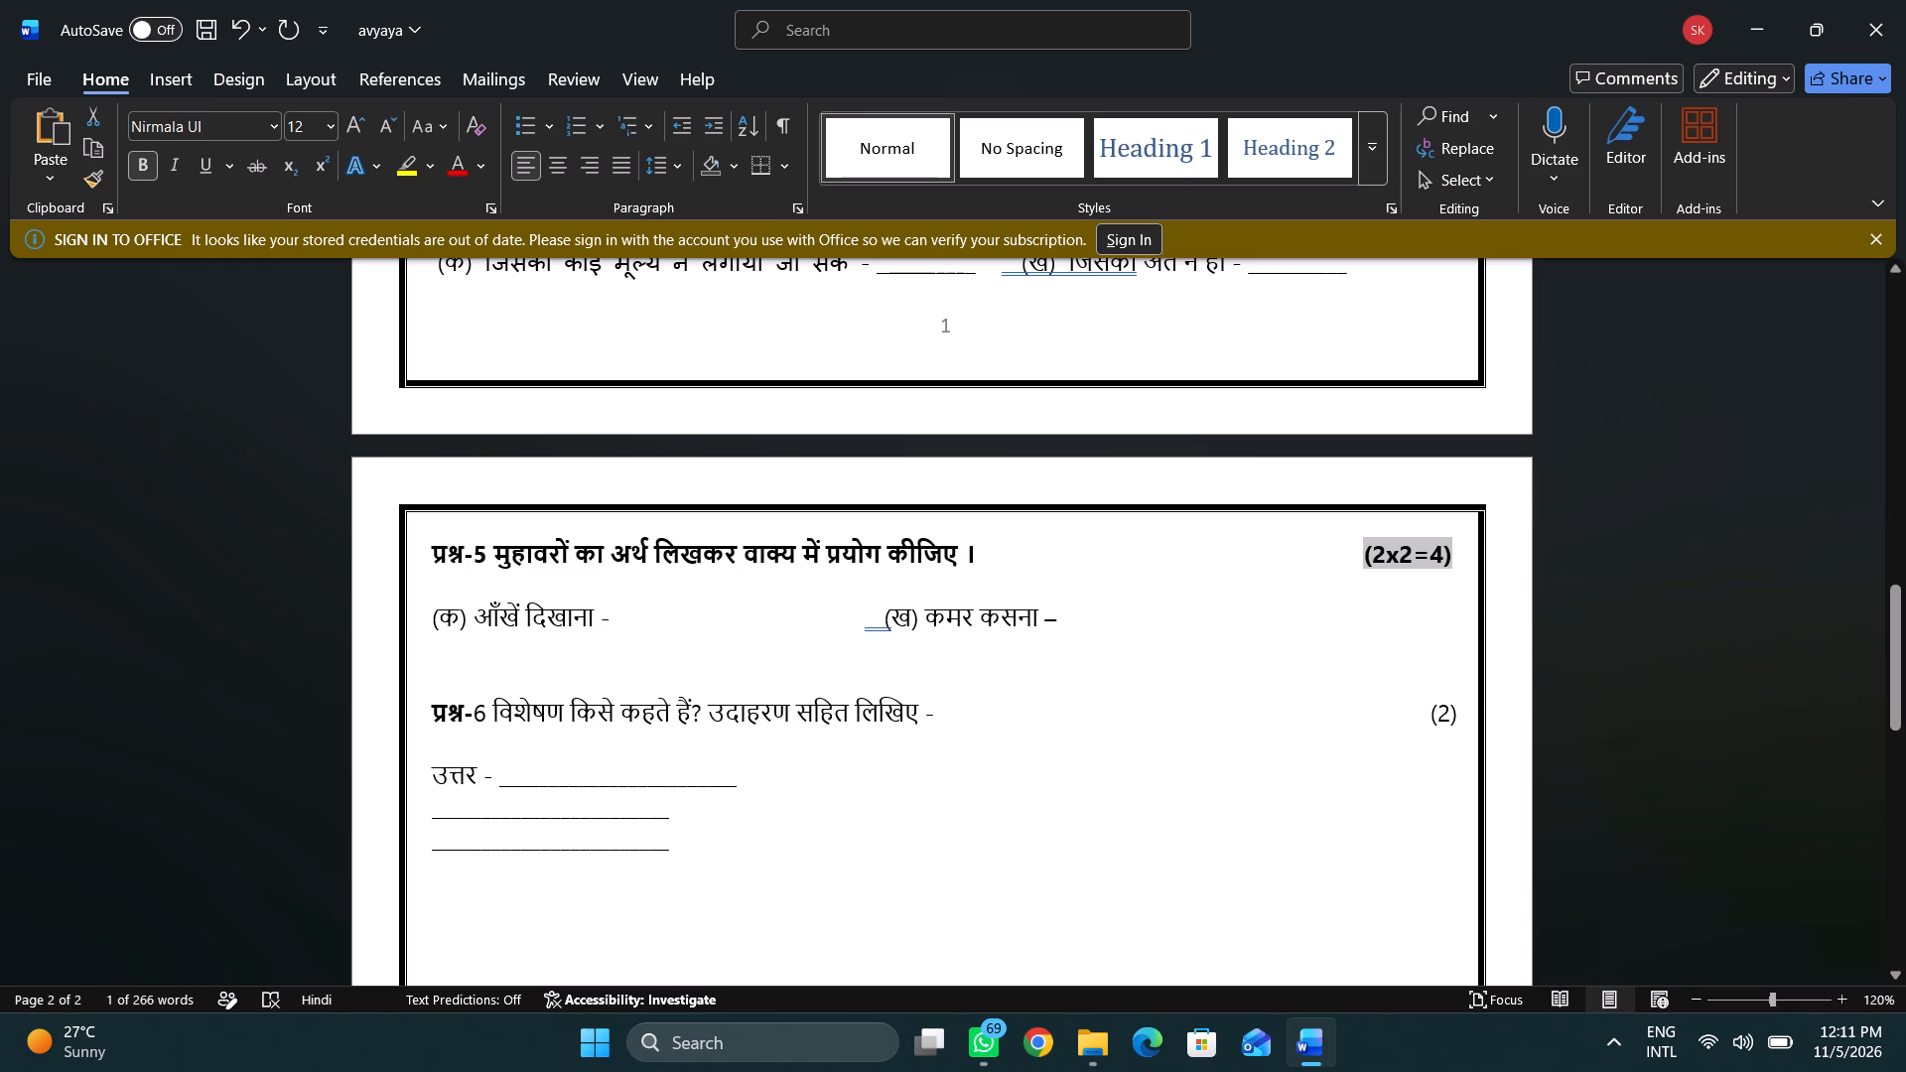
left_click(1457, 703)
key("BackSpace")
key("BackSpace")
key("BackSpace")
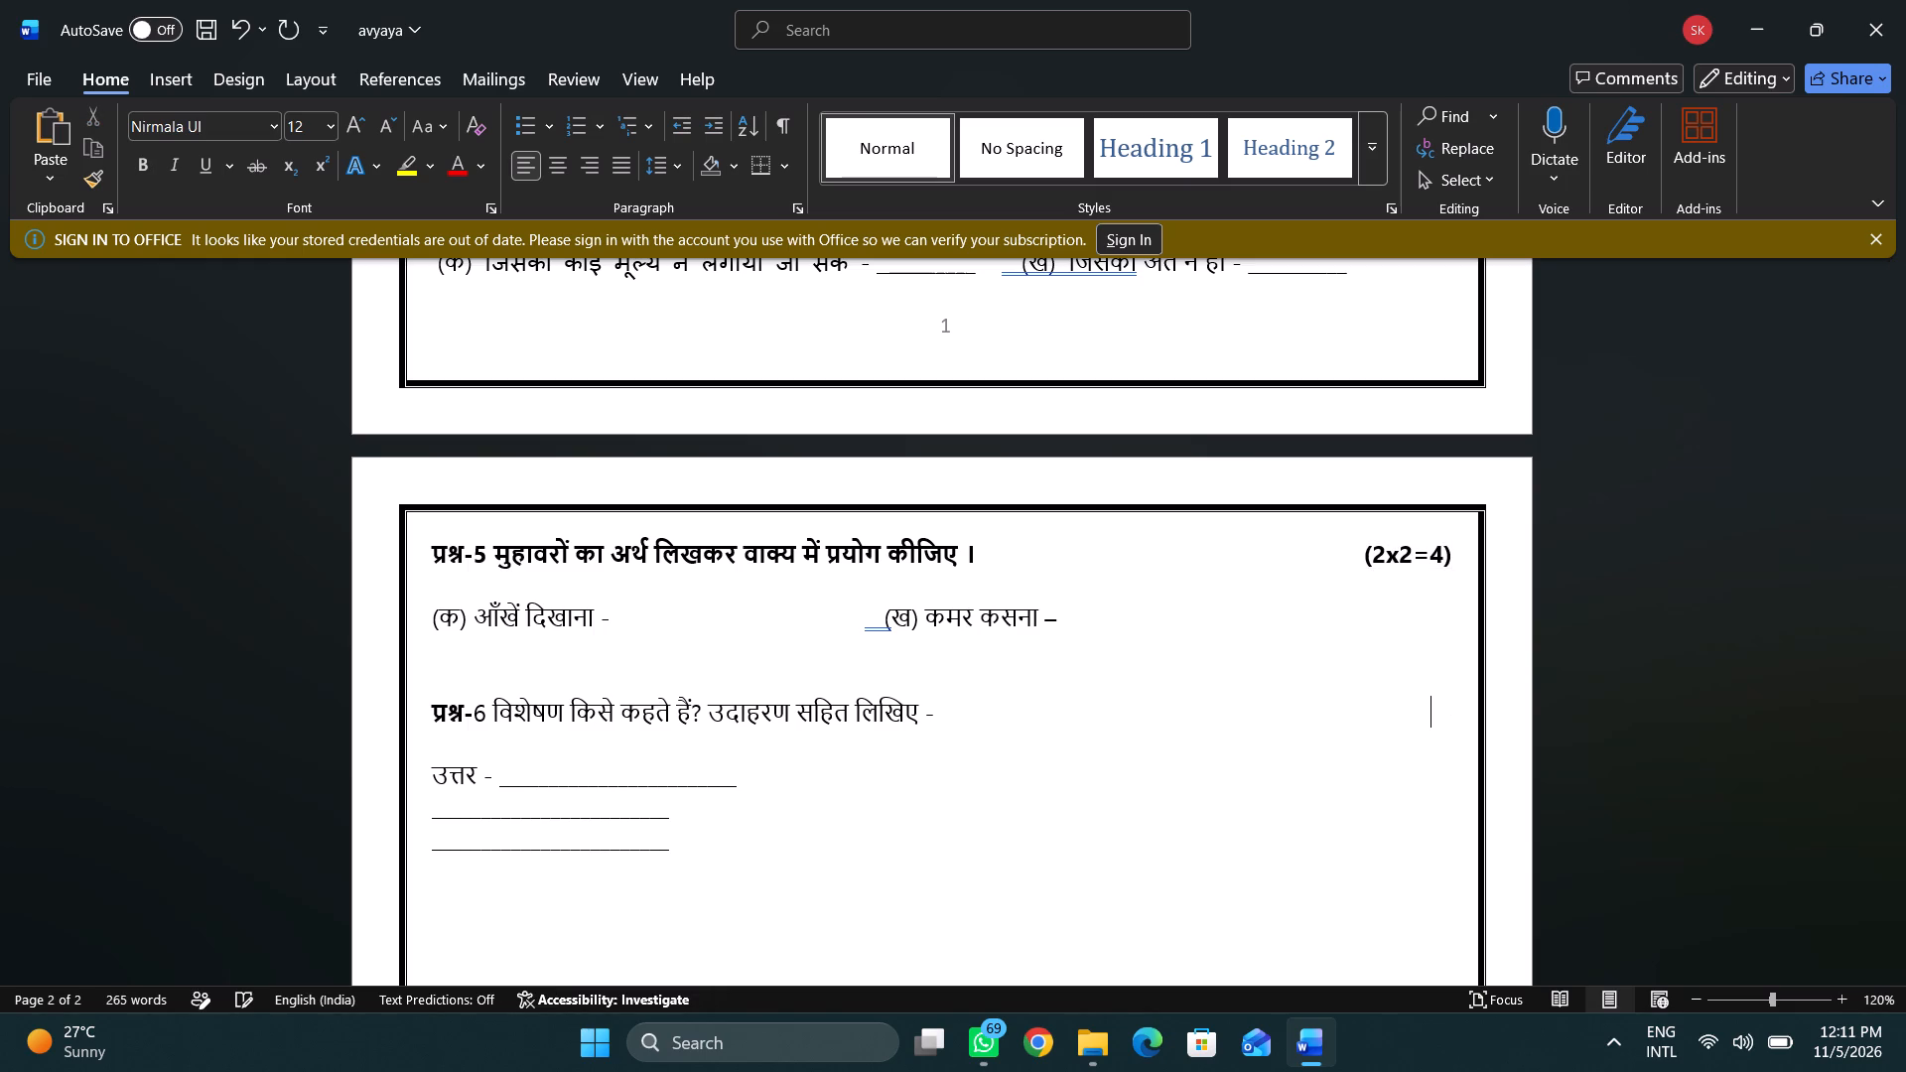
key("ctrl+v")
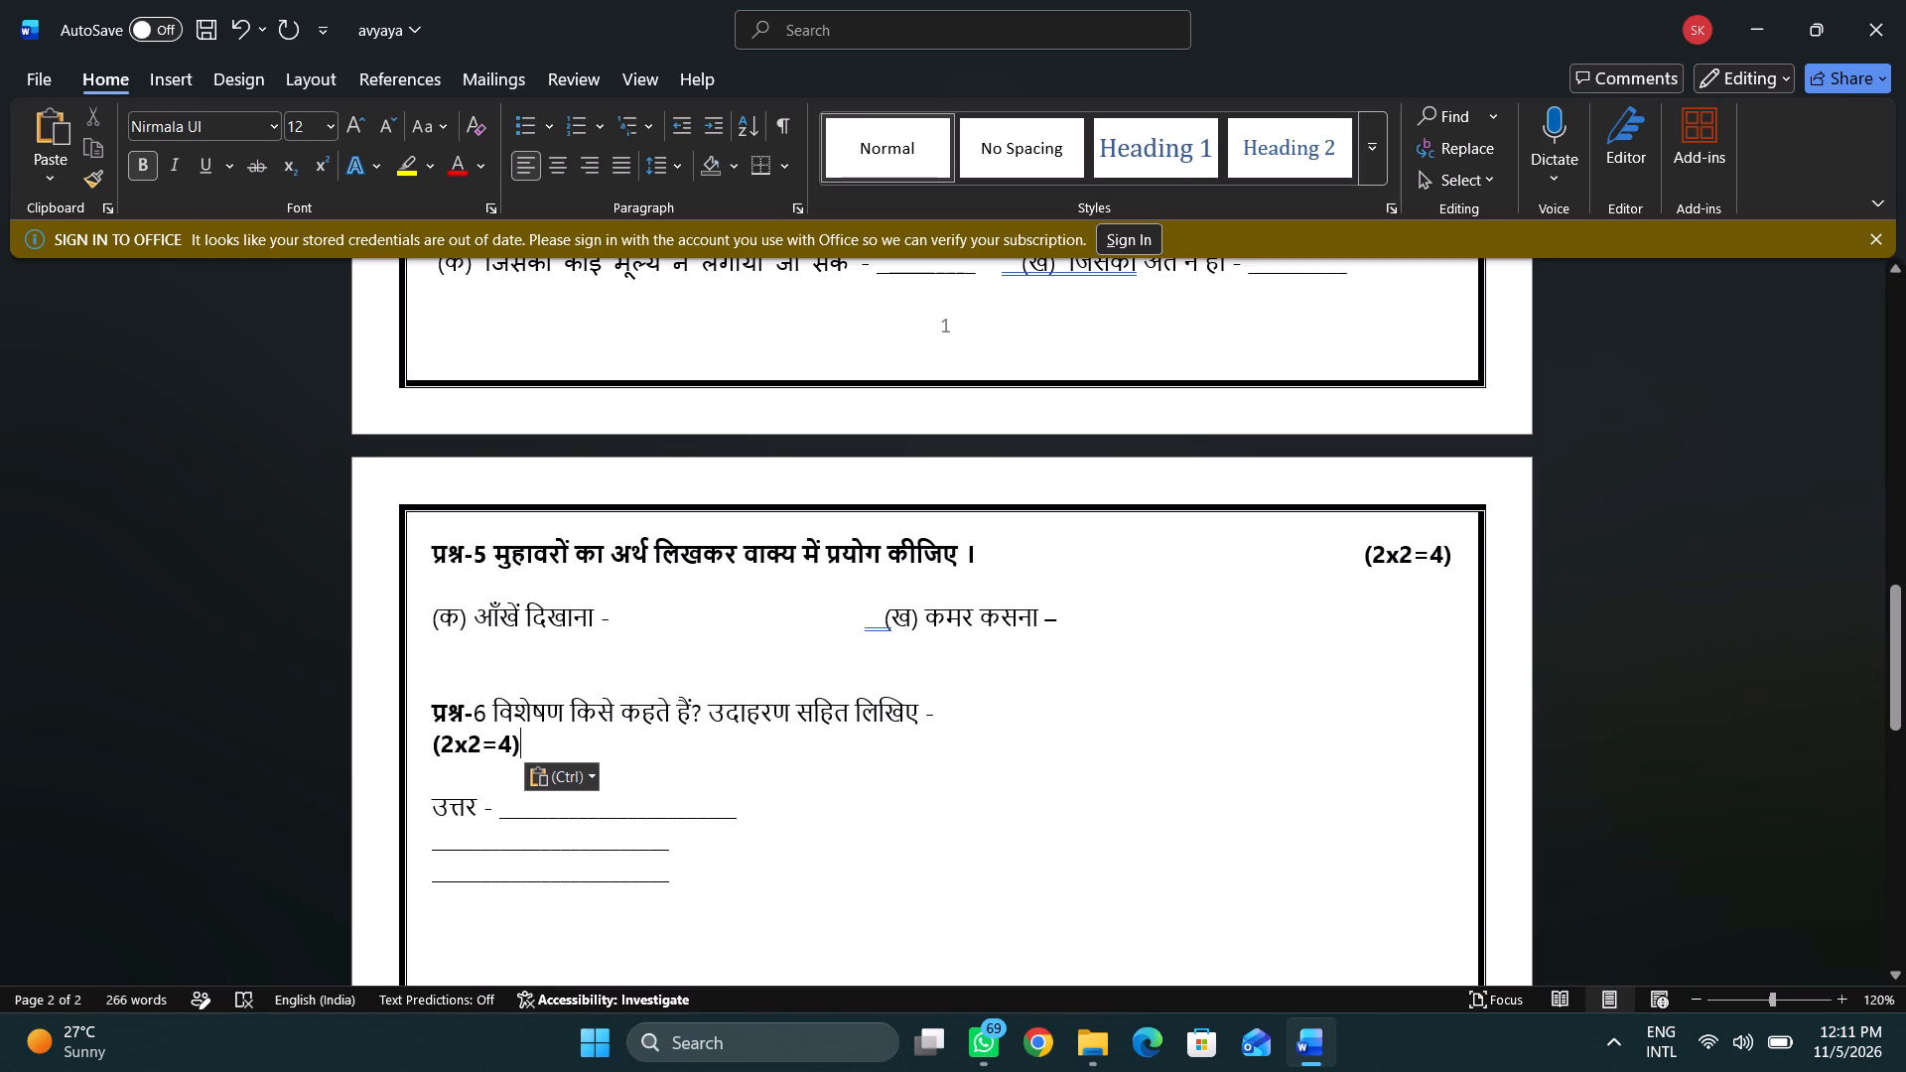
Remove the extra spaces before the (2x2=4) marks of प्रश्न-6 so they sit on the question line beneath the प्रश्न-5 marks.
left_click(420, 736)
key("BackSpace")
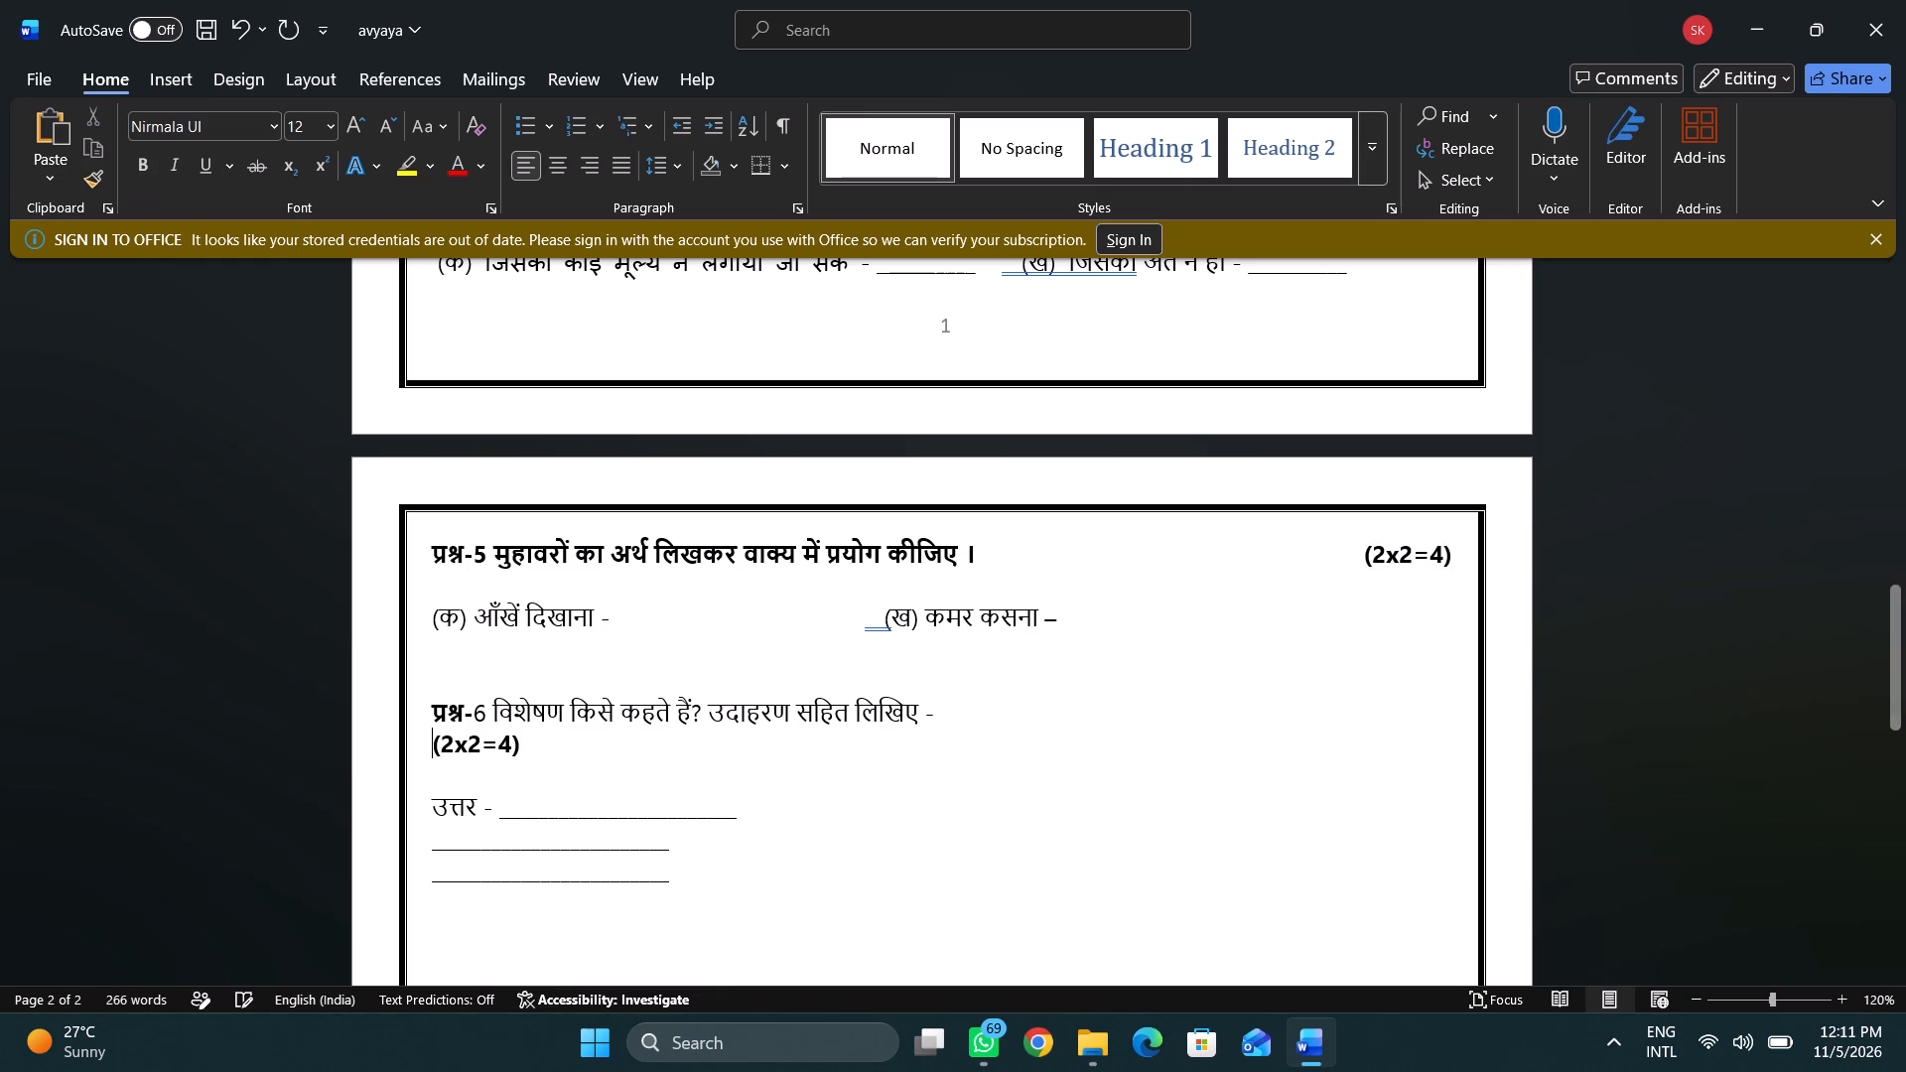
key("BackSpace")
key("BackSpace")
key("BackSpace")
key("BackSpace")
key("BackSpace")
key("BackSpace")
key("BackSpace")
key("BackSpace")
key("BackSpace")
key("BackSpace")
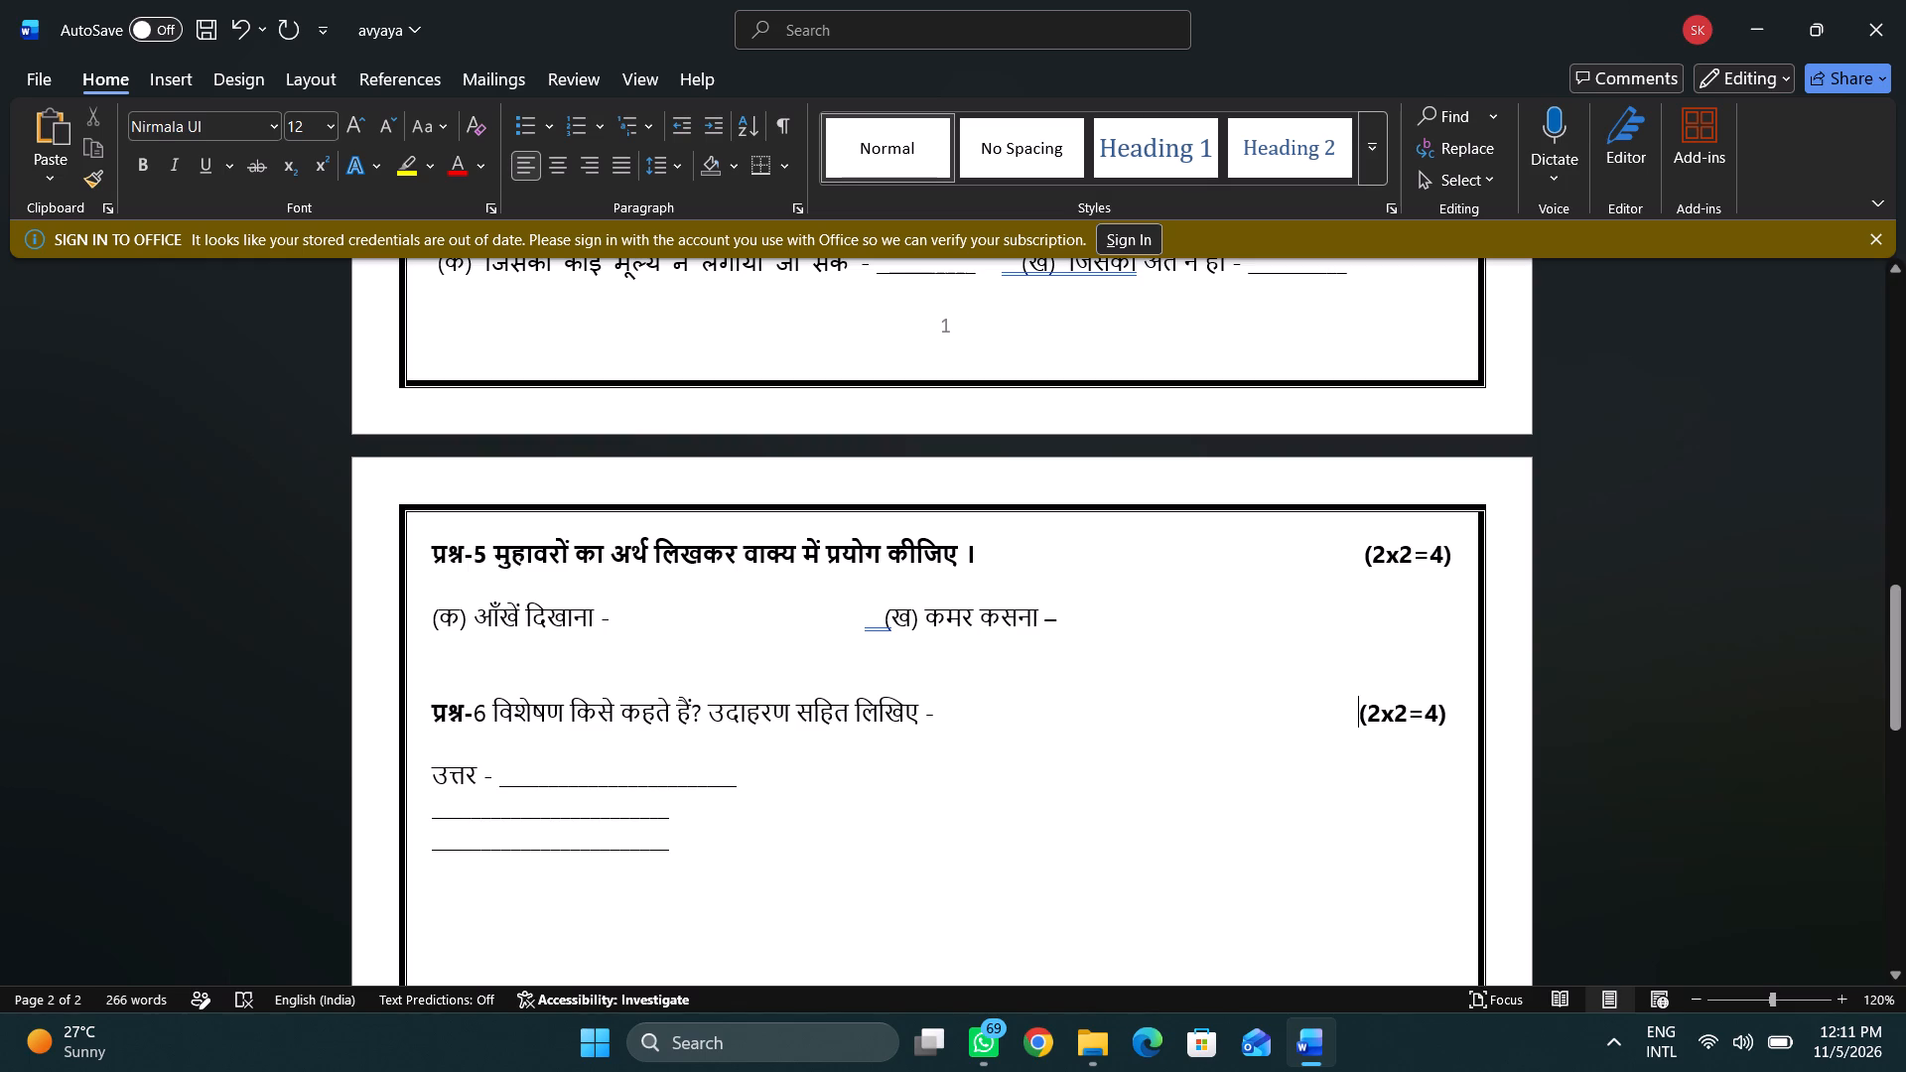
Make the entire प्रश्न-6 line bold, from the question number through the (2x2=4) marks.
left_click_drag(437, 707, 1100, 701)
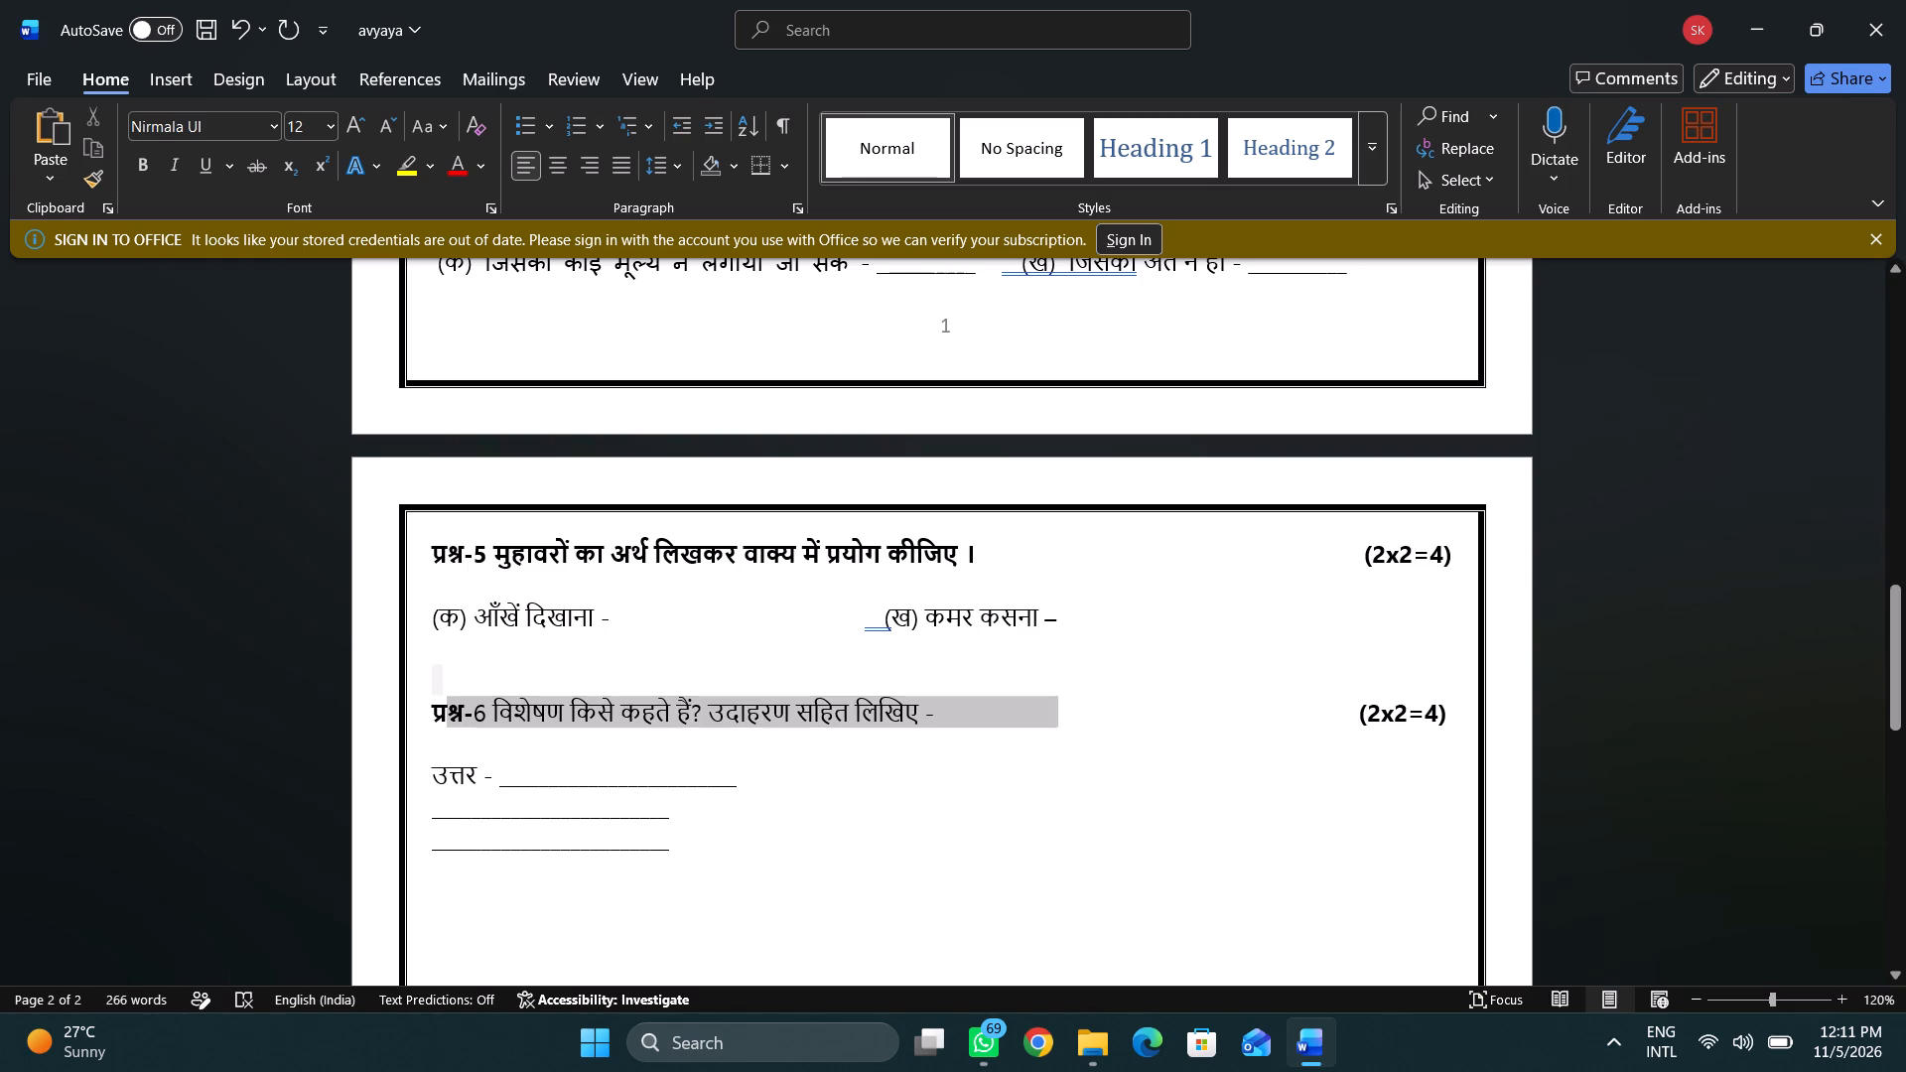
left_click_drag(1100, 701, 1499, 710)
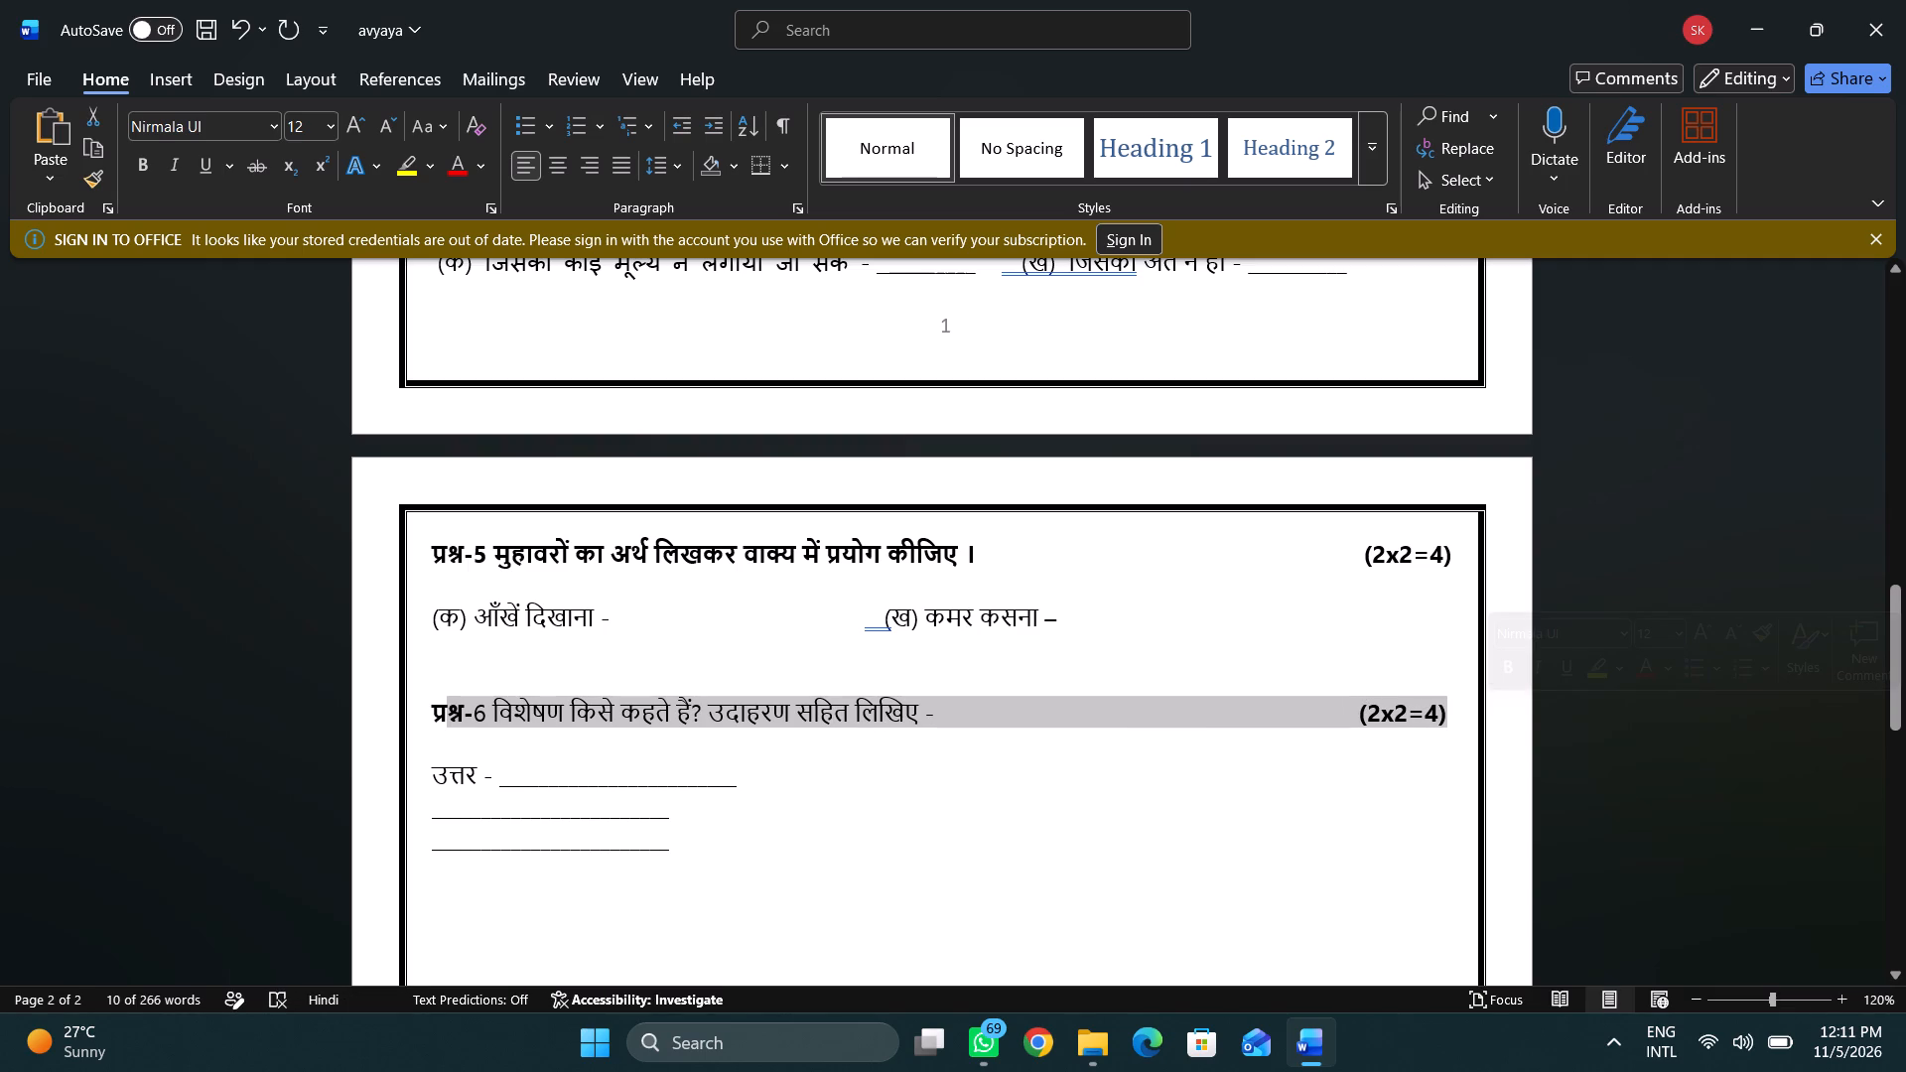
left_click(433, 712)
double_click(433, 712)
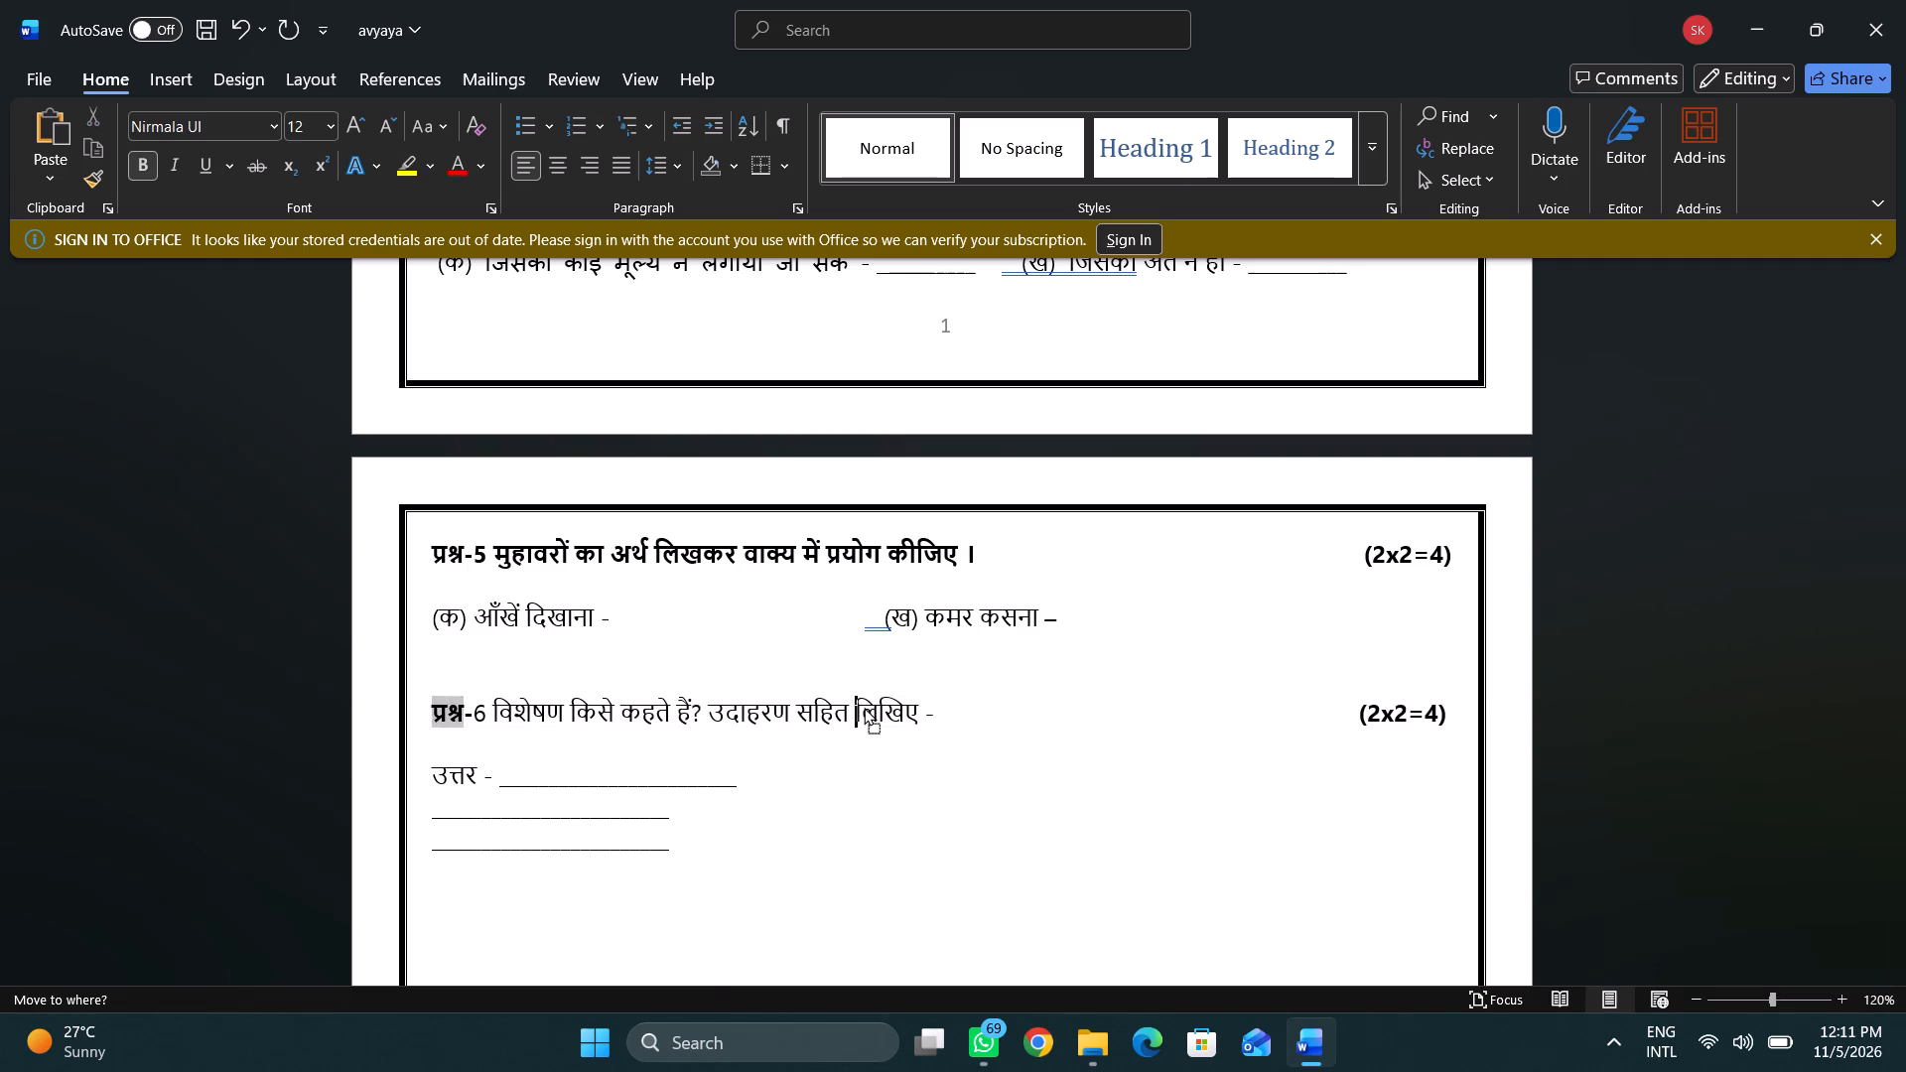
left_click_drag(426, 706, 578, 713)
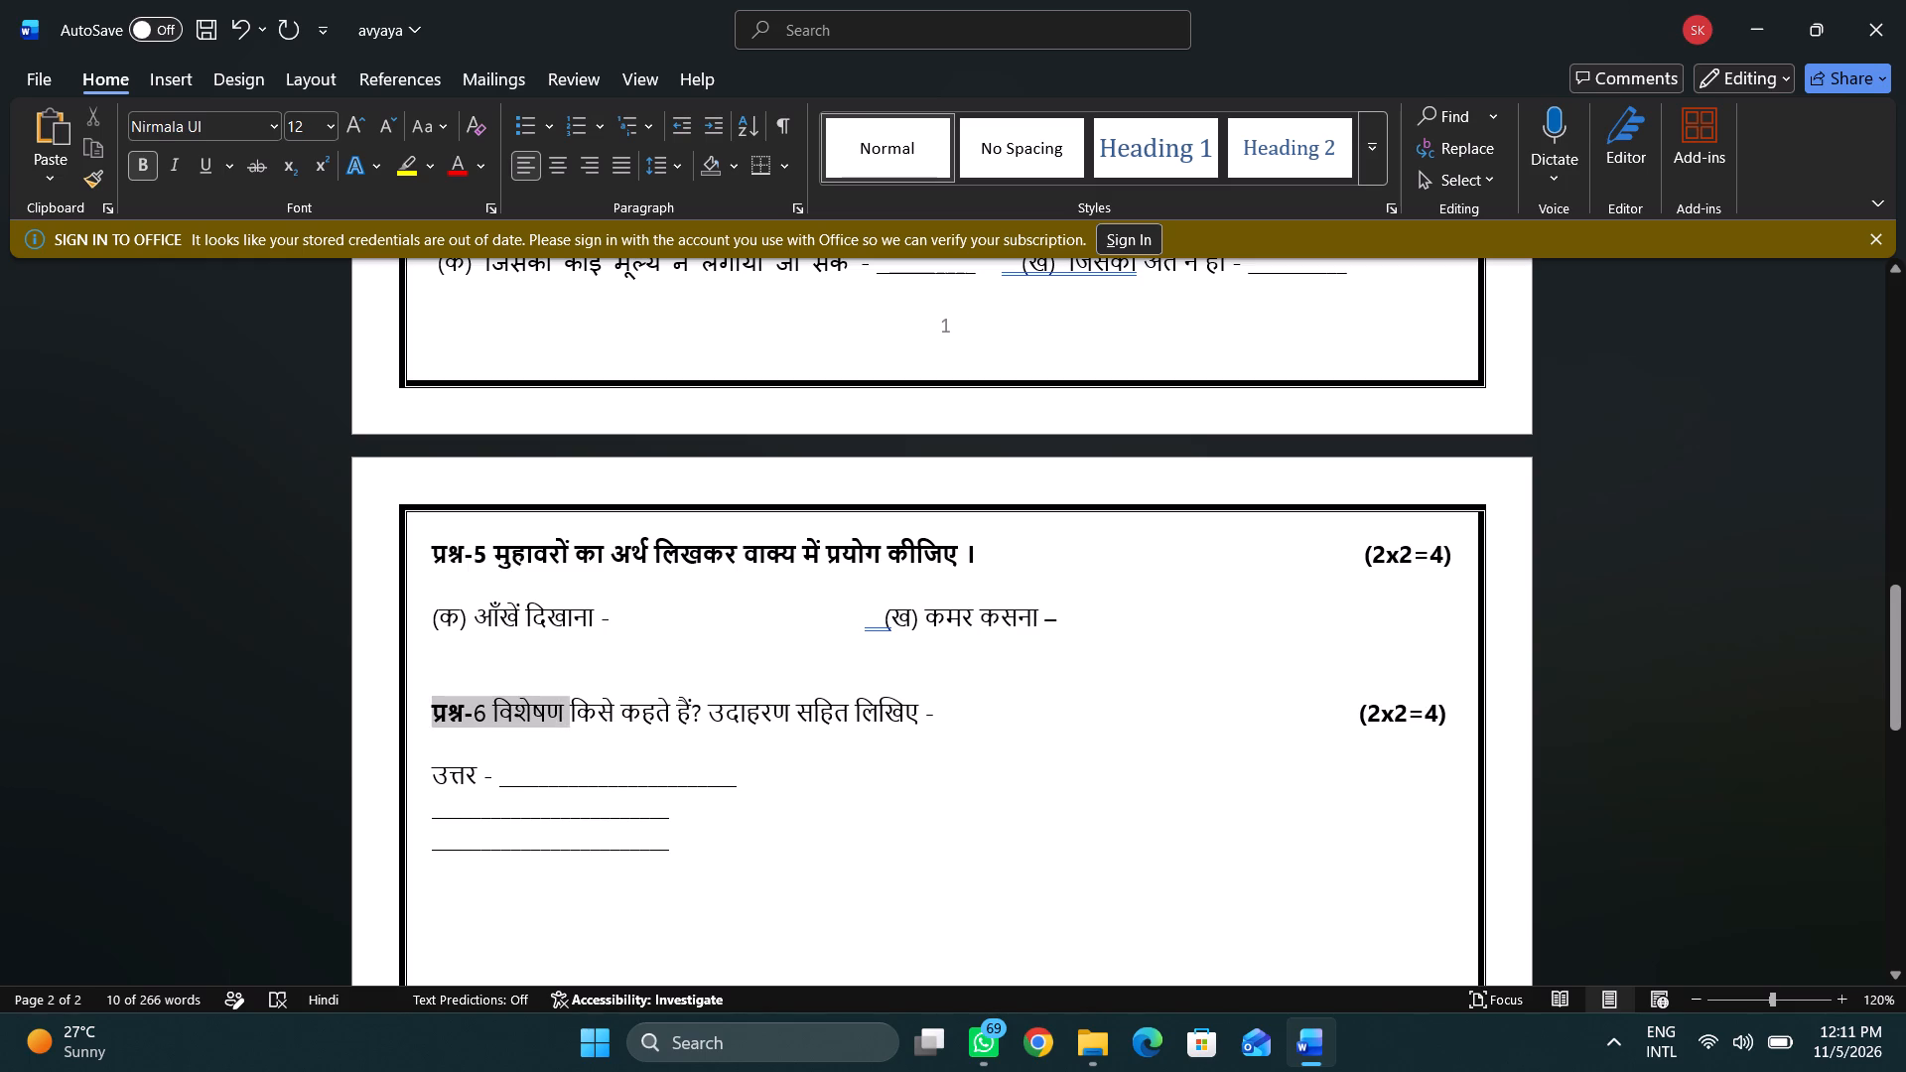
left_click_drag(578, 713, 1269, 713)
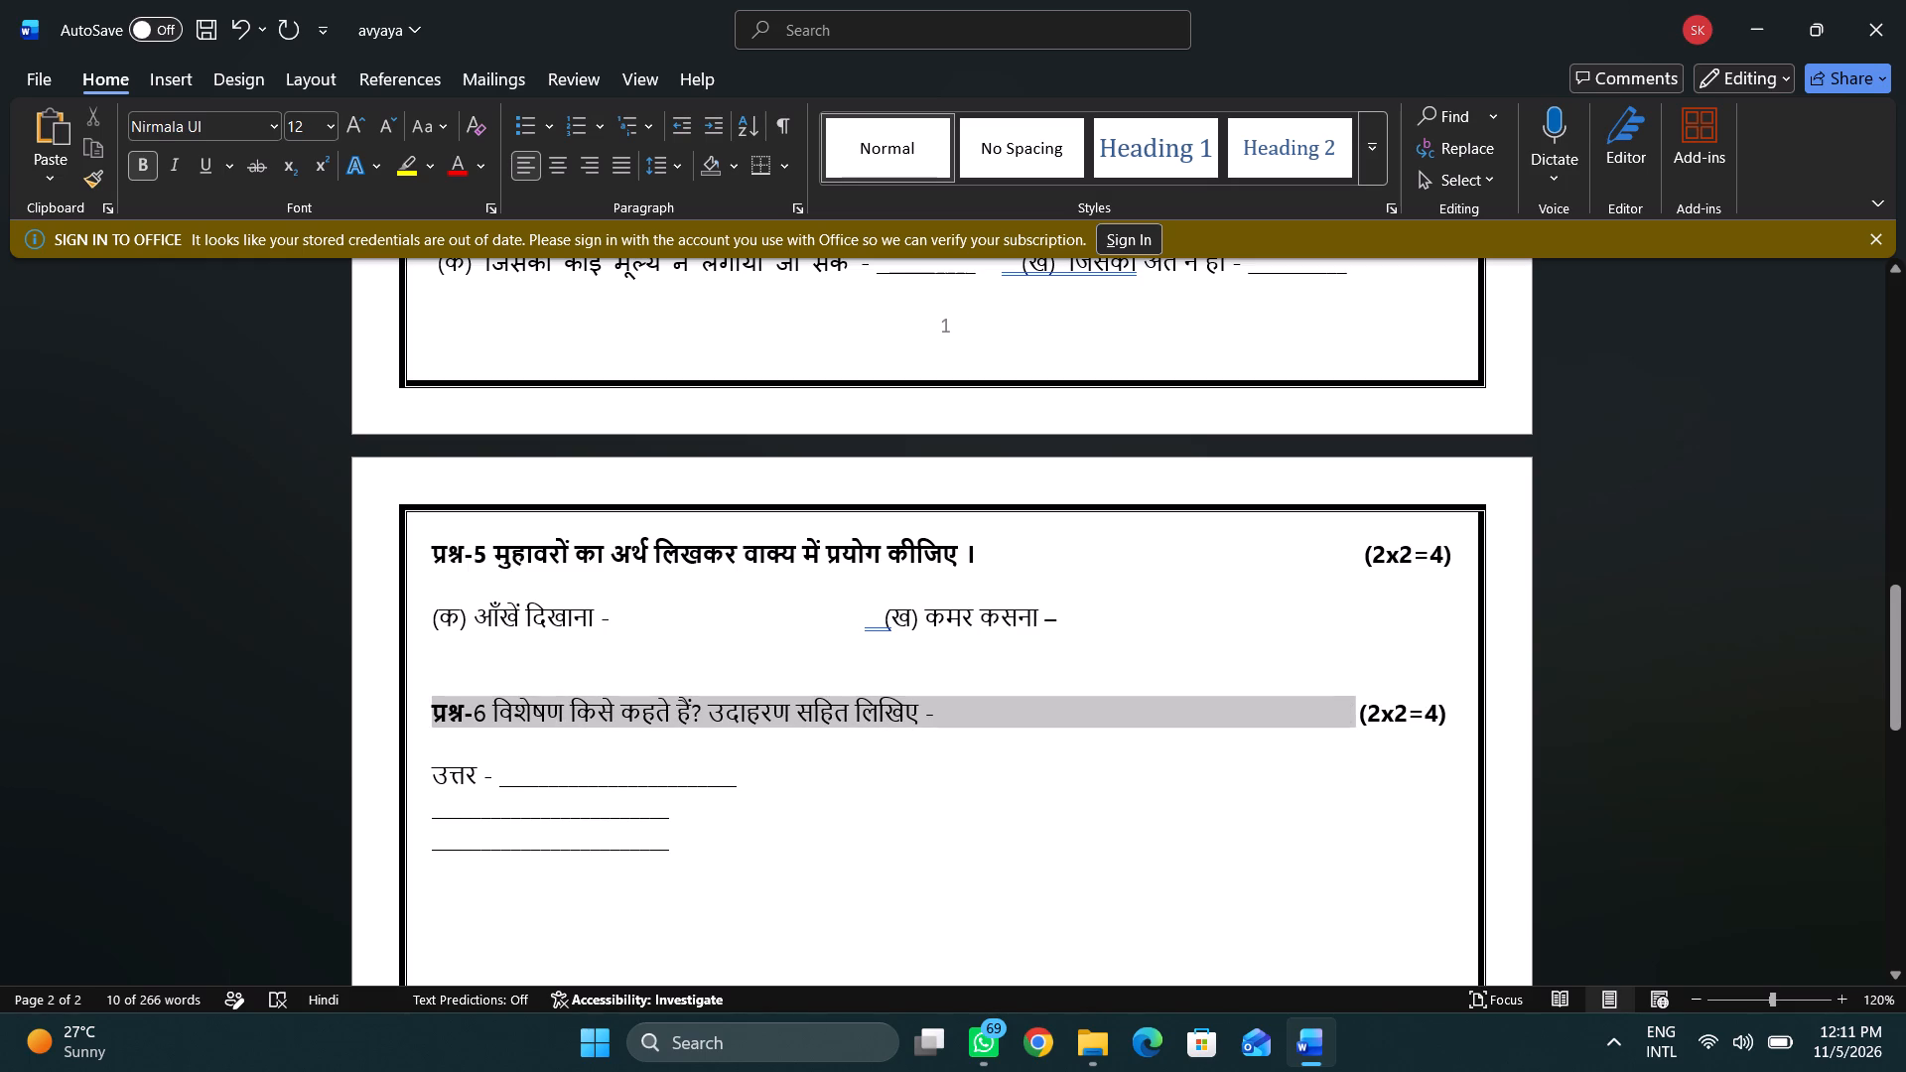
left_click_drag(1269, 713, 1496, 715)
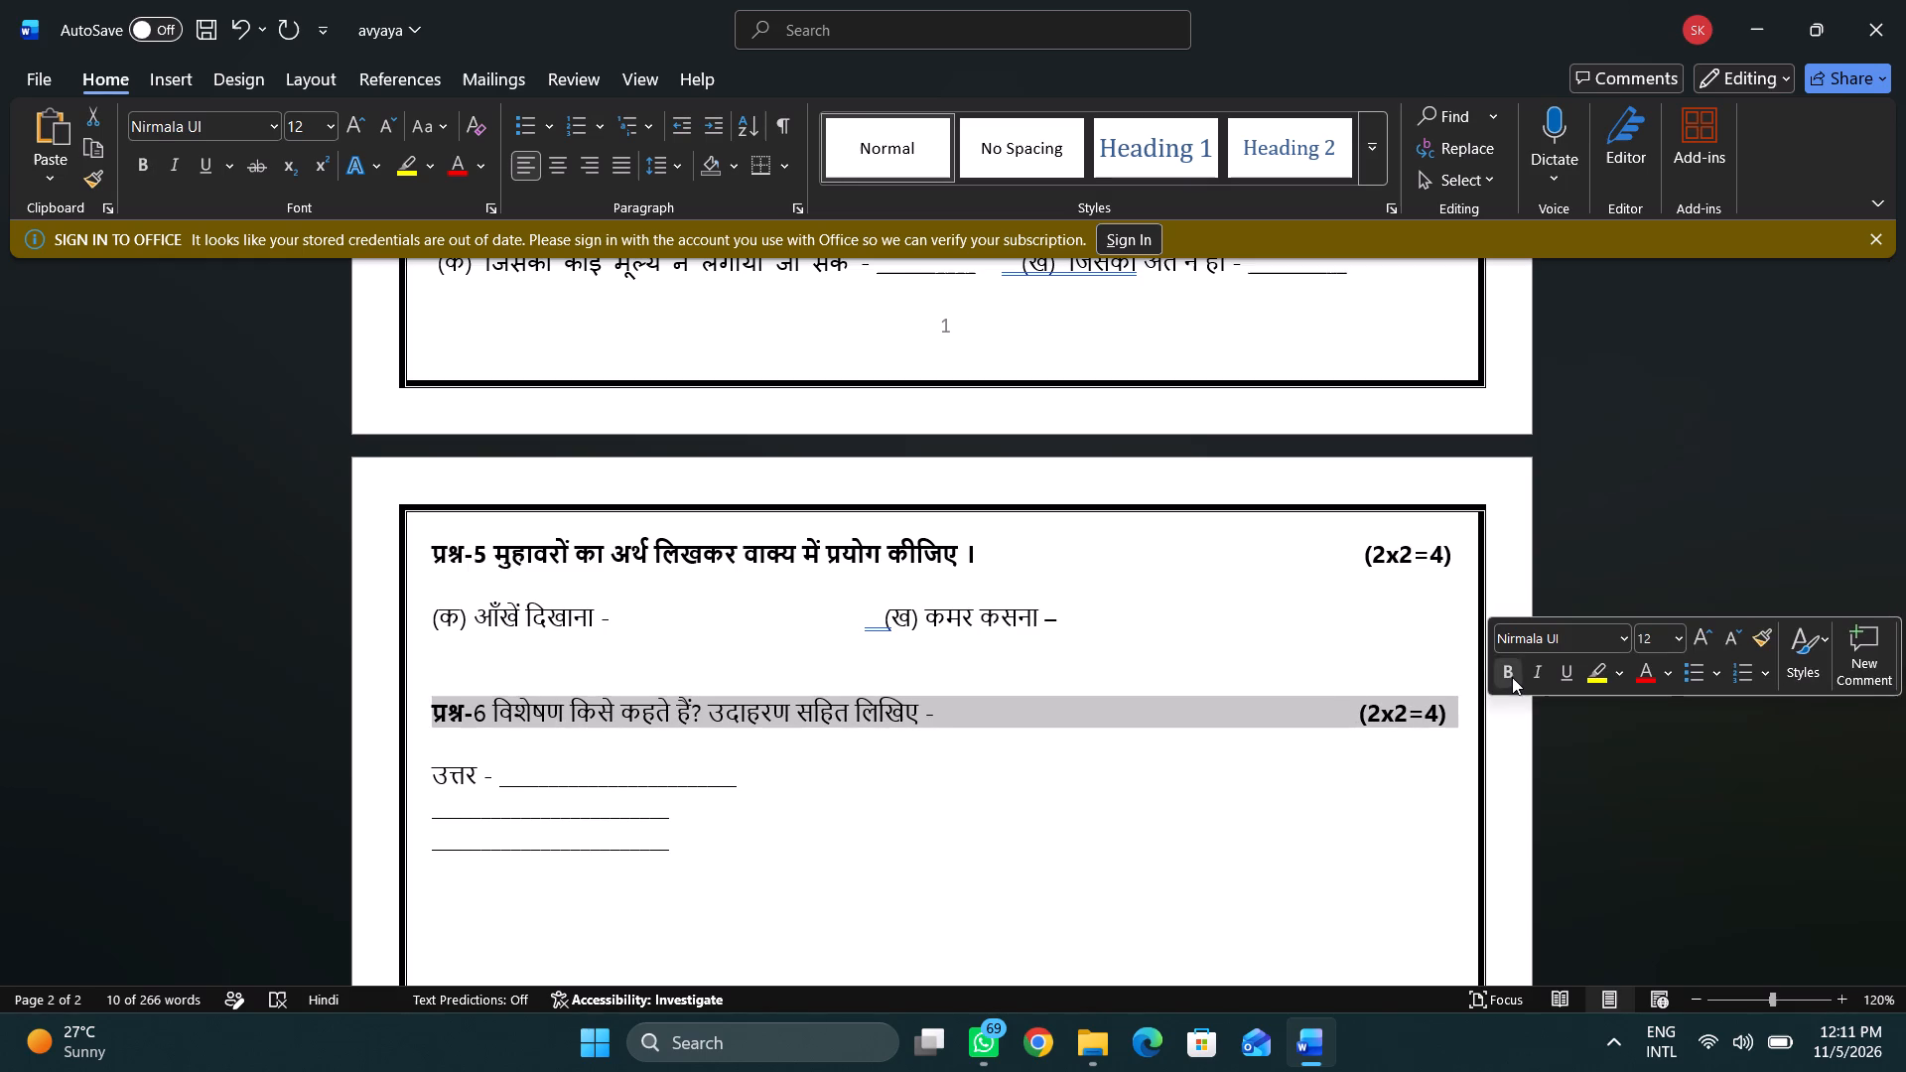
left_click(1512, 677)
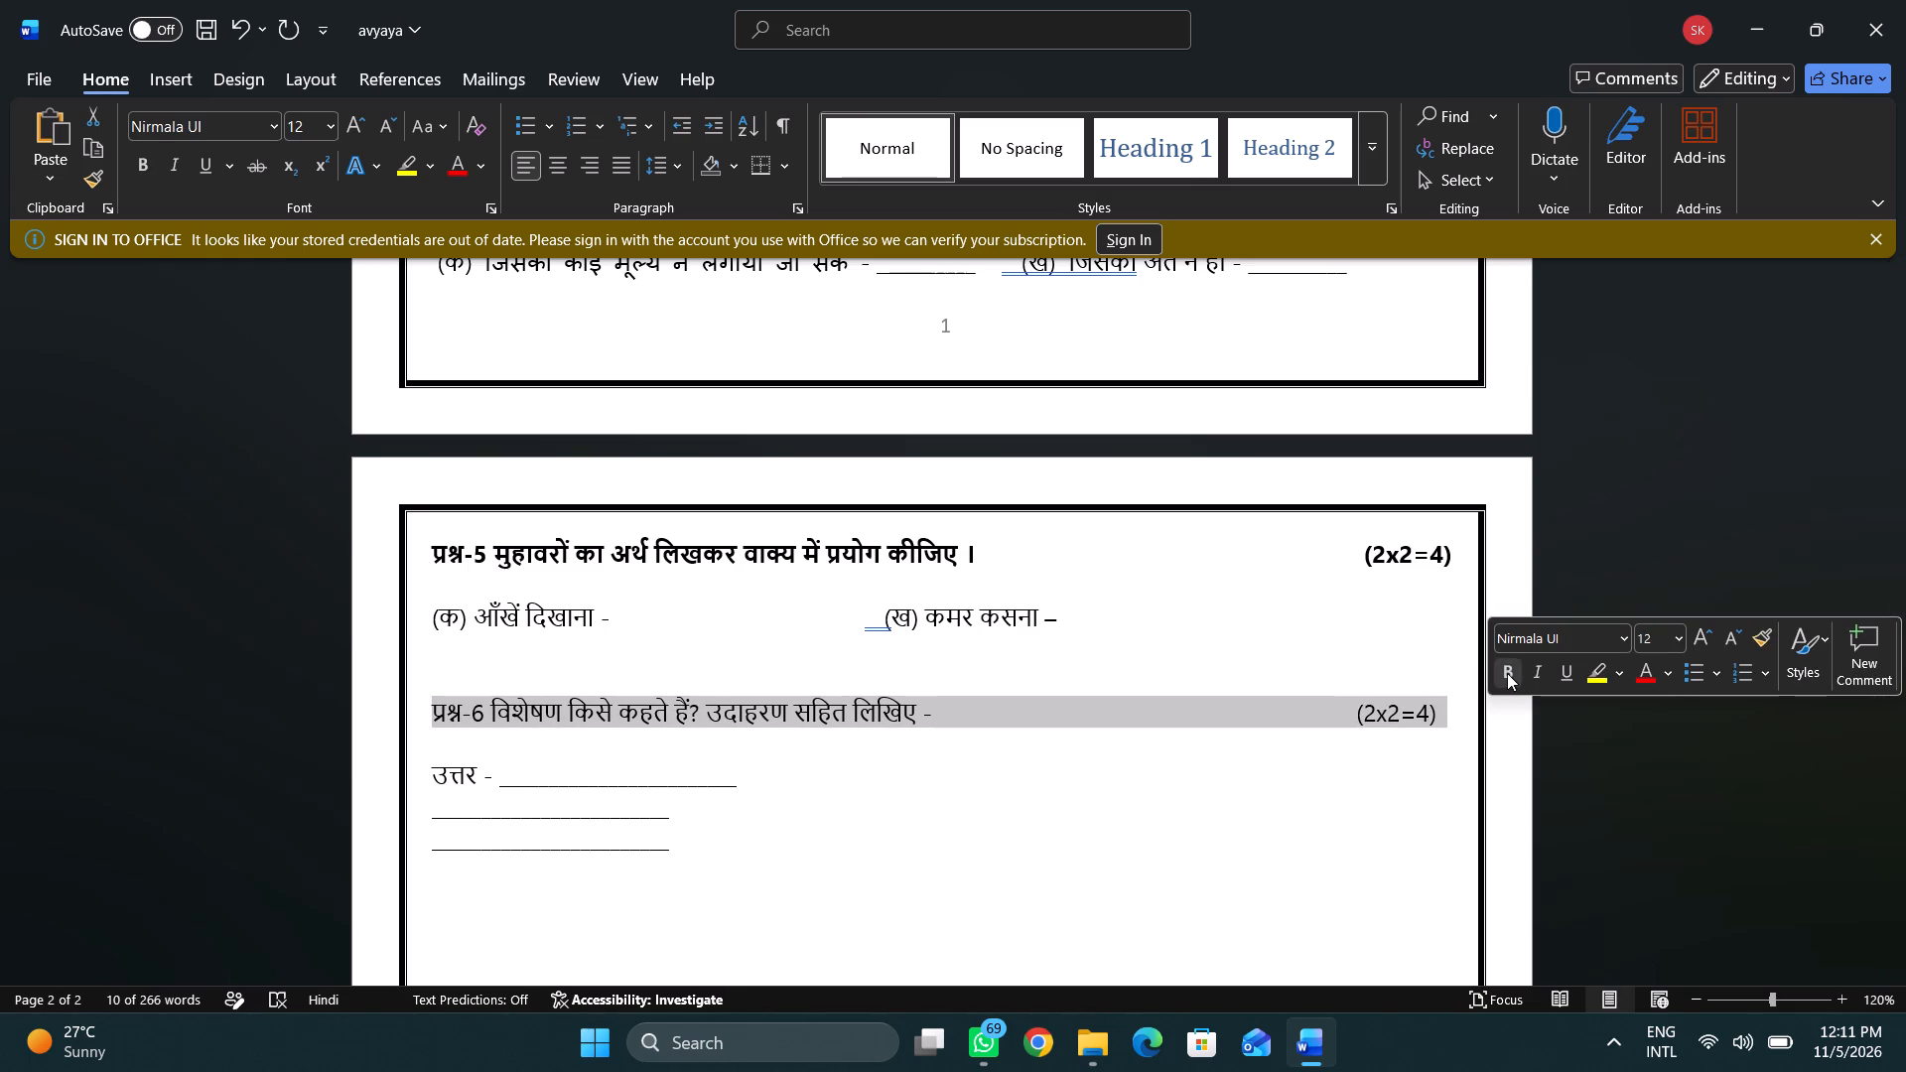
left_click(1507, 673)
left_click(1171, 722)
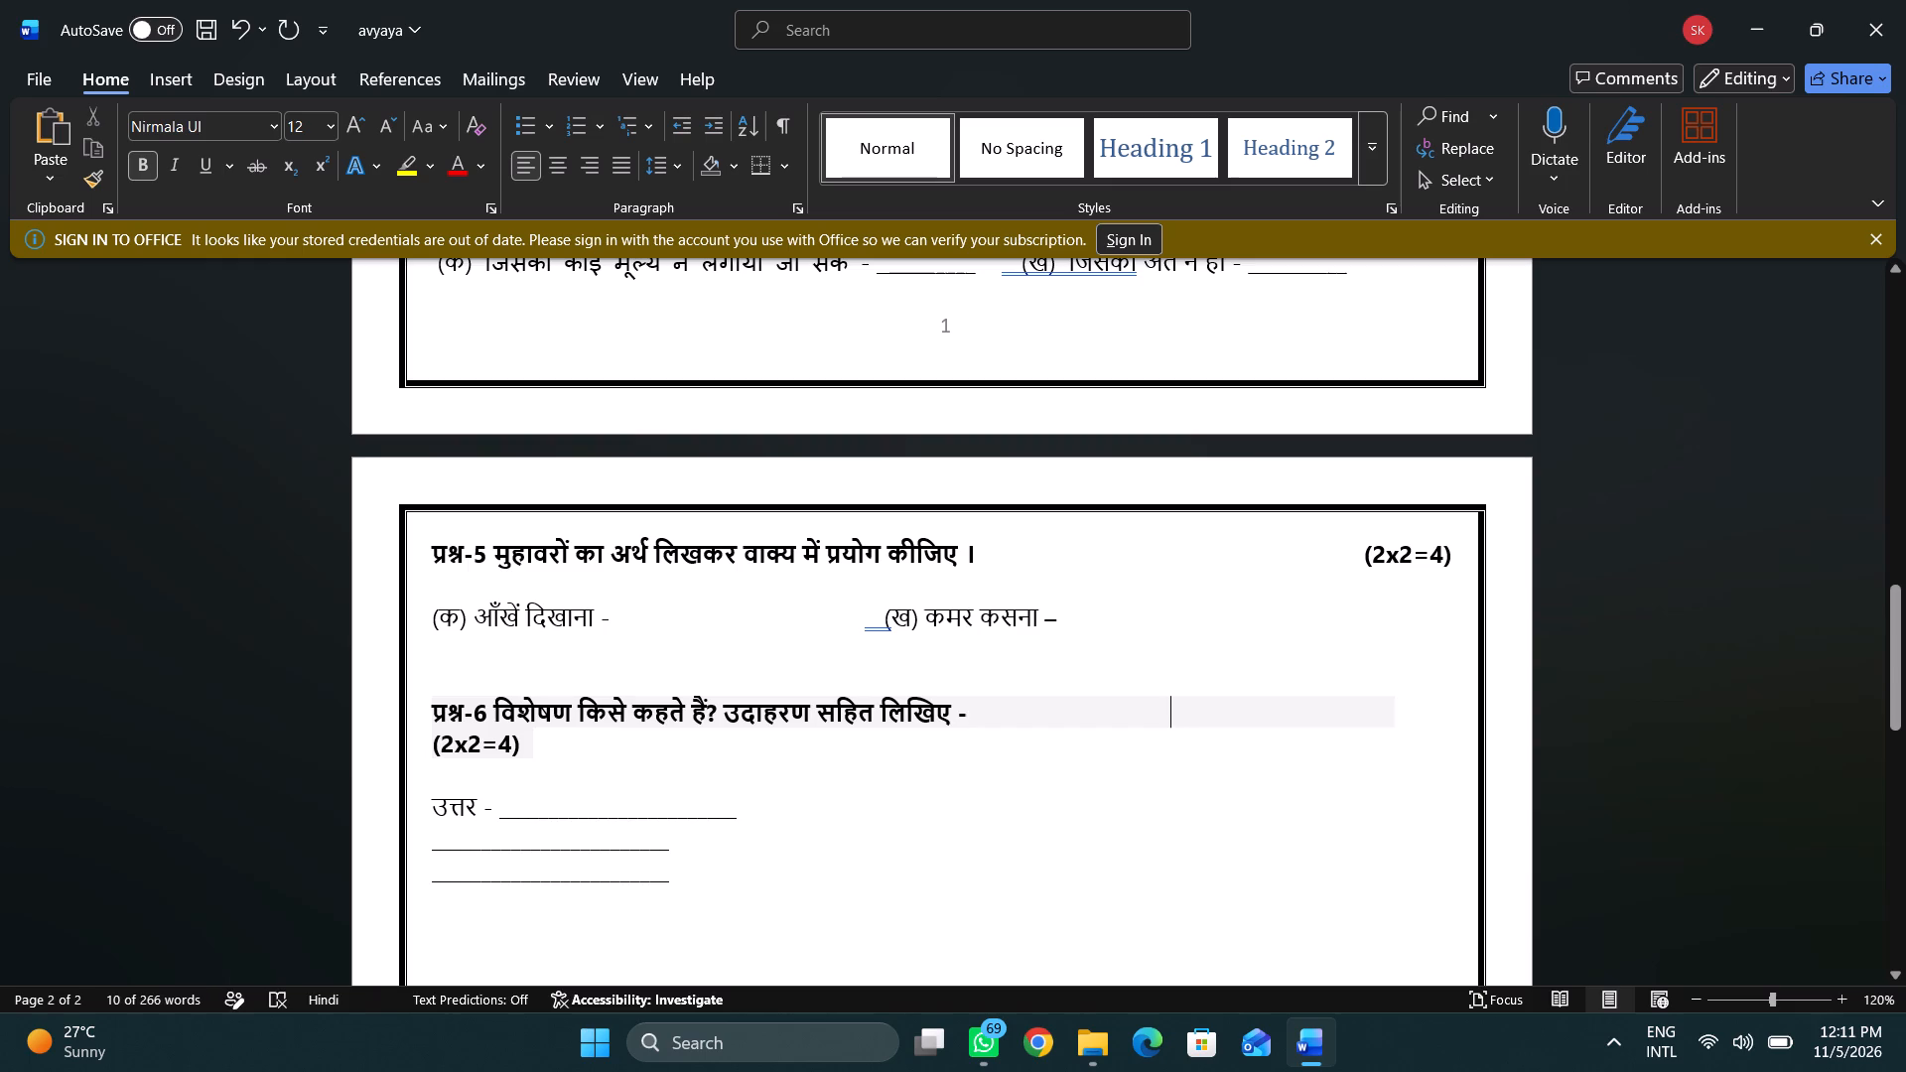
Pull the wrapped (2x2=4) marks back onto the bold प्रश्न-6 line by deleting surplus spaces before them.
left_click(424, 740)
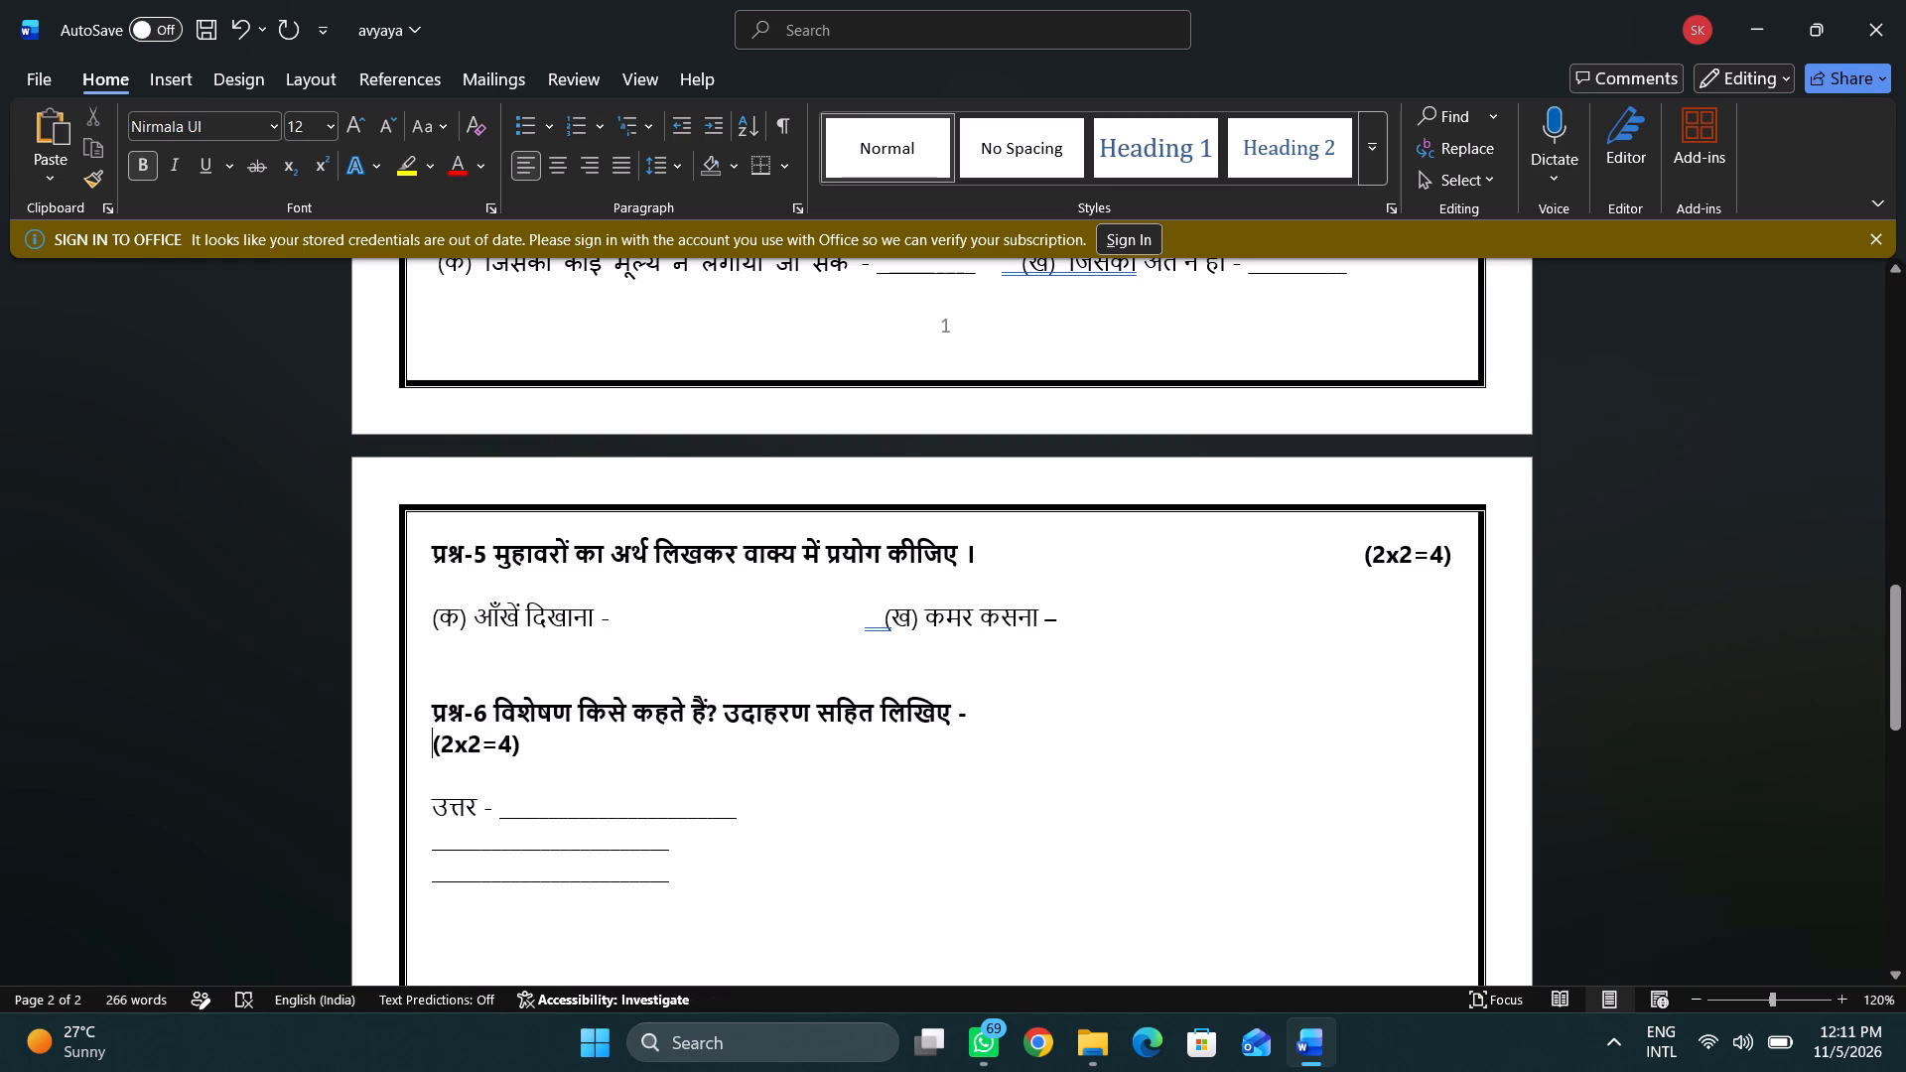
key("BackSpace")
key("BackSpace")
key("BackSpace")
key("BackSpace")
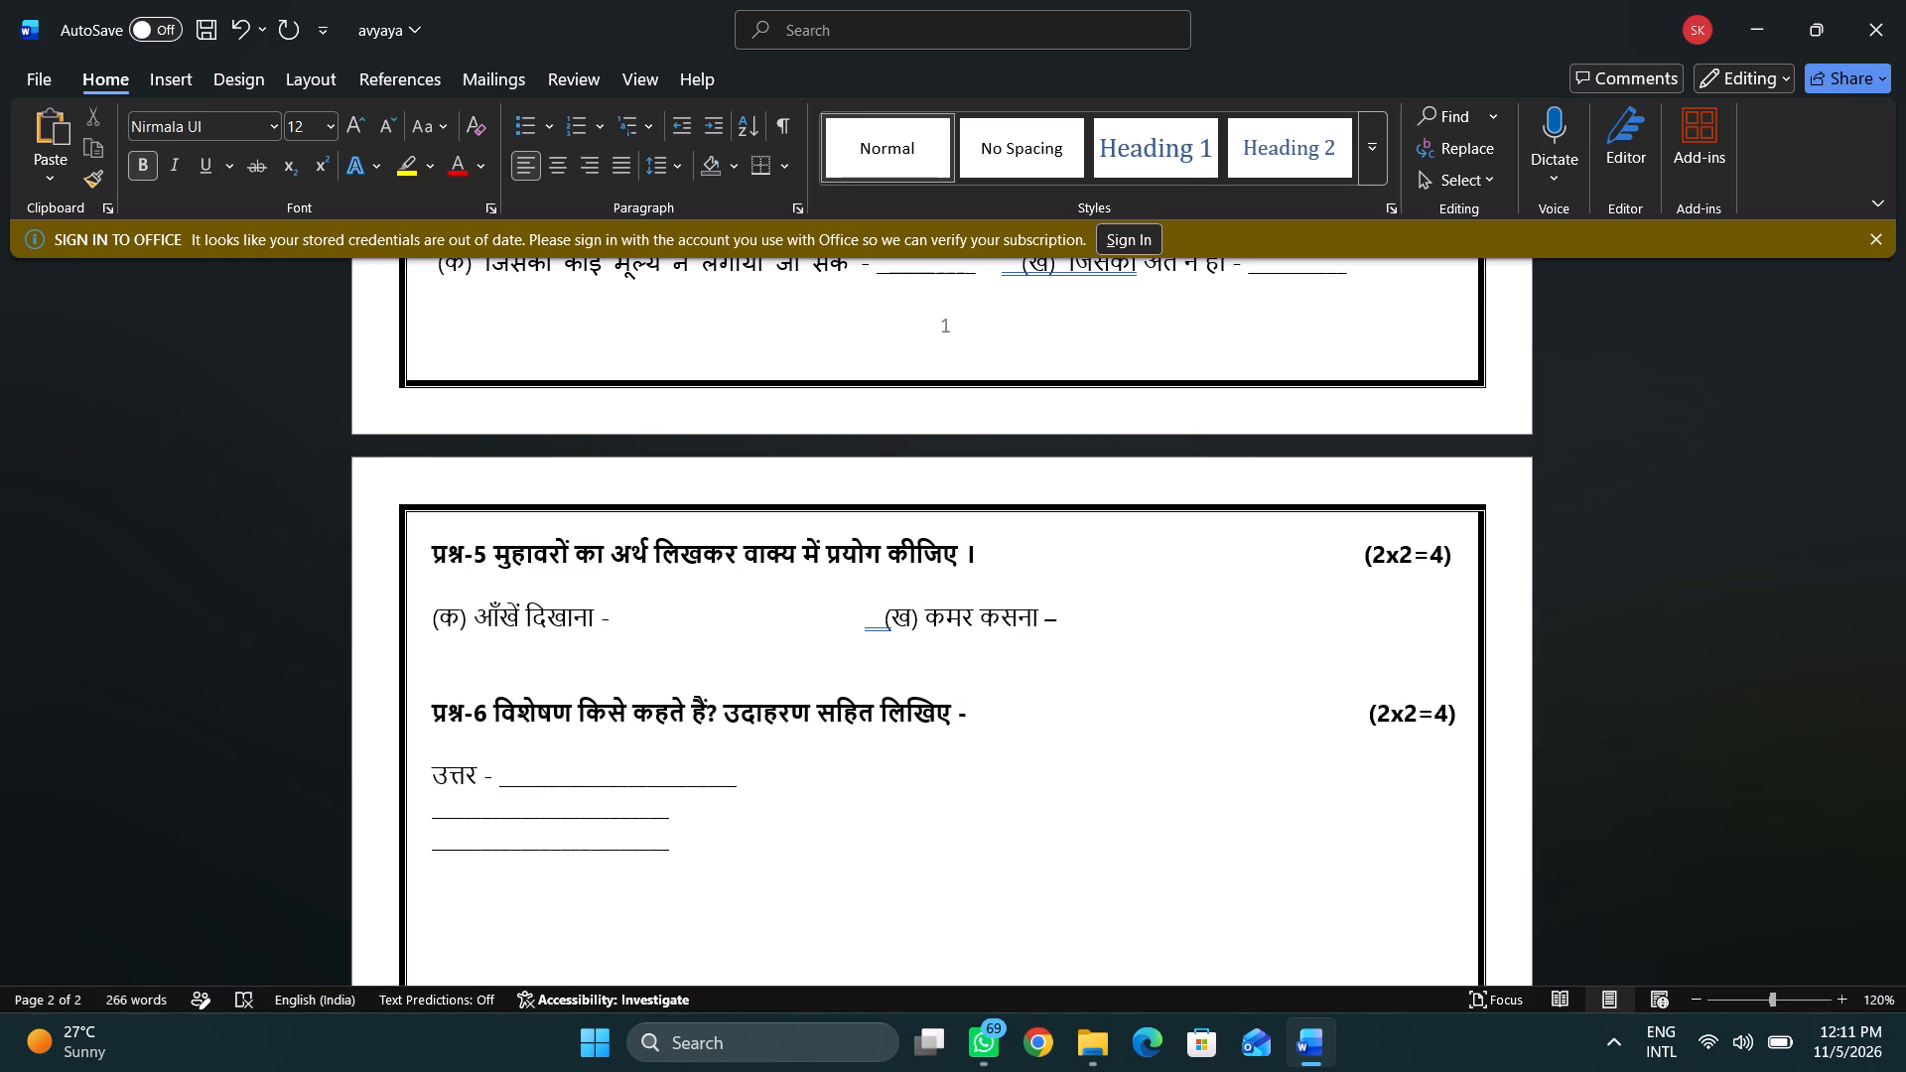
key("space")
key("BackSpace")
scroll(424, 740, "left", 2)
Delete the उत्तर label and its blank answer lines below the प्रश्न-6 question.
left_click_drag(441, 773, 450, 782)
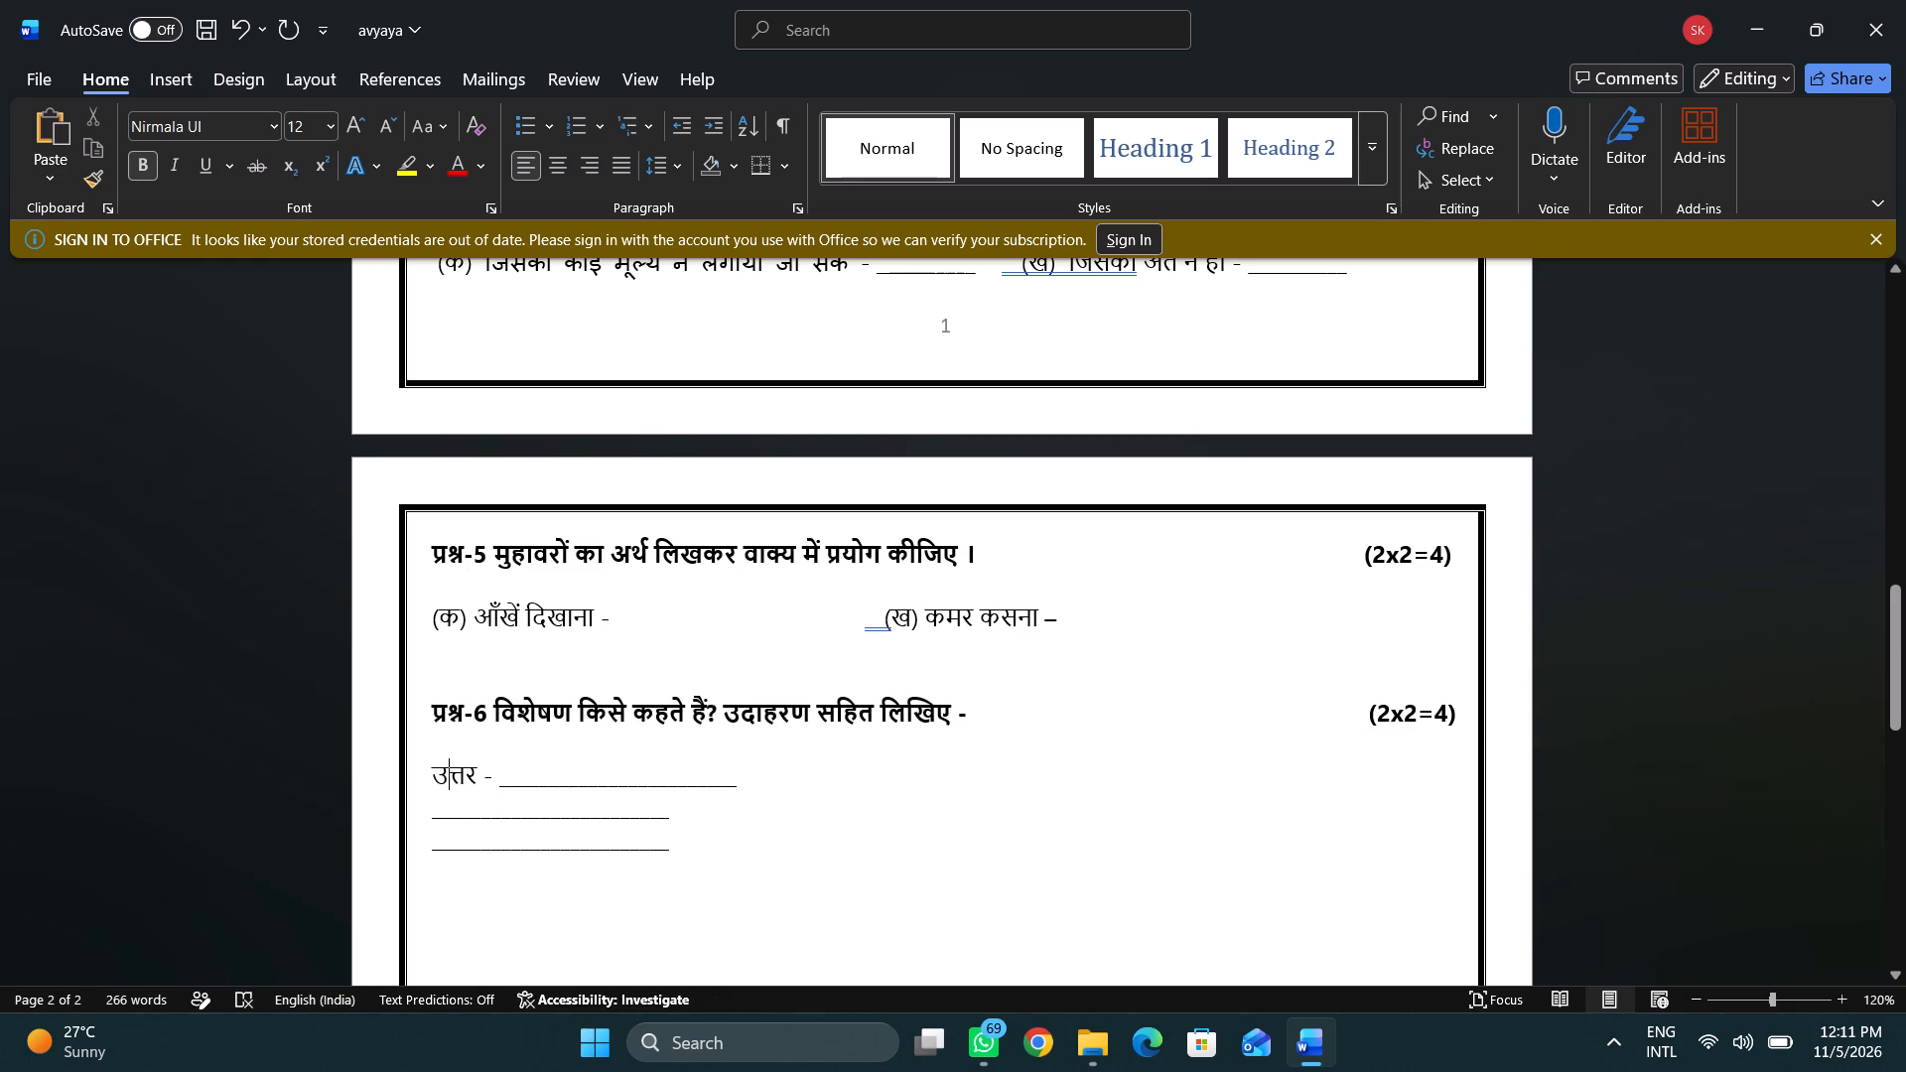
left_click_drag(450, 782, 607, 861)
key("BackSpace")
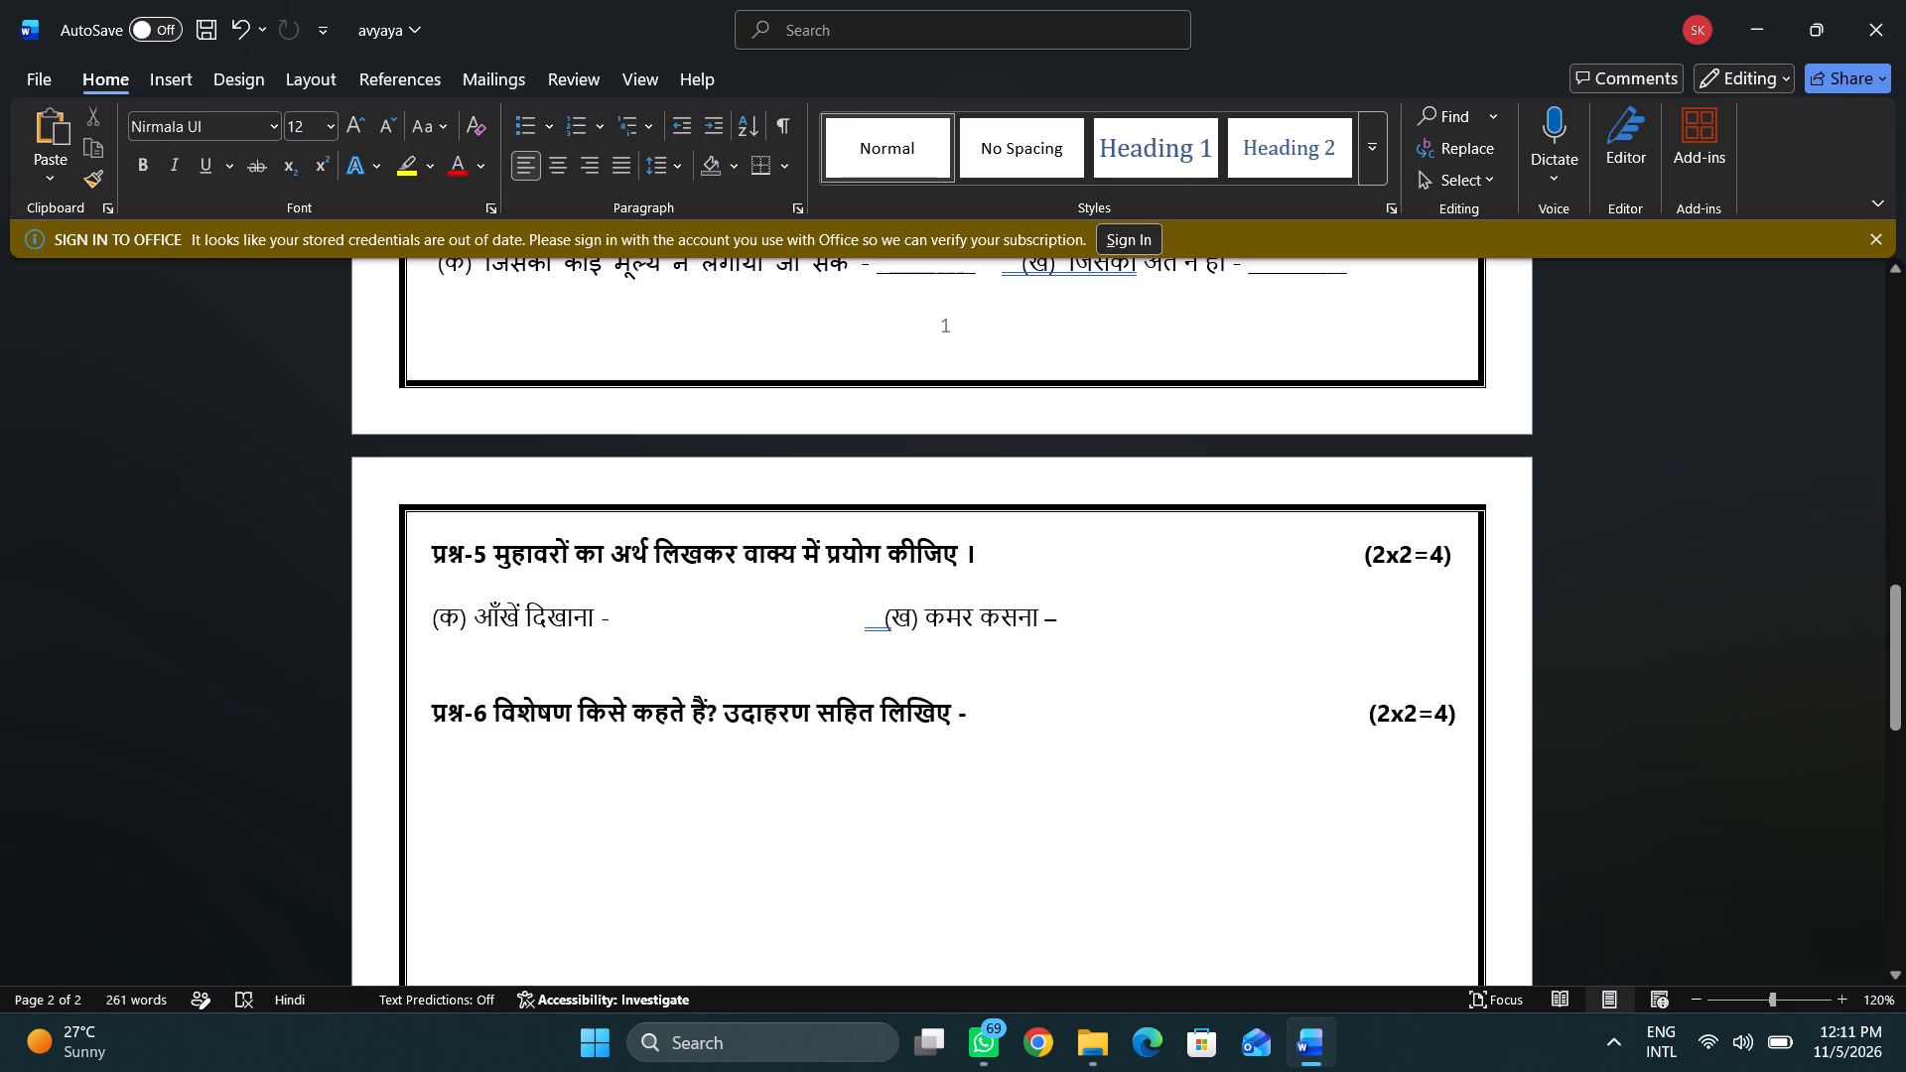
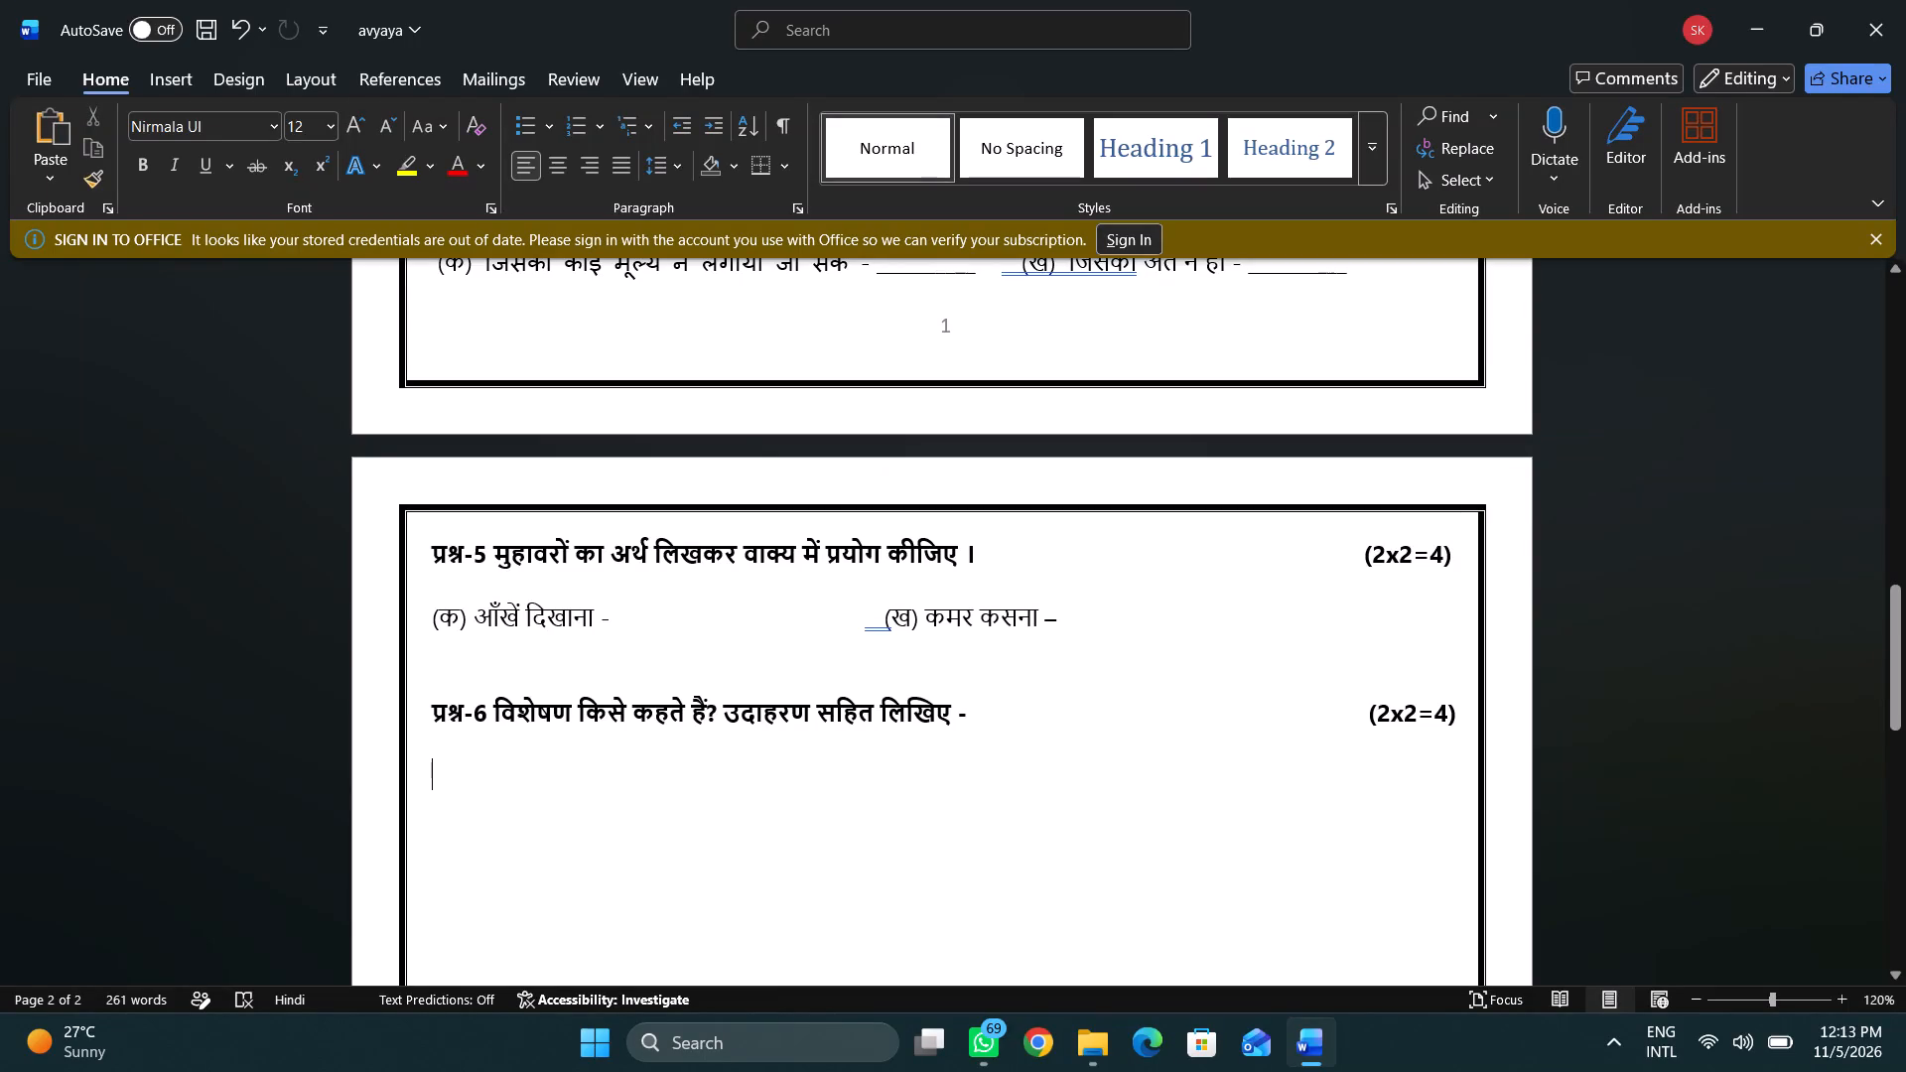
Delete the second 2, the multiplier after the x, from the (2x2=4) marks of प्रश्न-6.
left_click(1418, 714)
key("BackSpace")
Review the questions and their allotted marks from प्रश्न-1 through प्रश्न-5 across the paper to decide the marks for प्रश्न-6.
scroll(1262, 606, "up", 3)
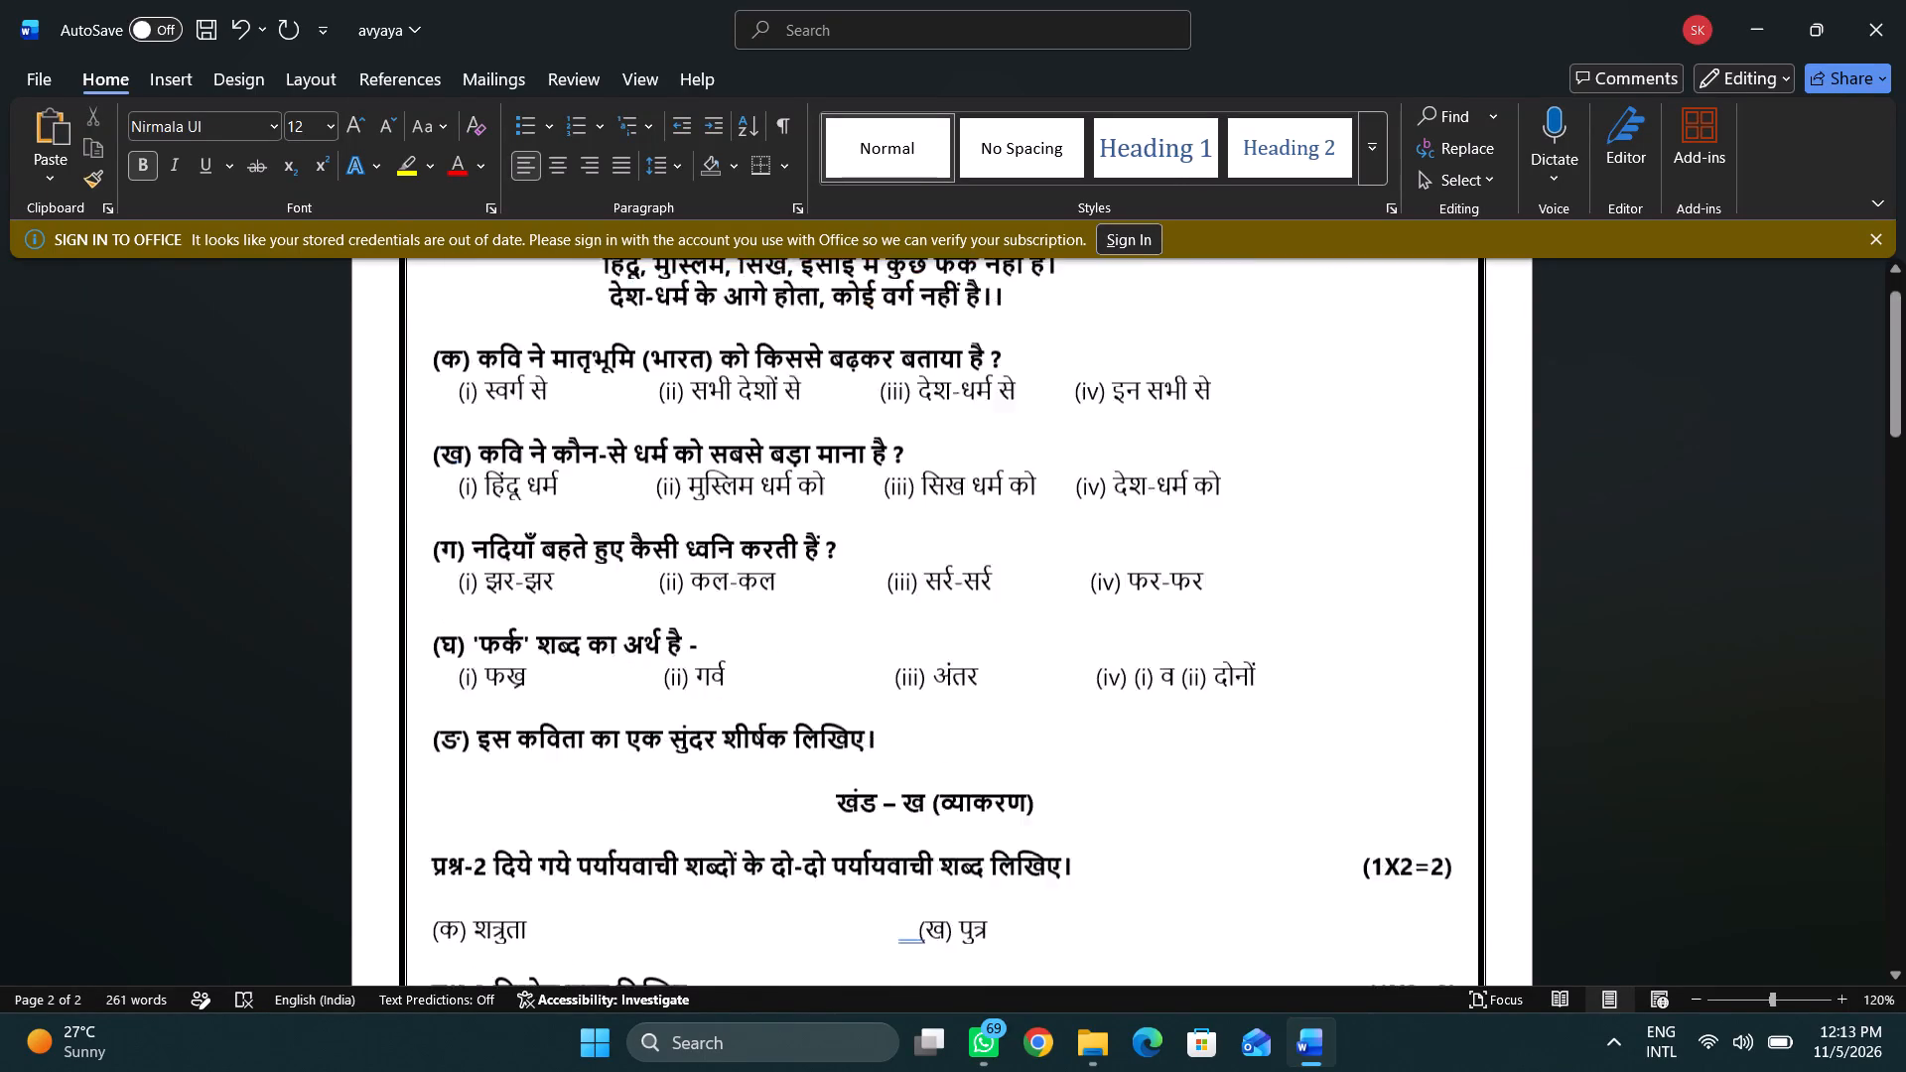
scroll(1297, 716, "down", 1)
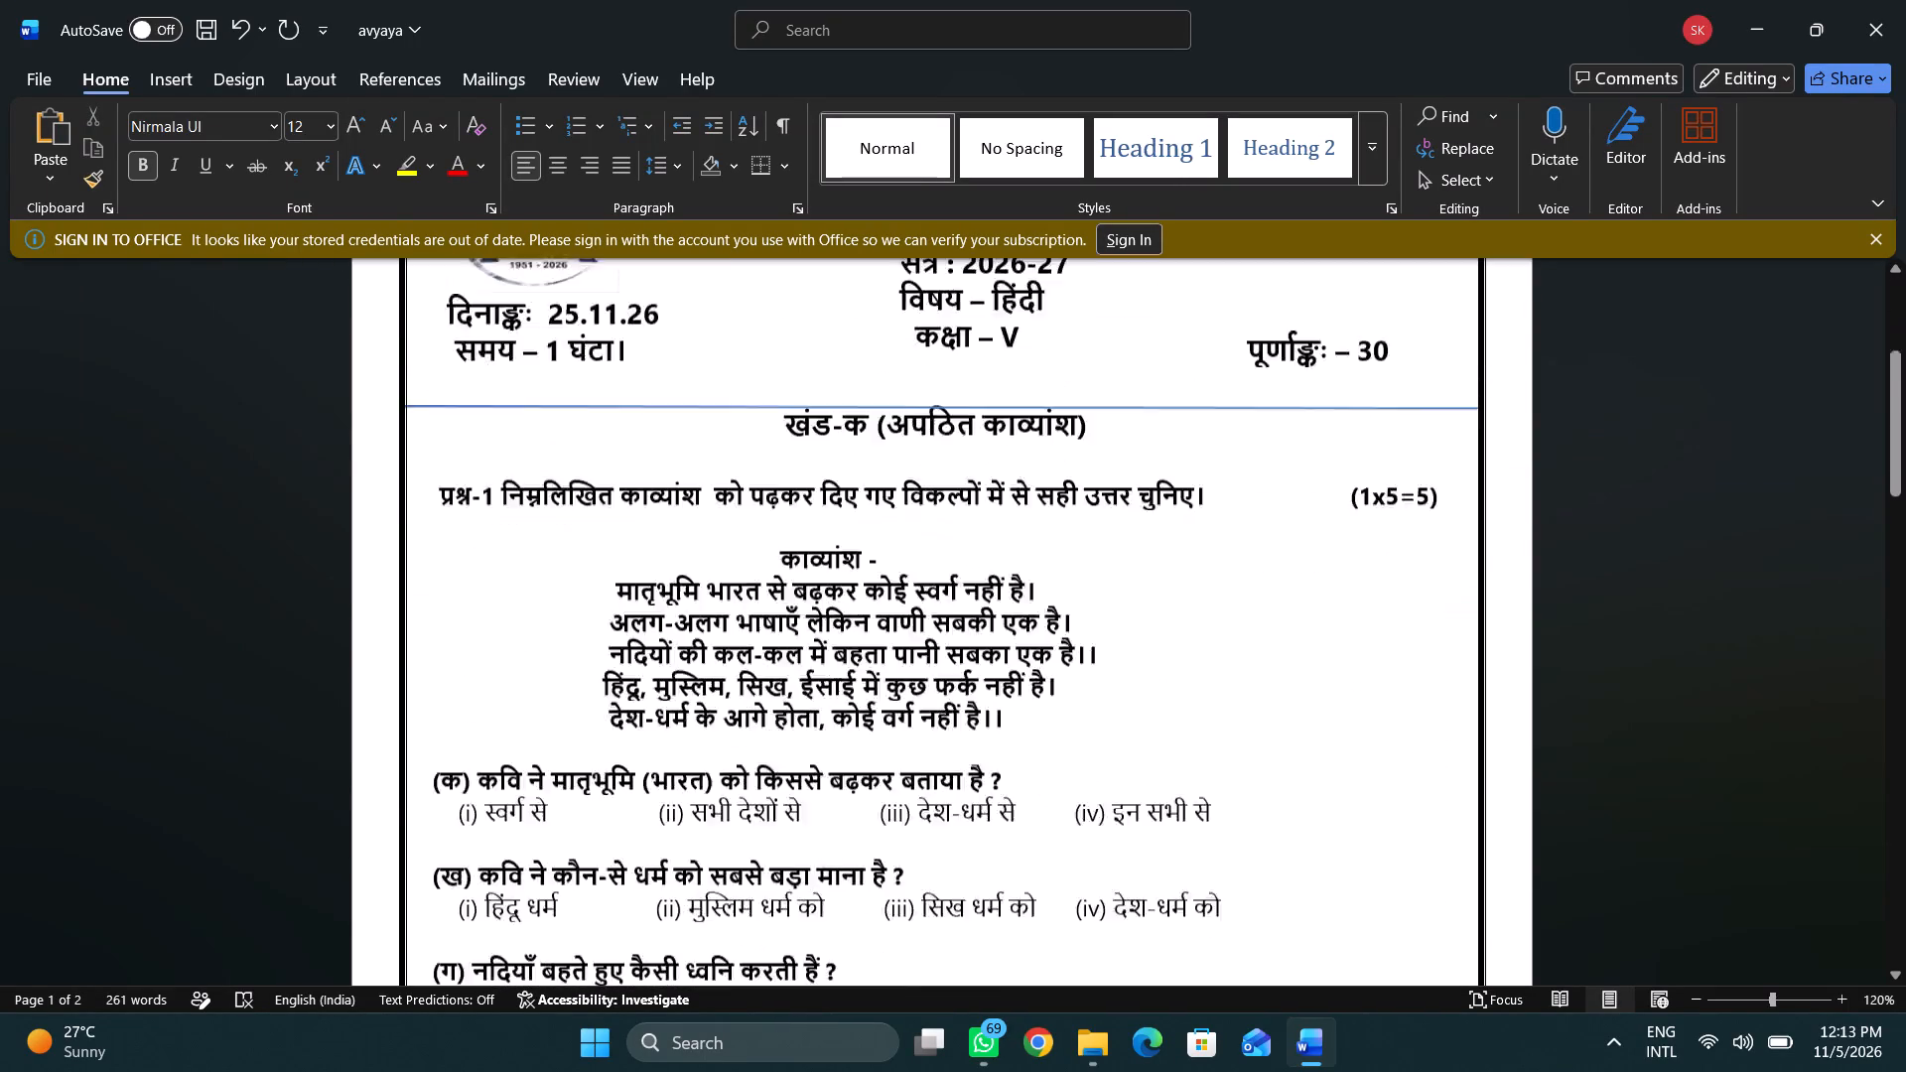
scroll(1297, 716, "down", 1)
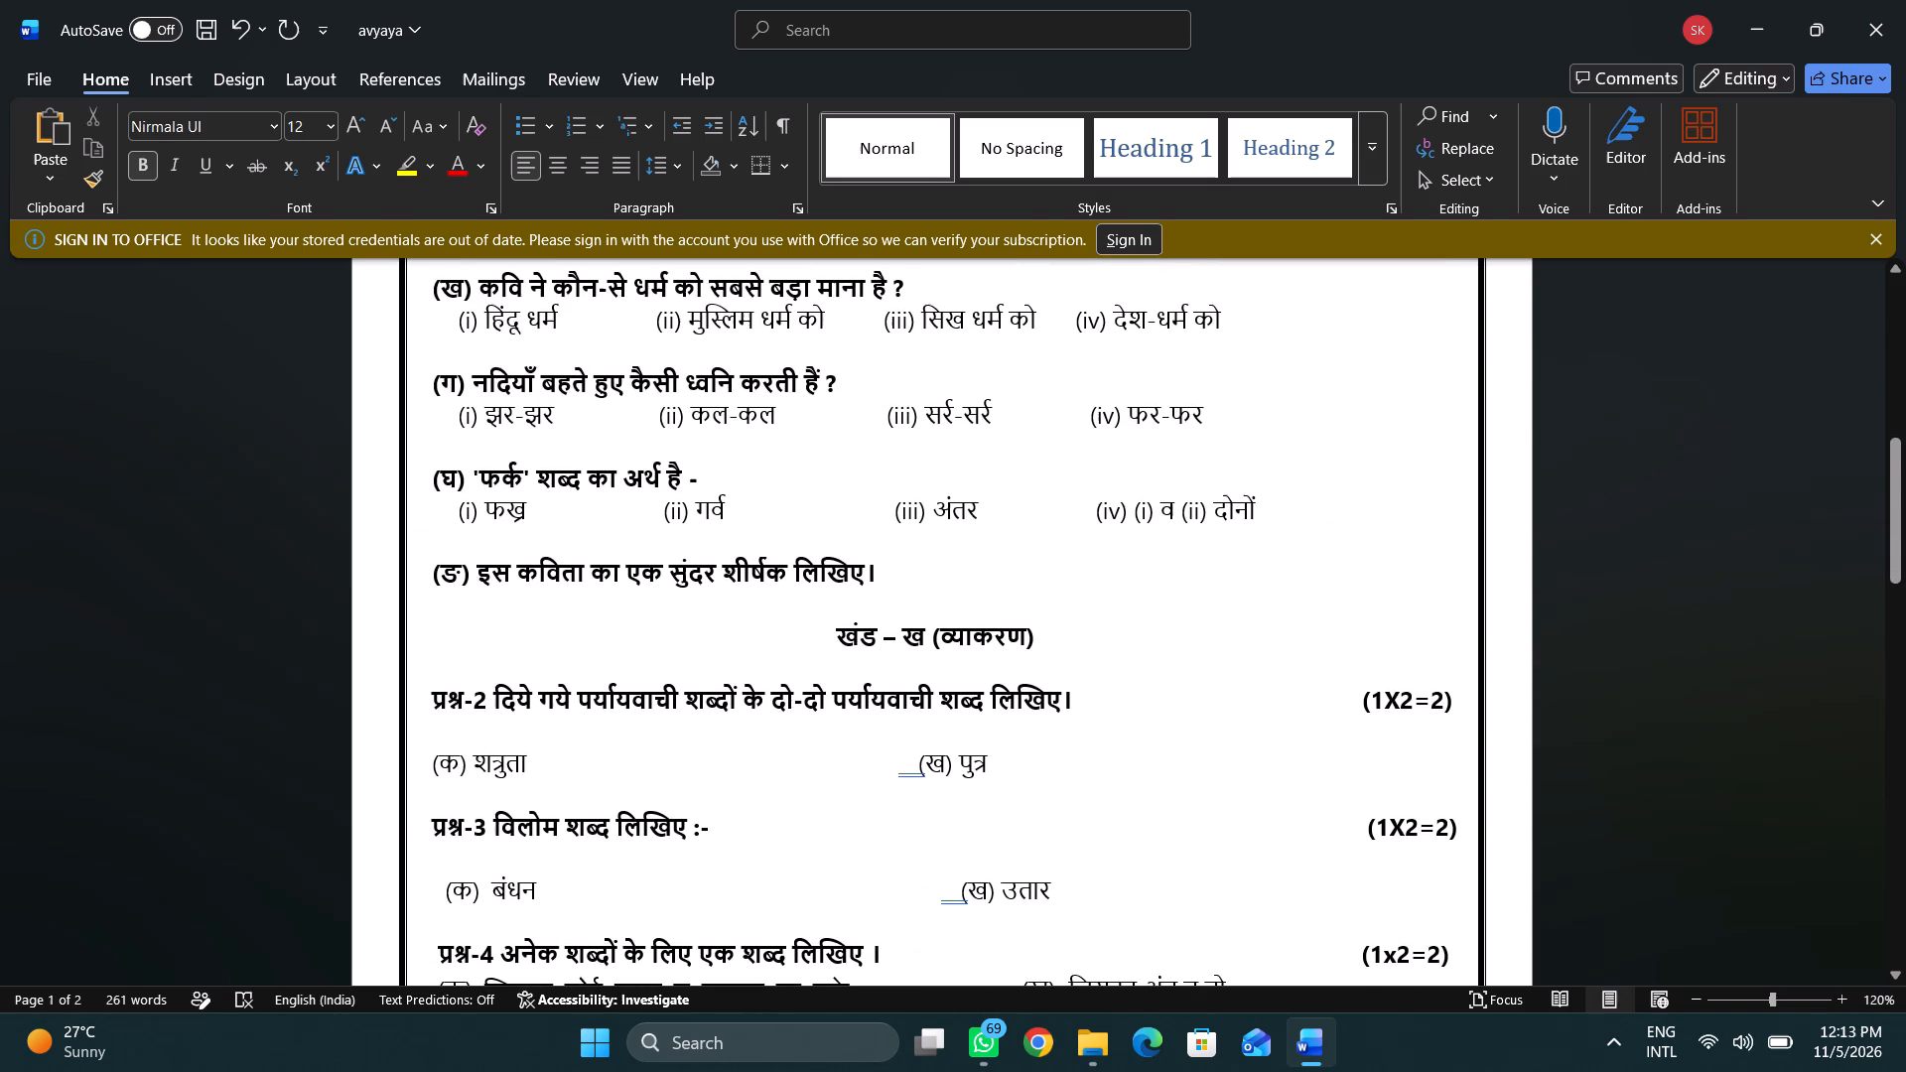
scroll(1335, 709, "down", 2)
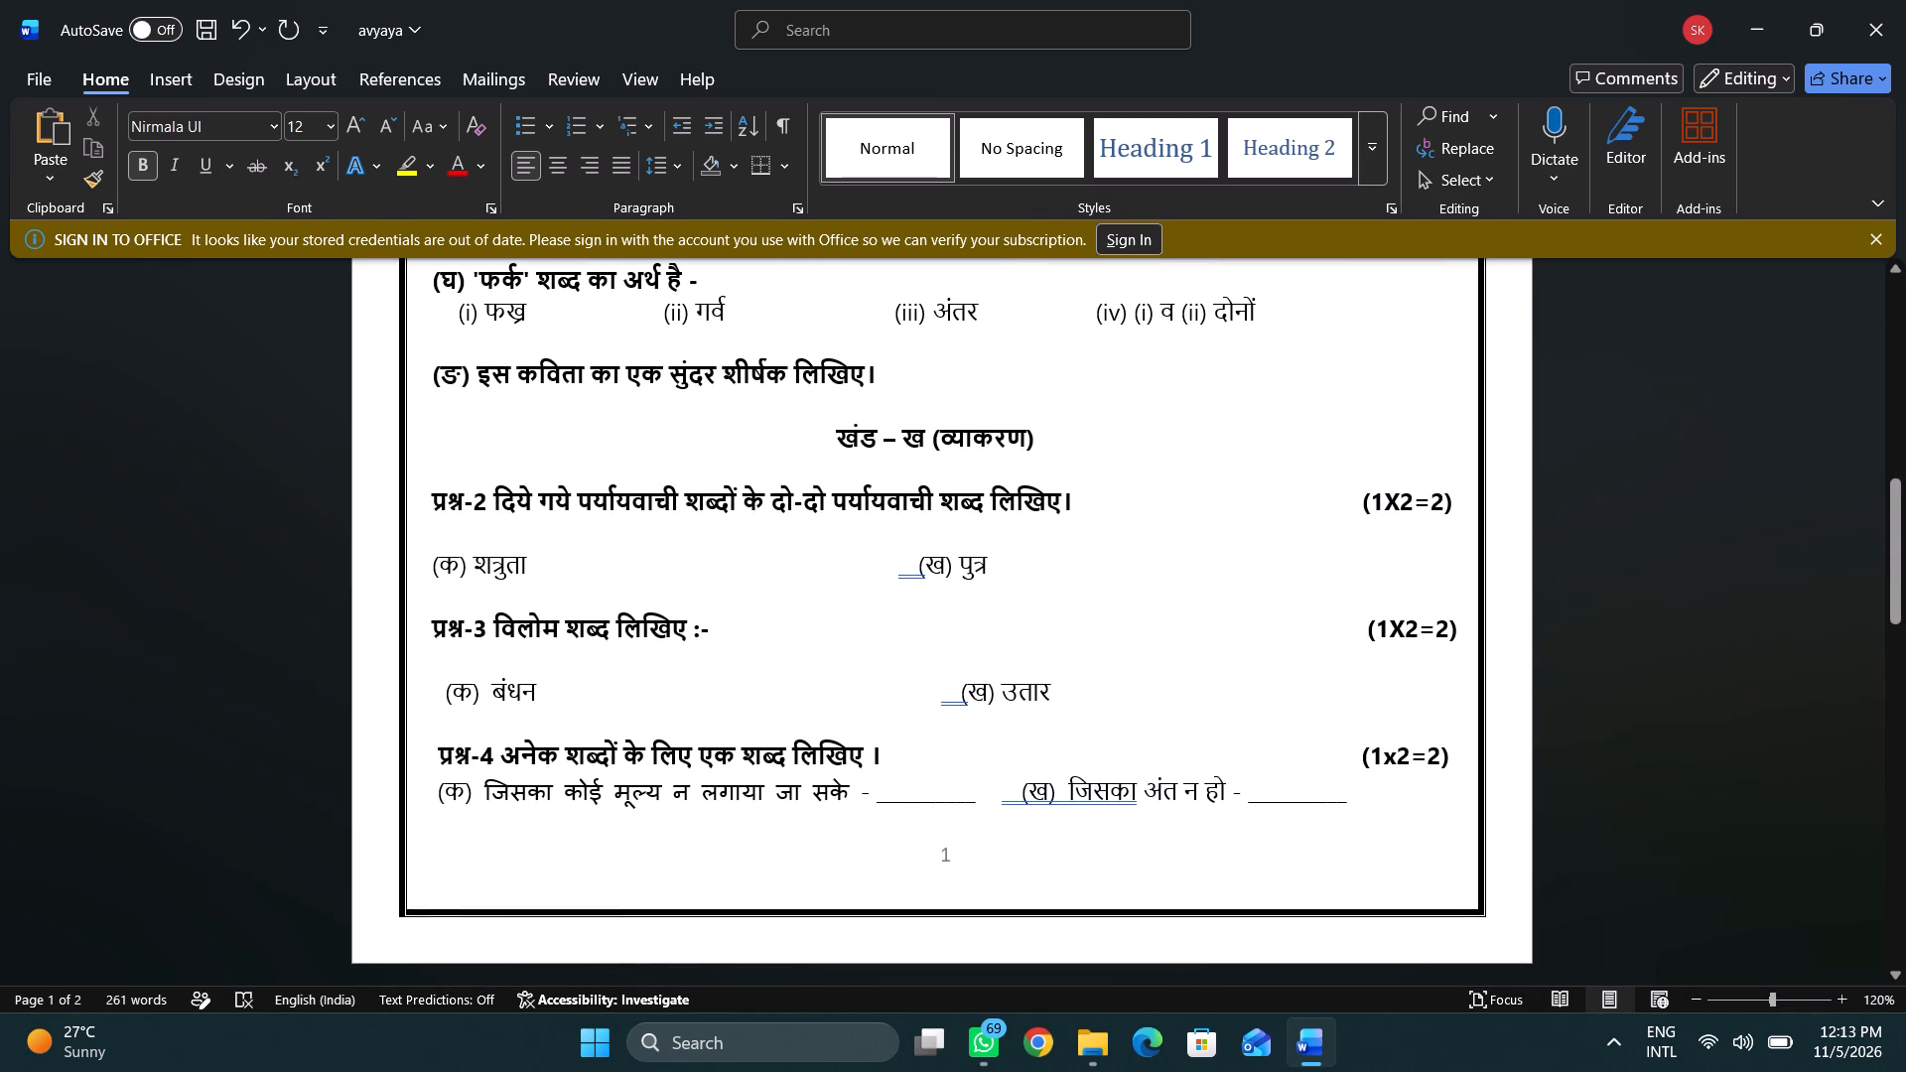
scroll(1278, 663, "up", 2)
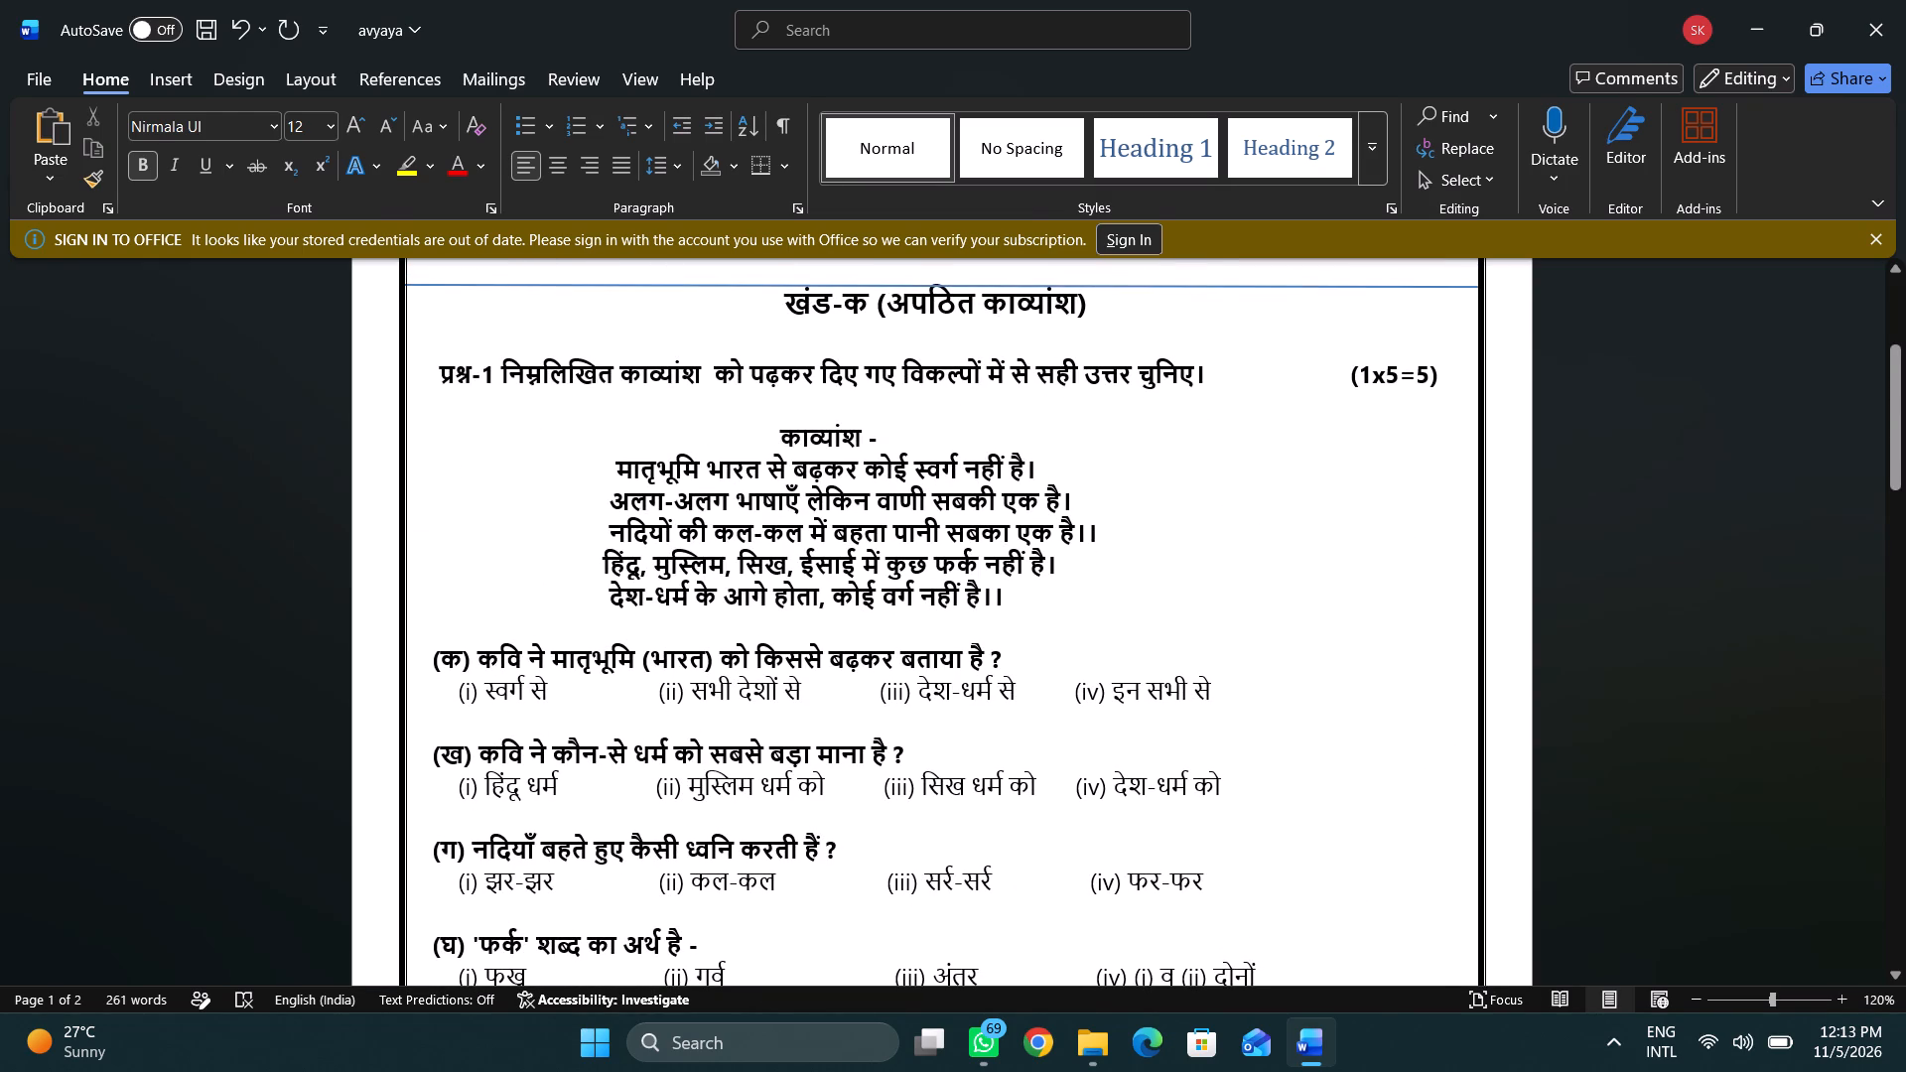
scroll(1251, 547, "down", 1)
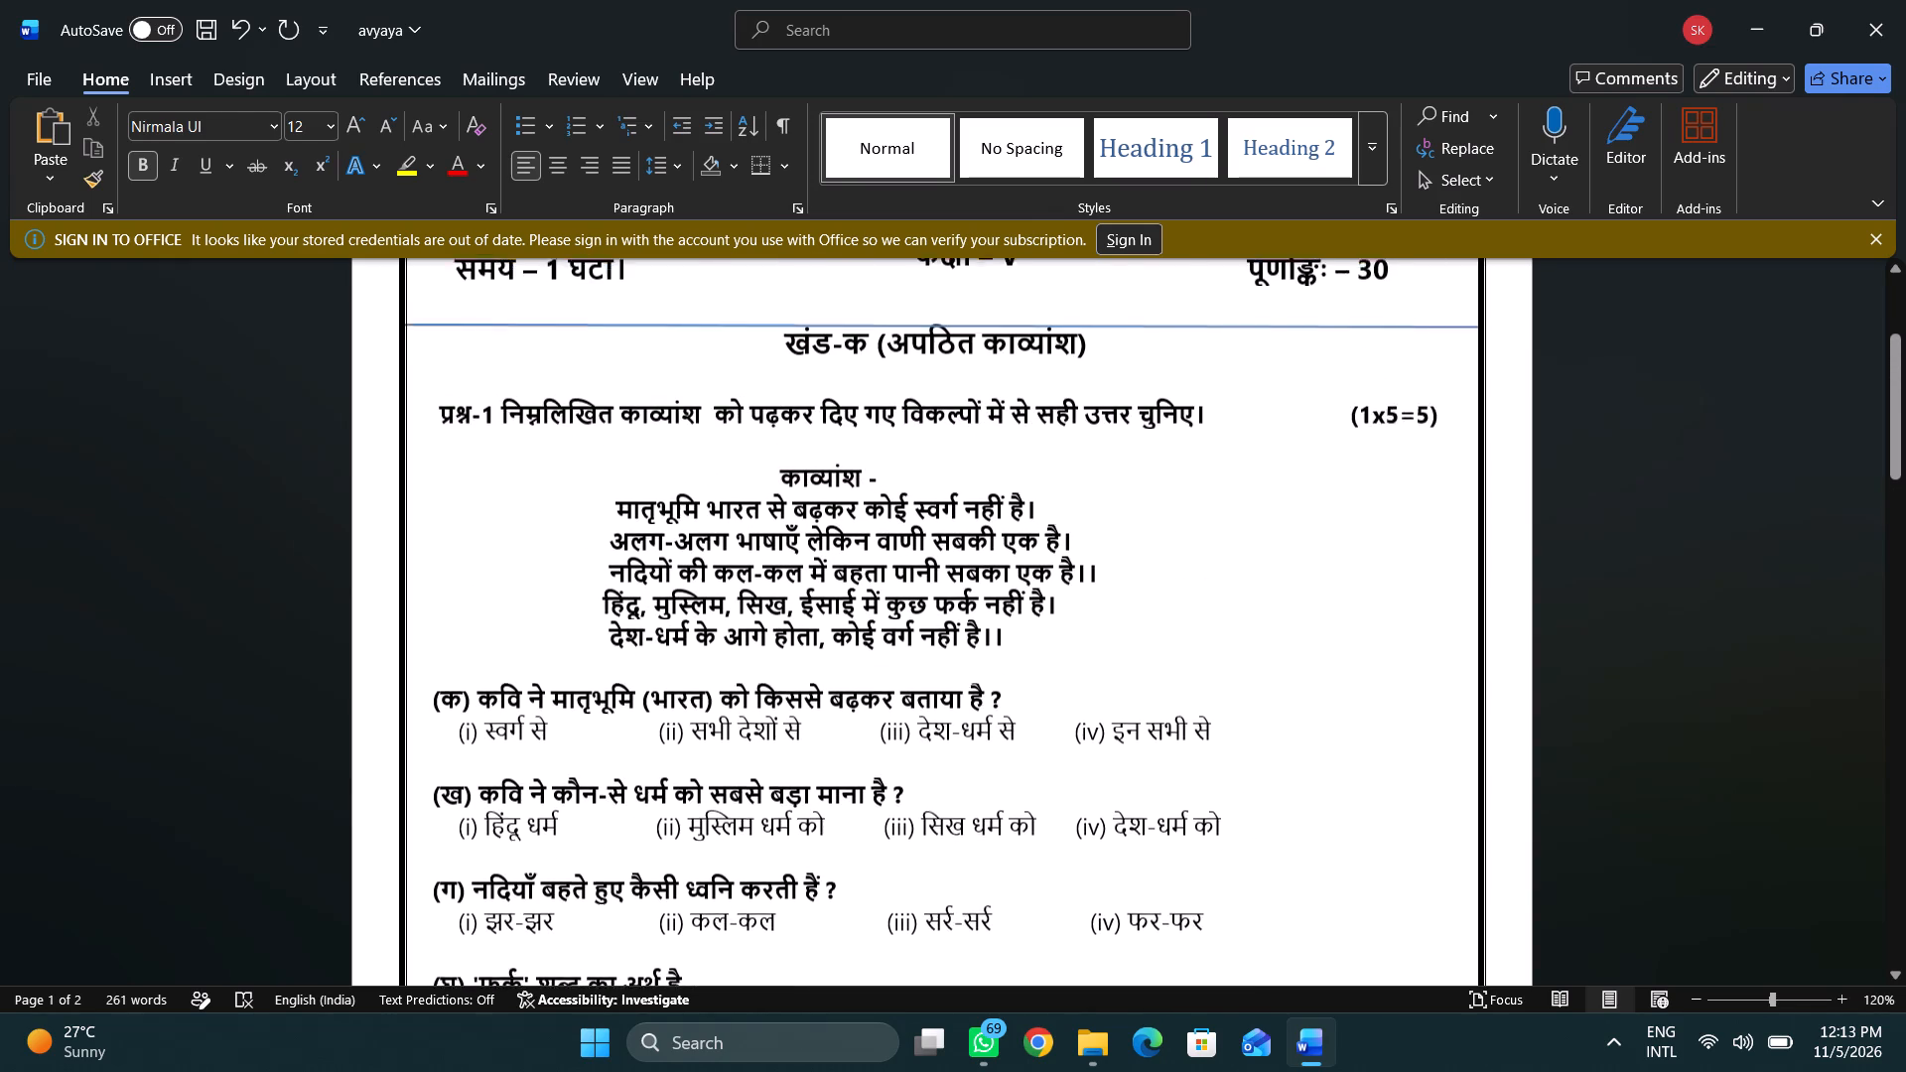
scroll(1251, 547, "down", 2)
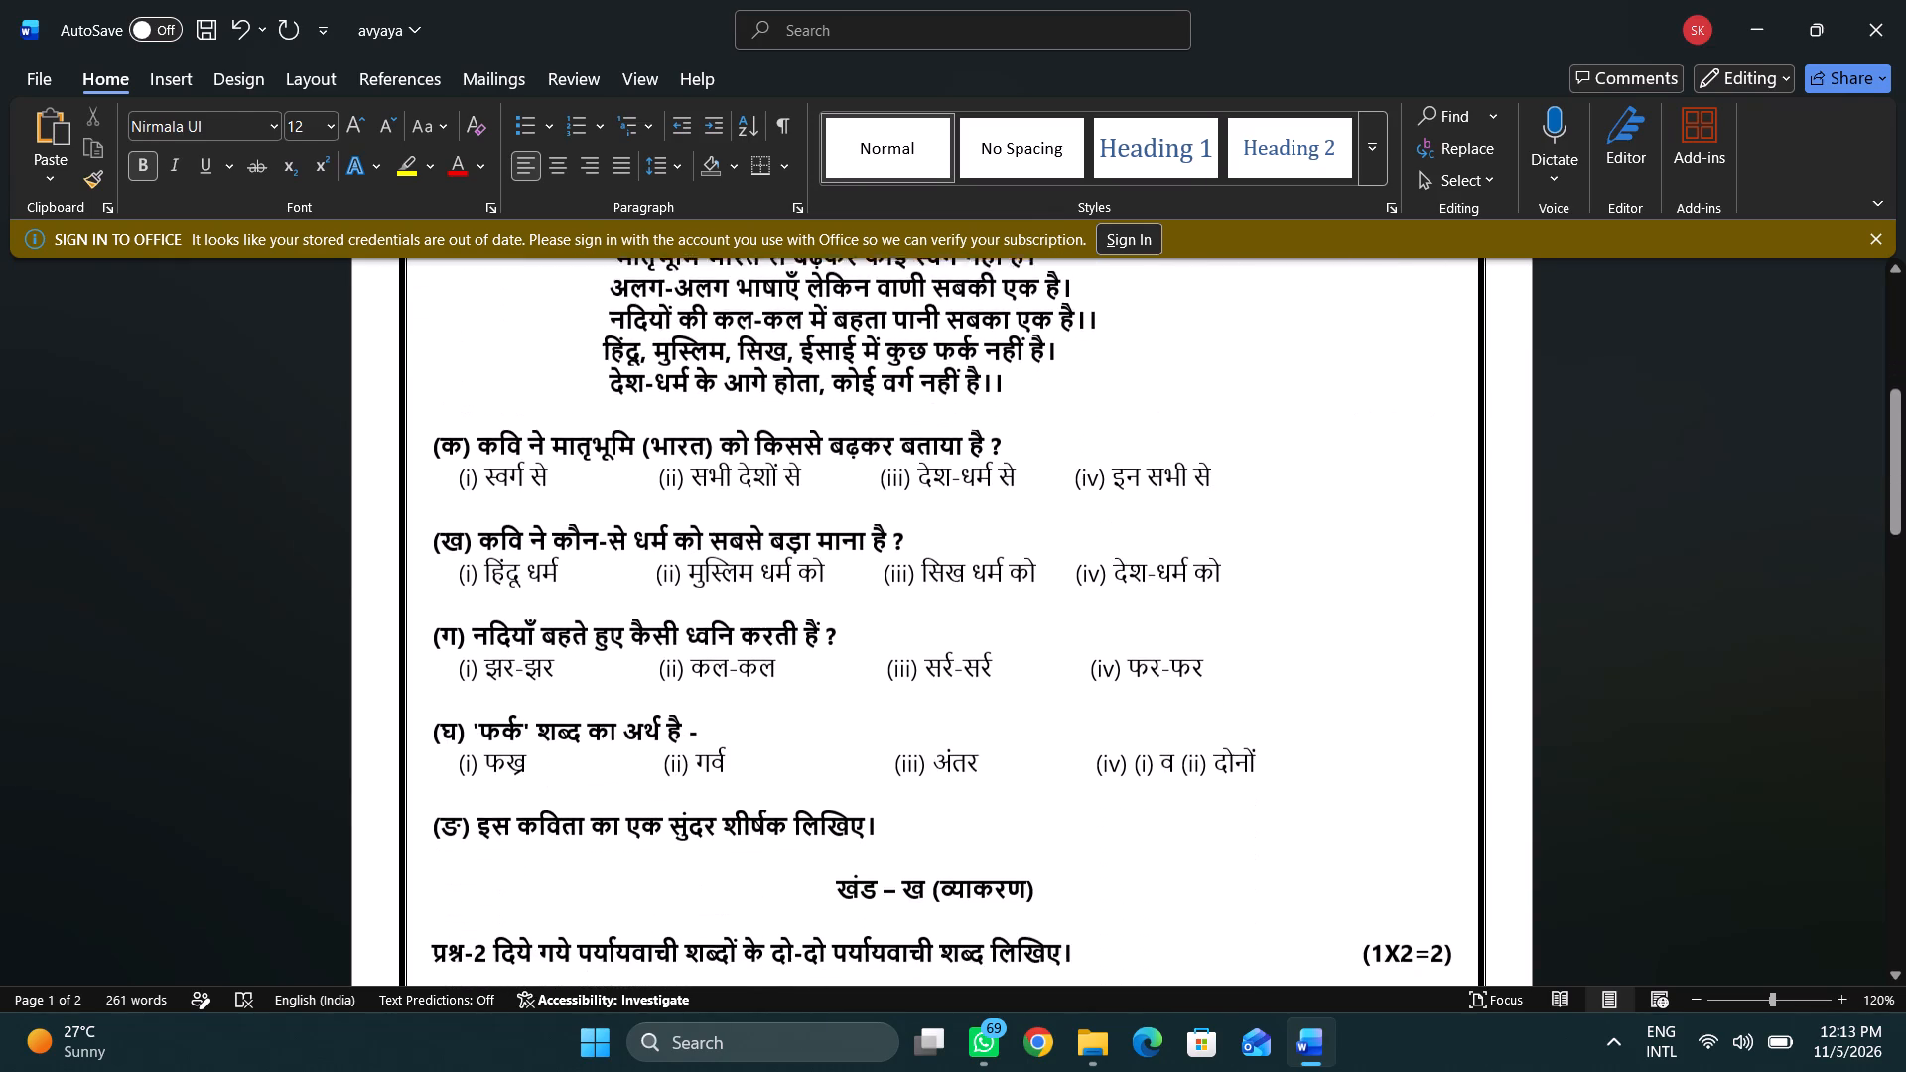
scroll(1251, 547, "down", 3)
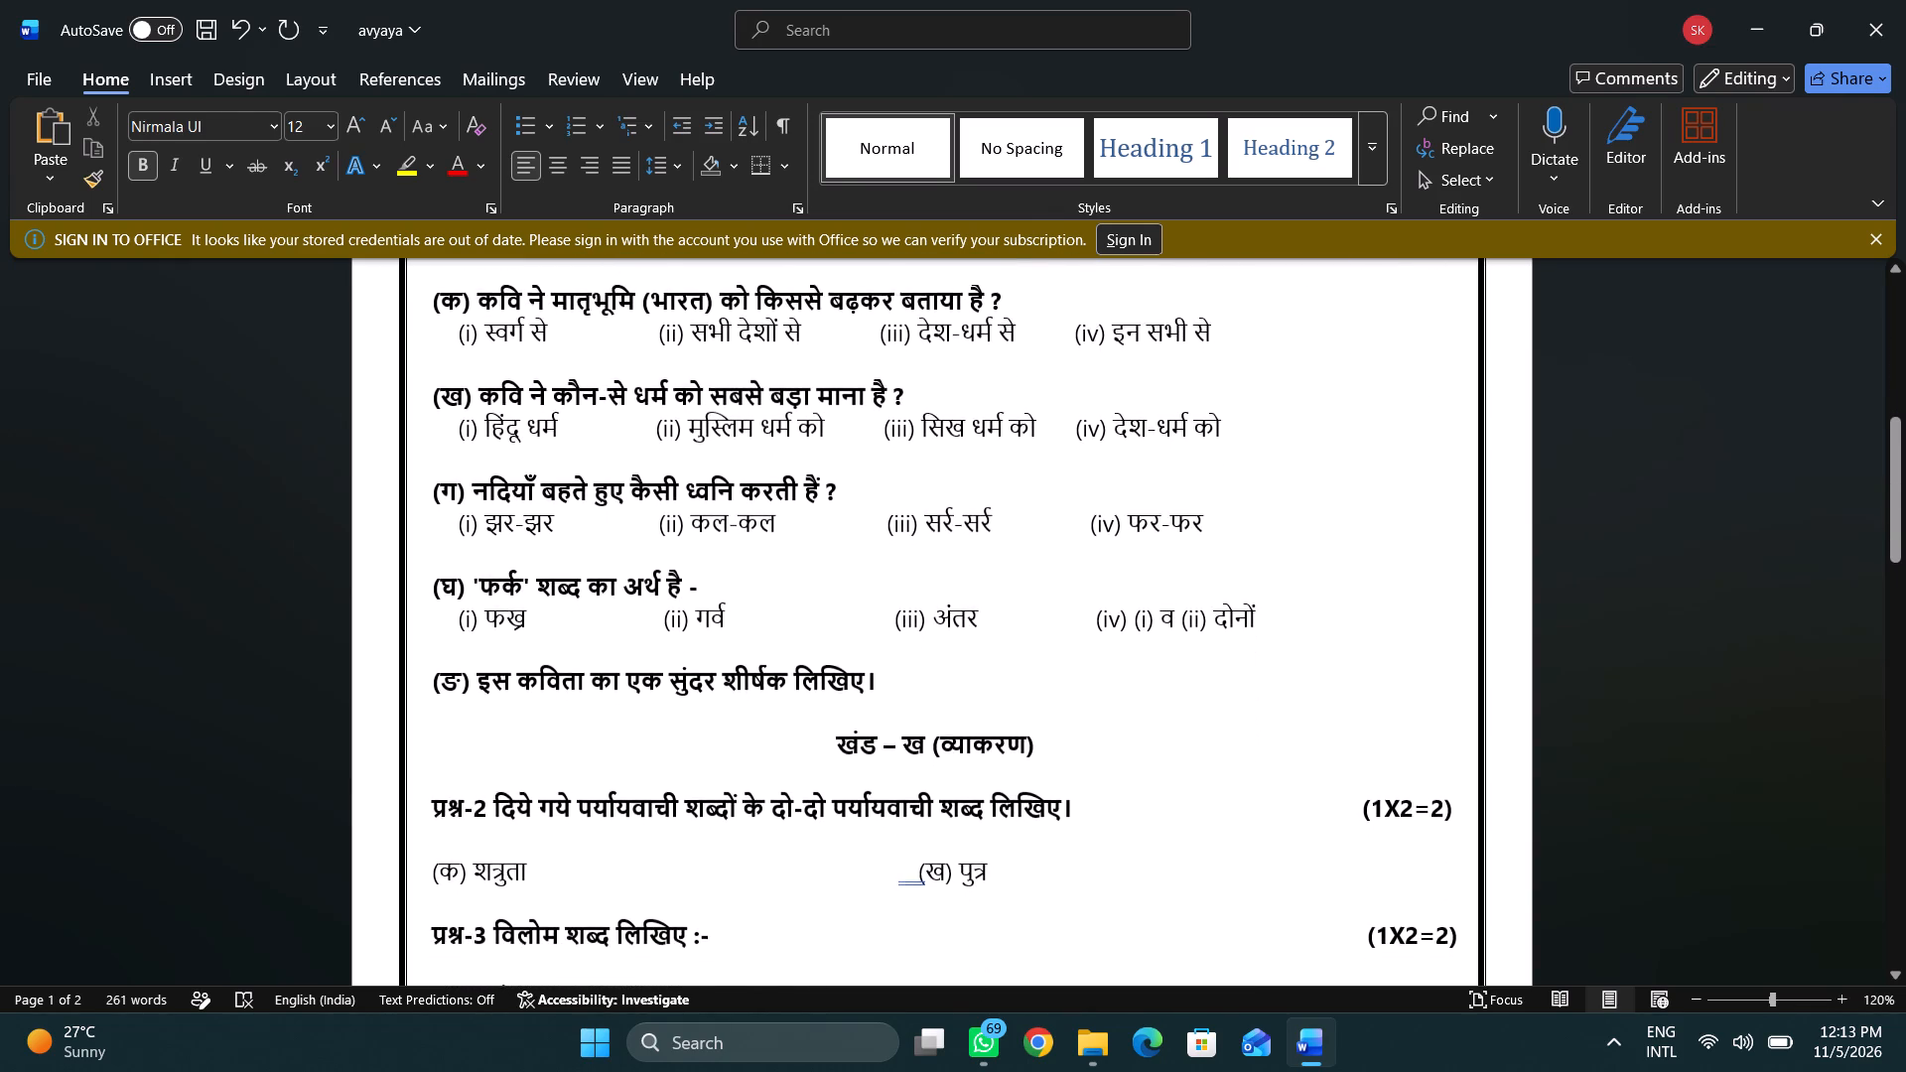
scroll(1251, 547, "down", 2)
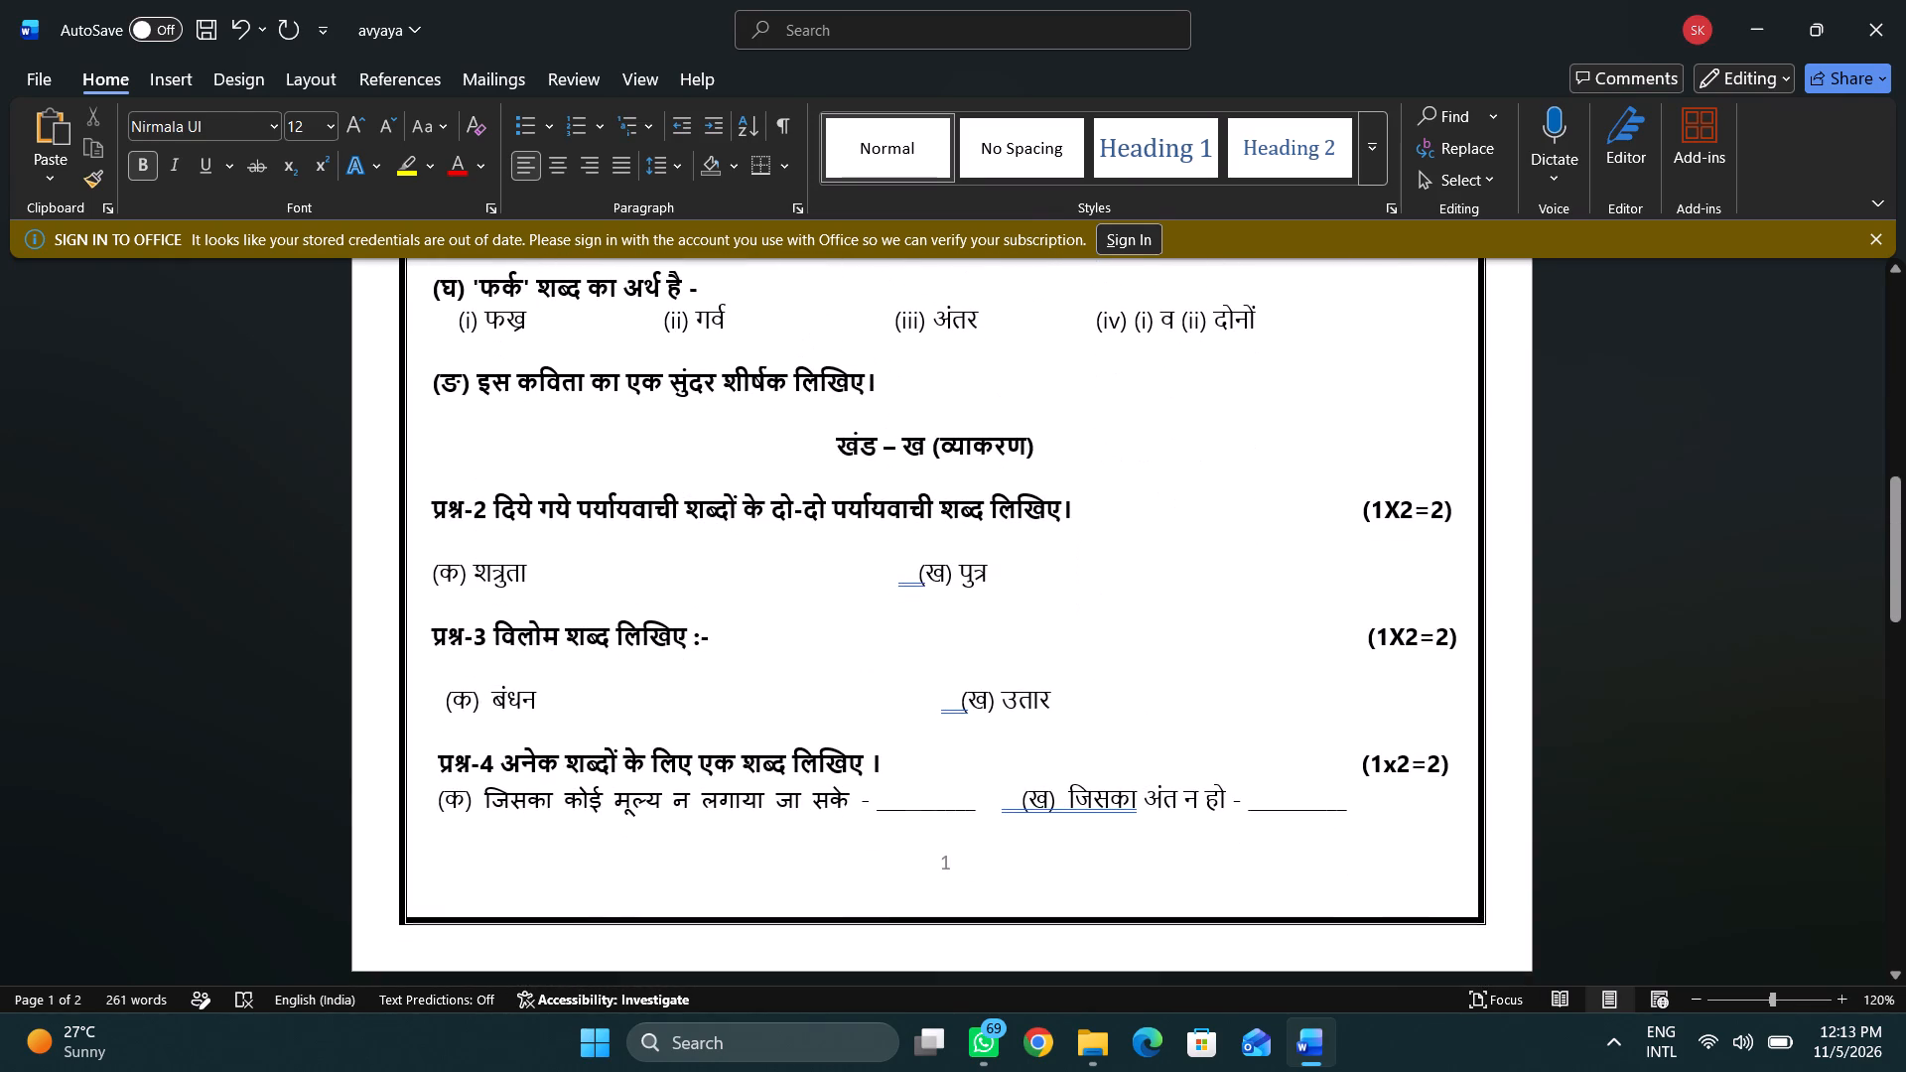
scroll(1251, 547, "down", 1)
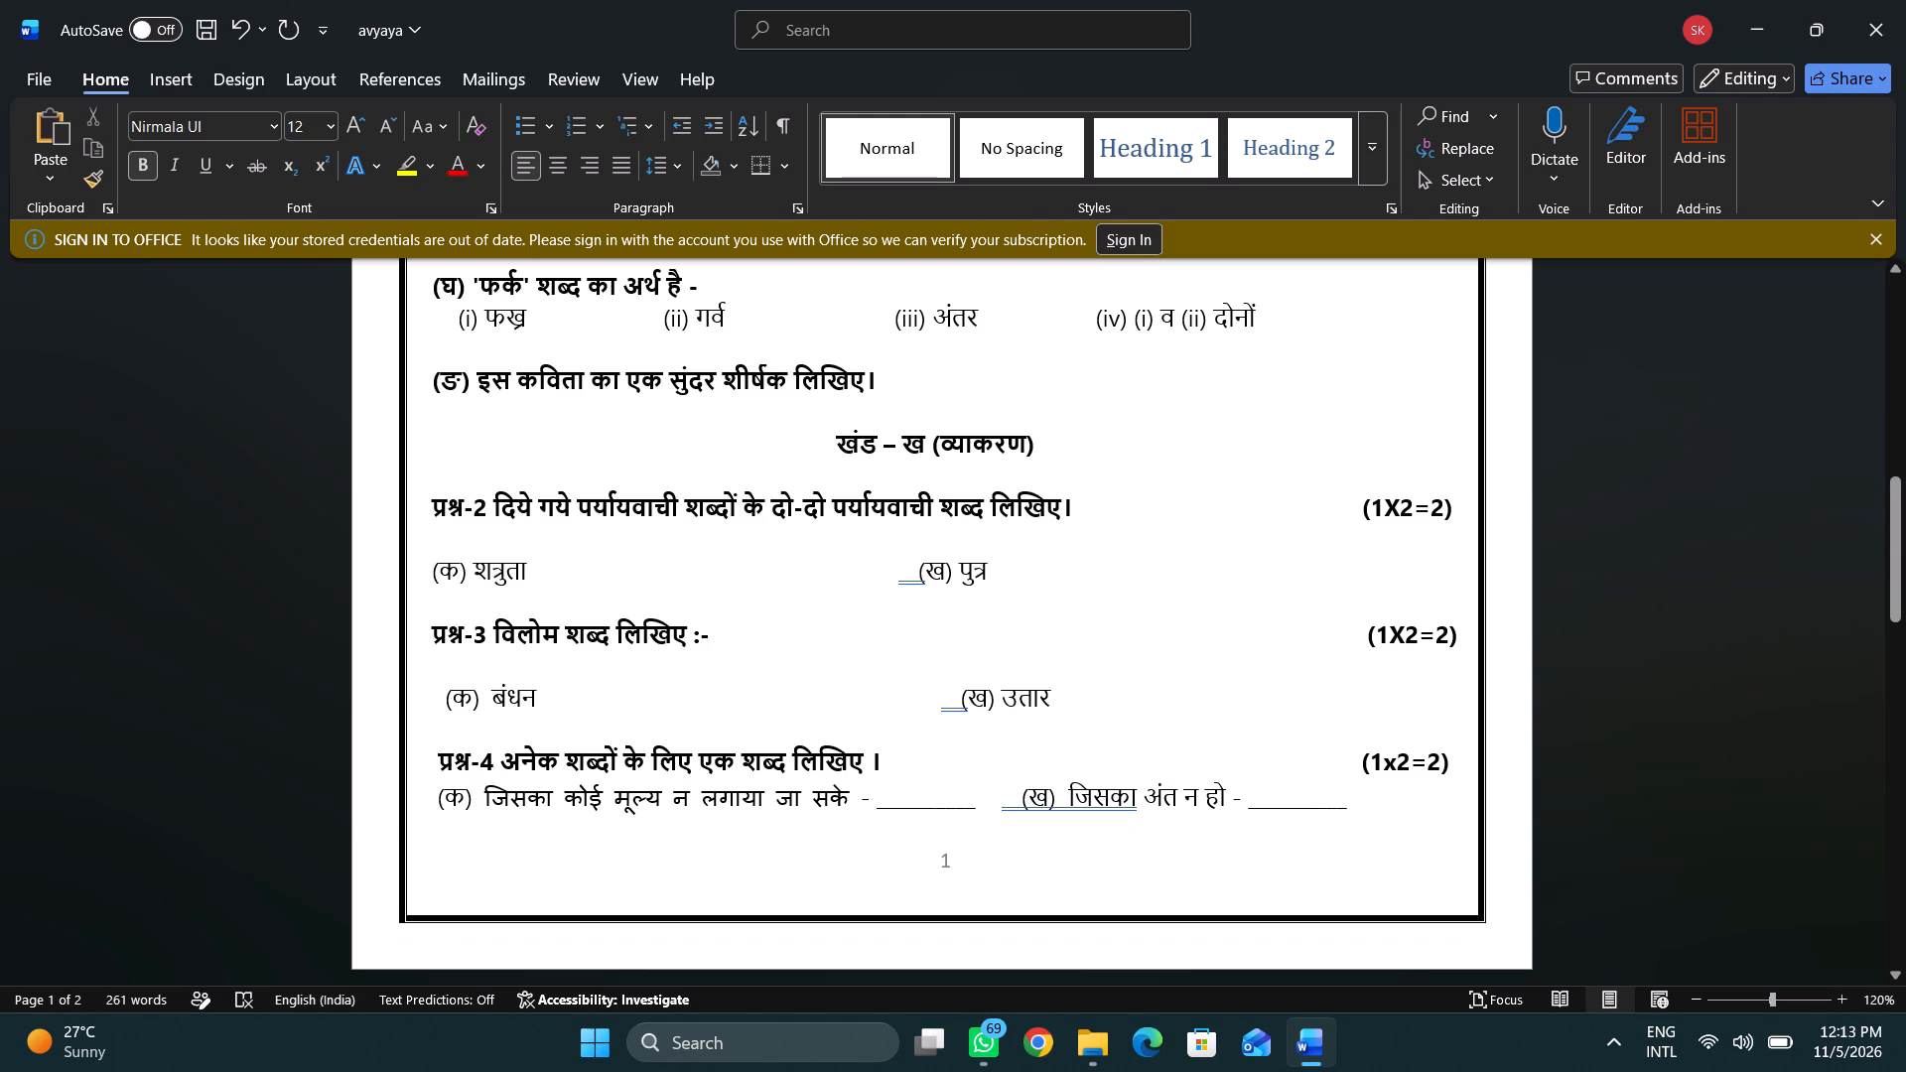
scroll(1393, 650, "down", 1)
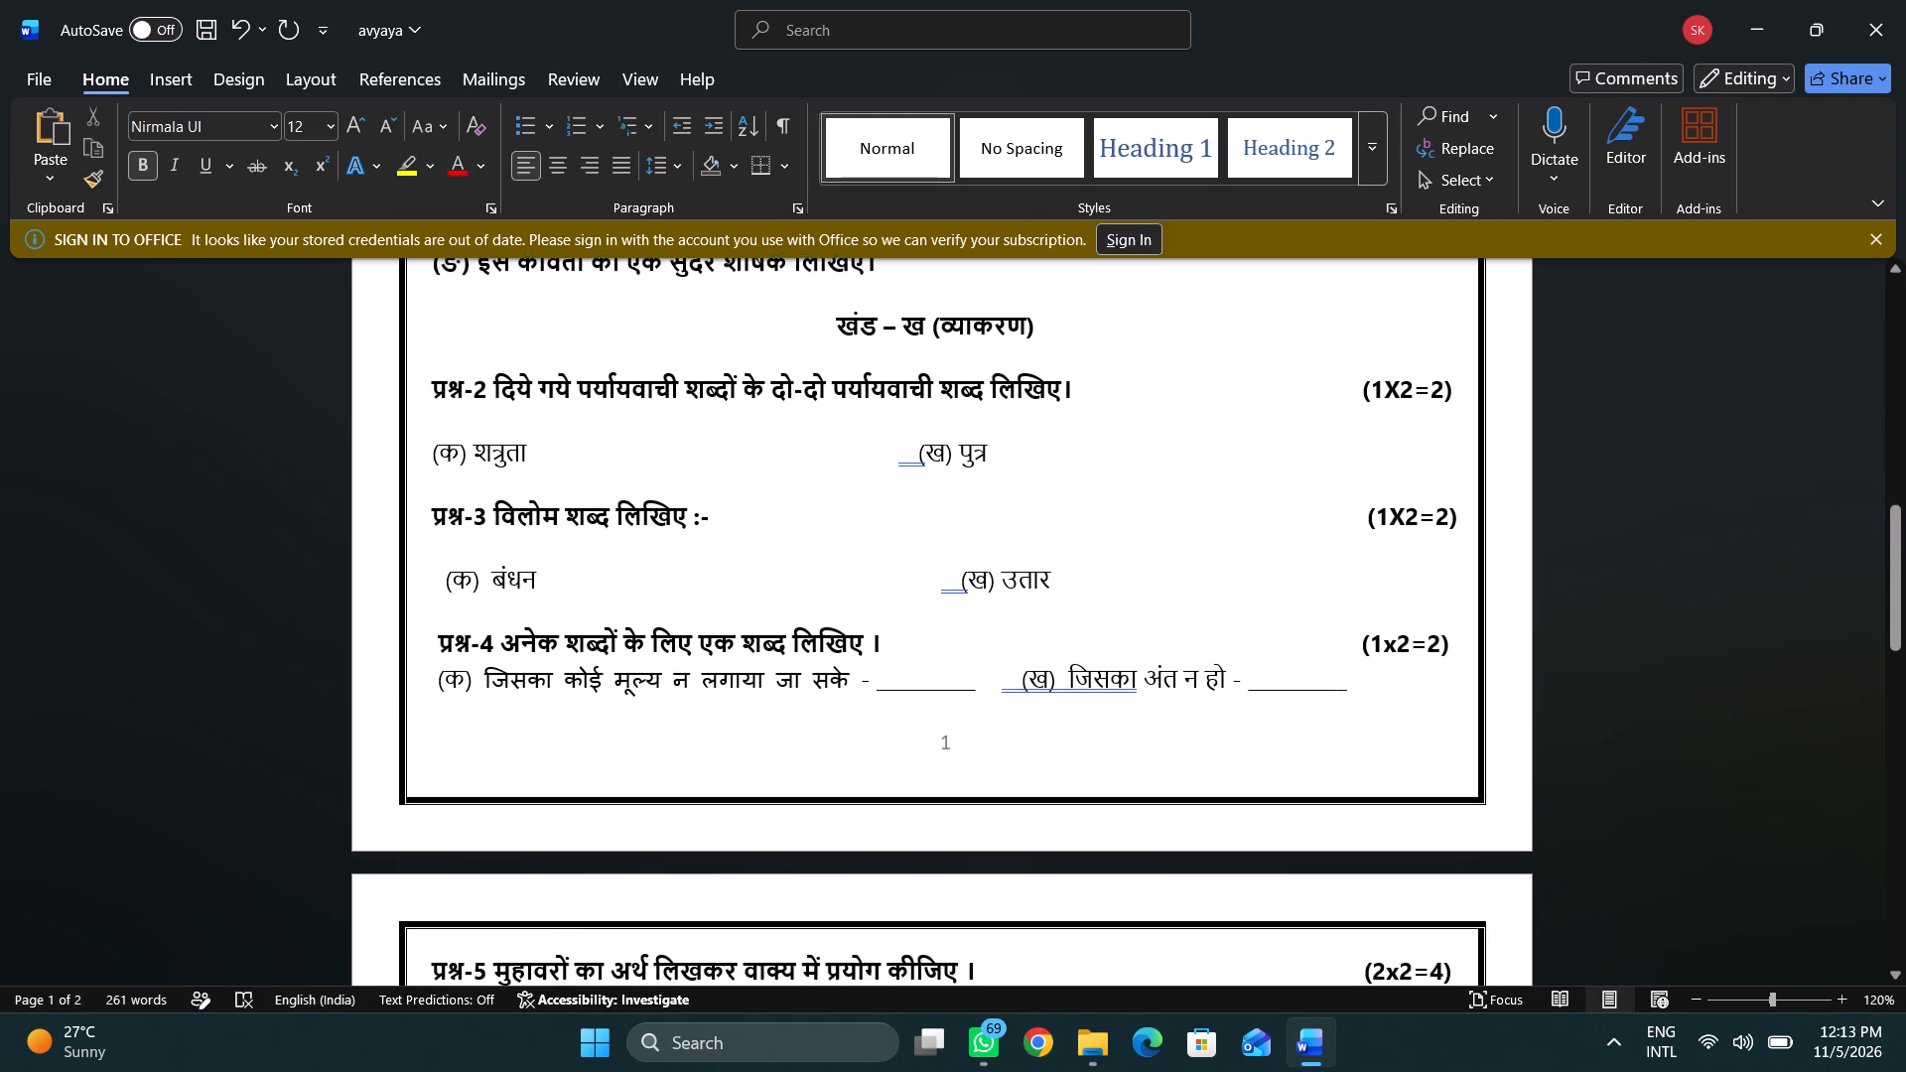
scroll(1393, 650, "down", 2)
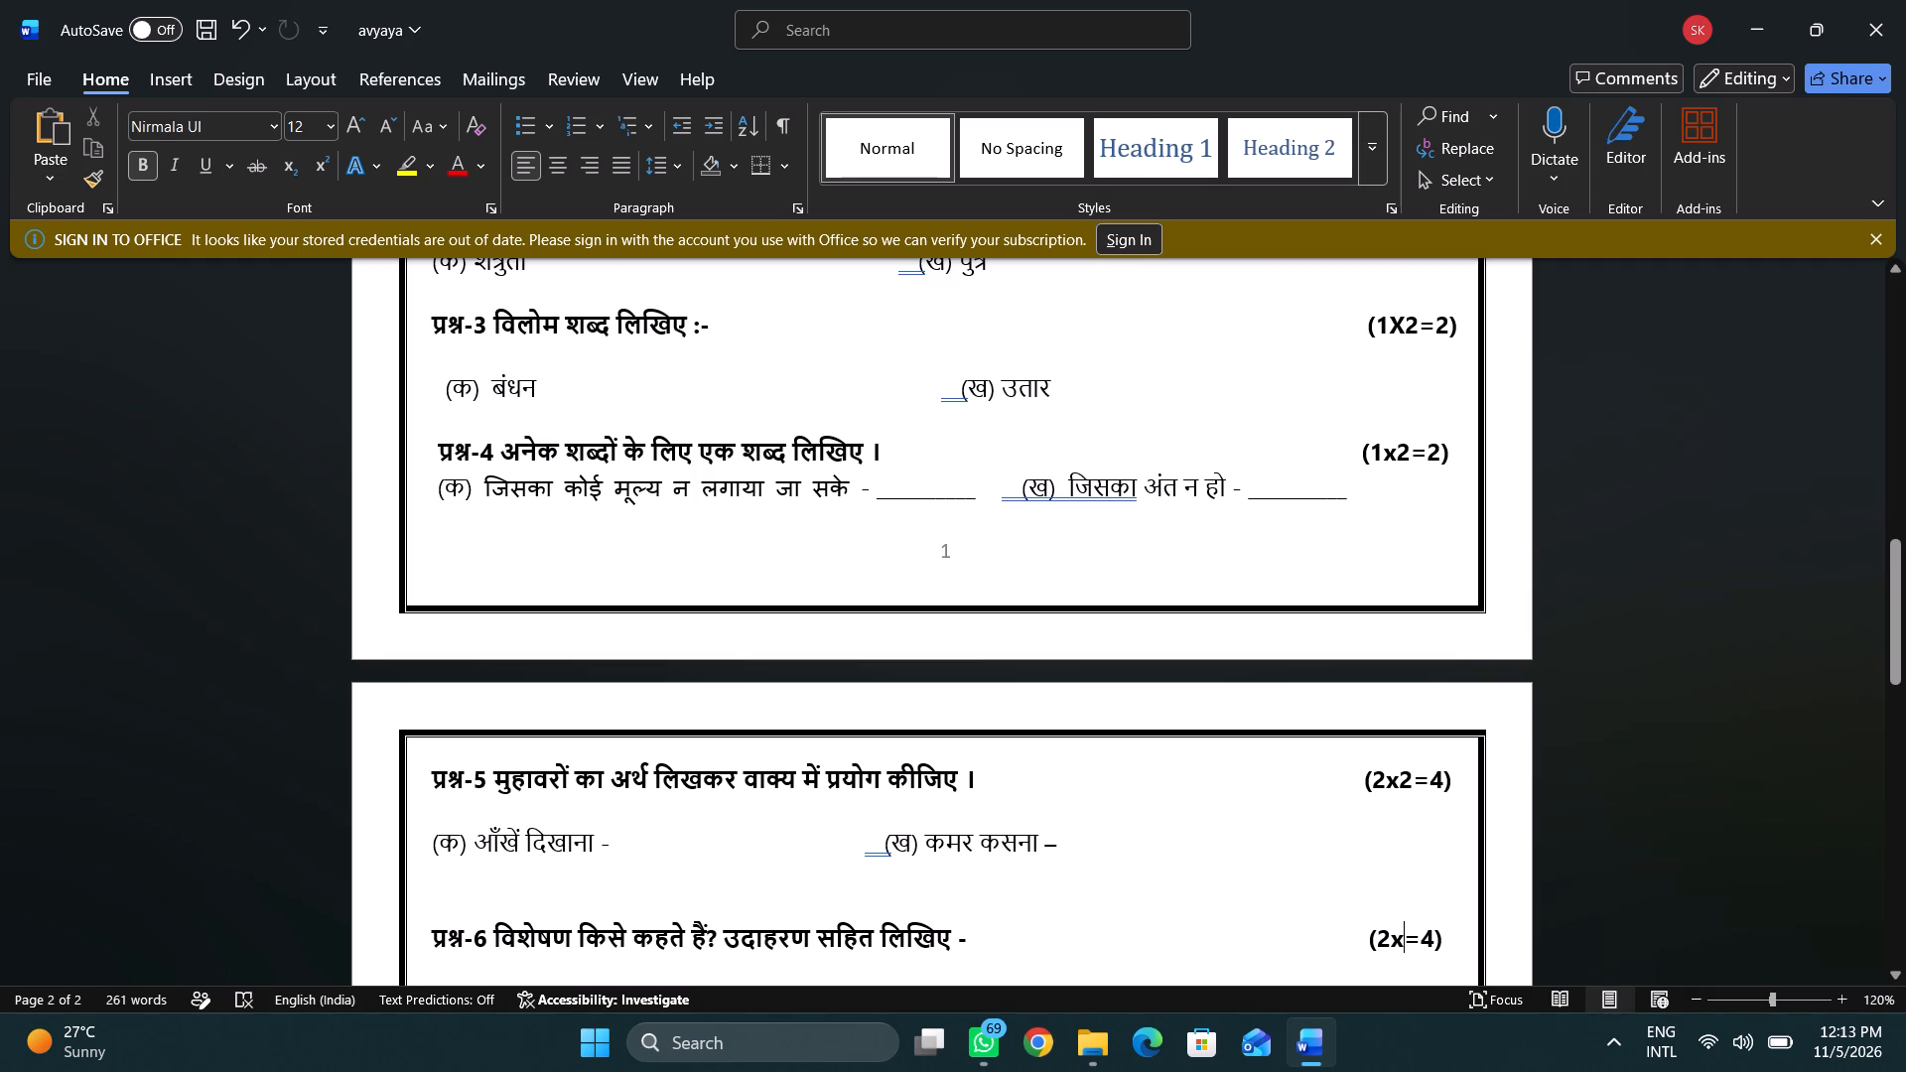
scroll(1332, 455, "up", 1)
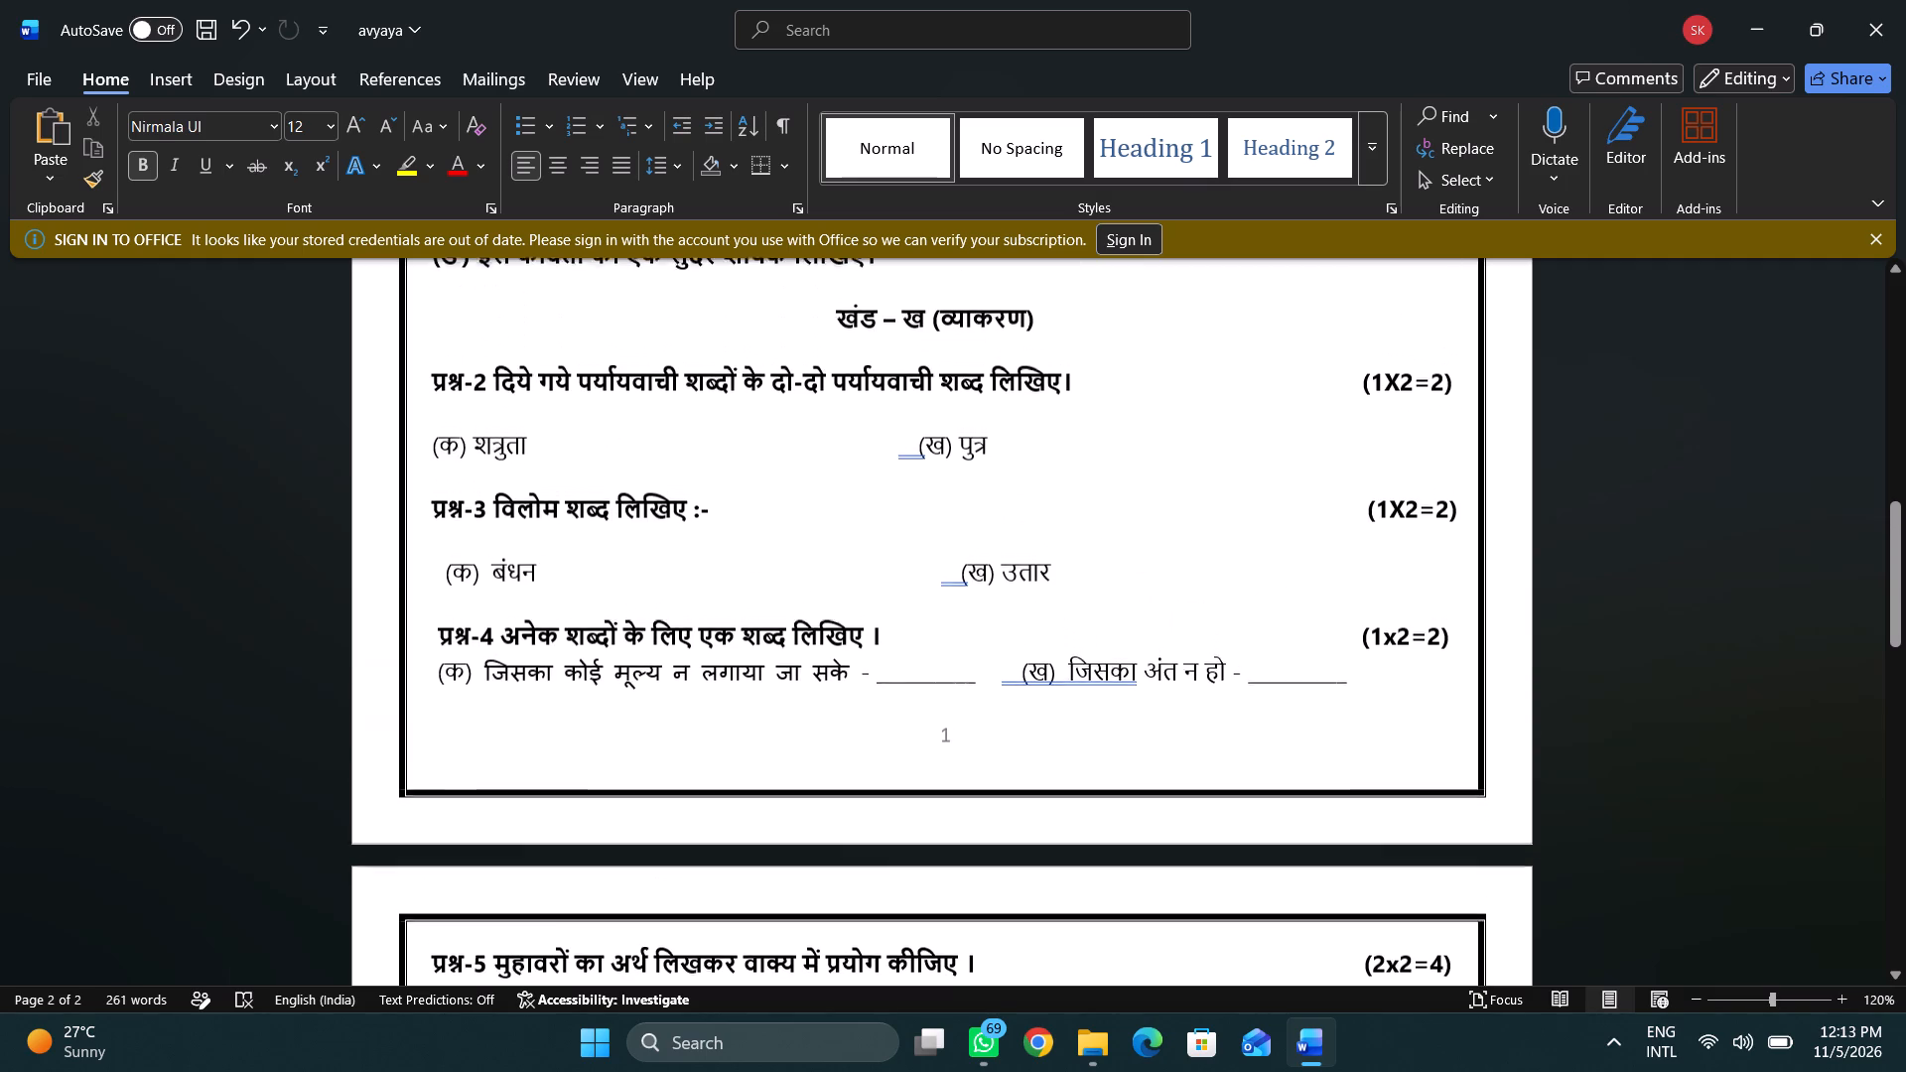
scroll(1332, 455, "up", 2)
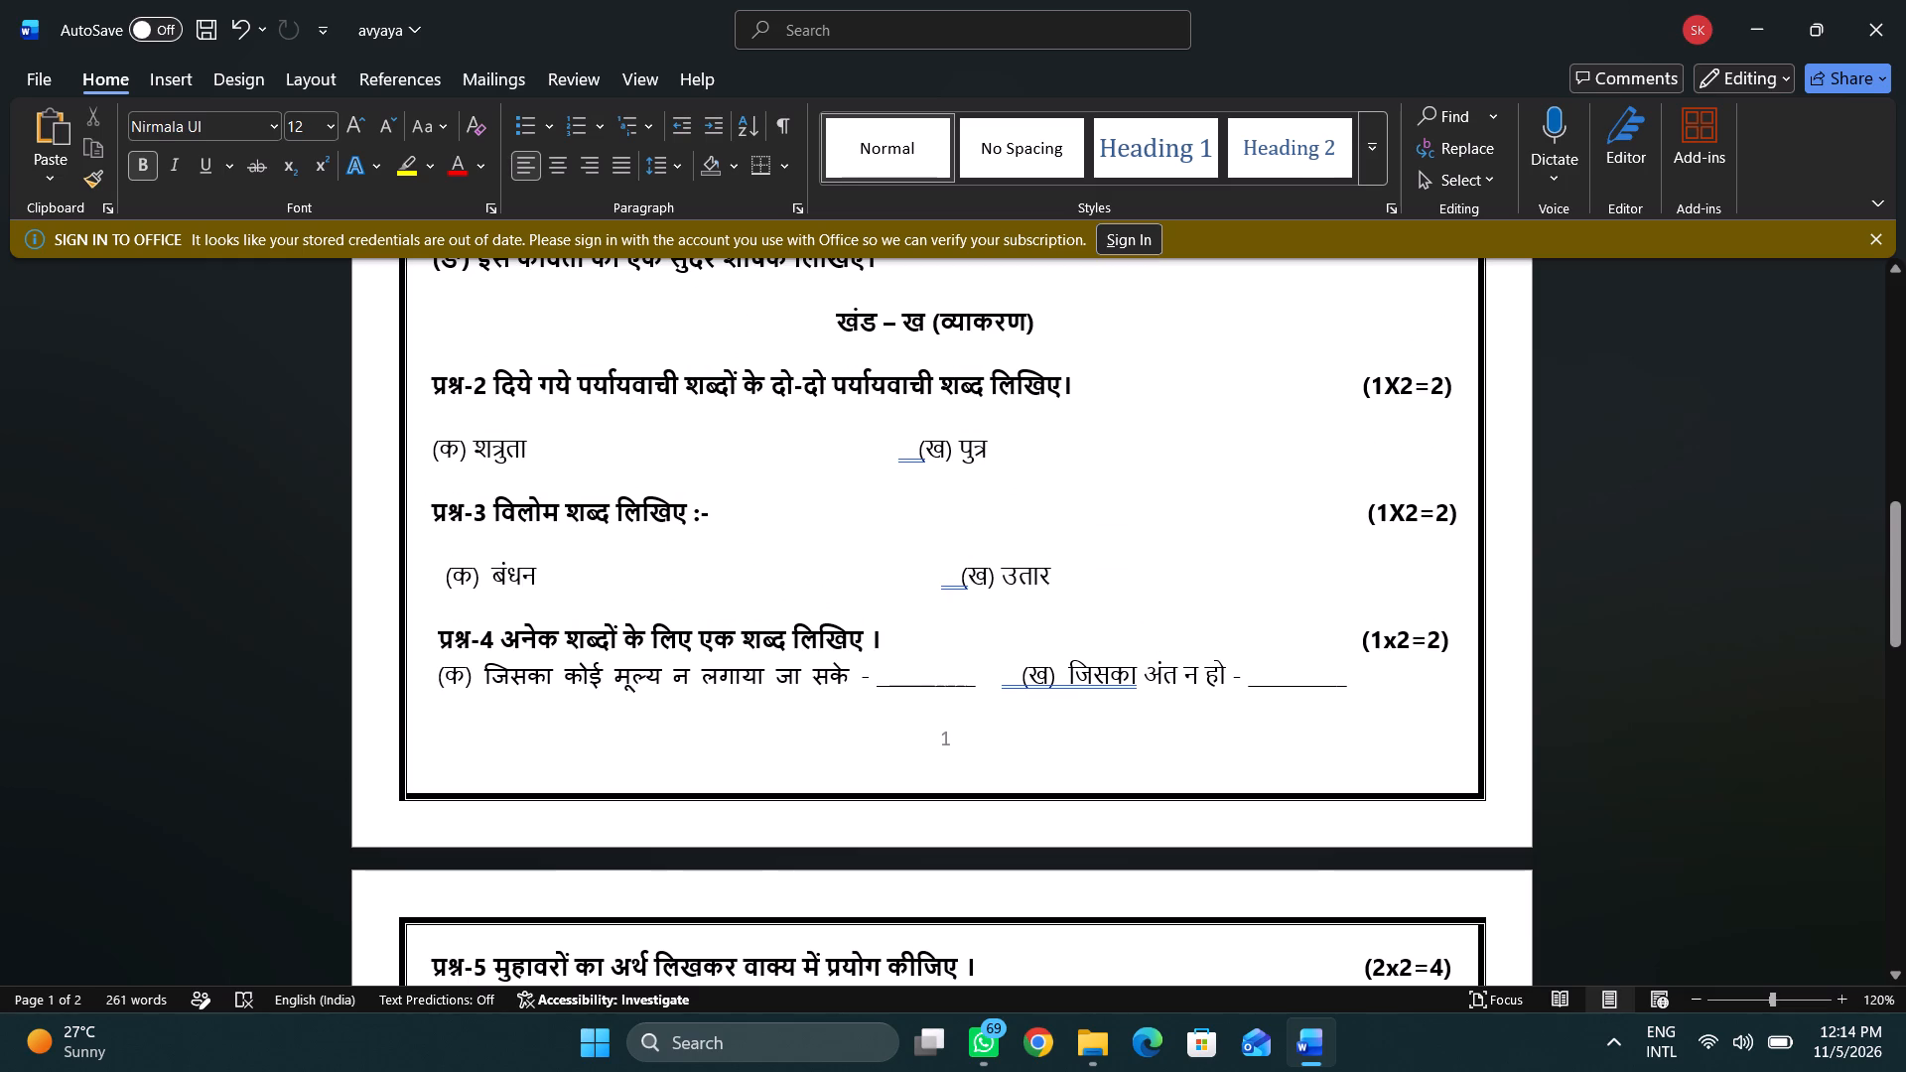
scroll(1319, 417, "up", 2)
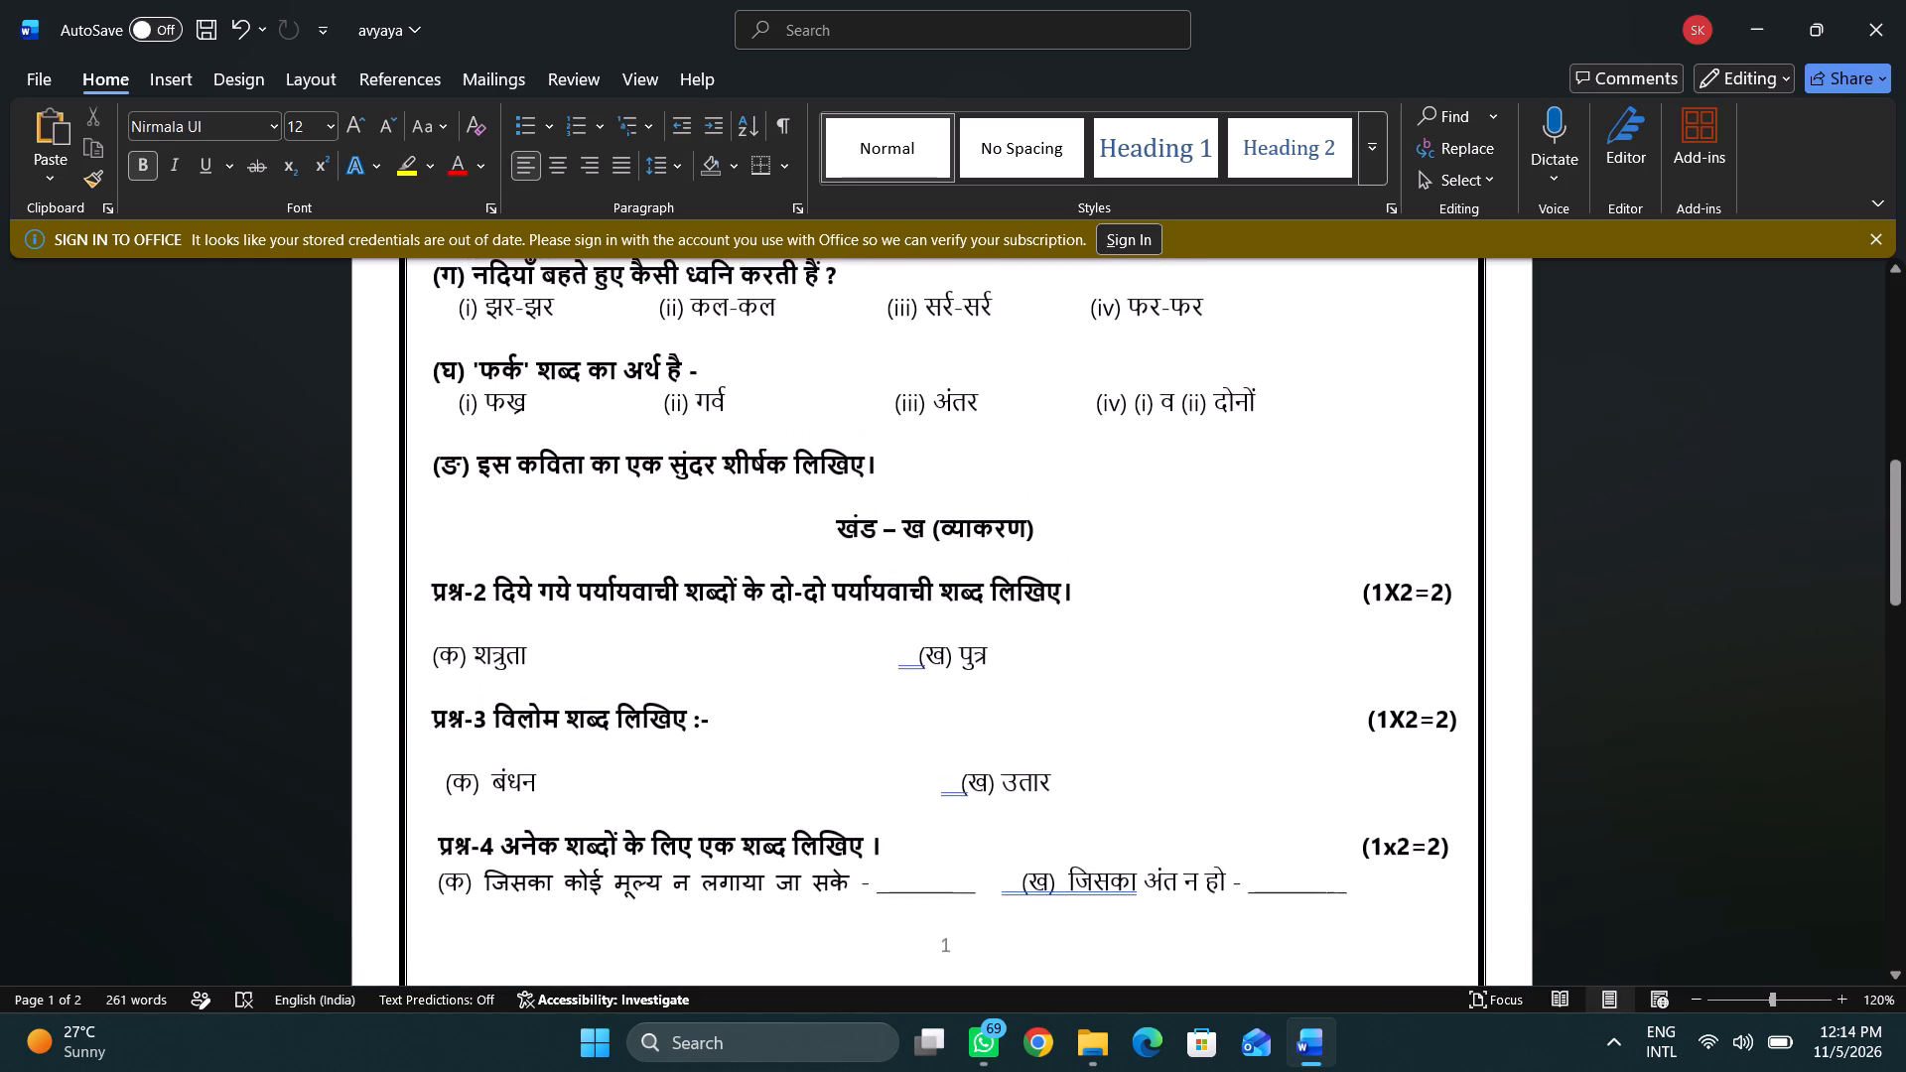
scroll(1319, 417, "up", 3)
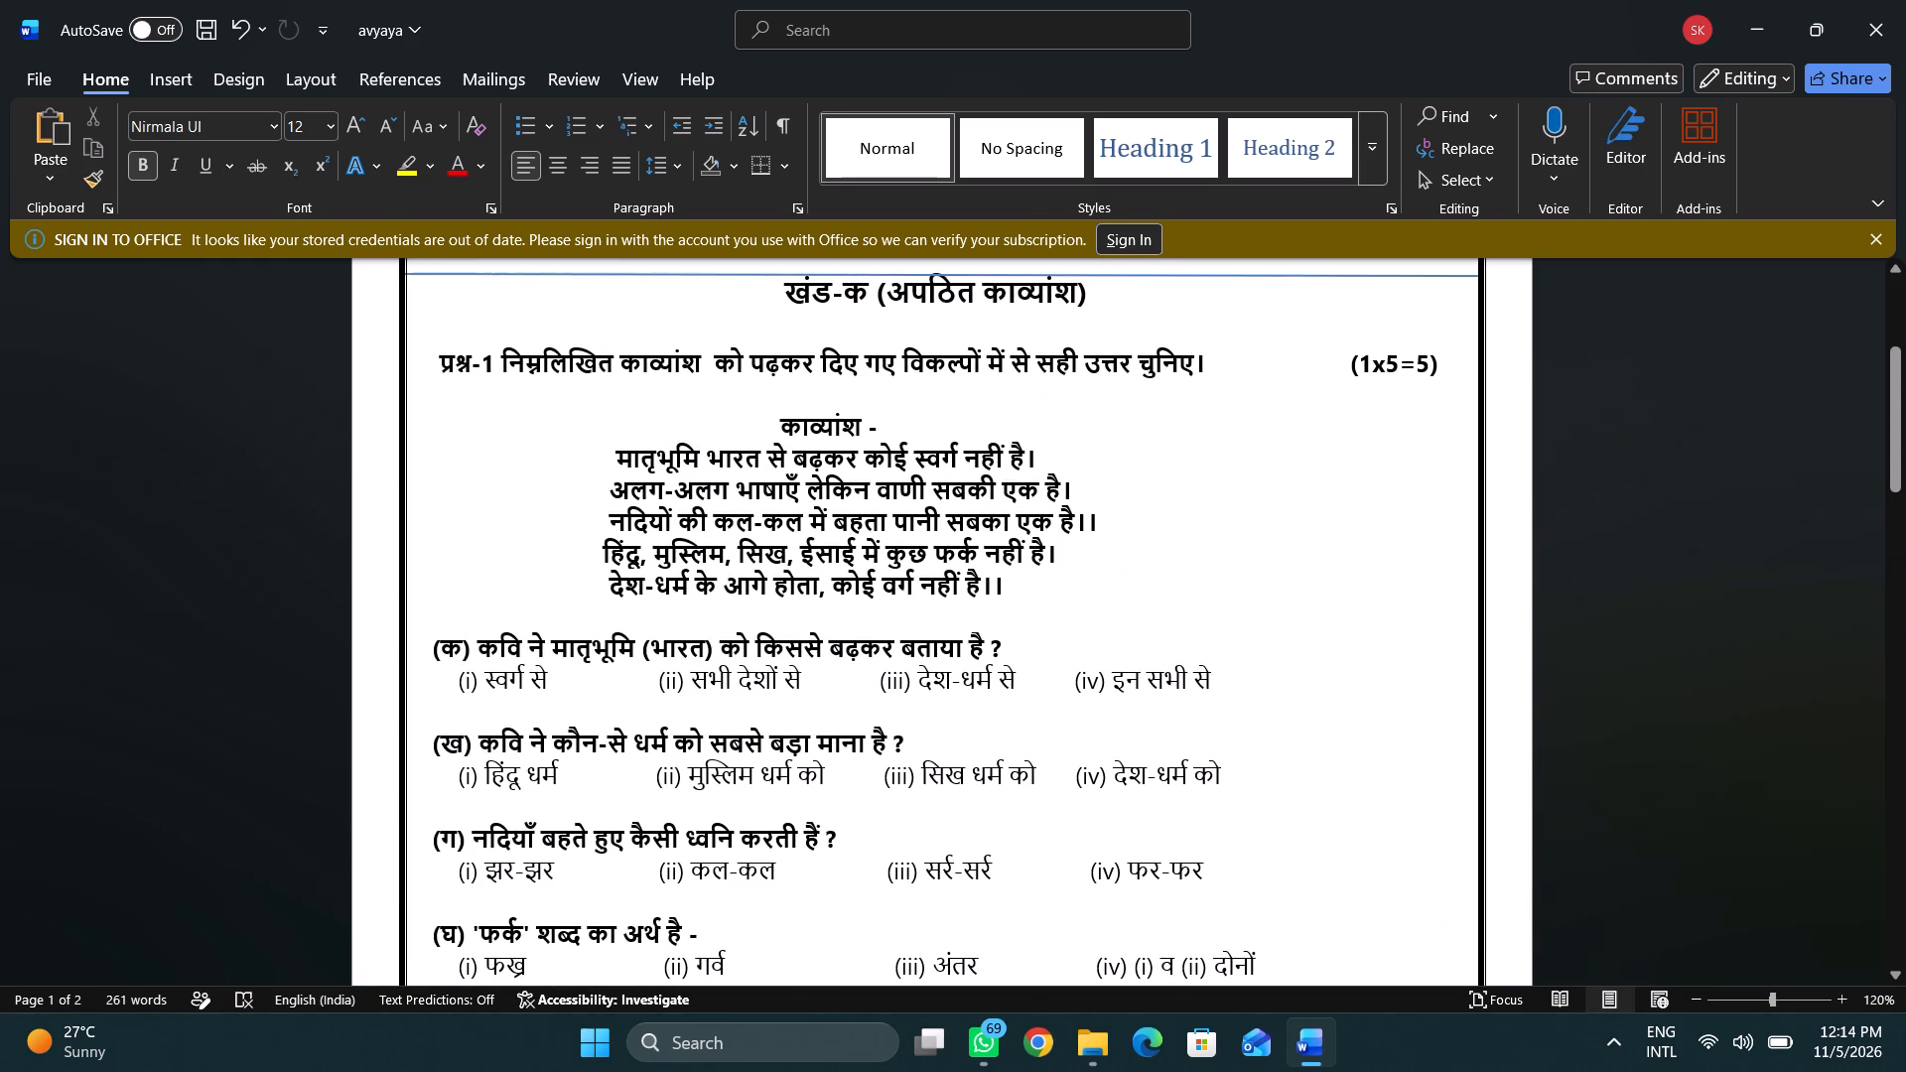
scroll(1297, 517, "down", 2)
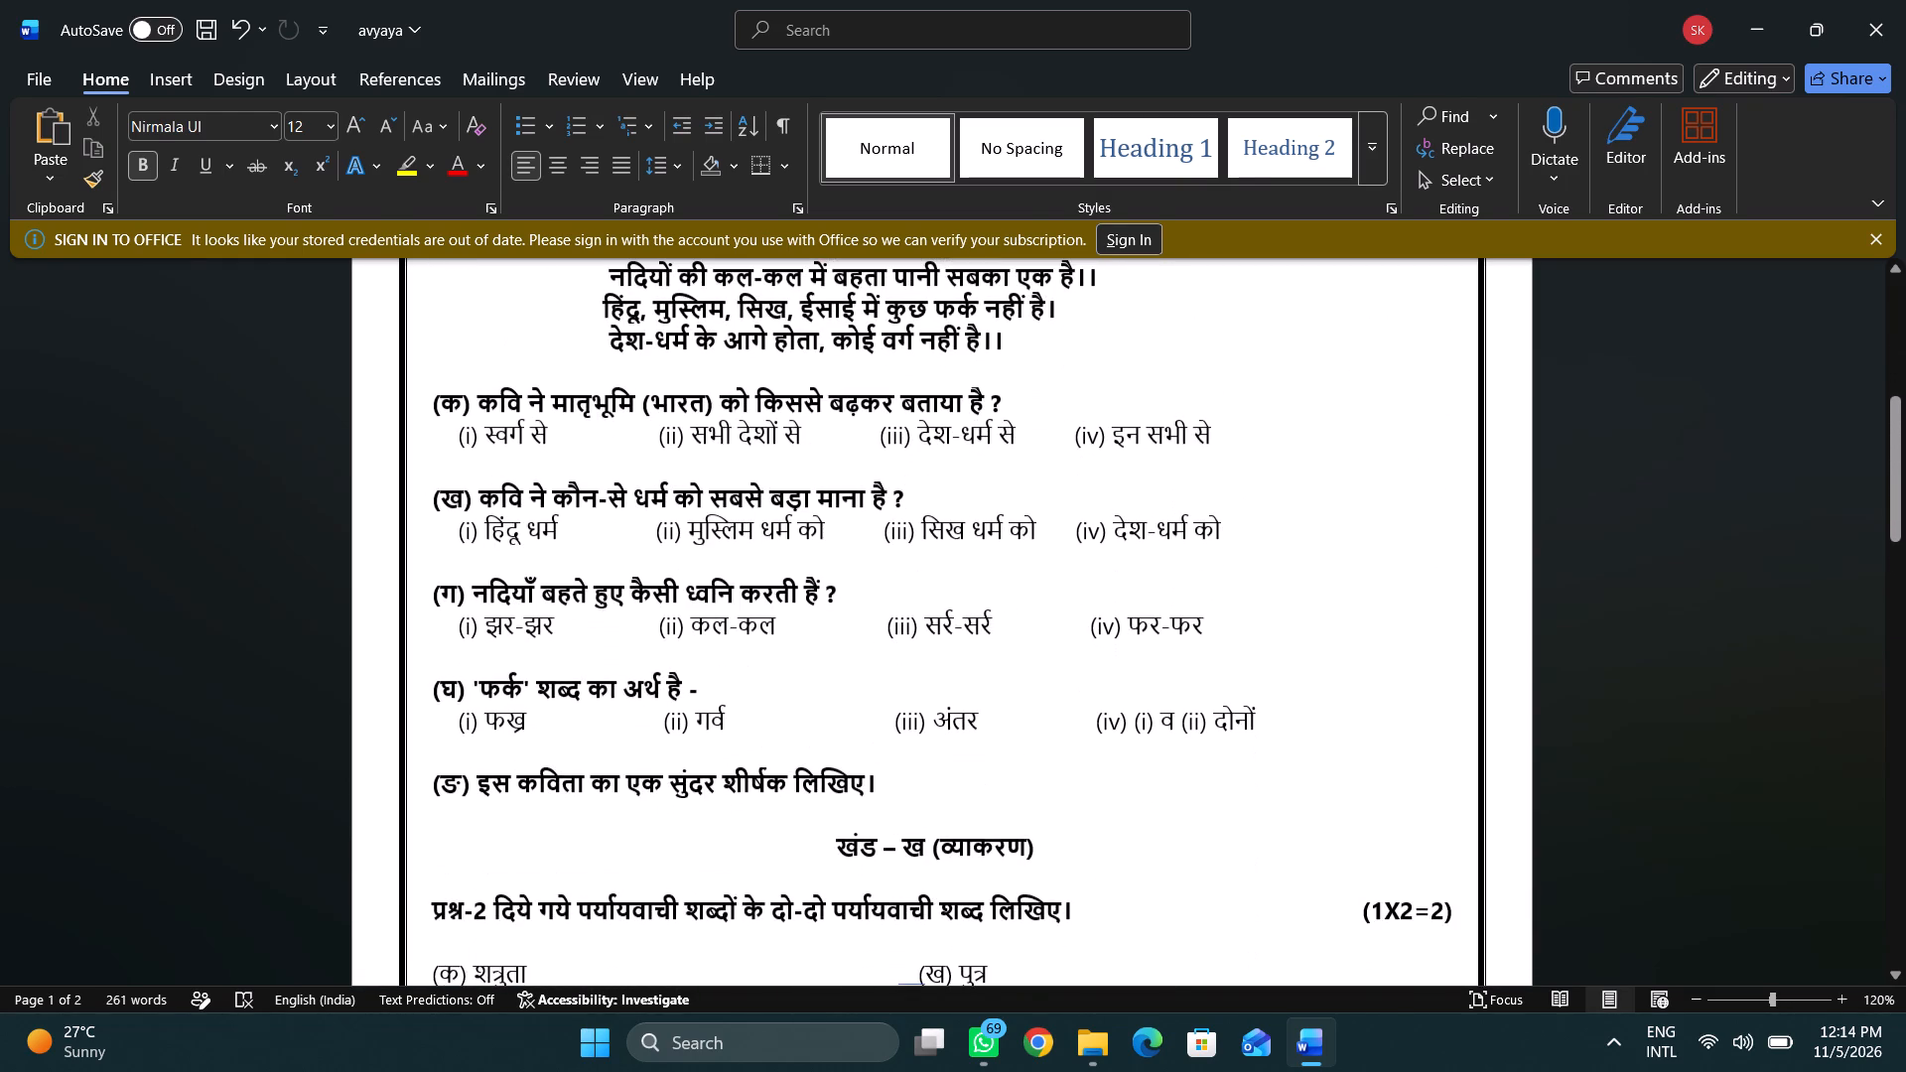
scroll(1297, 517, "down", 1)
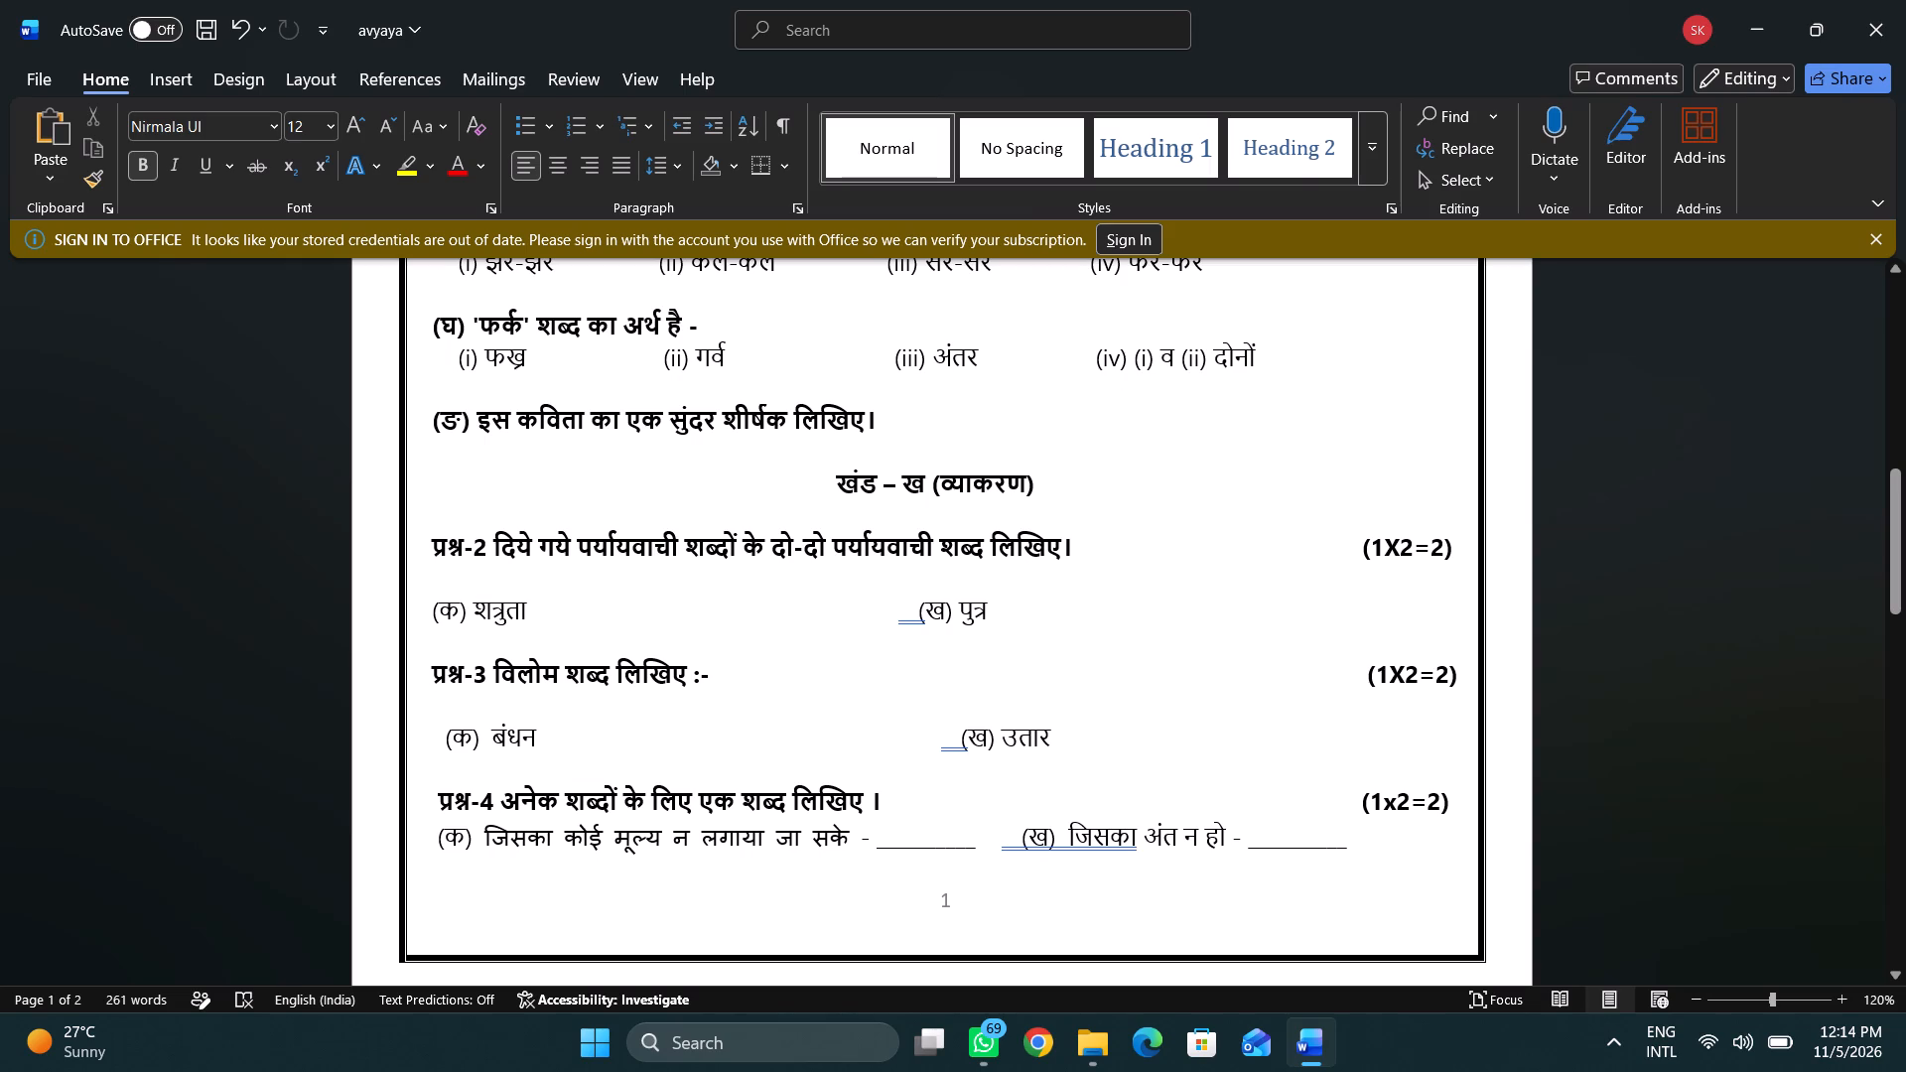
scroll(1368, 562, "down", 3)
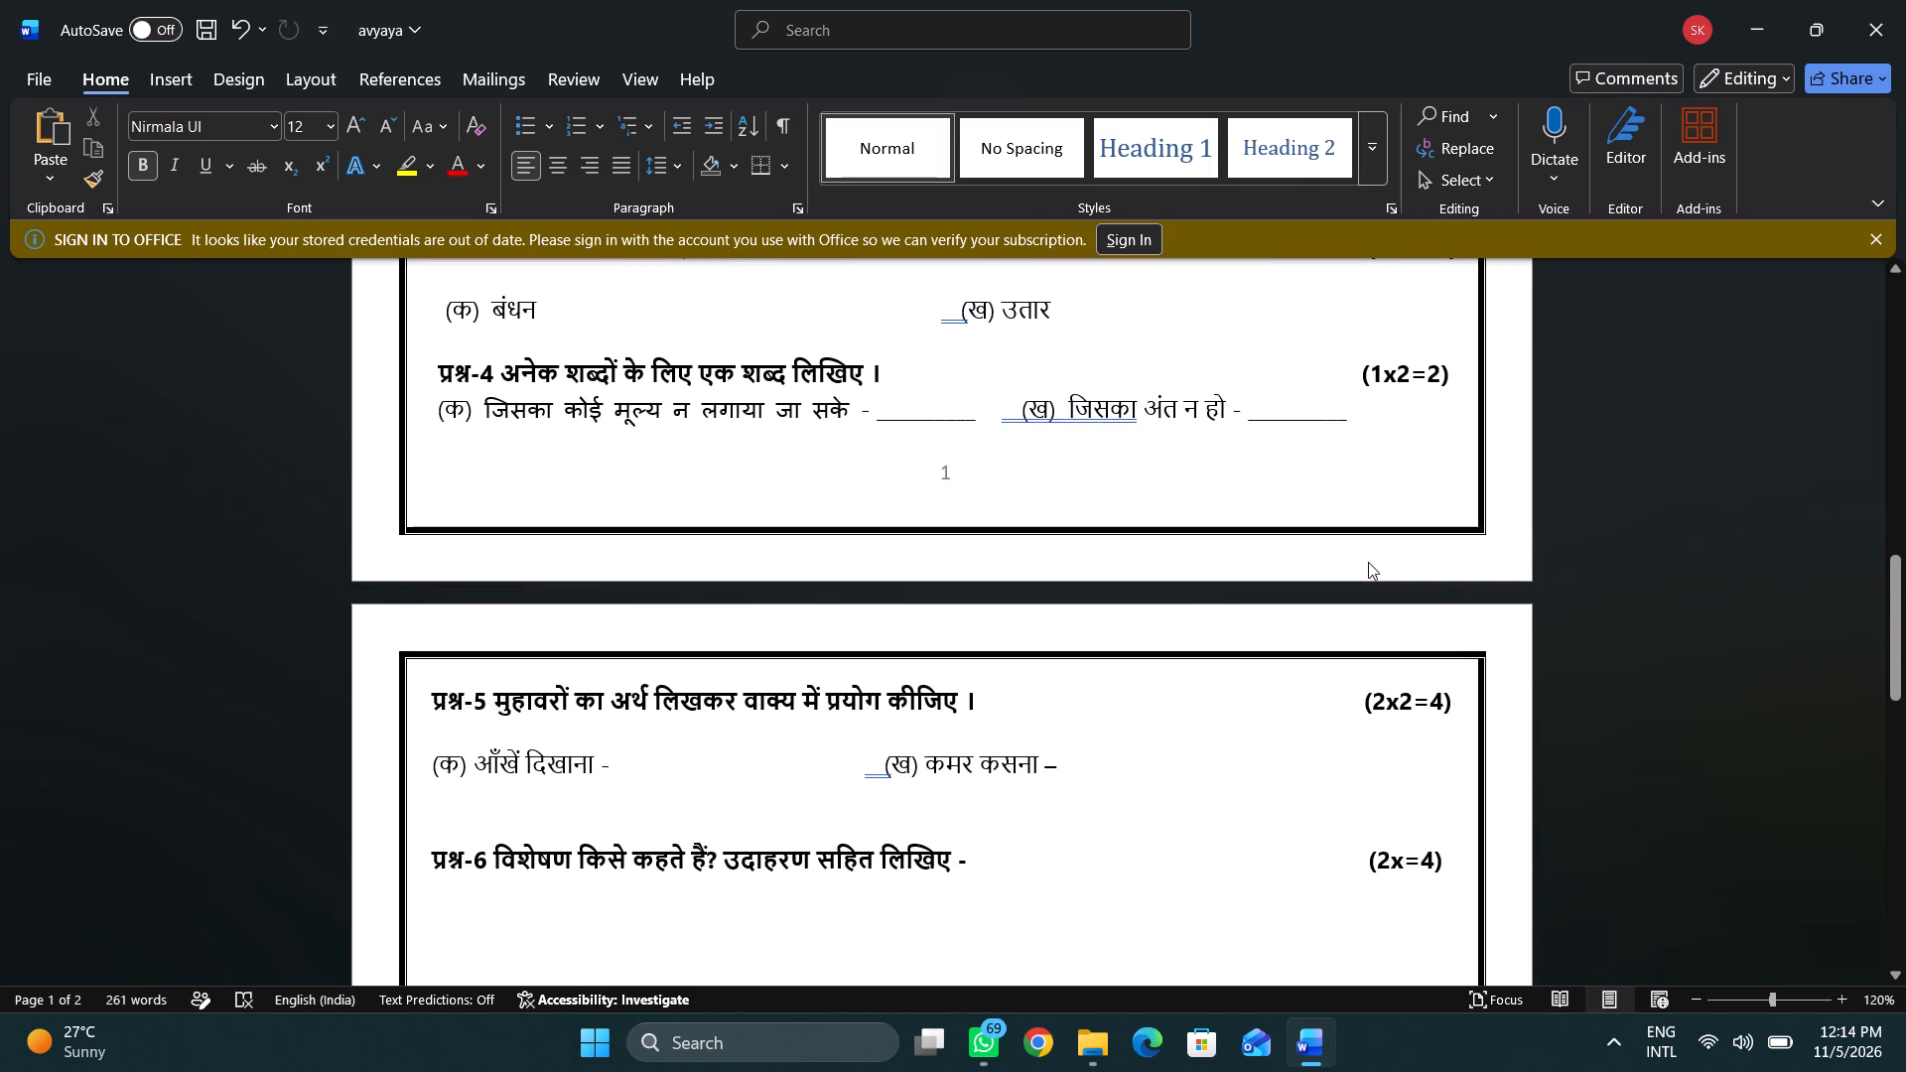
Delete the total 4 after the equals sign in the marks of प्रश्न-6.
scroll(1368, 562, "down", 2)
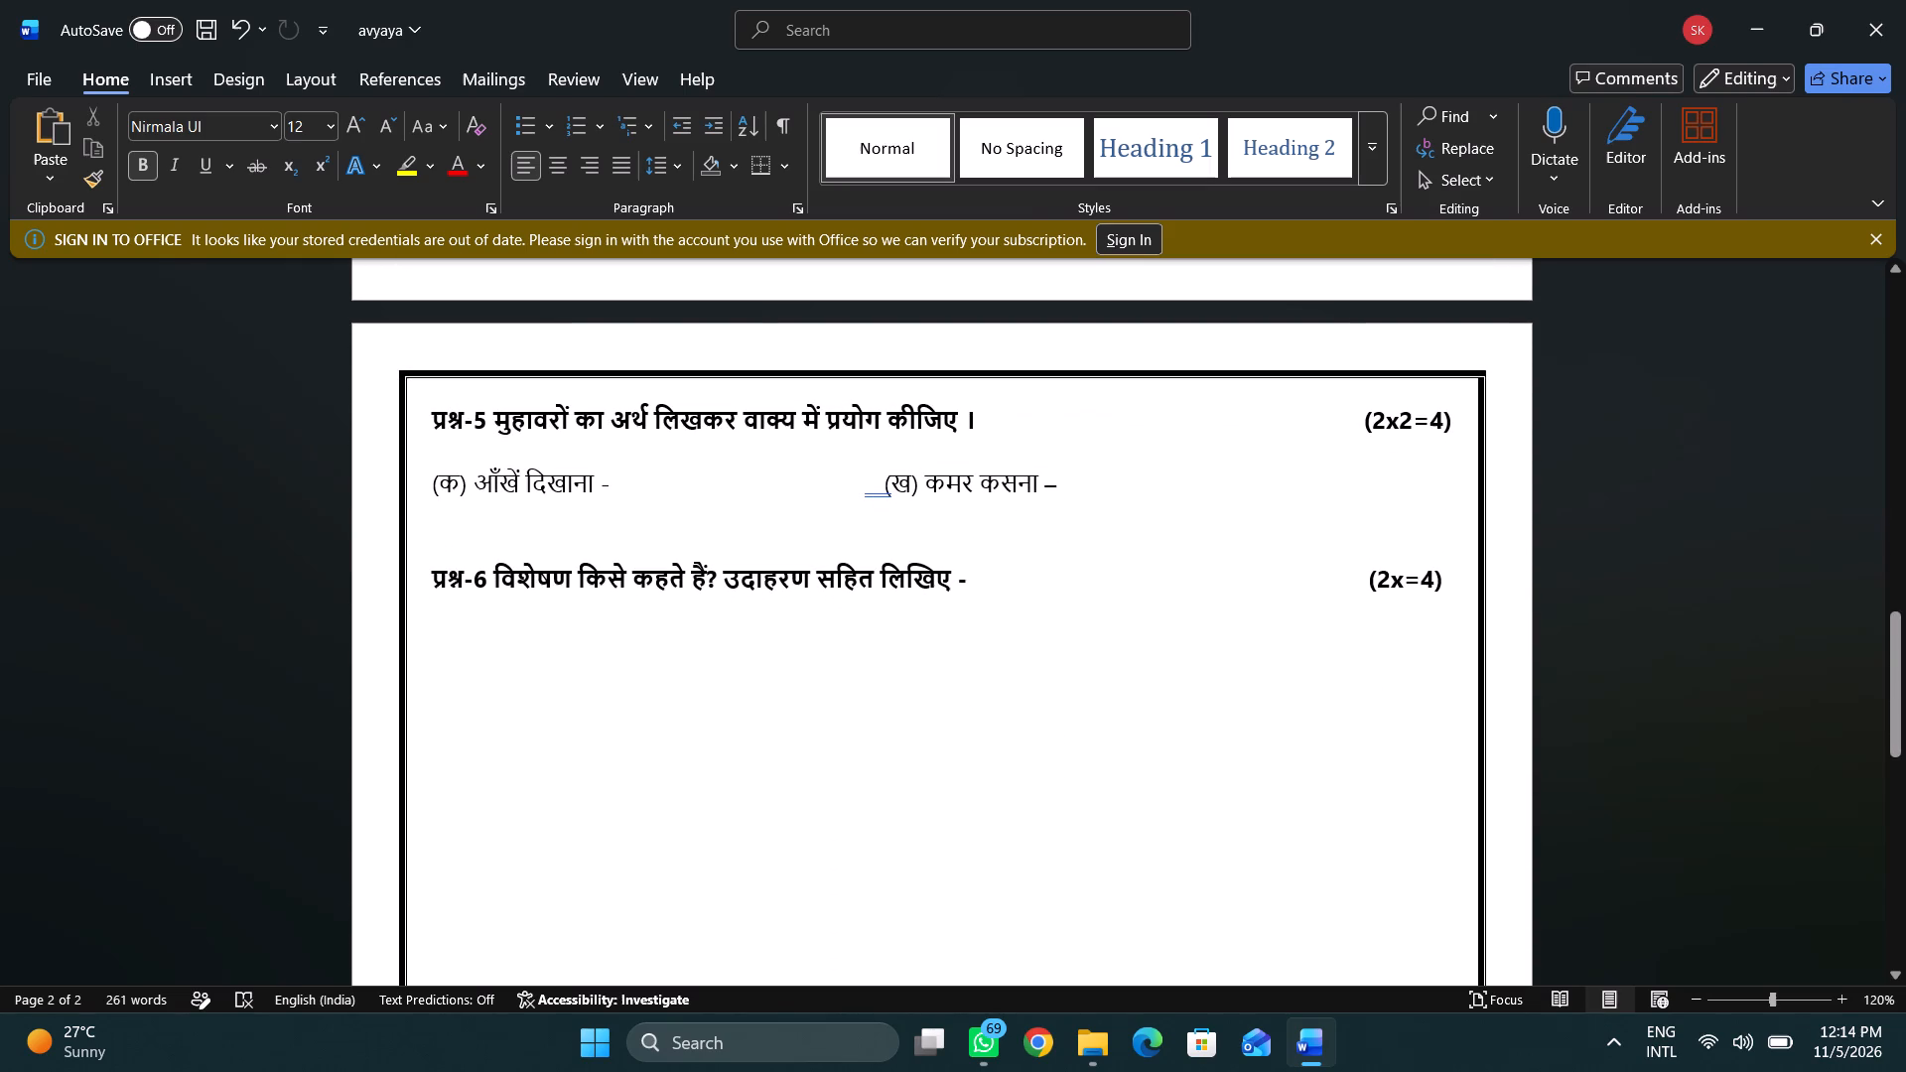
scroll(1368, 562, "down", 1)
left_click(1434, 579)
key("BackSpace")
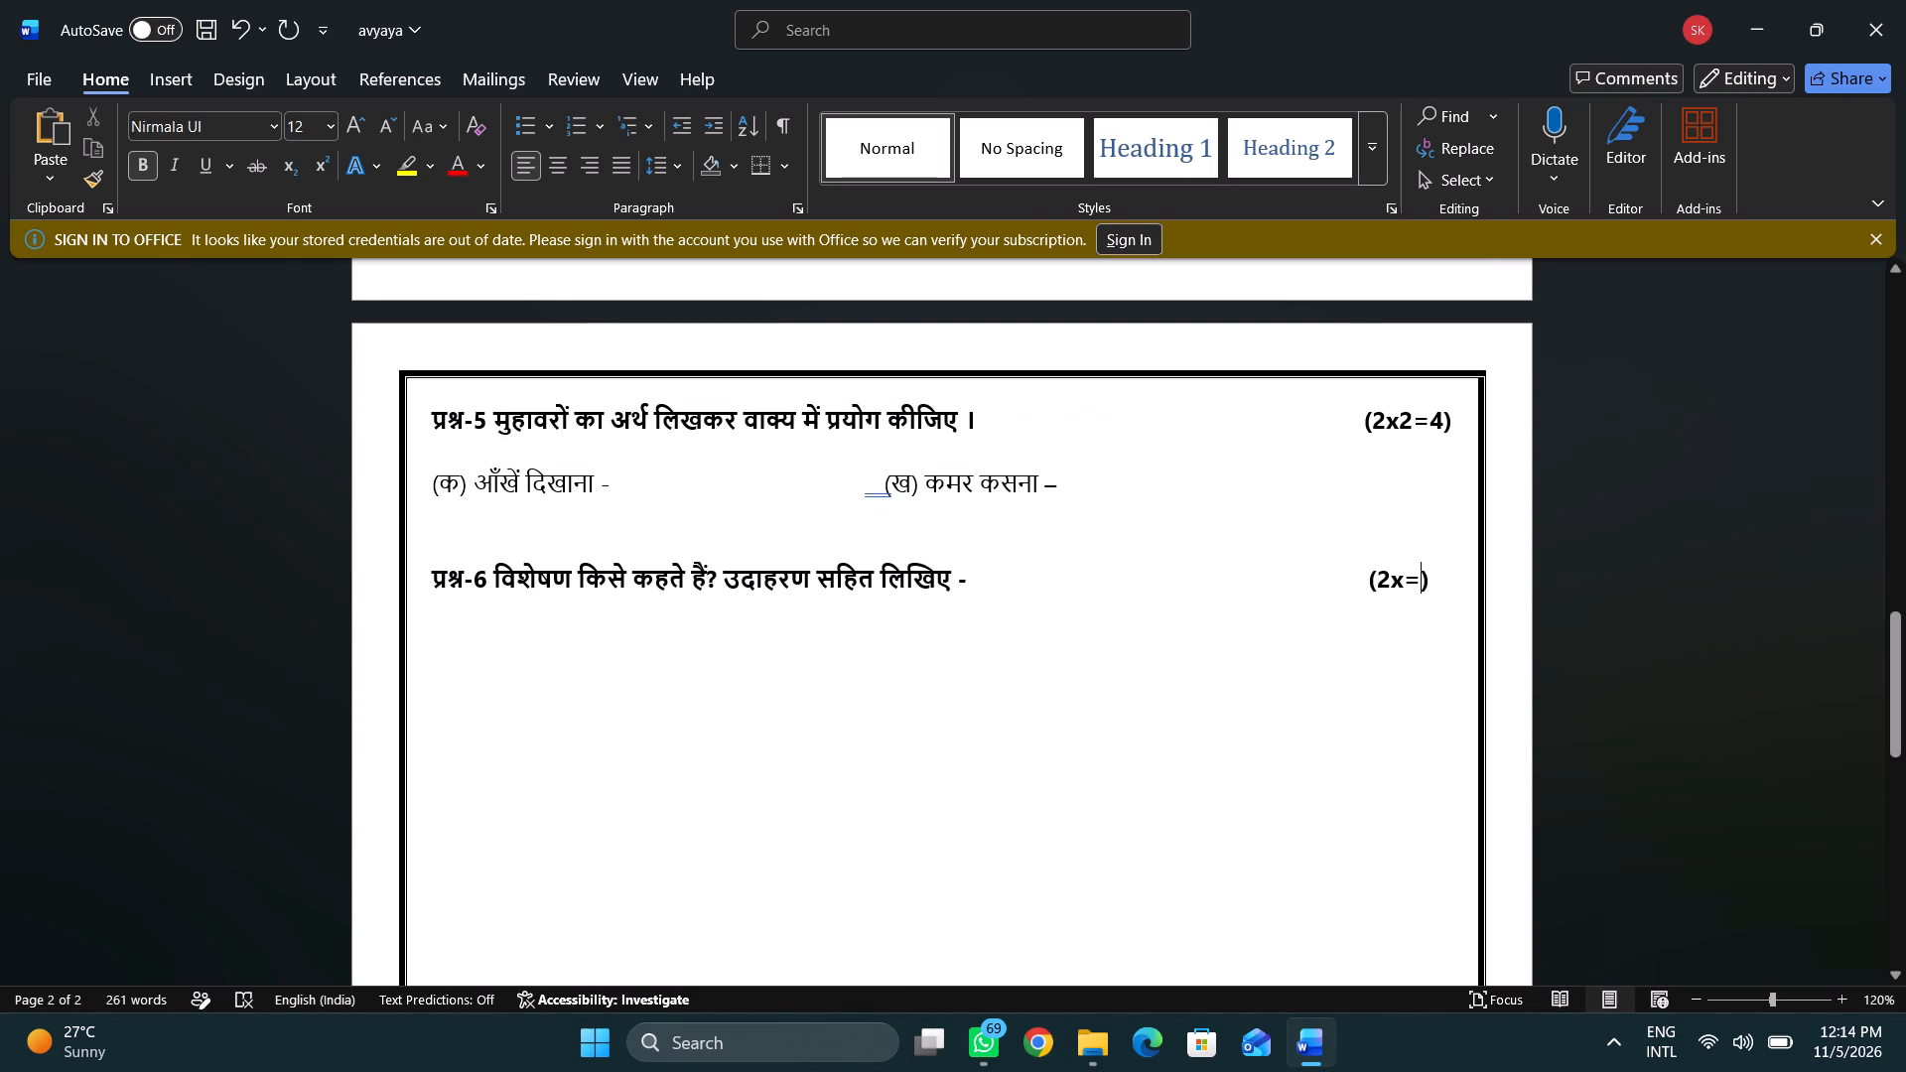
Complete the marks of प्रश्न-6 with multiplier 1 and total 2 so they read (2x1=2).
left_click(1406, 588)
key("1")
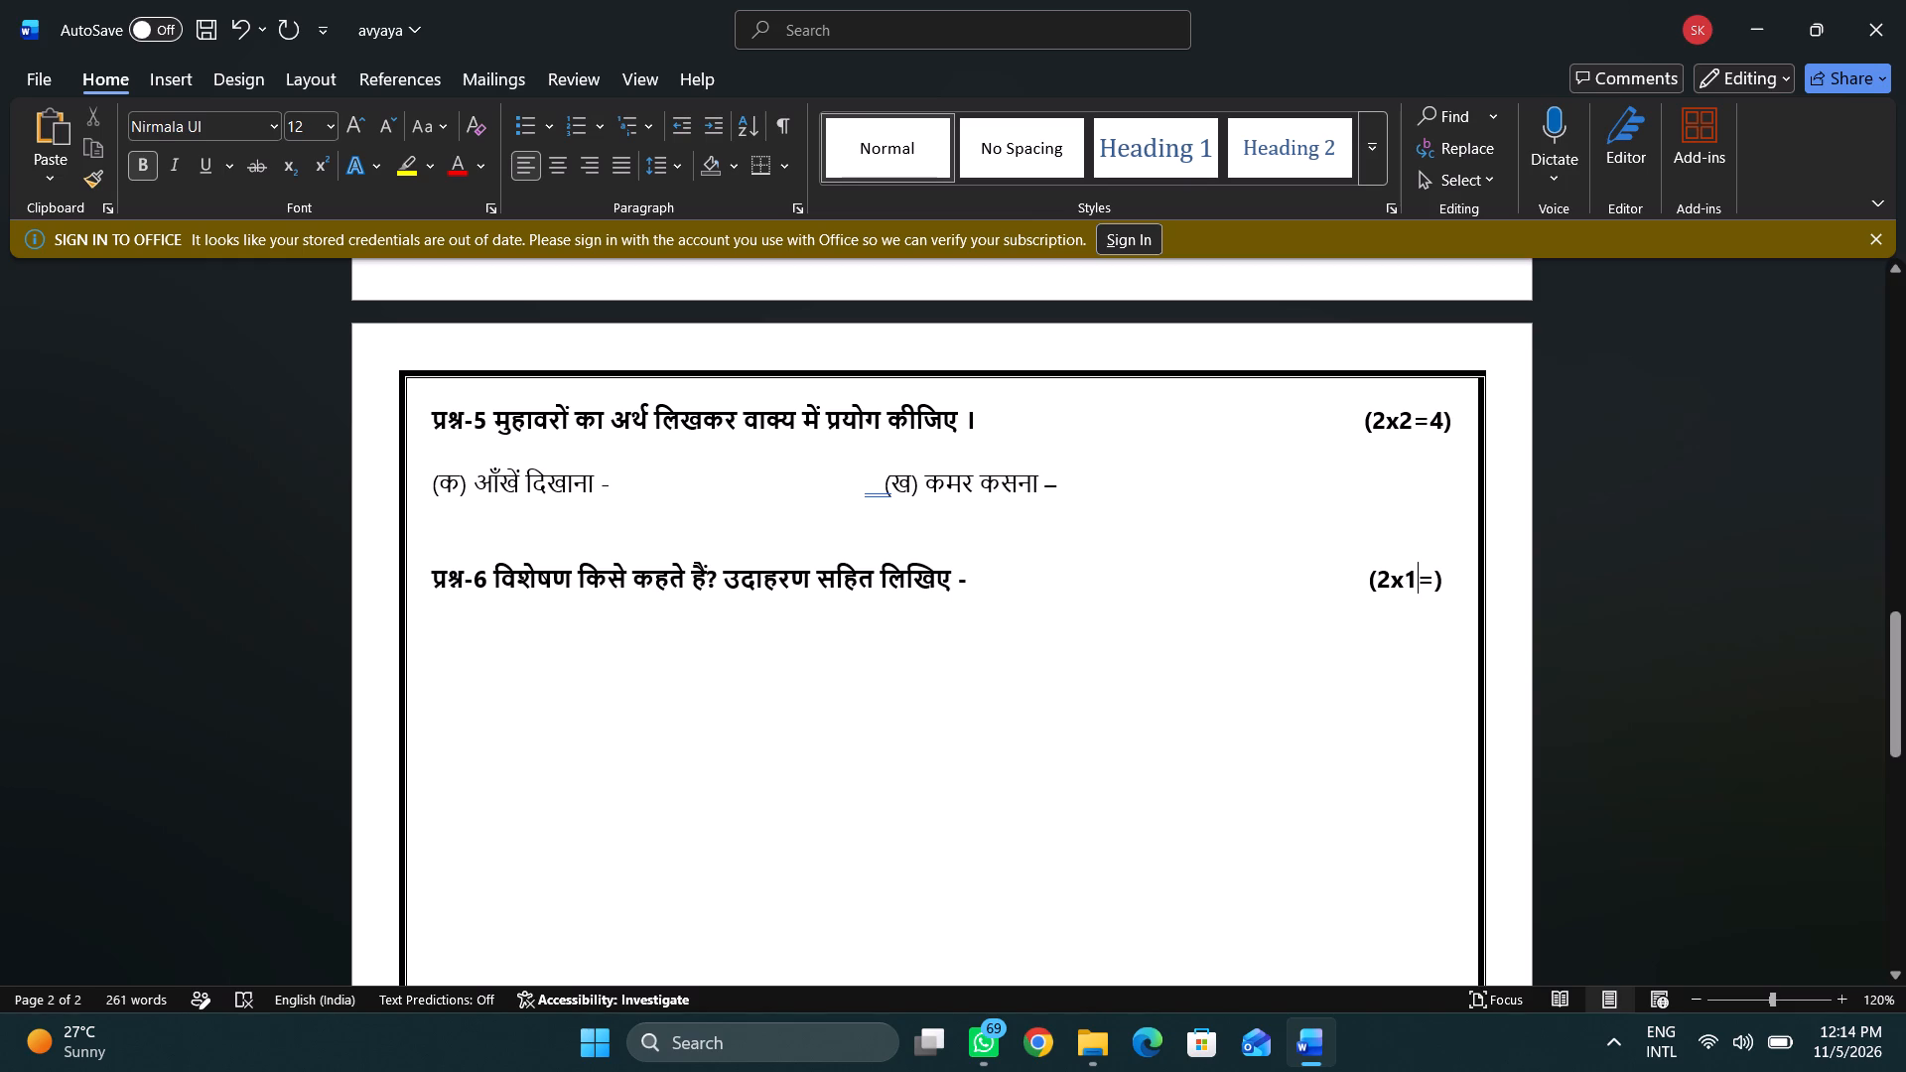
left_click(1439, 583)
double_click(1430, 581)
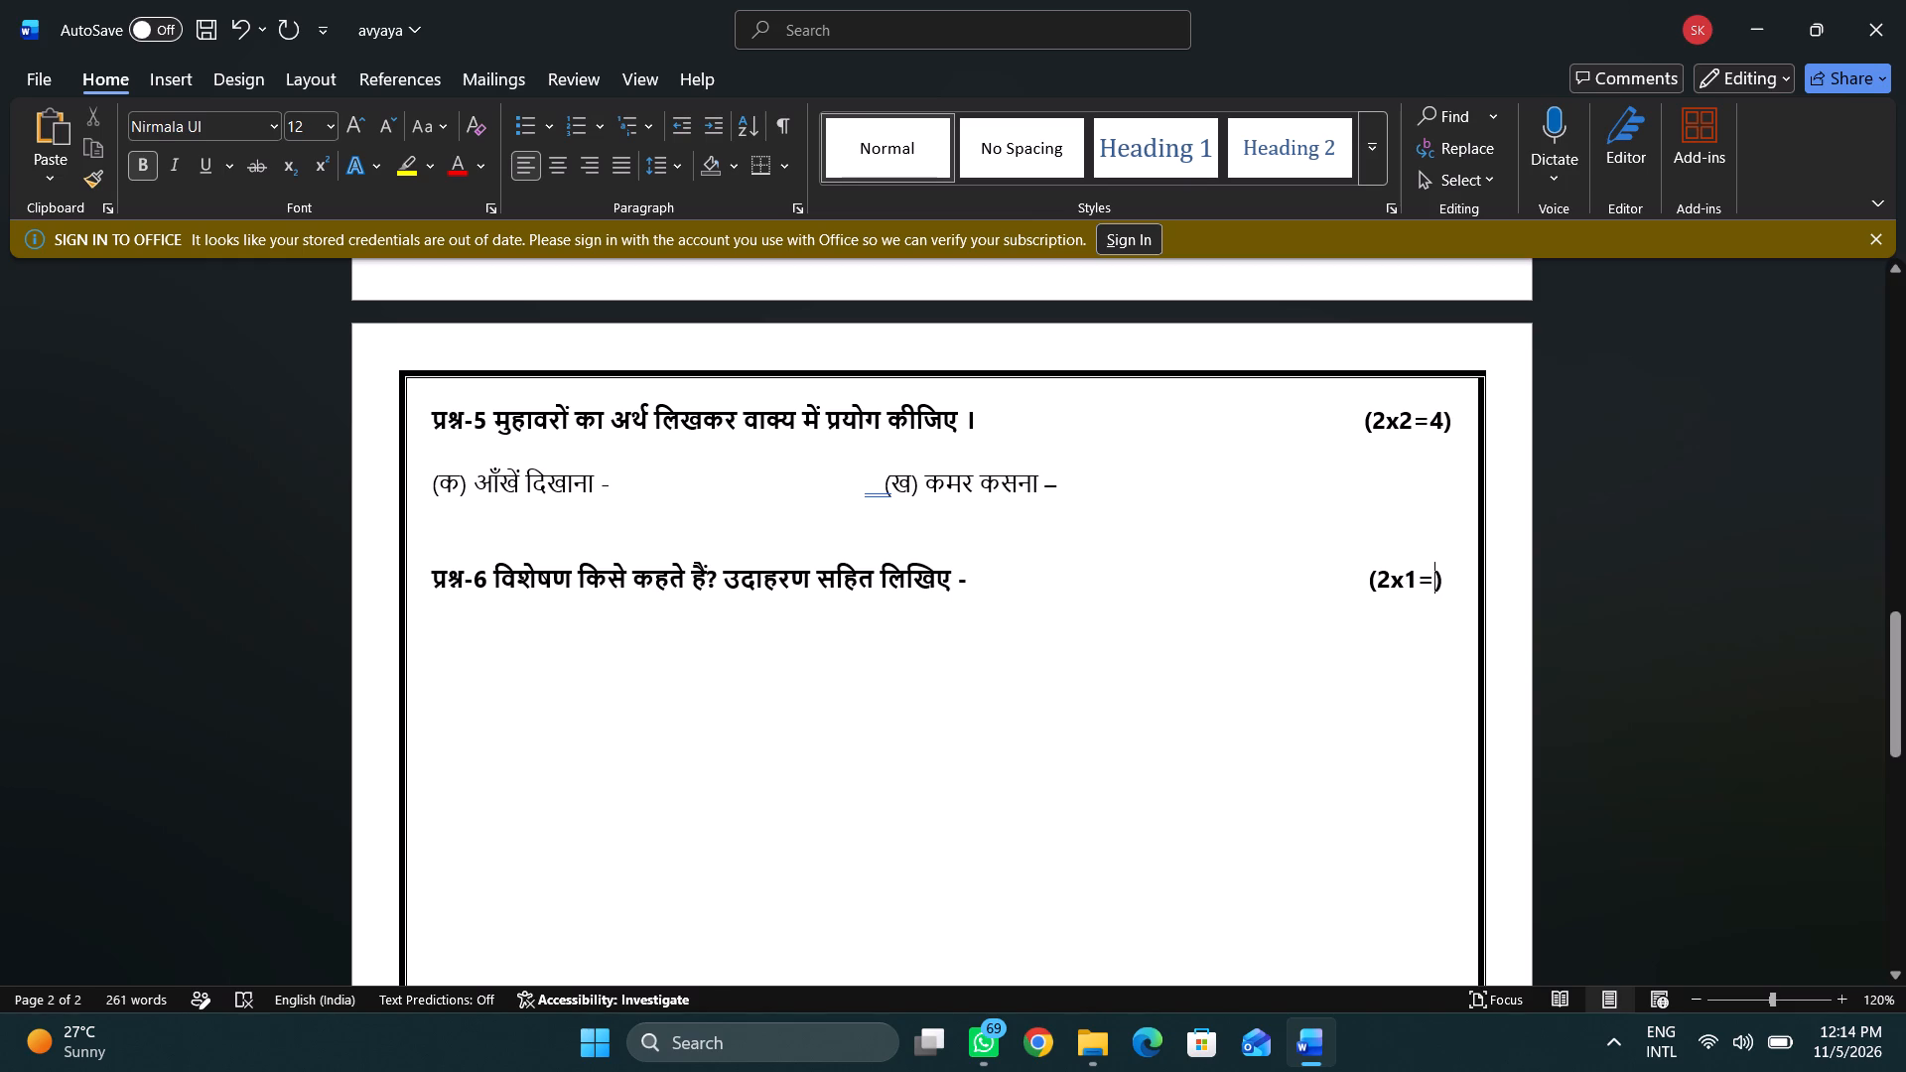
left_click(1430, 581)
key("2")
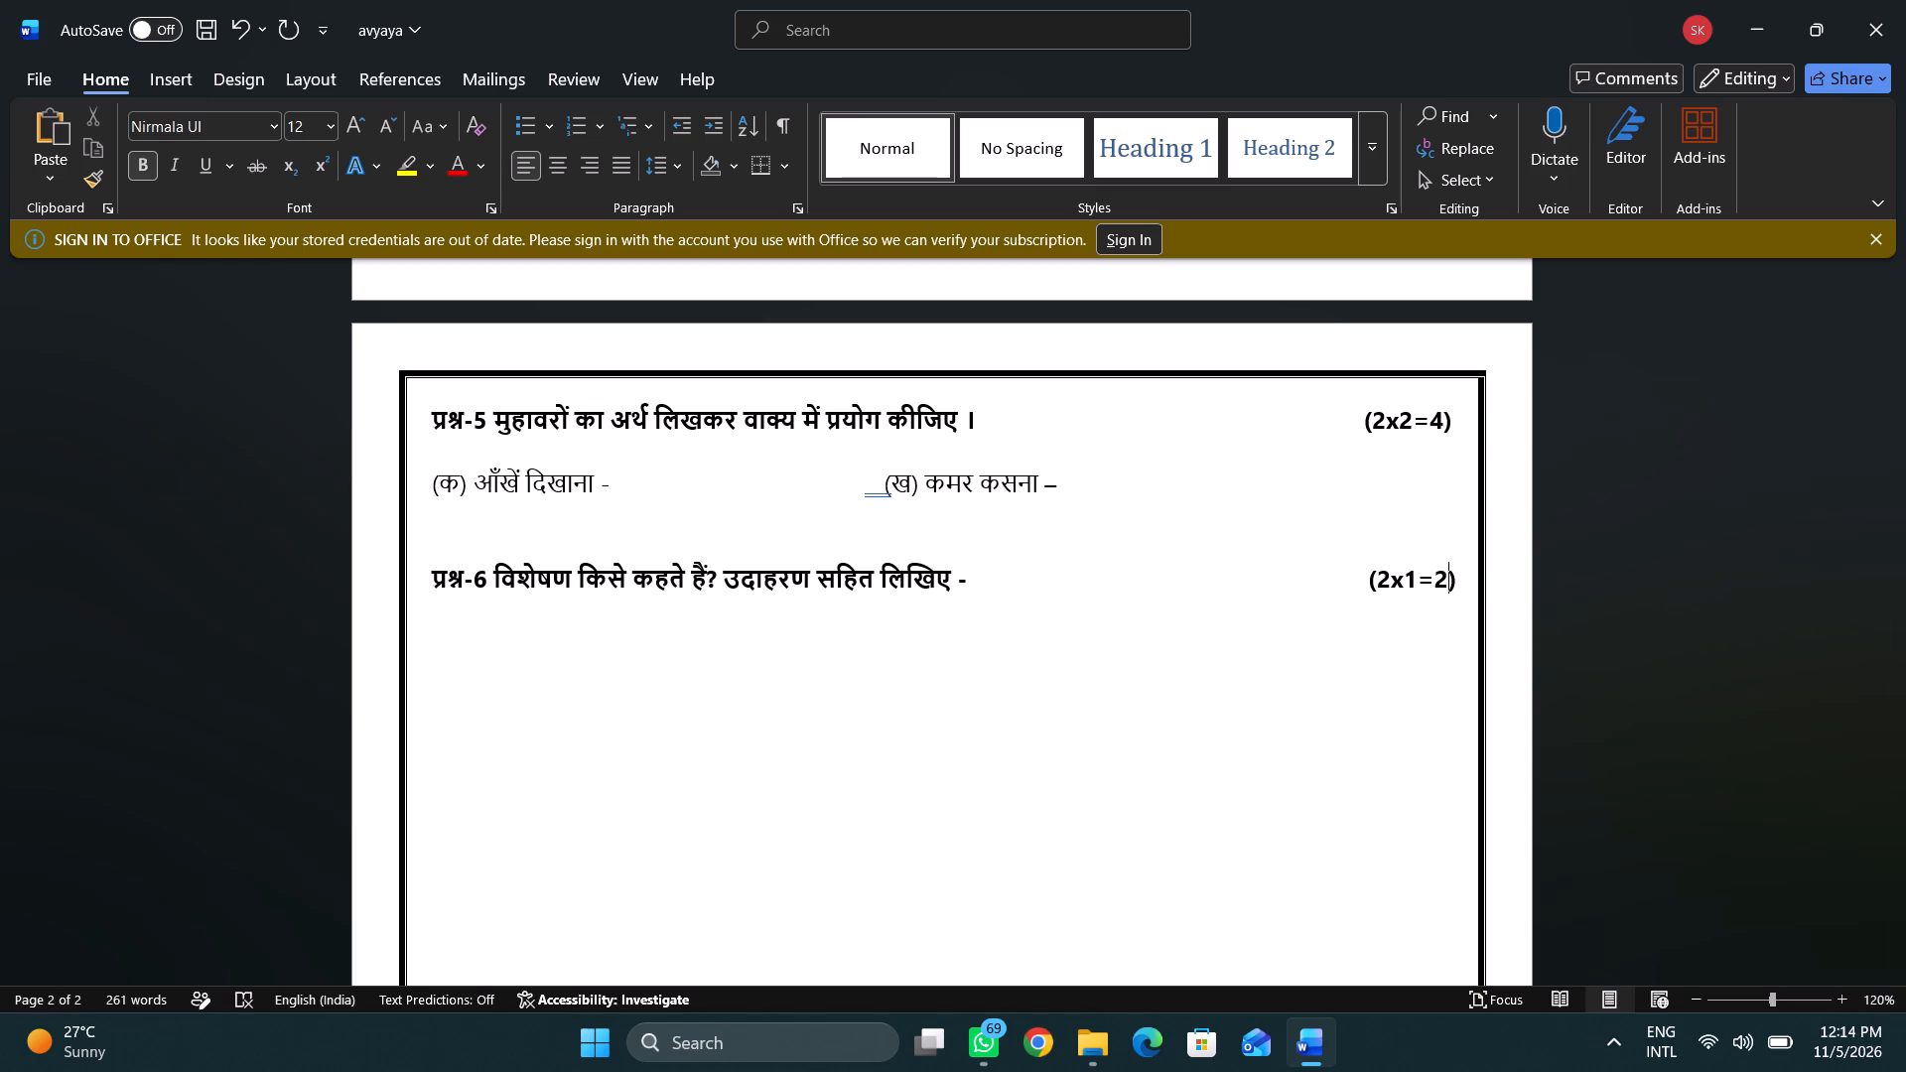
scroll(1430, 581, "down", 1)
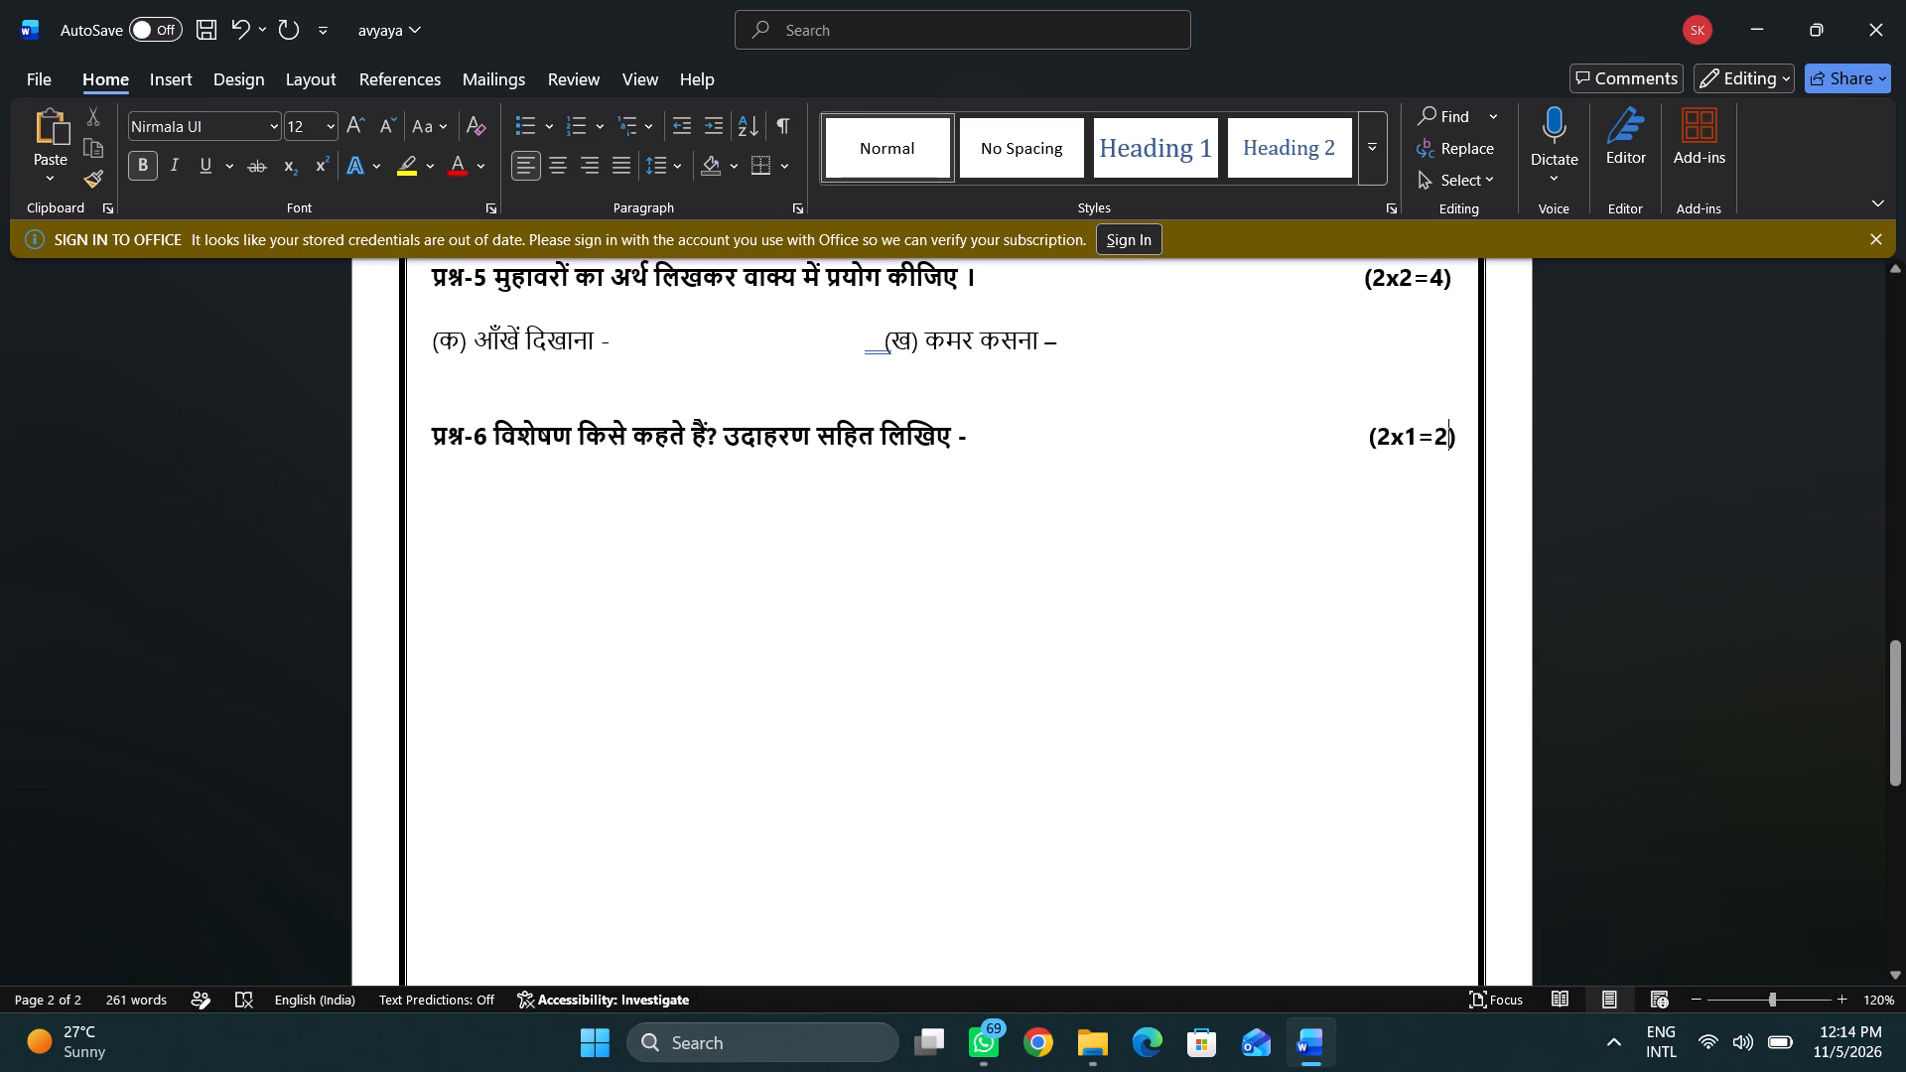
left_click(1466, 435)
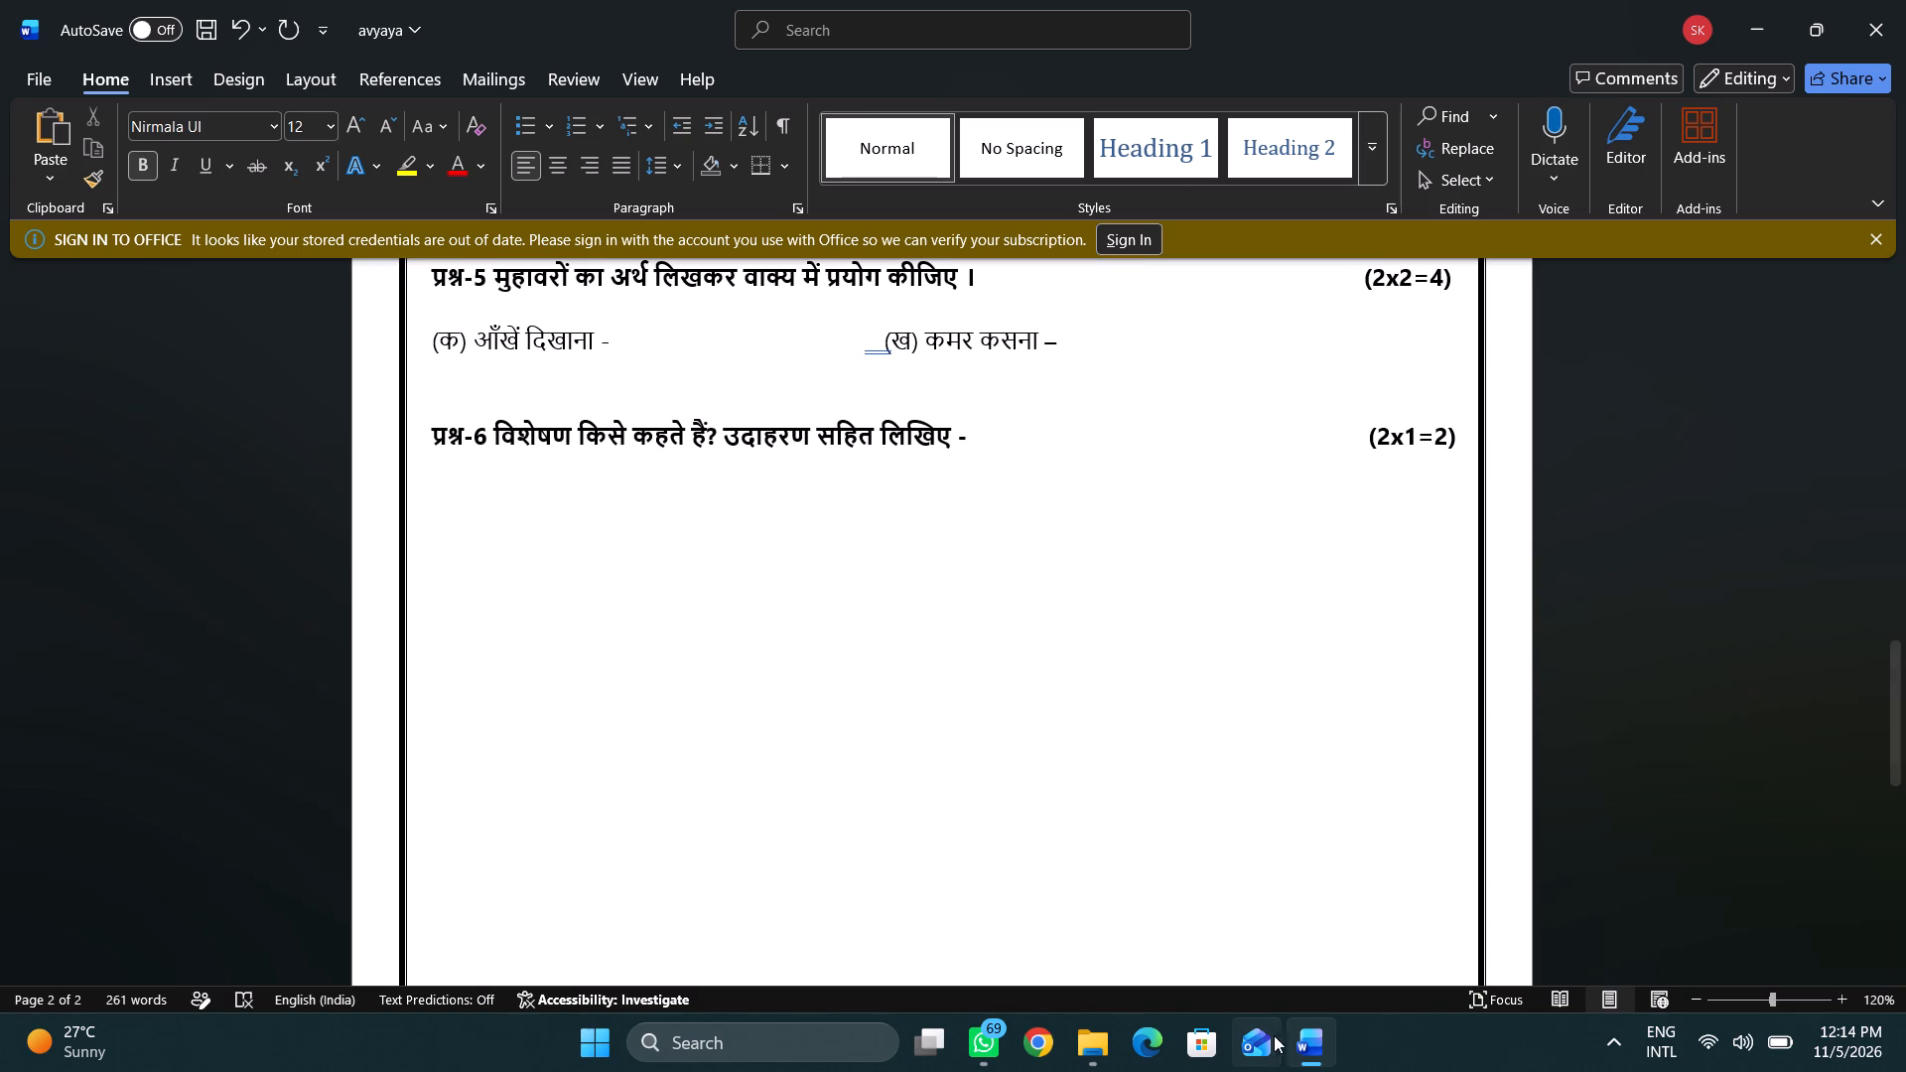
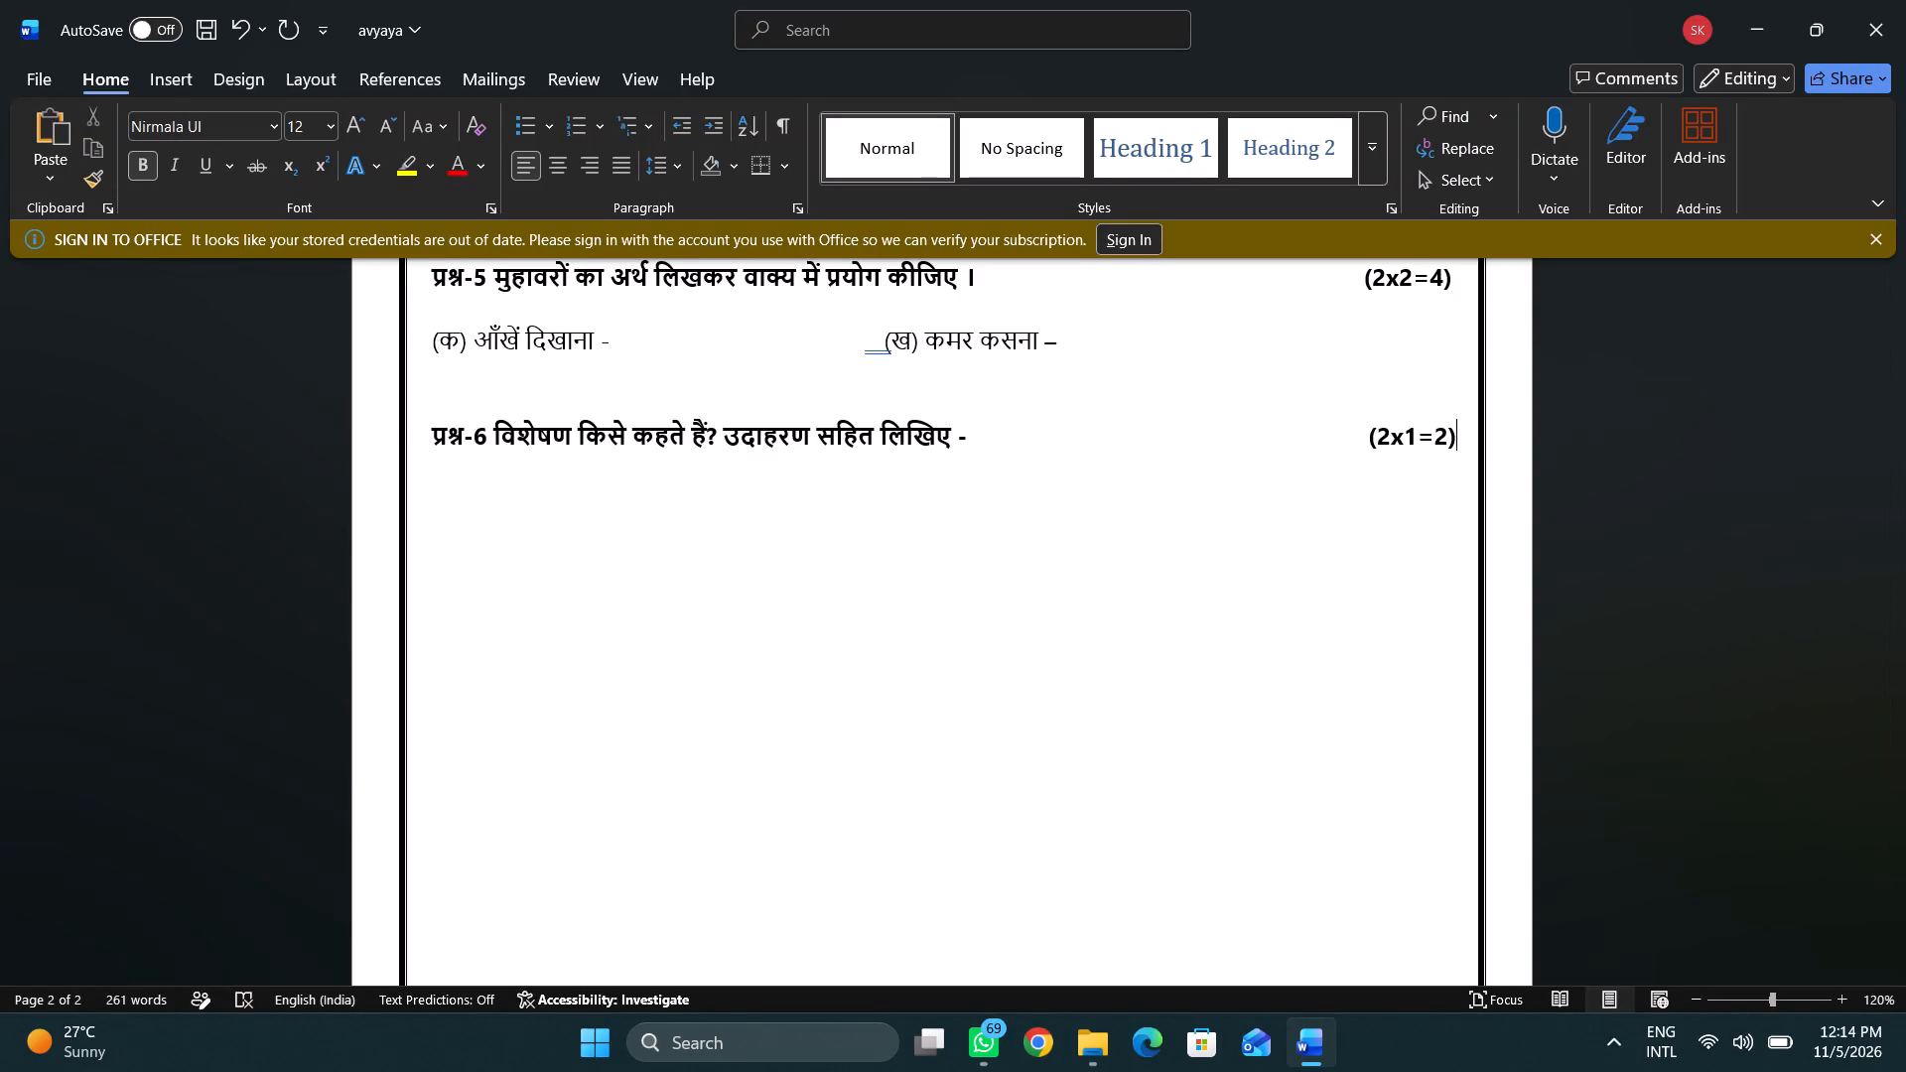
Paste the copied question "*प्र. विशेषण के भेदों के नाम लिखिए - (2)*" on a new line below प्रश्न-6.
key("Return")
key("Return")
key("ctrl+v")
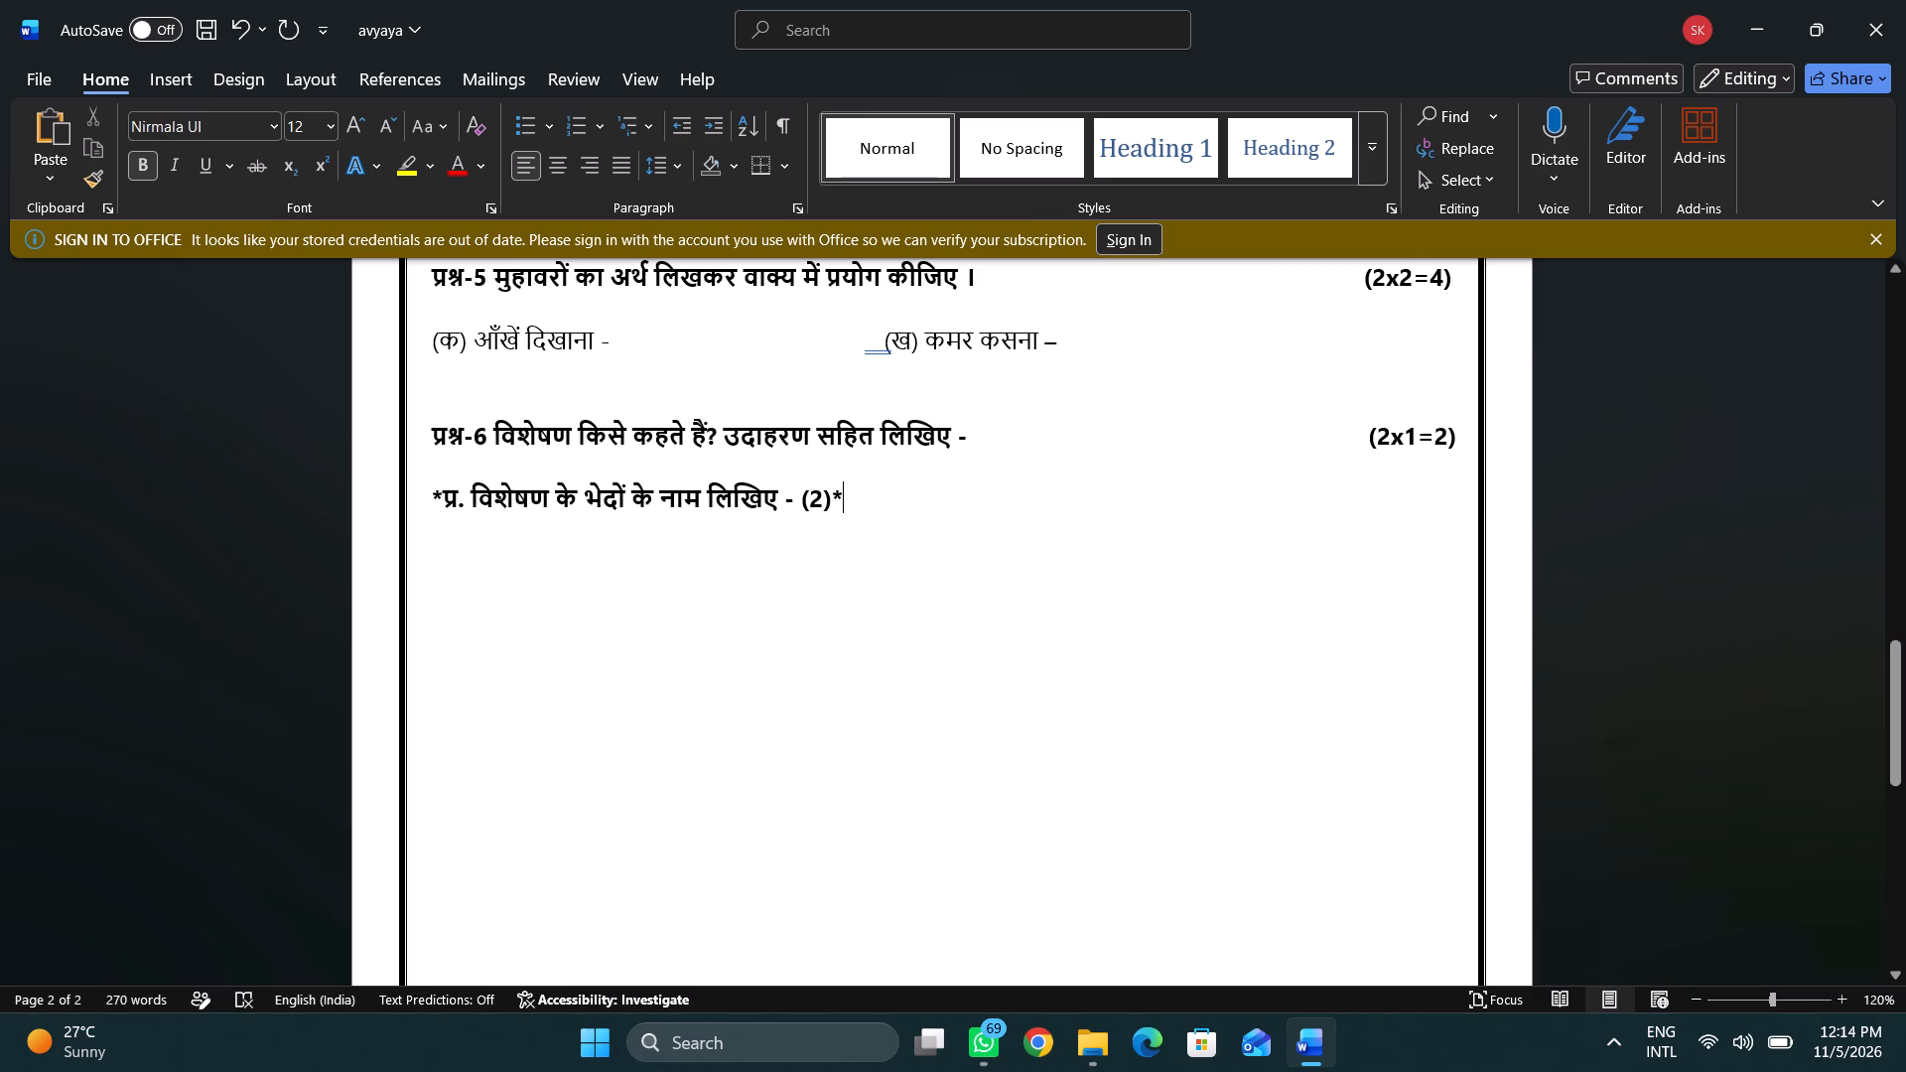
Delete the (2)* at the end of the line विशेषण के भेदों के नाम लिखिए below प्रश्न-6.
left_click(845, 489)
key("BackSpace")
key("BackSpace")
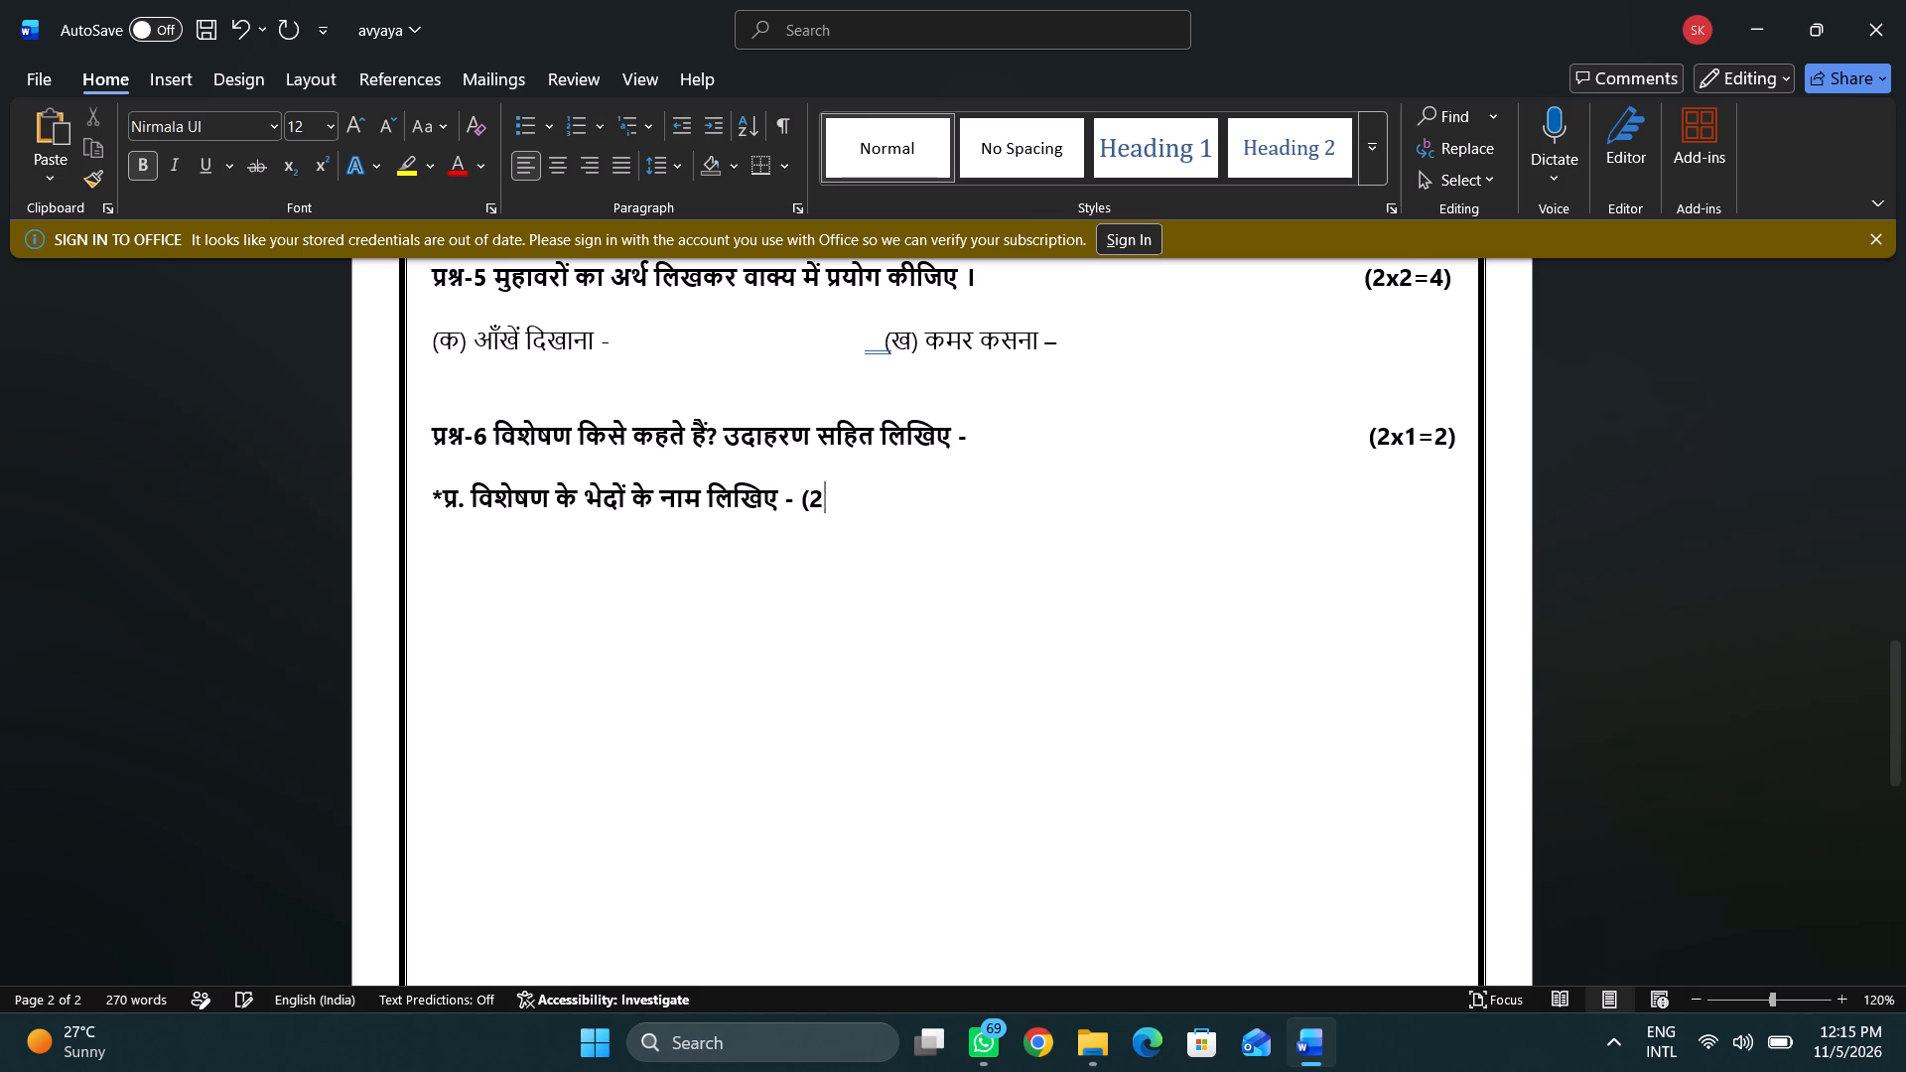
key("BackSpace")
key("BackSpace")
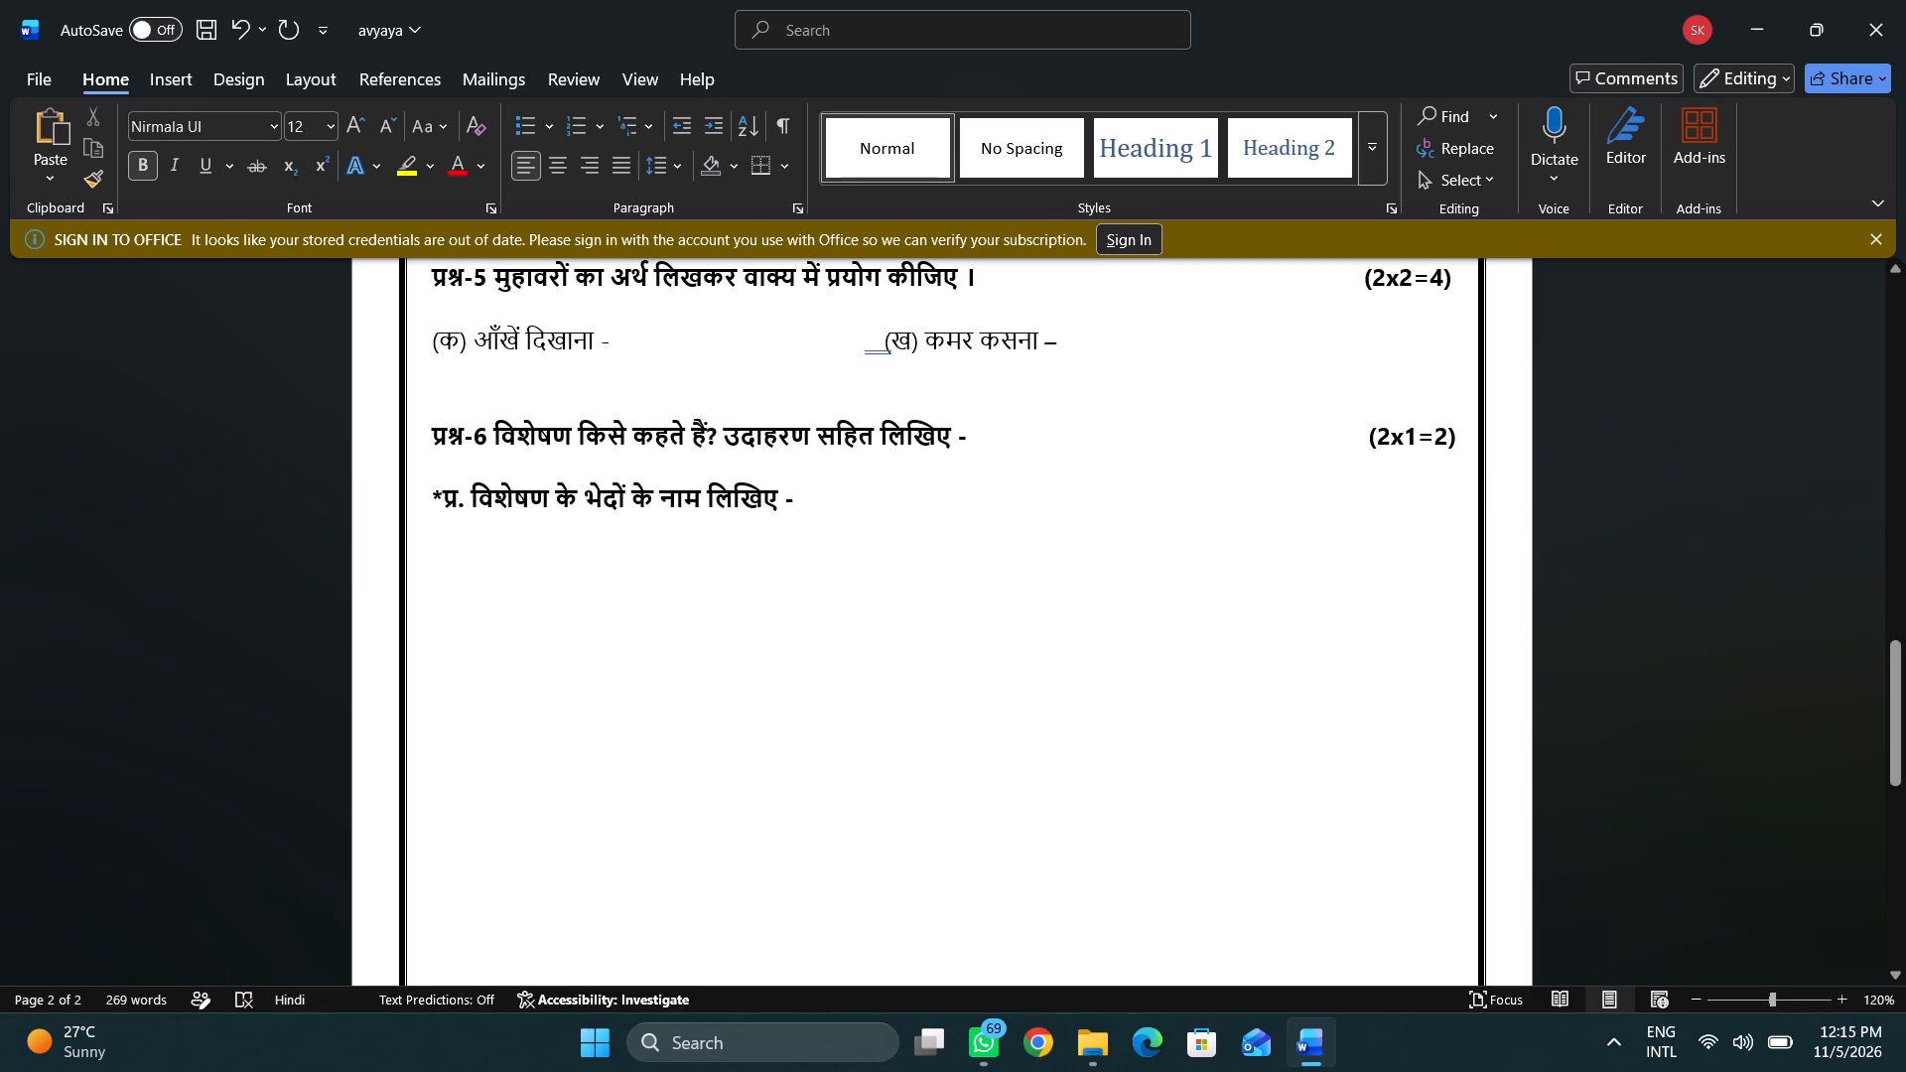
Copy the (2x1=2) marks of प्रश्न-6 to the end of the विशेषण के भेदों line, spaced across to the marks column.
left_click_drag(1460, 436, 1379, 448)
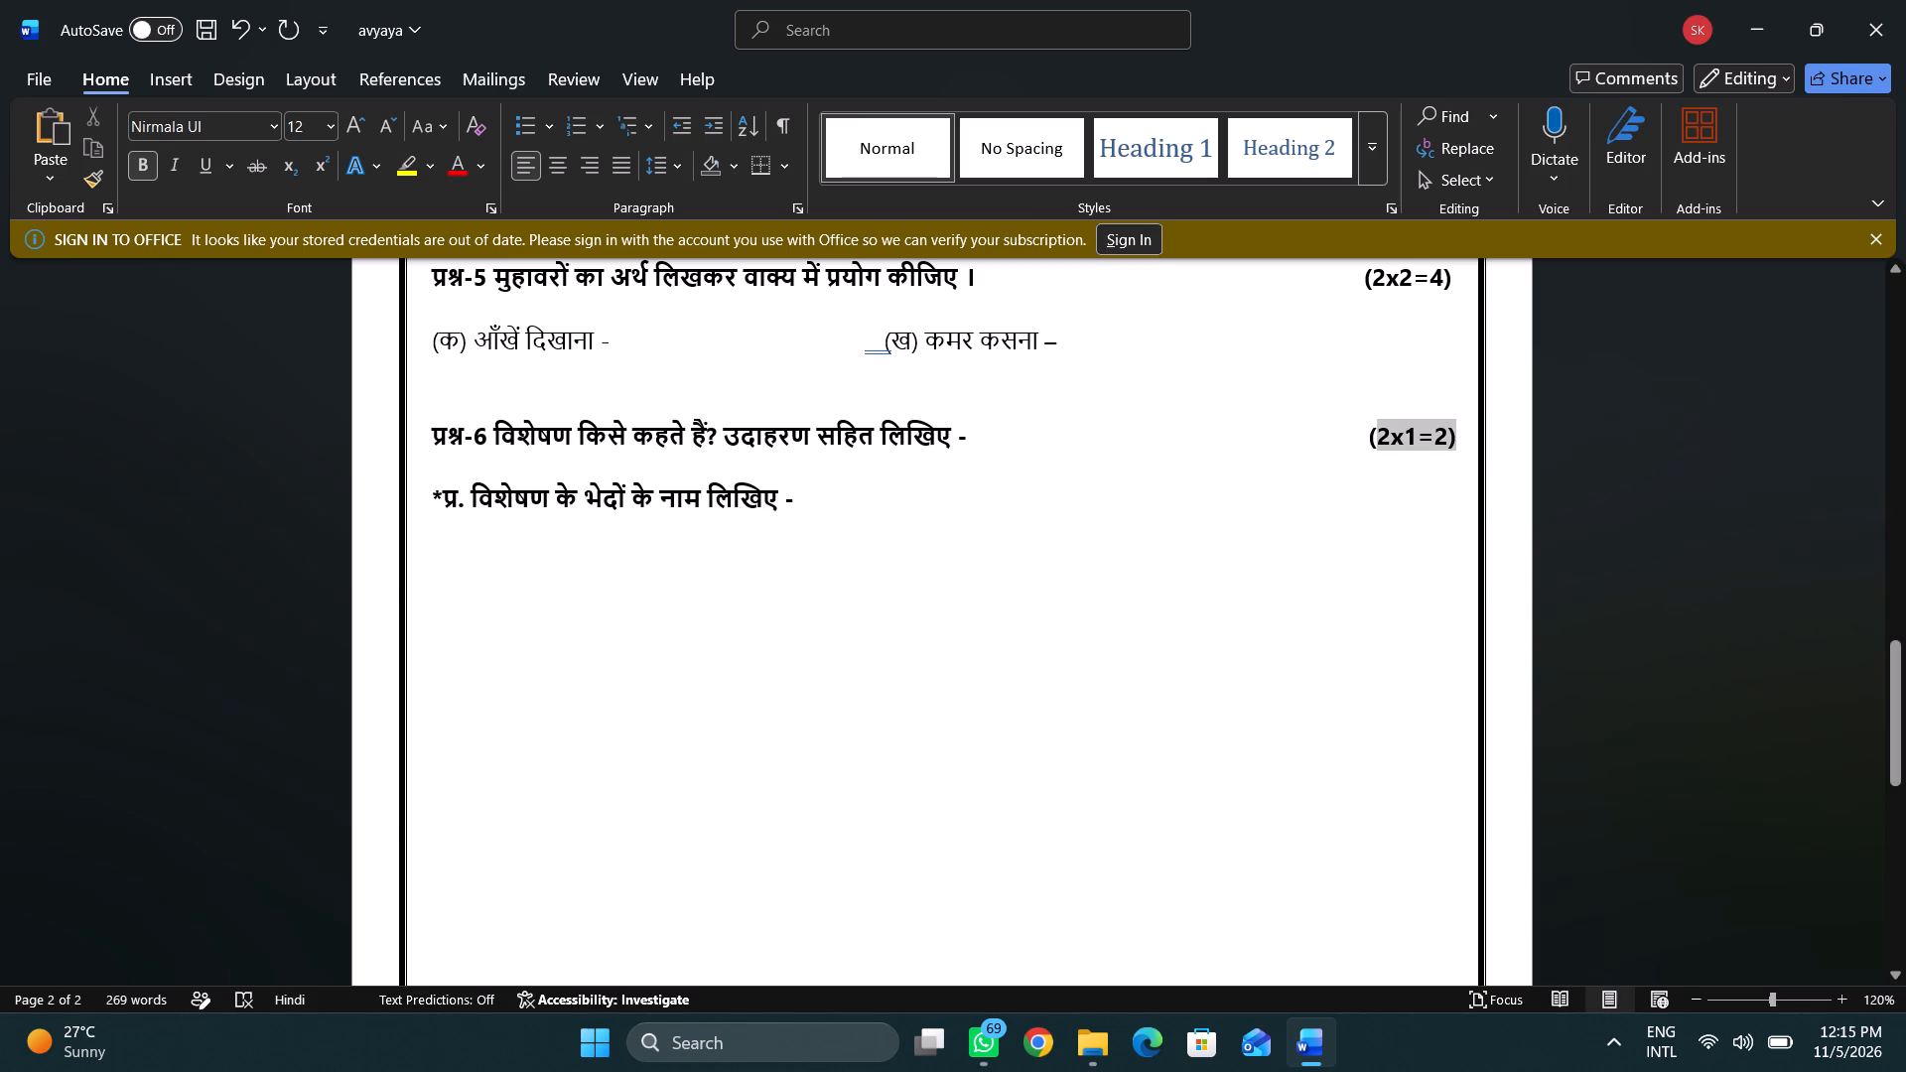
left_click_drag(1379, 448, 1366, 443)
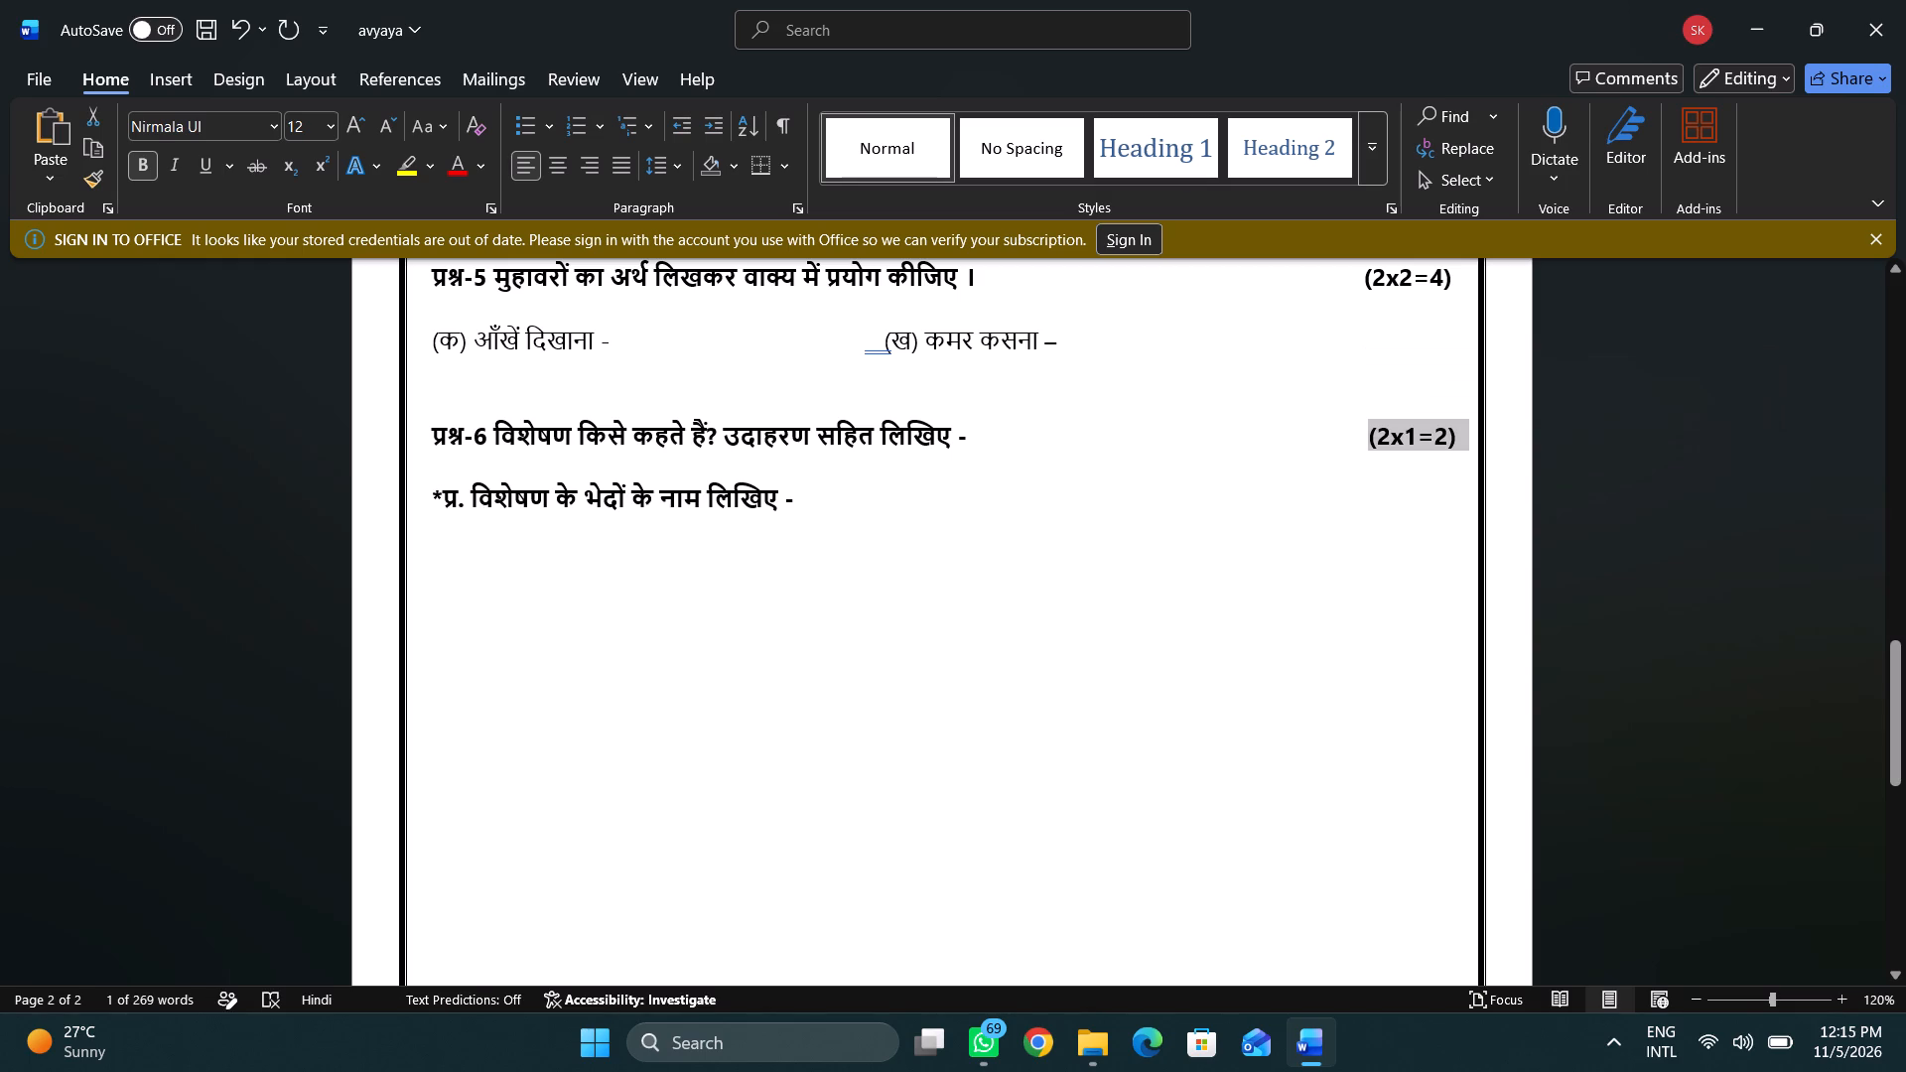
key("ctrl+c")
left_click(818, 490)
key("space")
key("space")
key("space")
key("space")
key("space")
key("space")
key("space")
key("space")
key("space")
key("space")
key("space")
key("space")
key("space")
key("space")
key("space")
key("space")
key("space")
key("space")
key("space")
key("space")
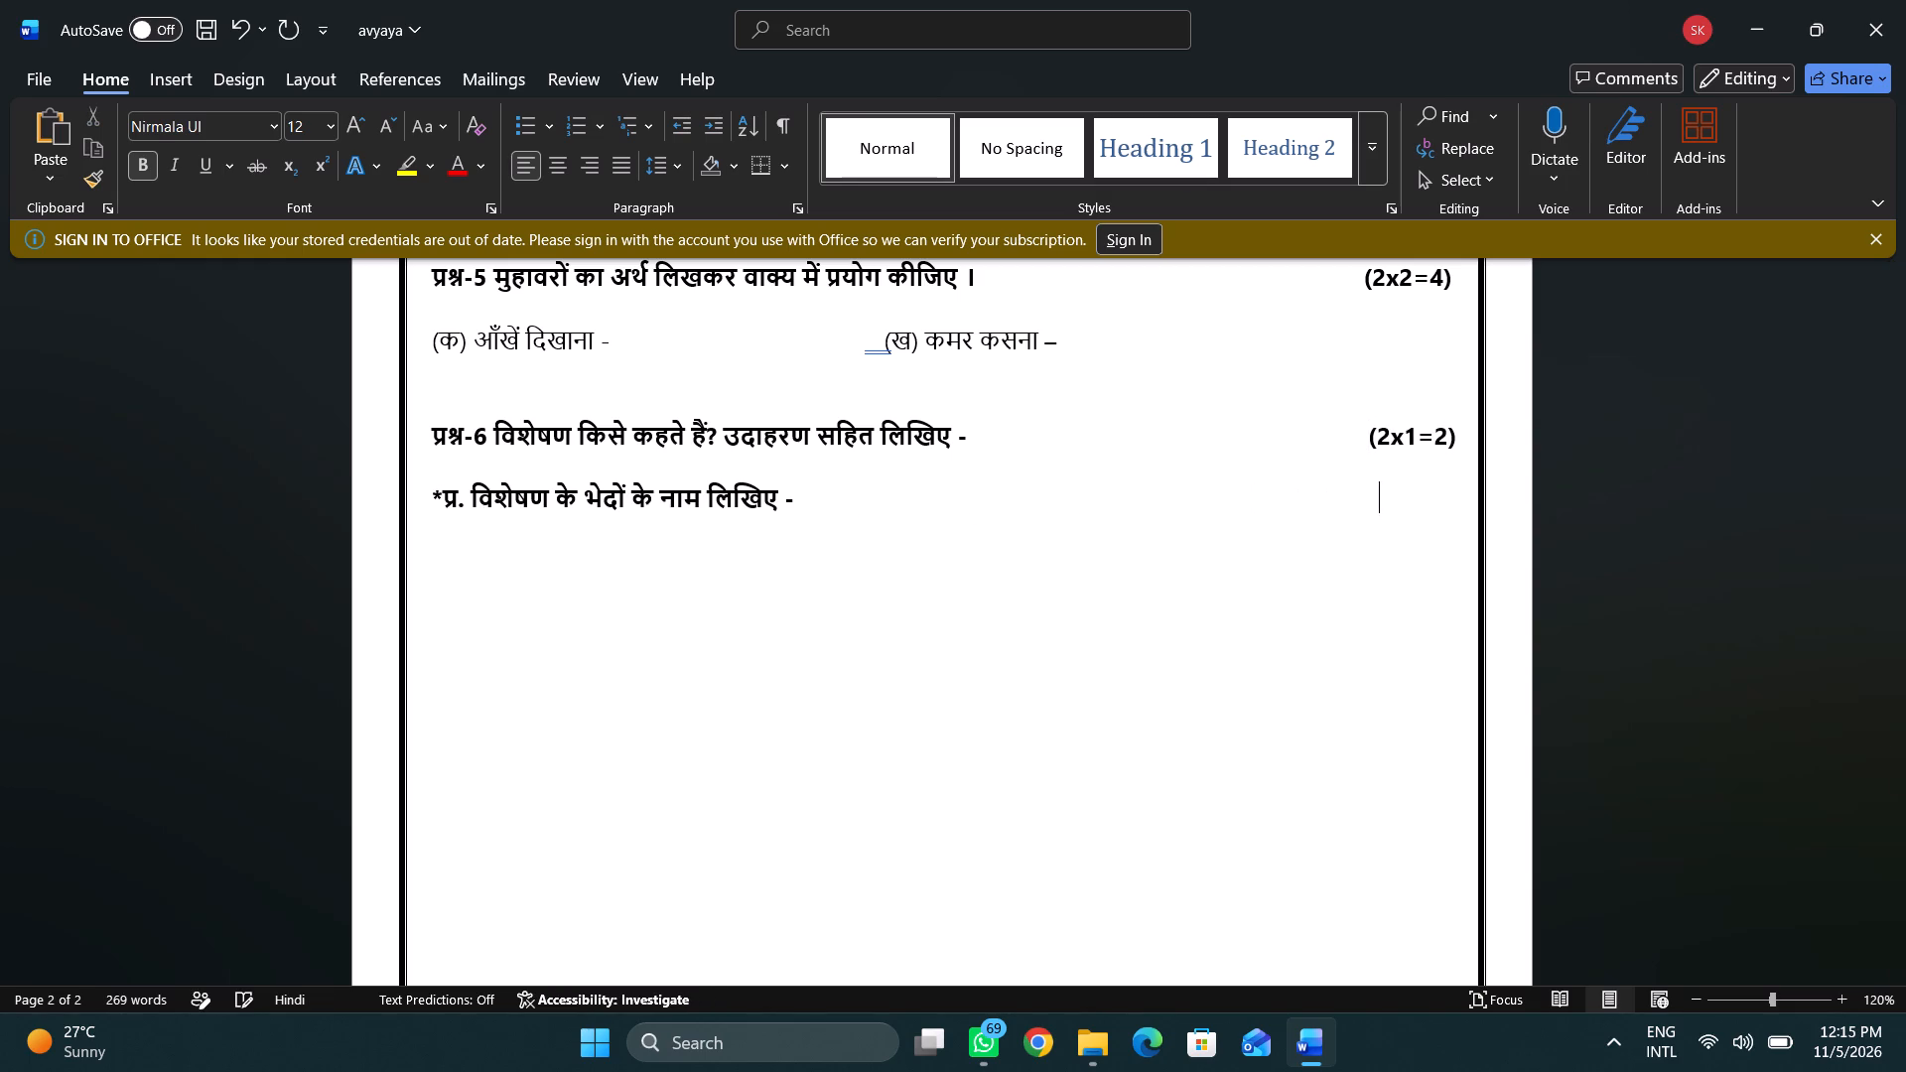
key("ctrl+v")
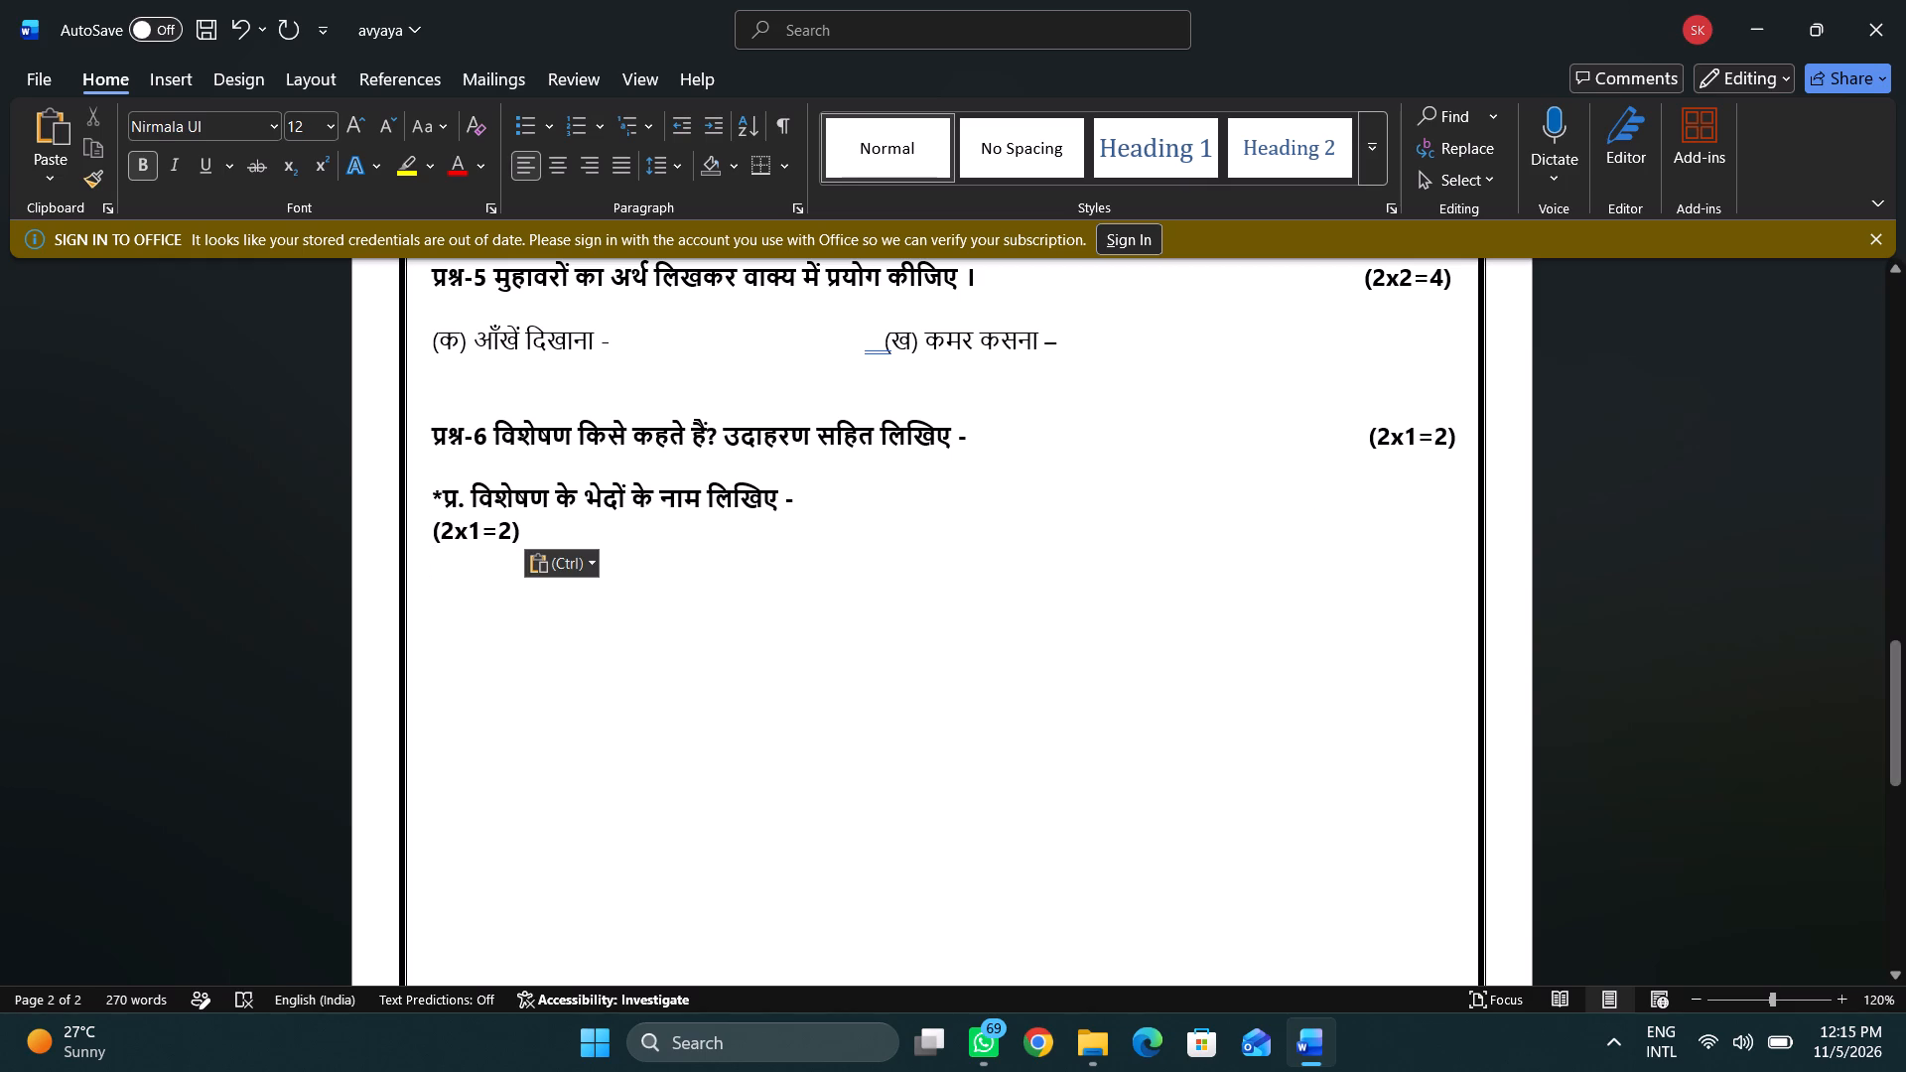
Delete the *प्र. prefix at the start of the विशेषण के भेदों line.
left_click(454, 494)
left_click_drag(454, 494, 430, 495)
key("BackSpace")
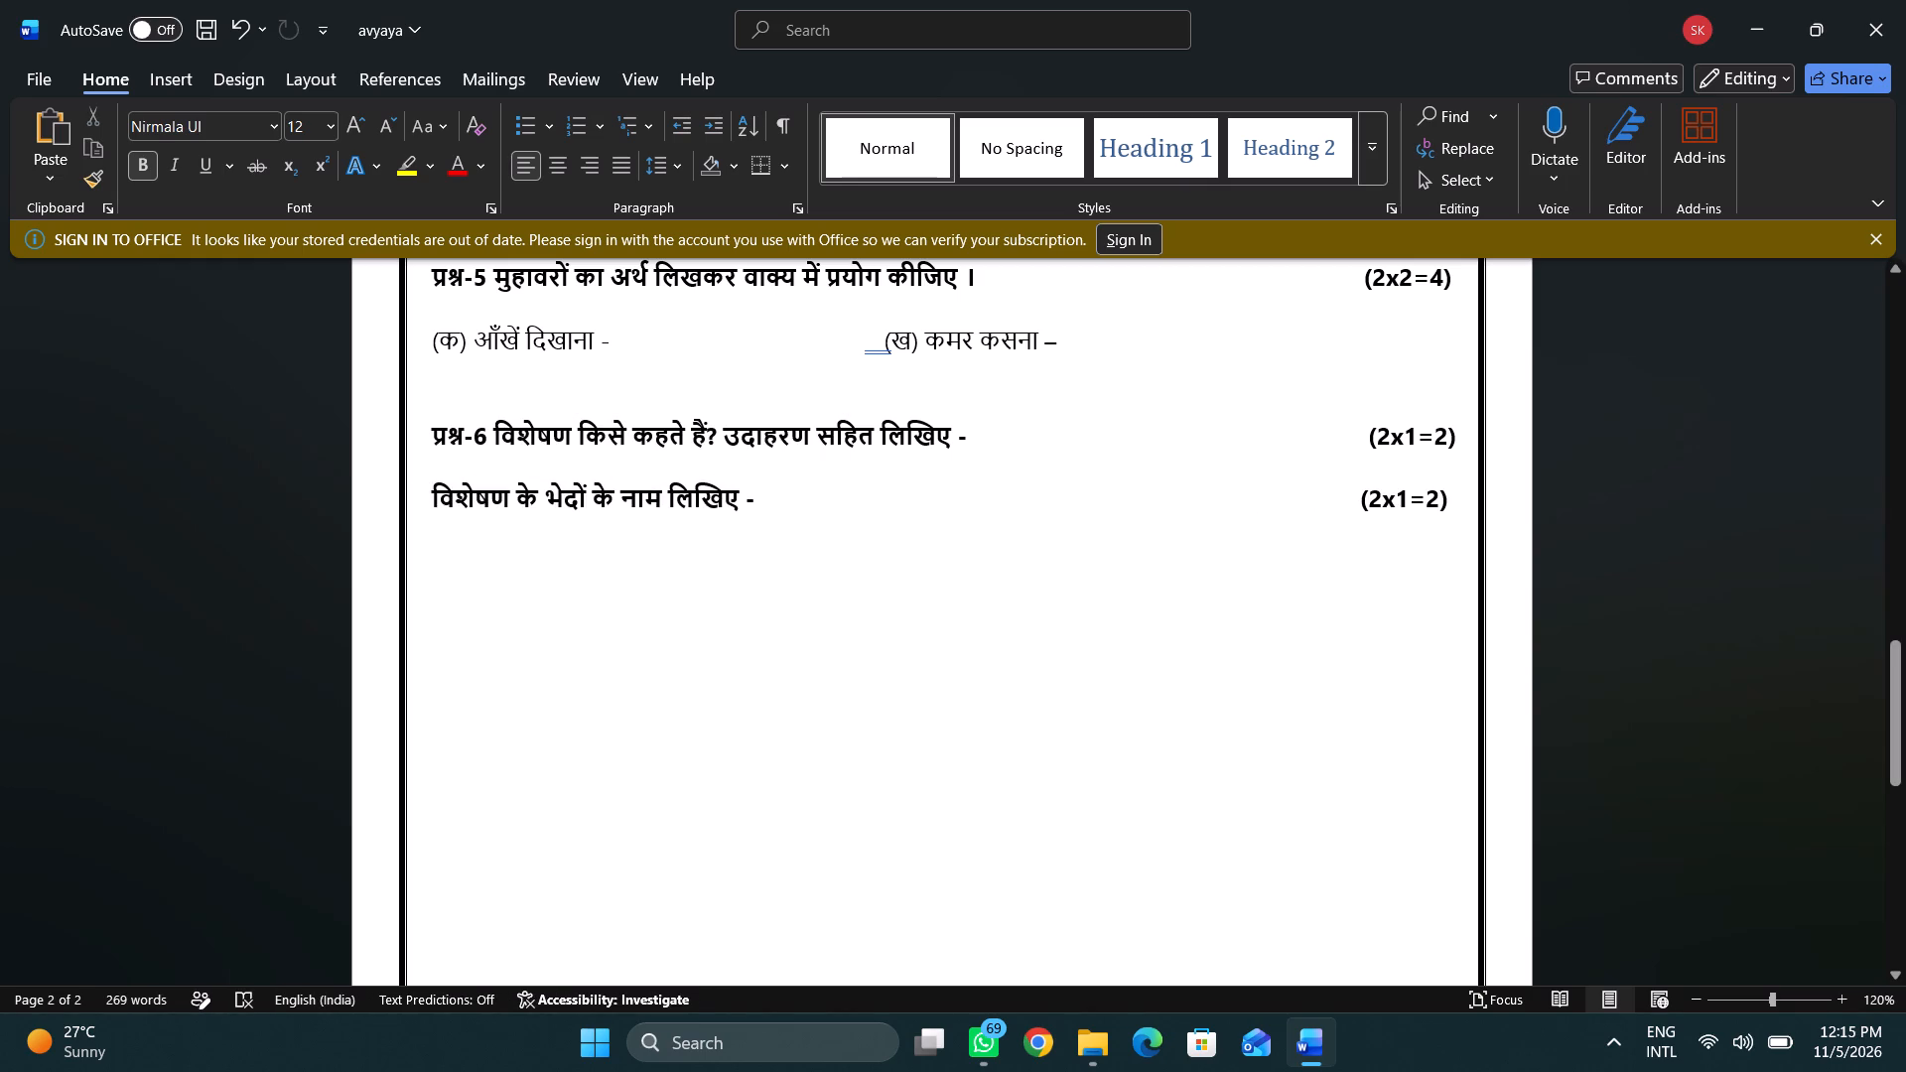
Copy the प्रश्न- label from प्रश्न-6 to the start of the विशेषण के भेदों line and number it 7.
left_click_drag(478, 432, 434, 429)
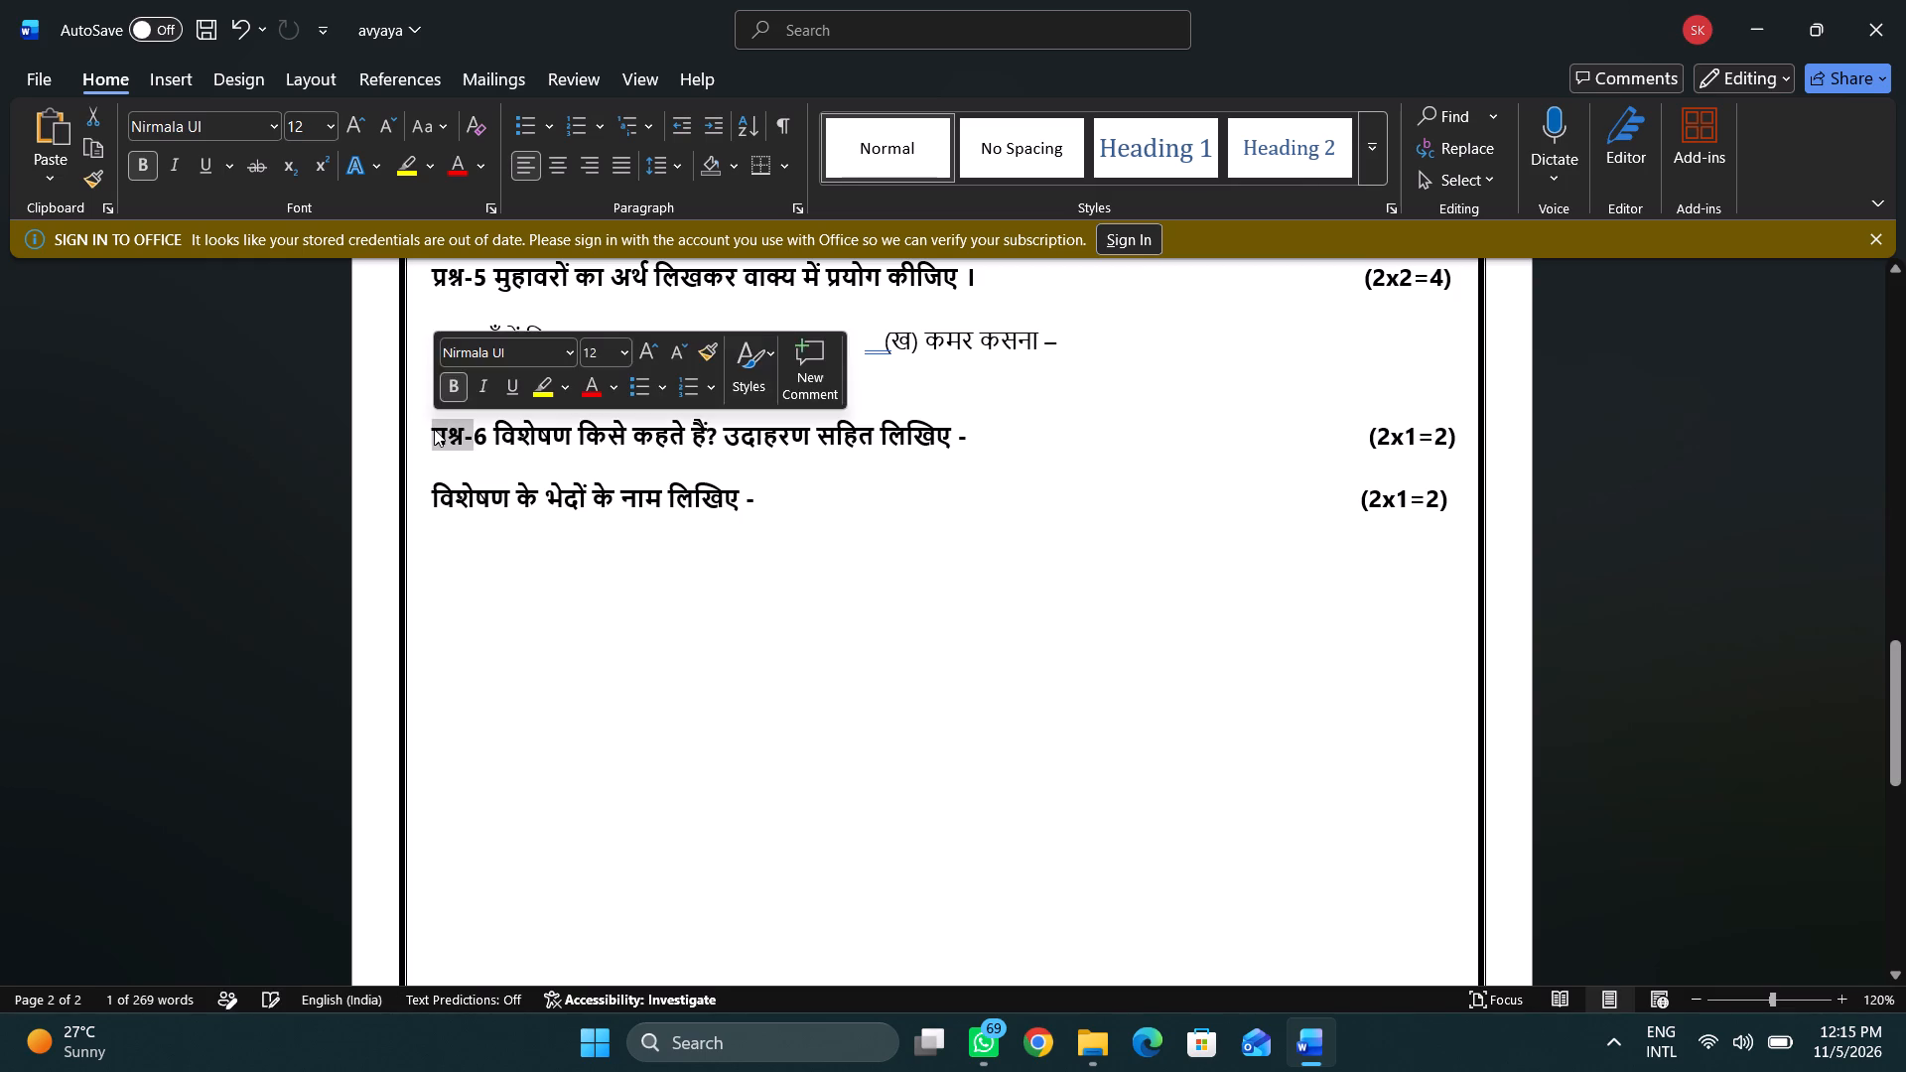
key("ctrl+c")
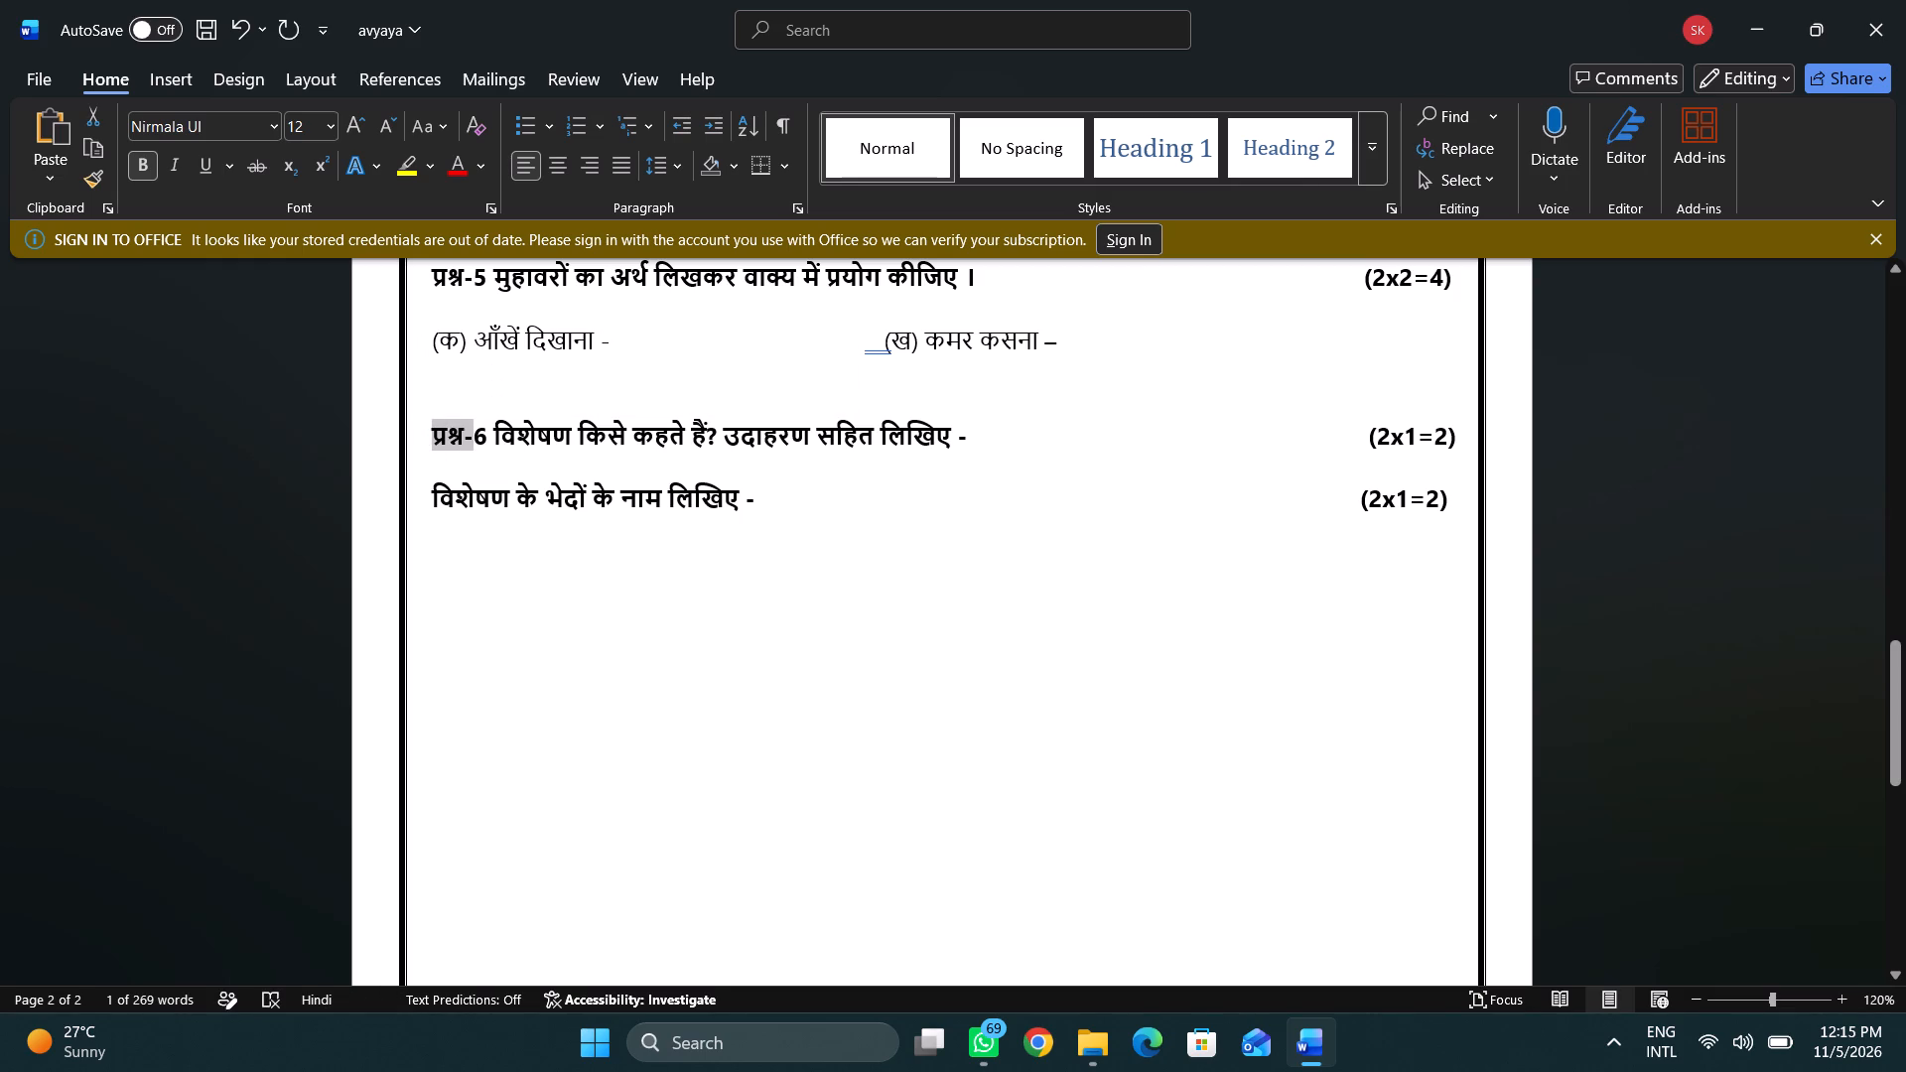
left_click(421, 490)
key("ctrl+v")
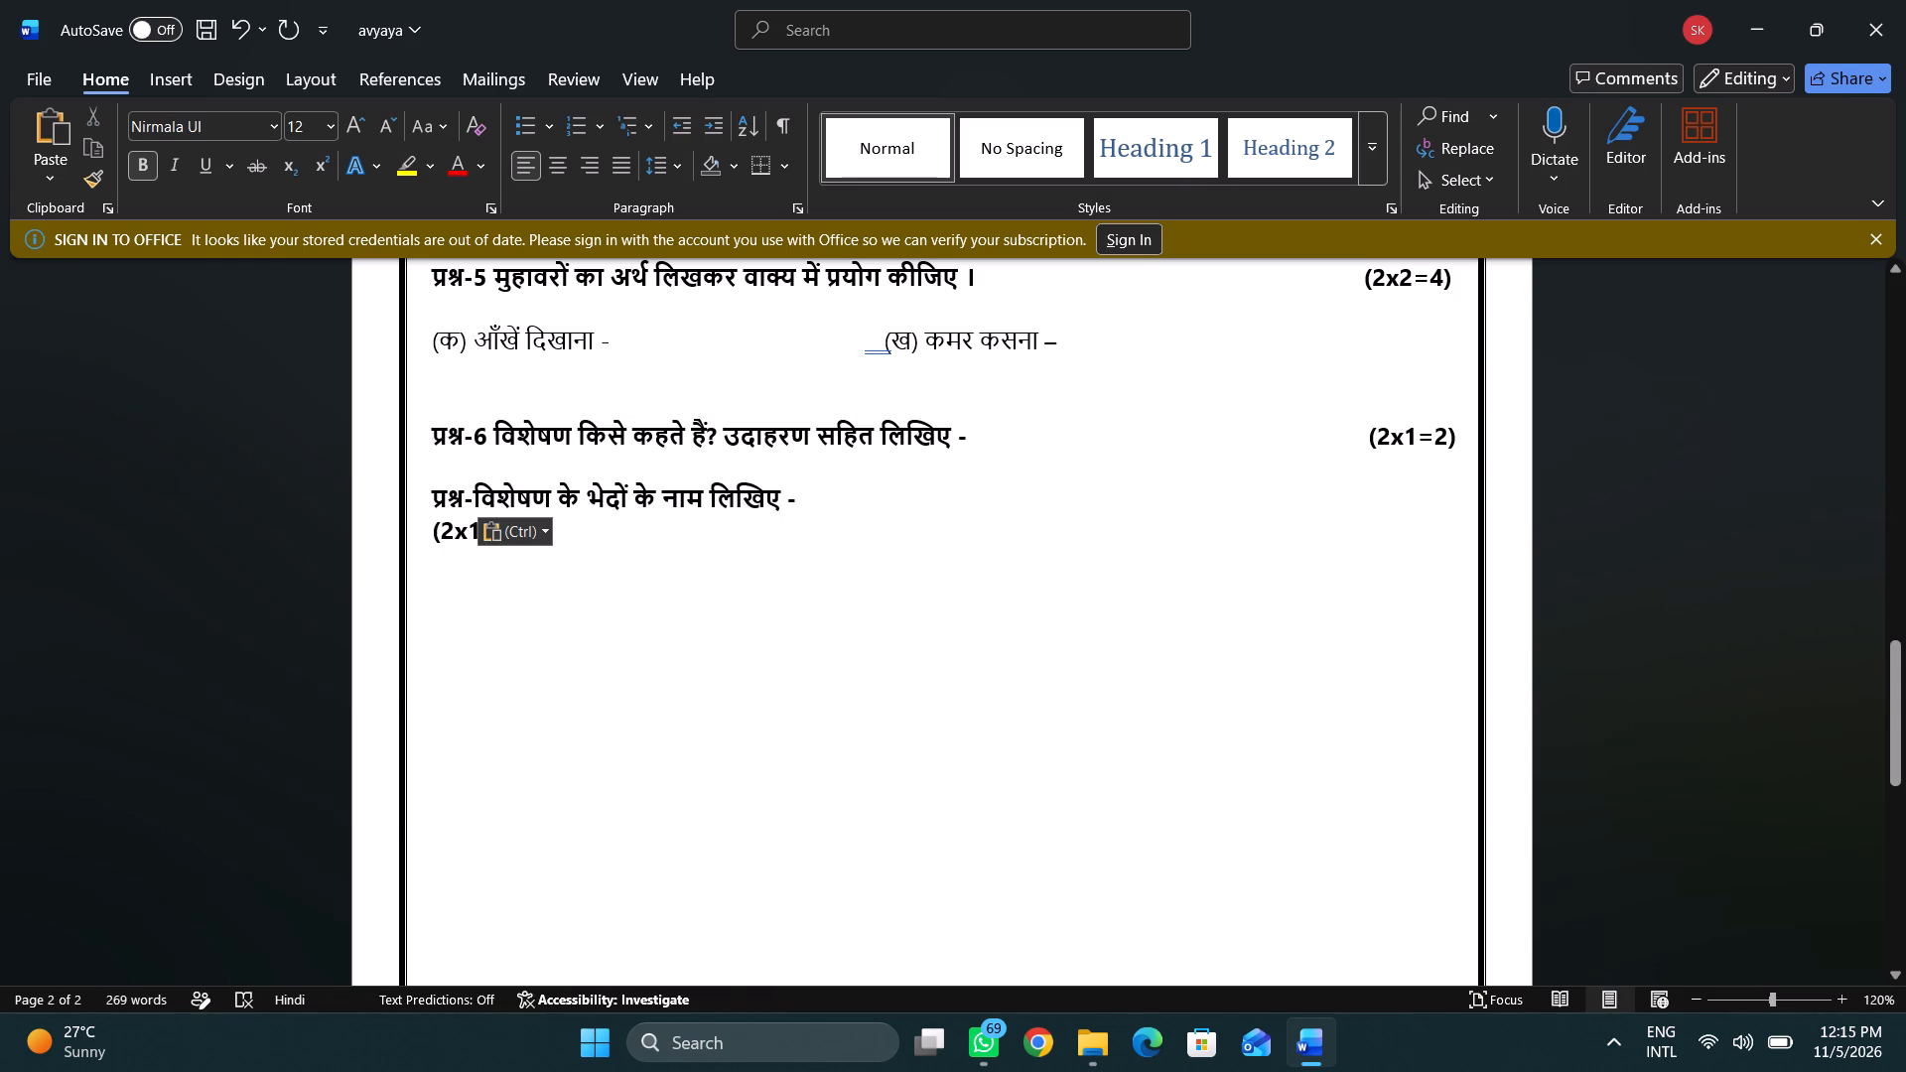
key("space")
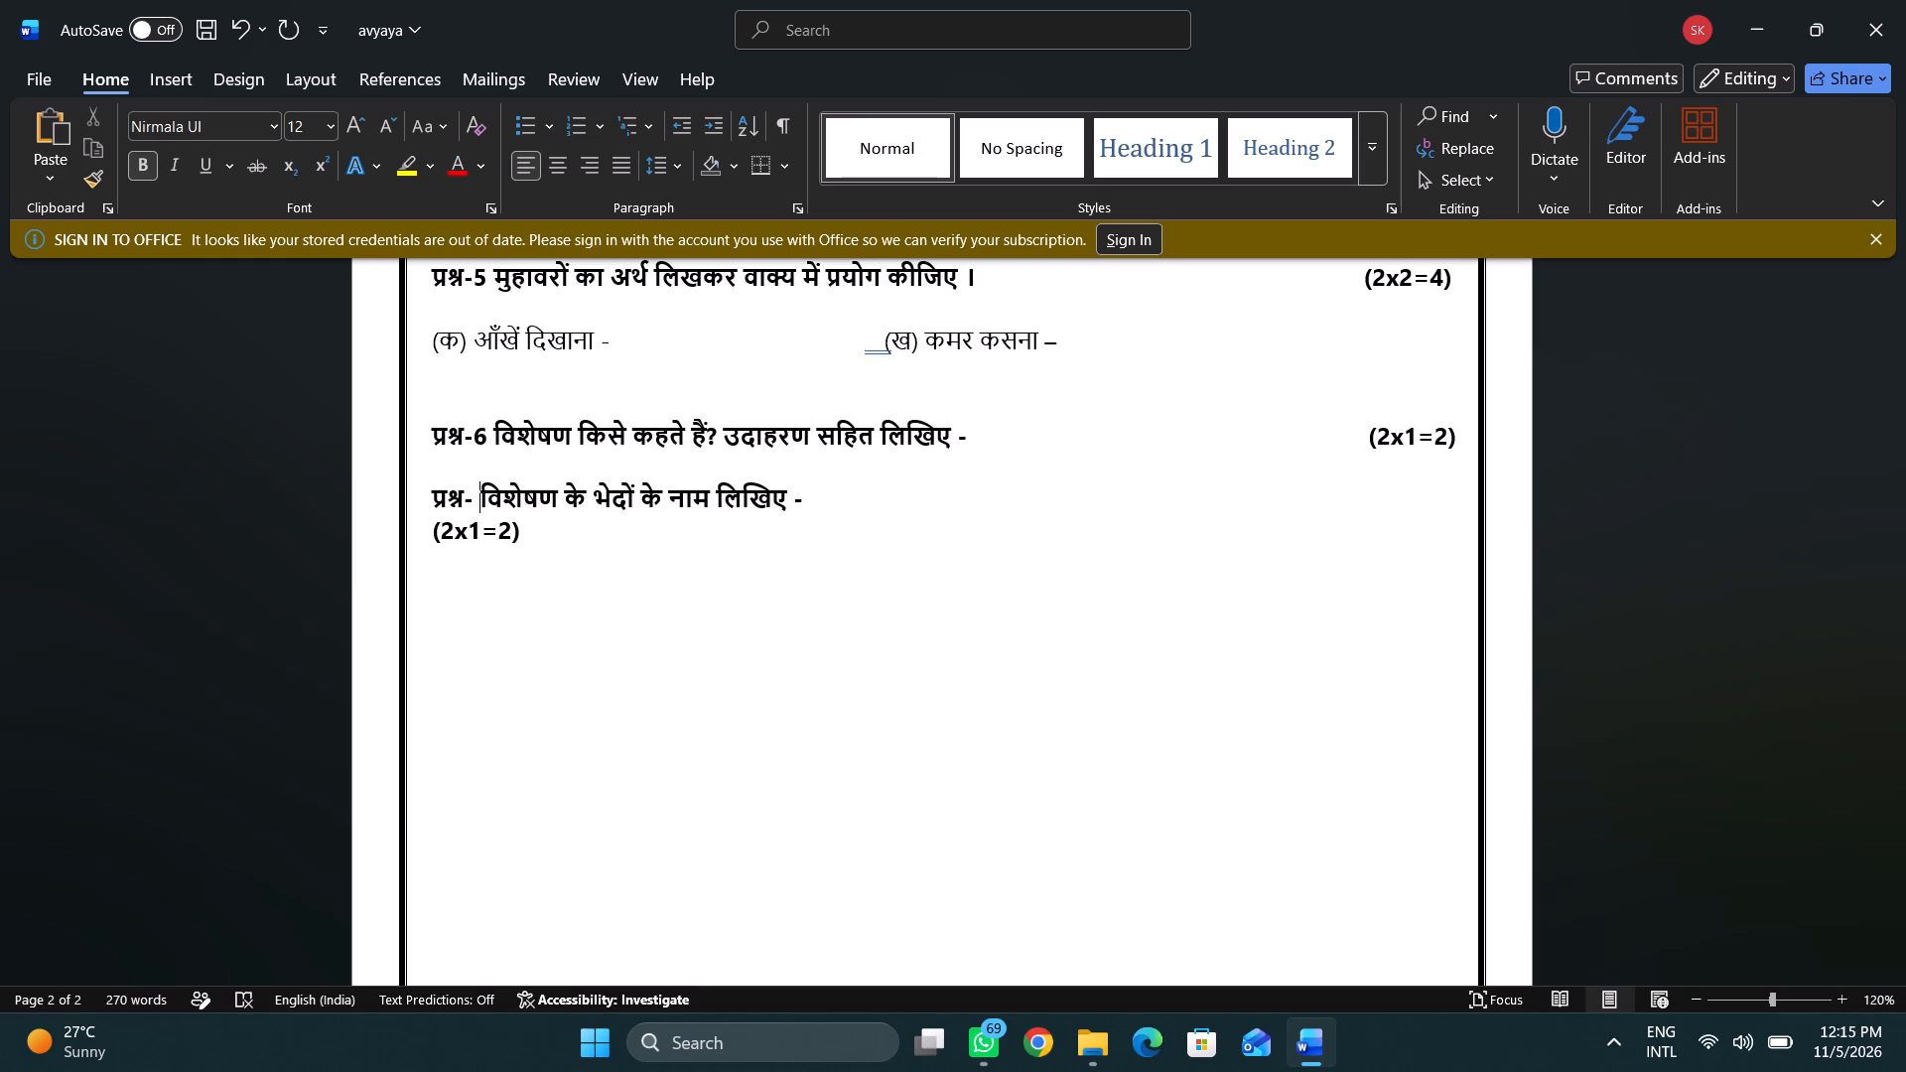
type("7")
key("space")
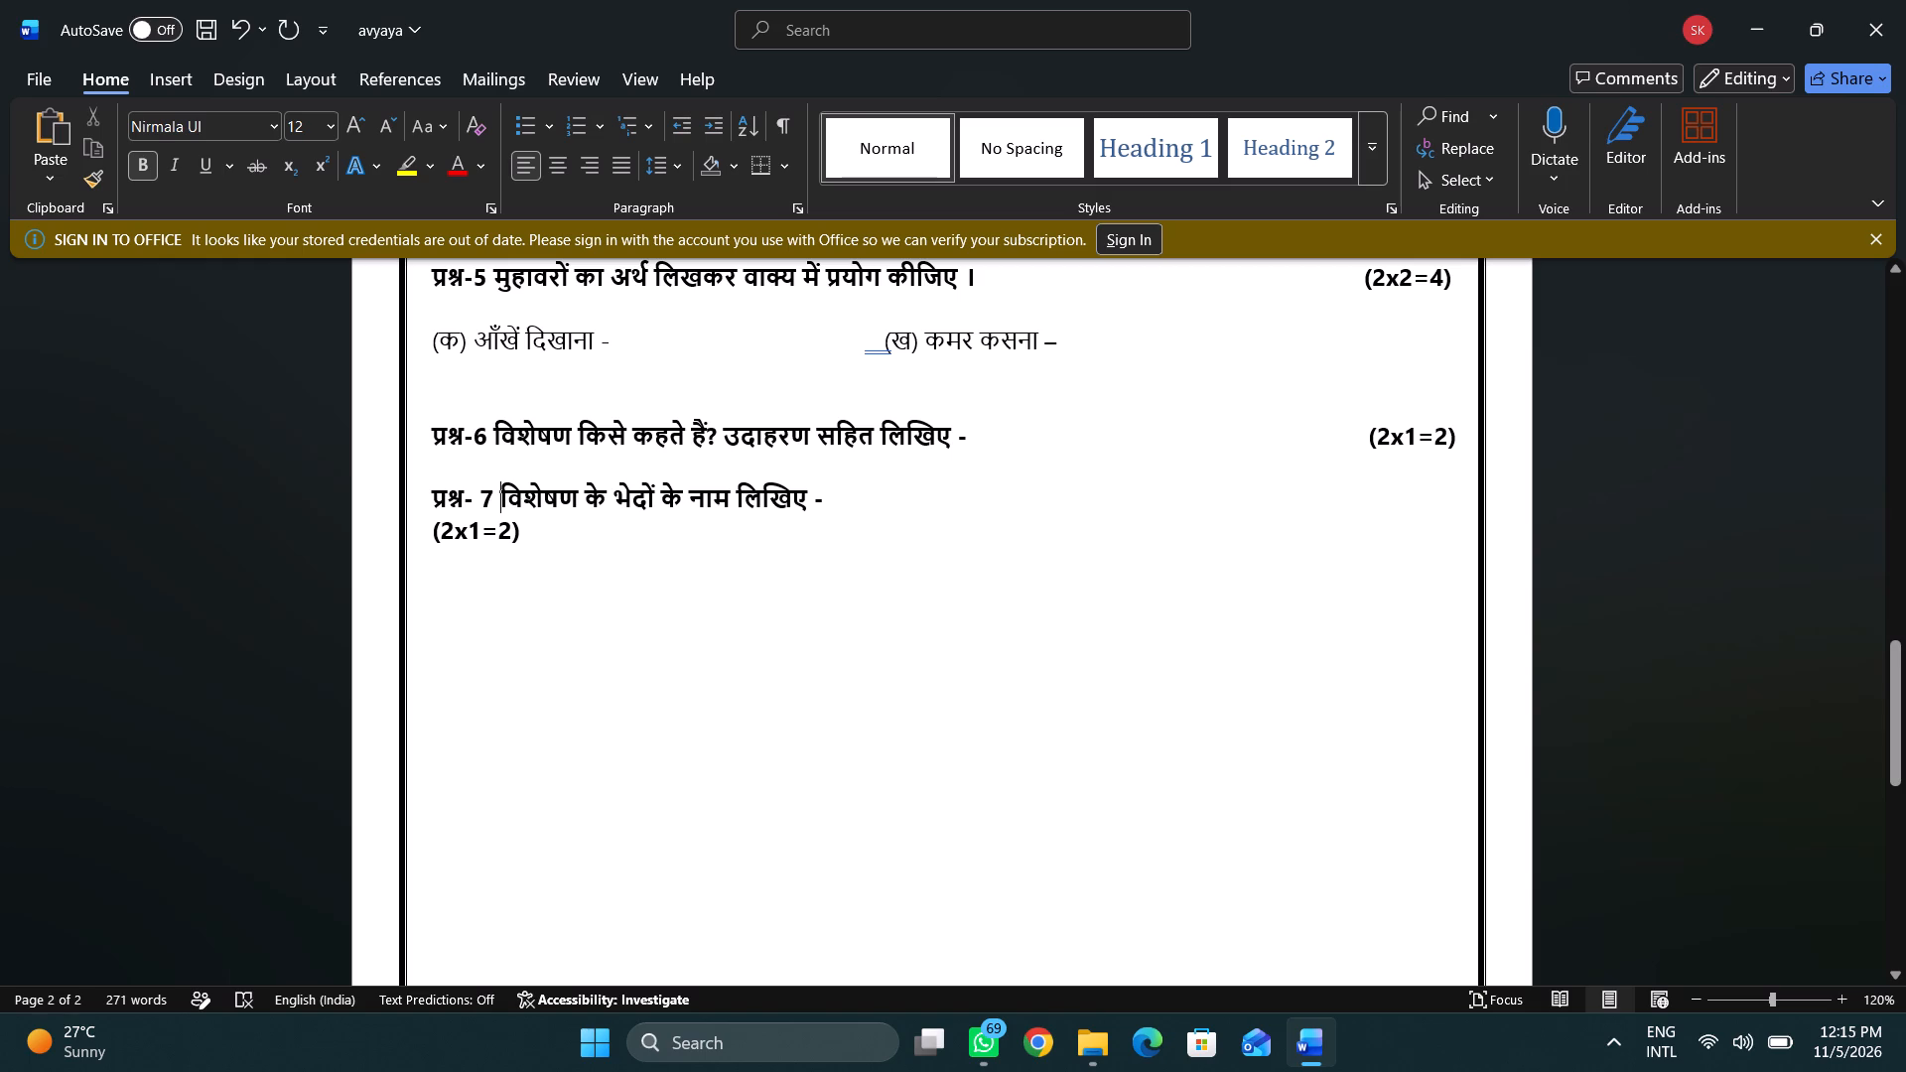
Remove the excess spaces before प्रश्न- 7's (2x1=2) marks, bringing them onto the question's line and aligning them under प्रश्न-6's marks.
left_click(819, 505)
right_click(819, 505)
right_click(819, 505)
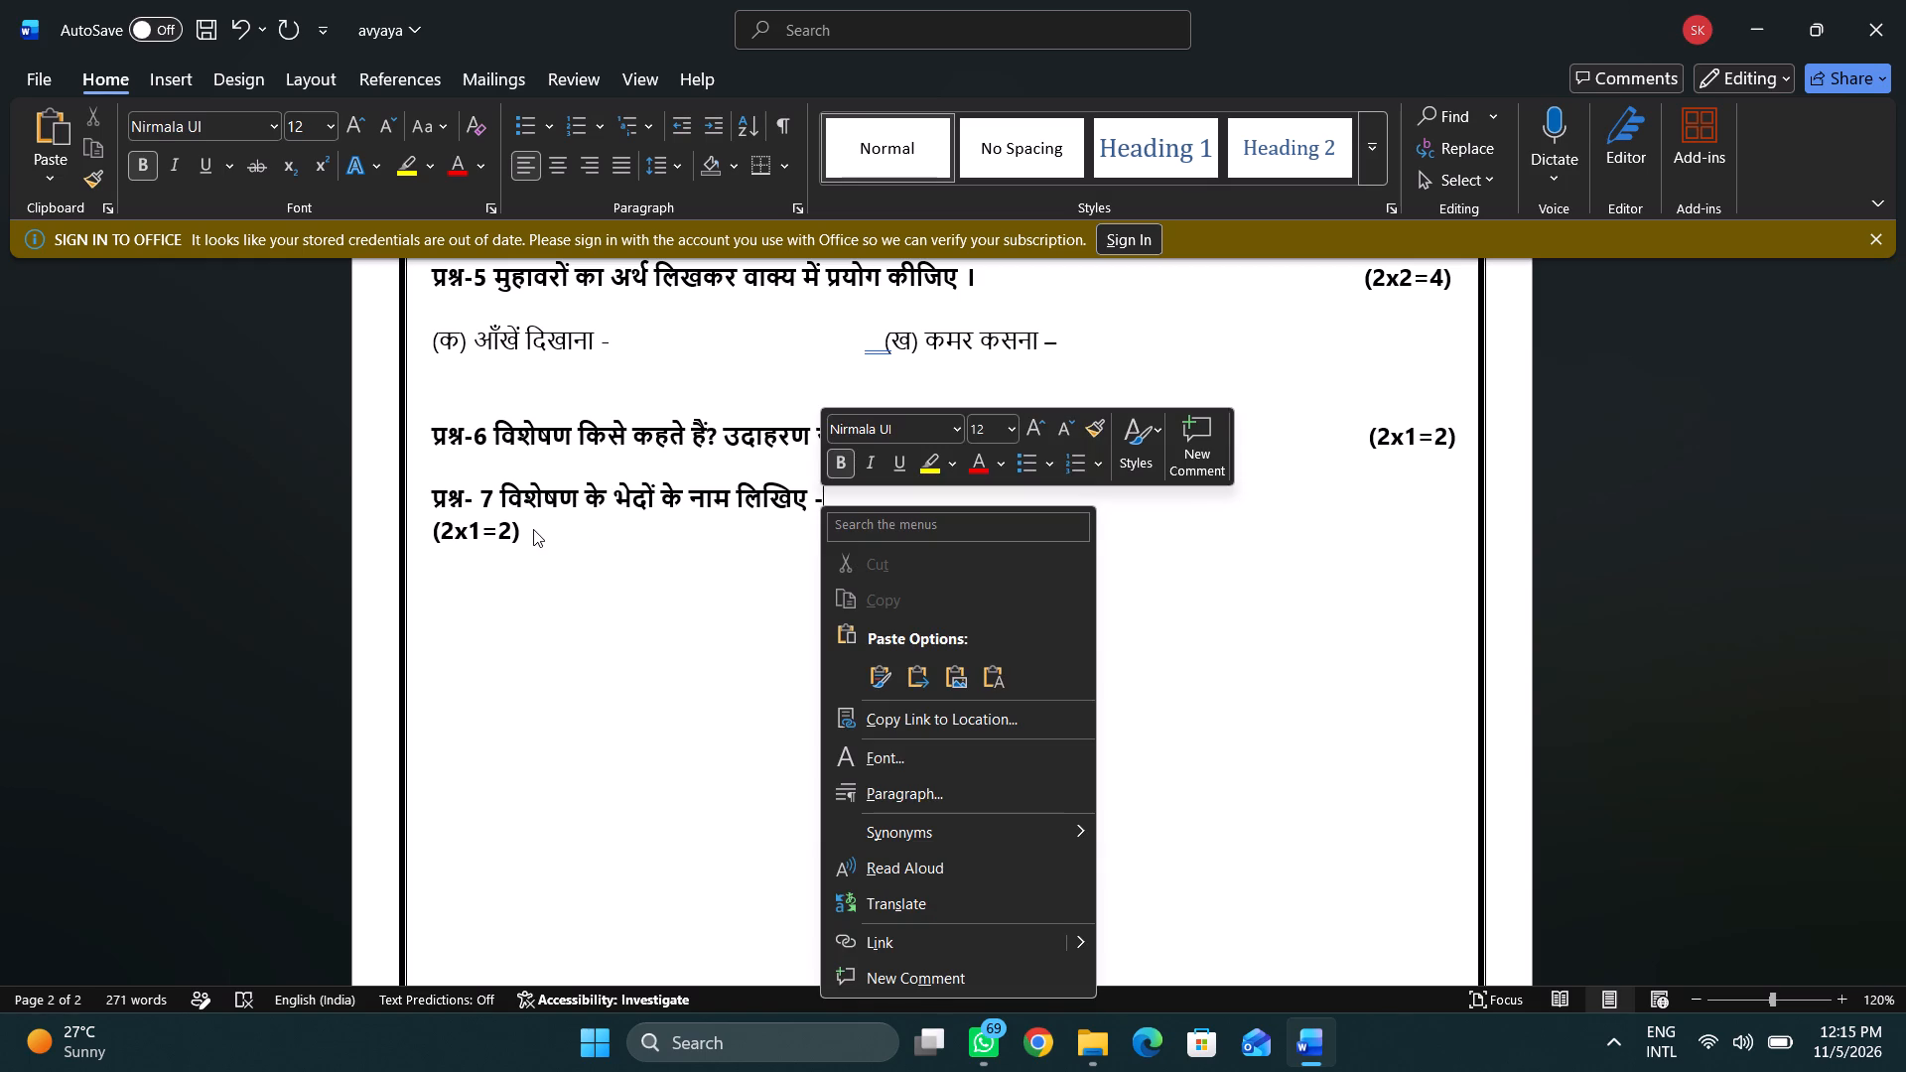
left_click(533, 529)
left_click(436, 526)
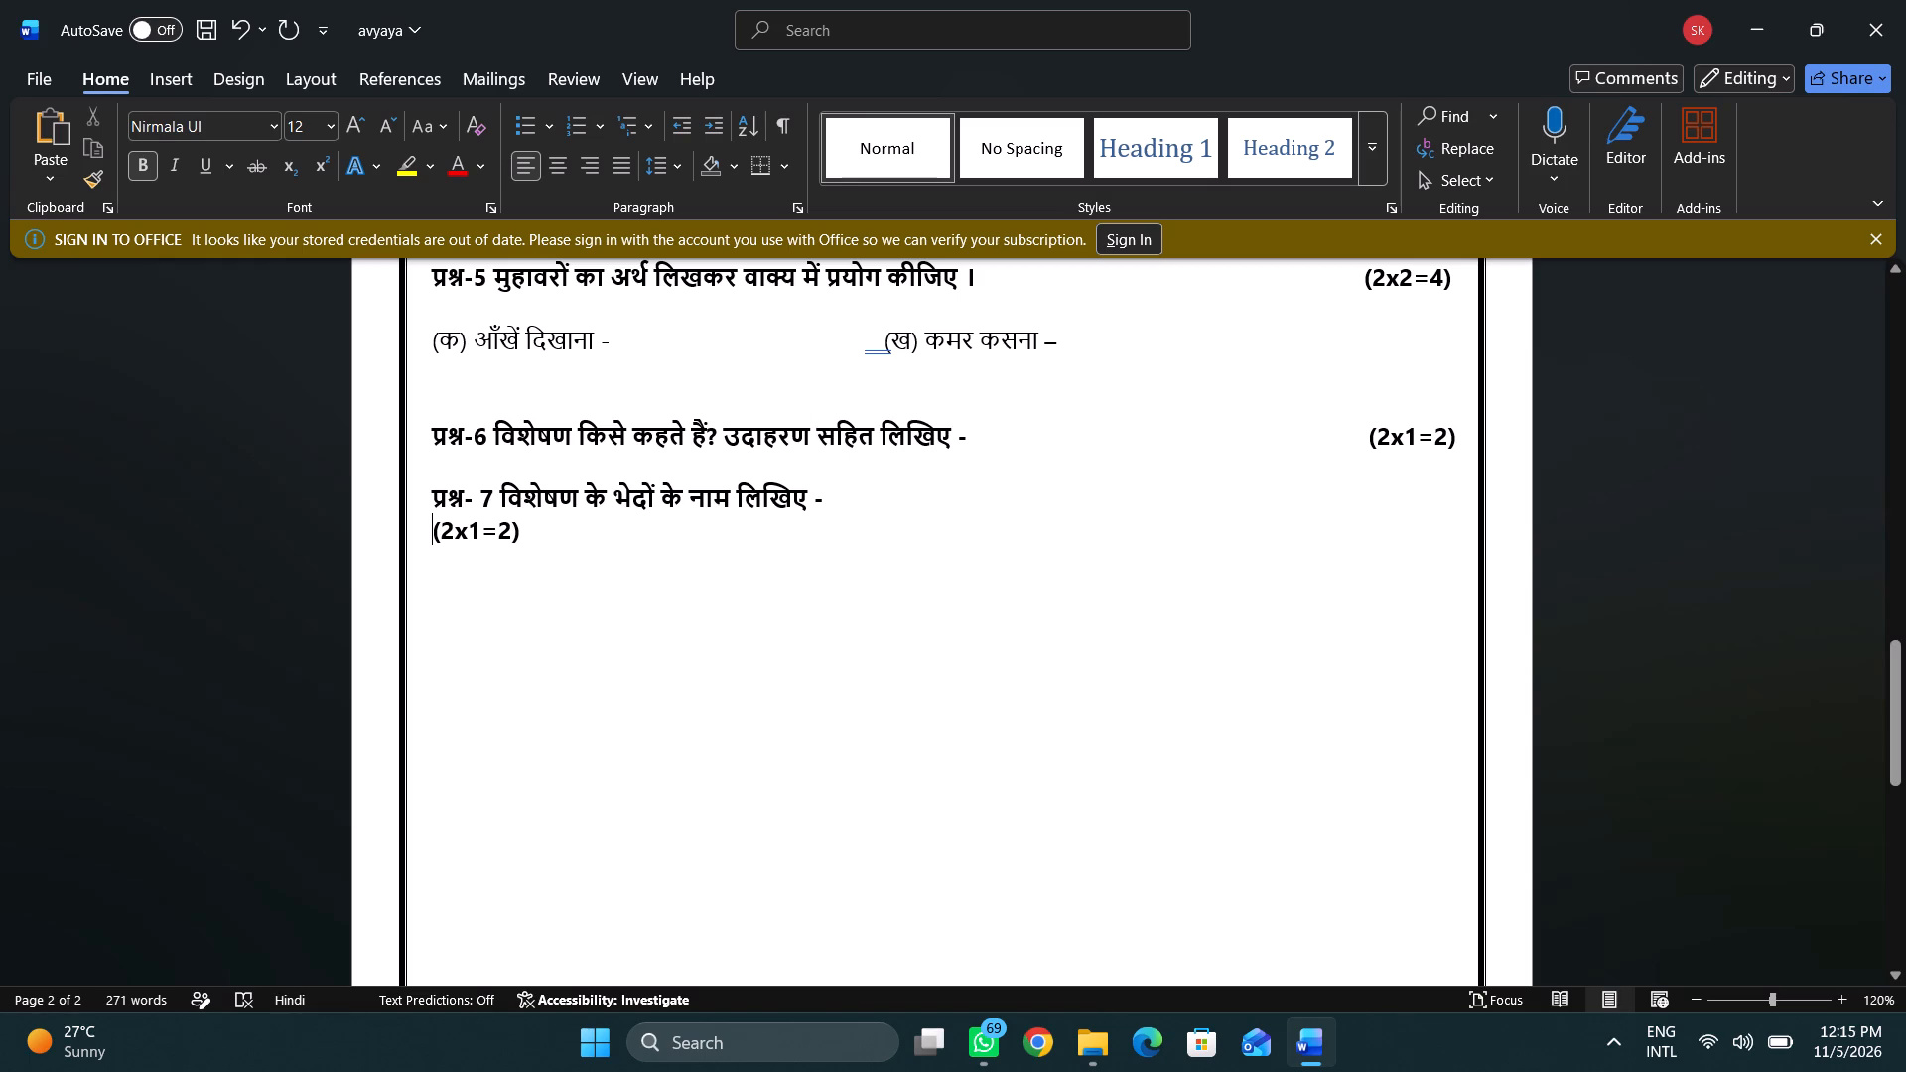
key("BackSpace")
key("BackSpace")
key("BackSpace")
key("BackSpace")
key("BackSpace")
key("BackSpace")
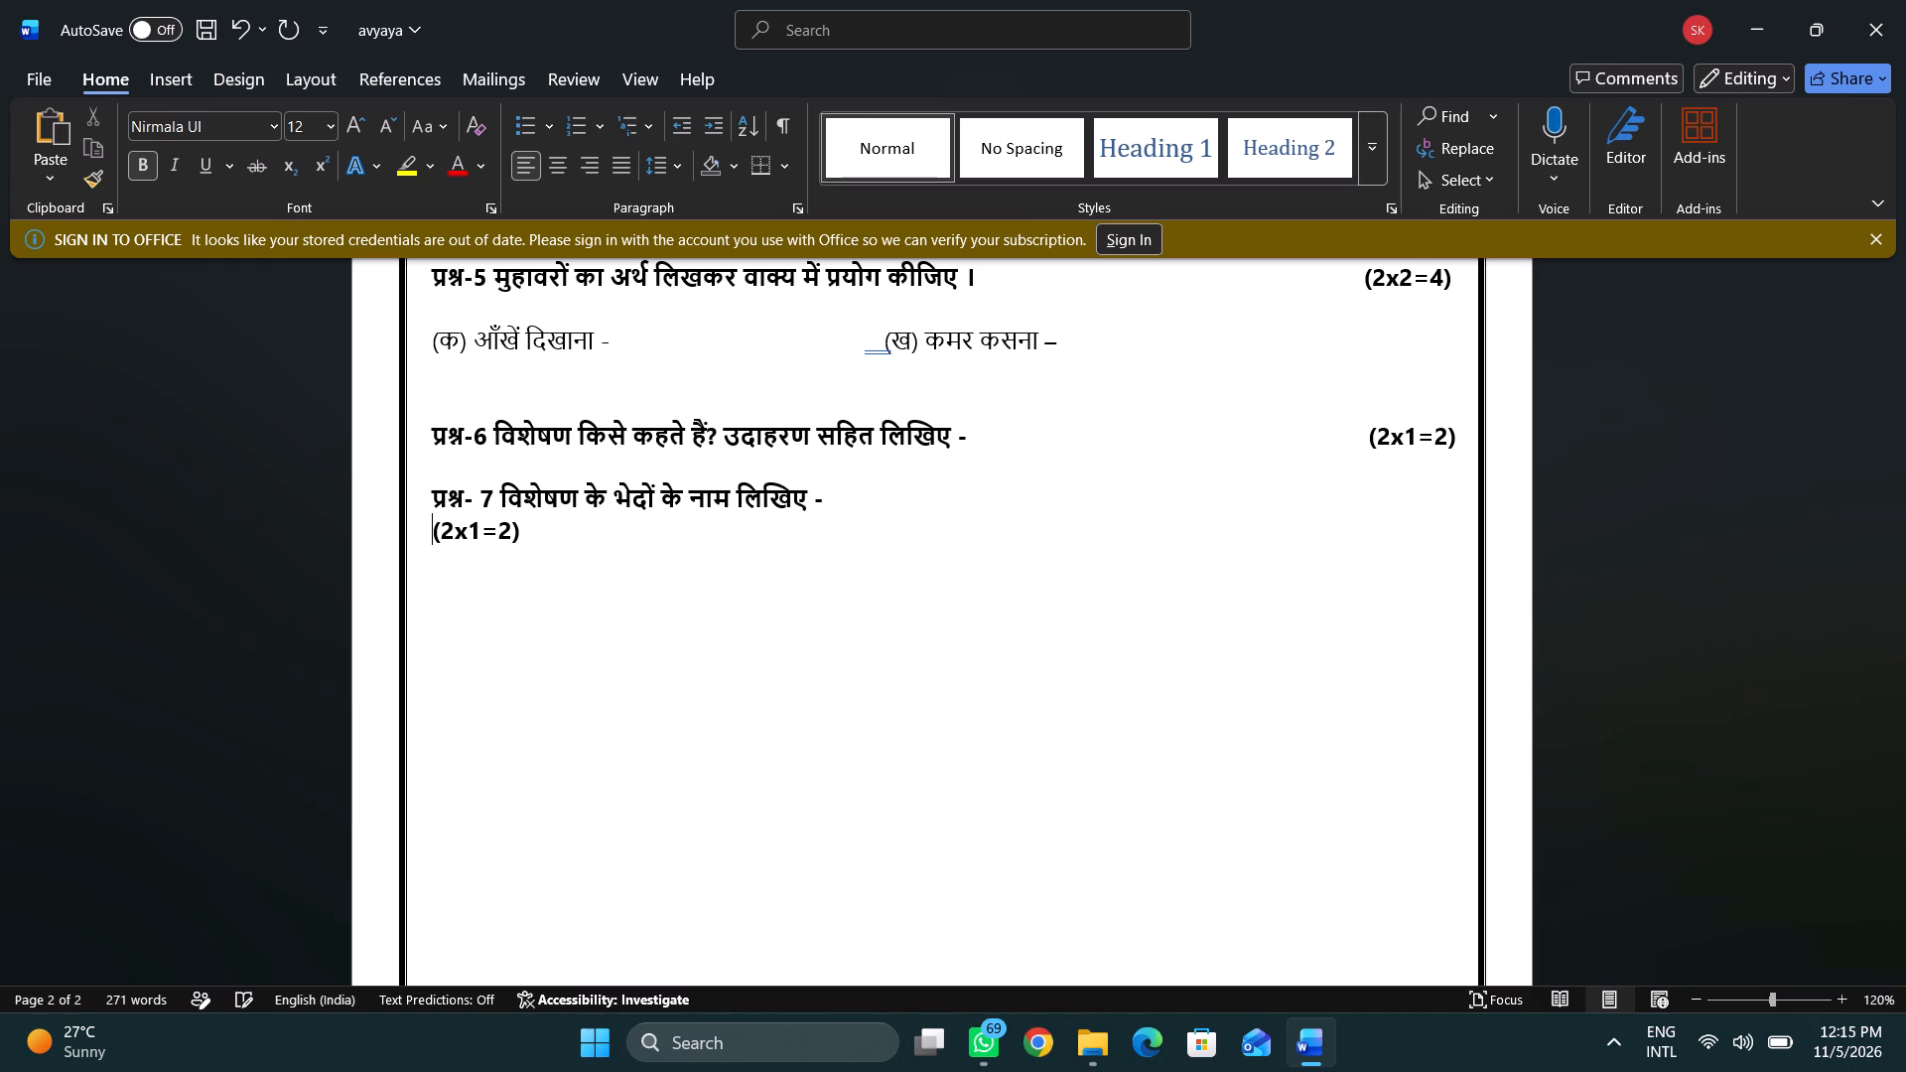
key("BackSpace")
key("BackSpace")
key("BackSpace")
key("BackSpace")
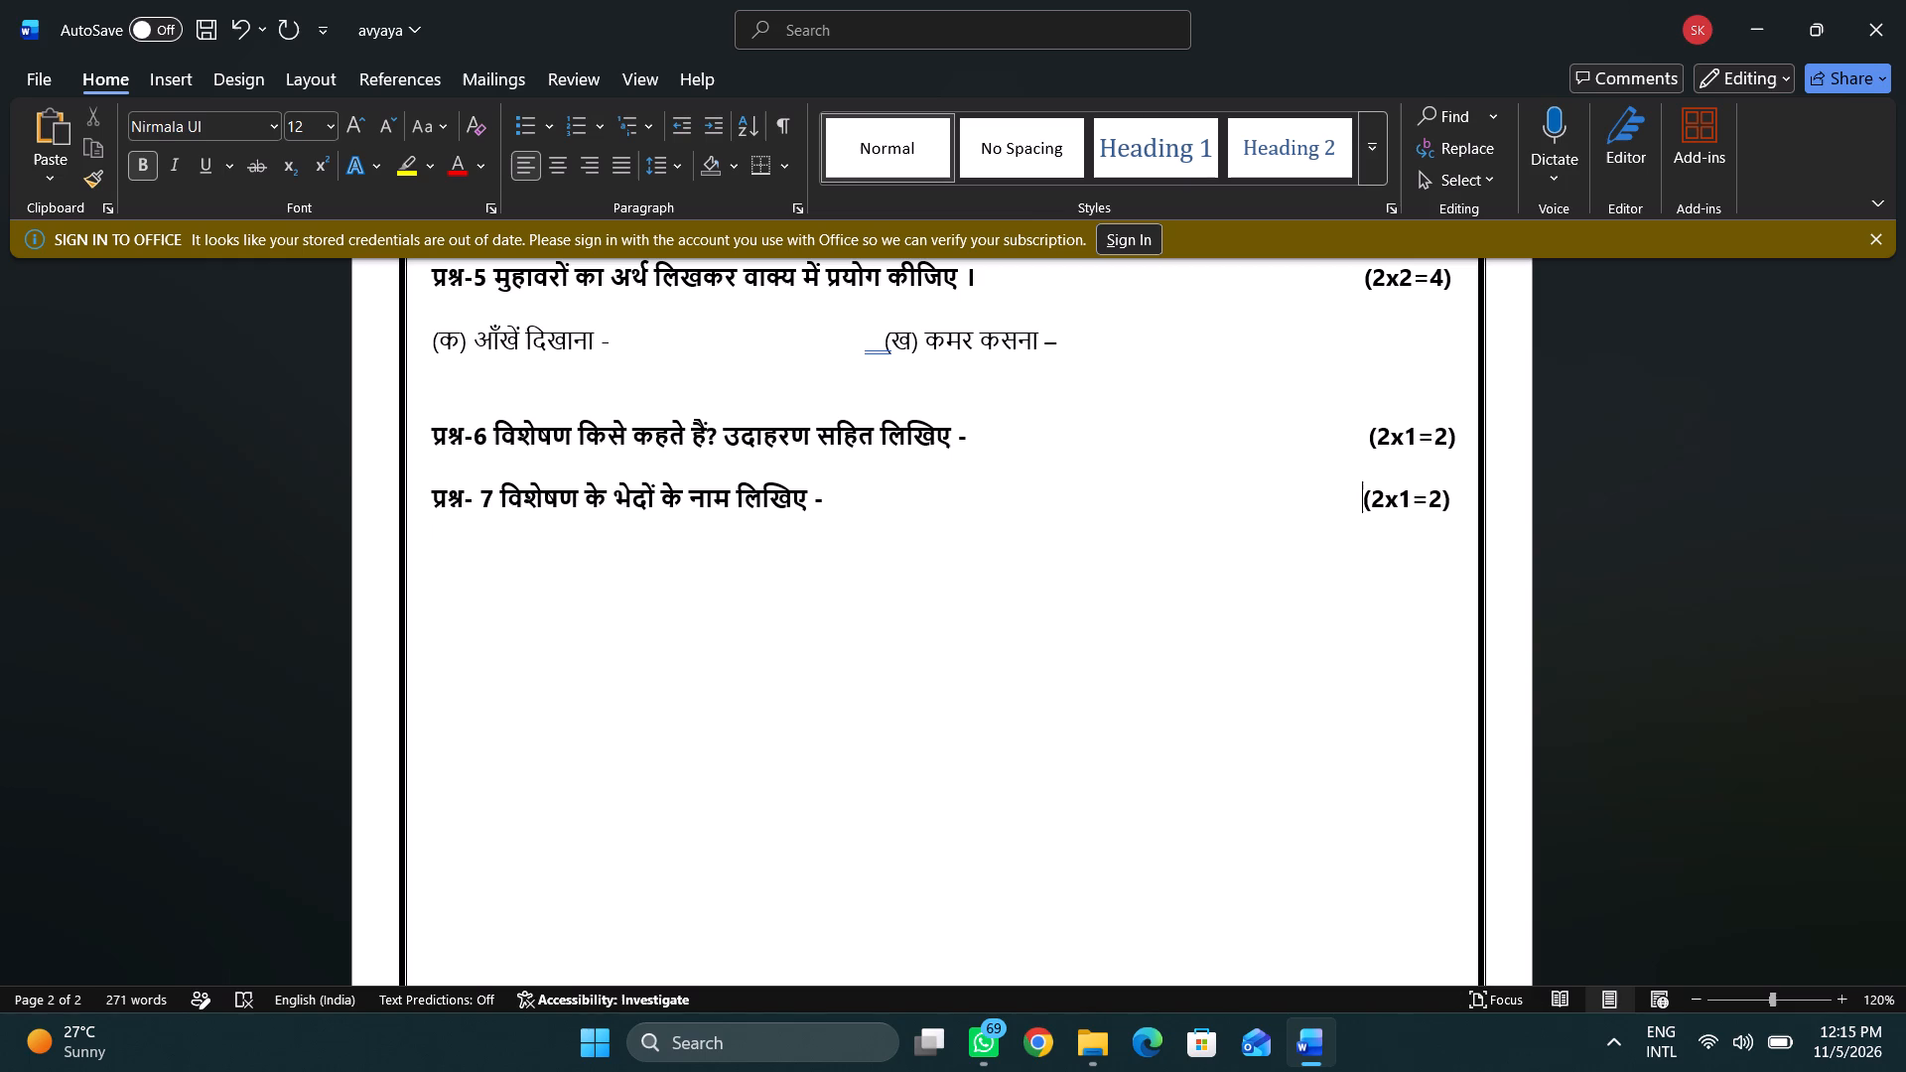
key("space")
Change the marks of प्रश्न-6 to (3x1=3).
scroll(436, 526, "up", 1)
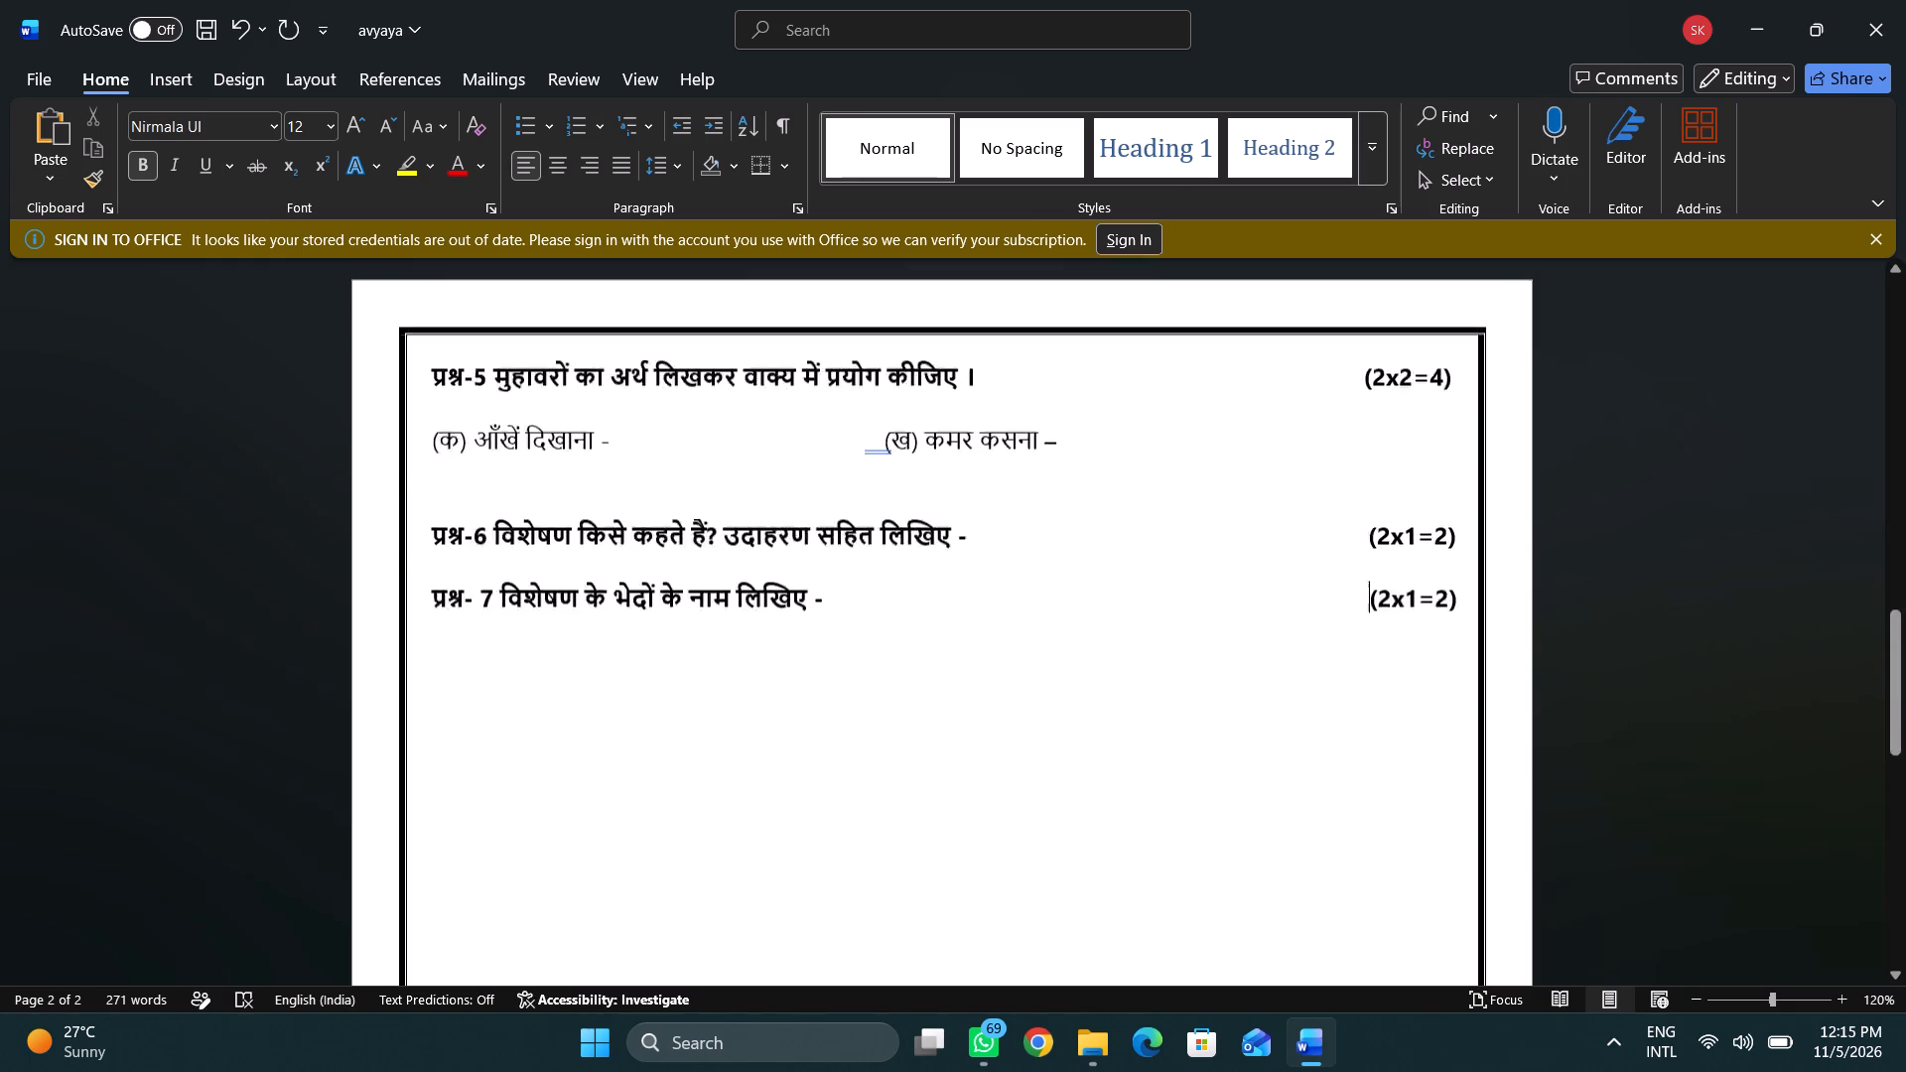
scroll(436, 526, "up", 2)
scroll(436, 526, "down", 1)
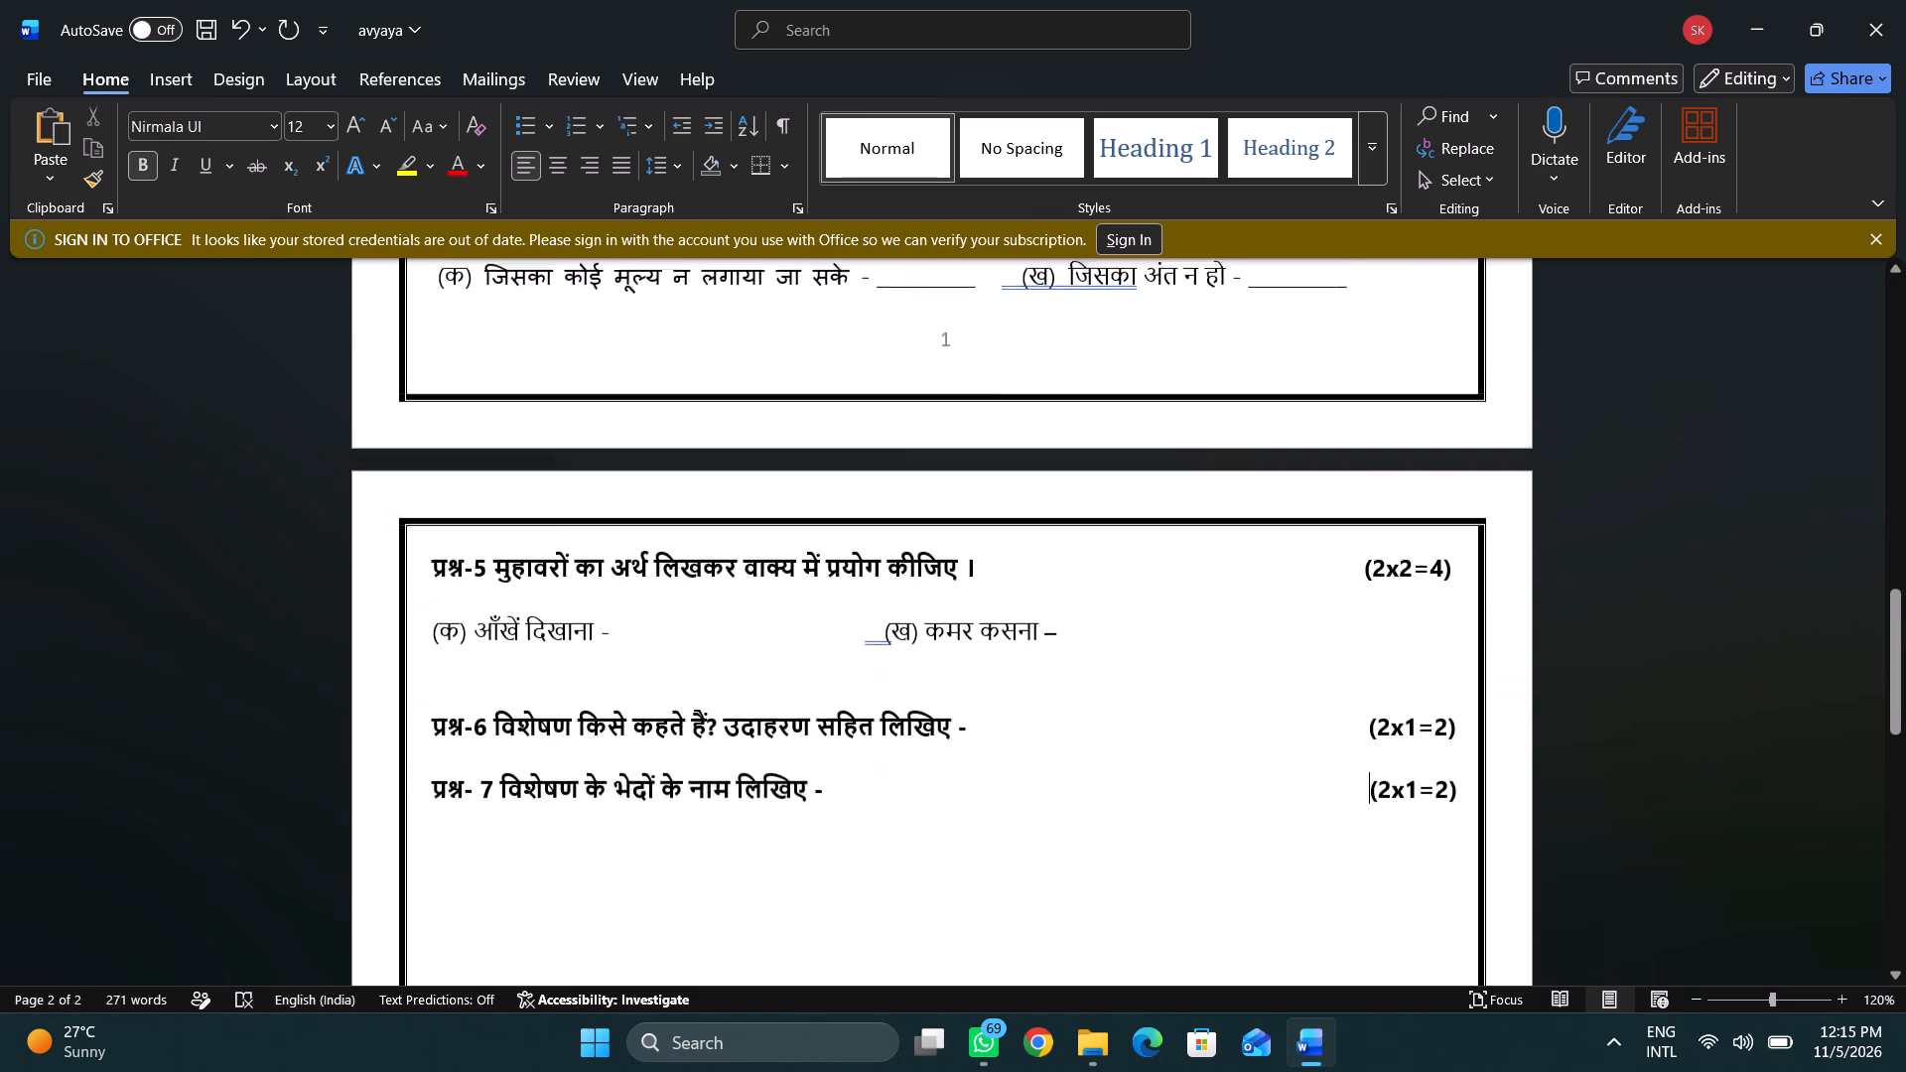
scroll(436, 526, "down", 3)
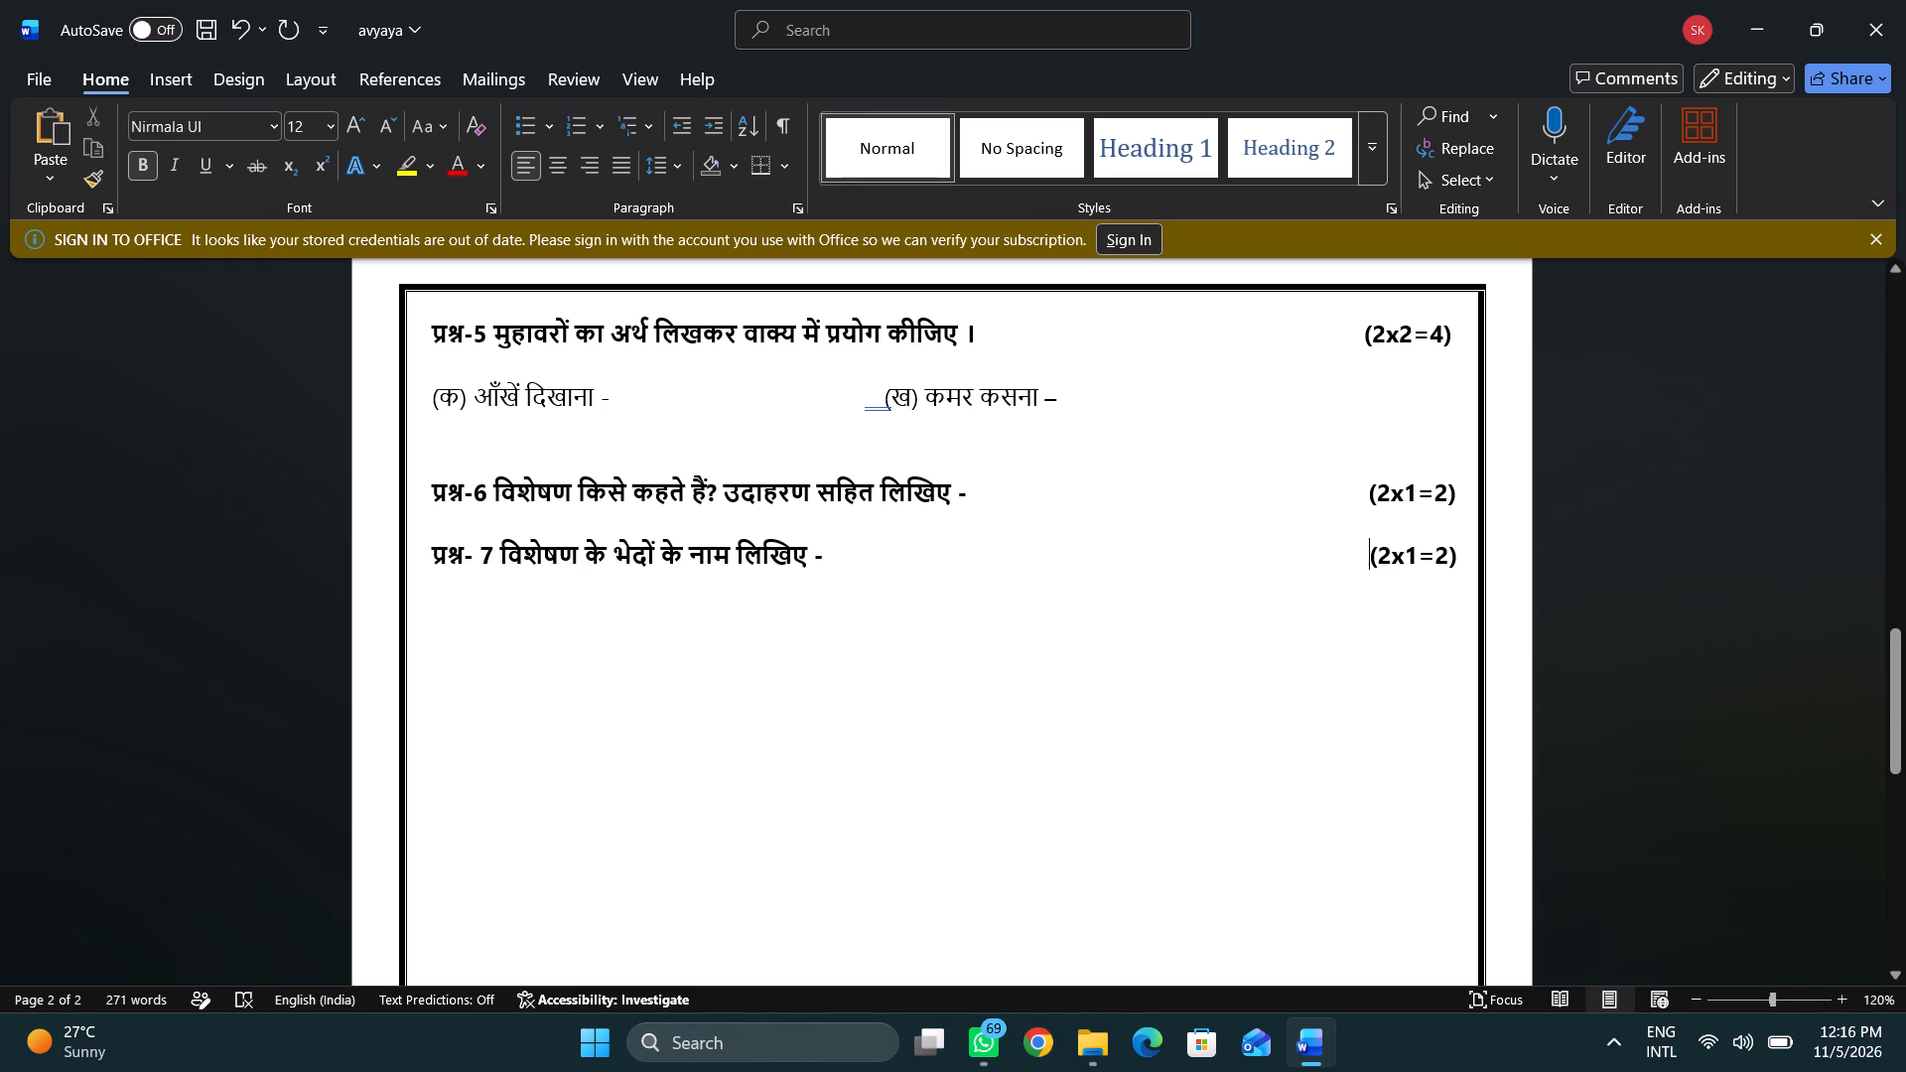
left_click(1390, 492)
key("BackSpace")
key("3")
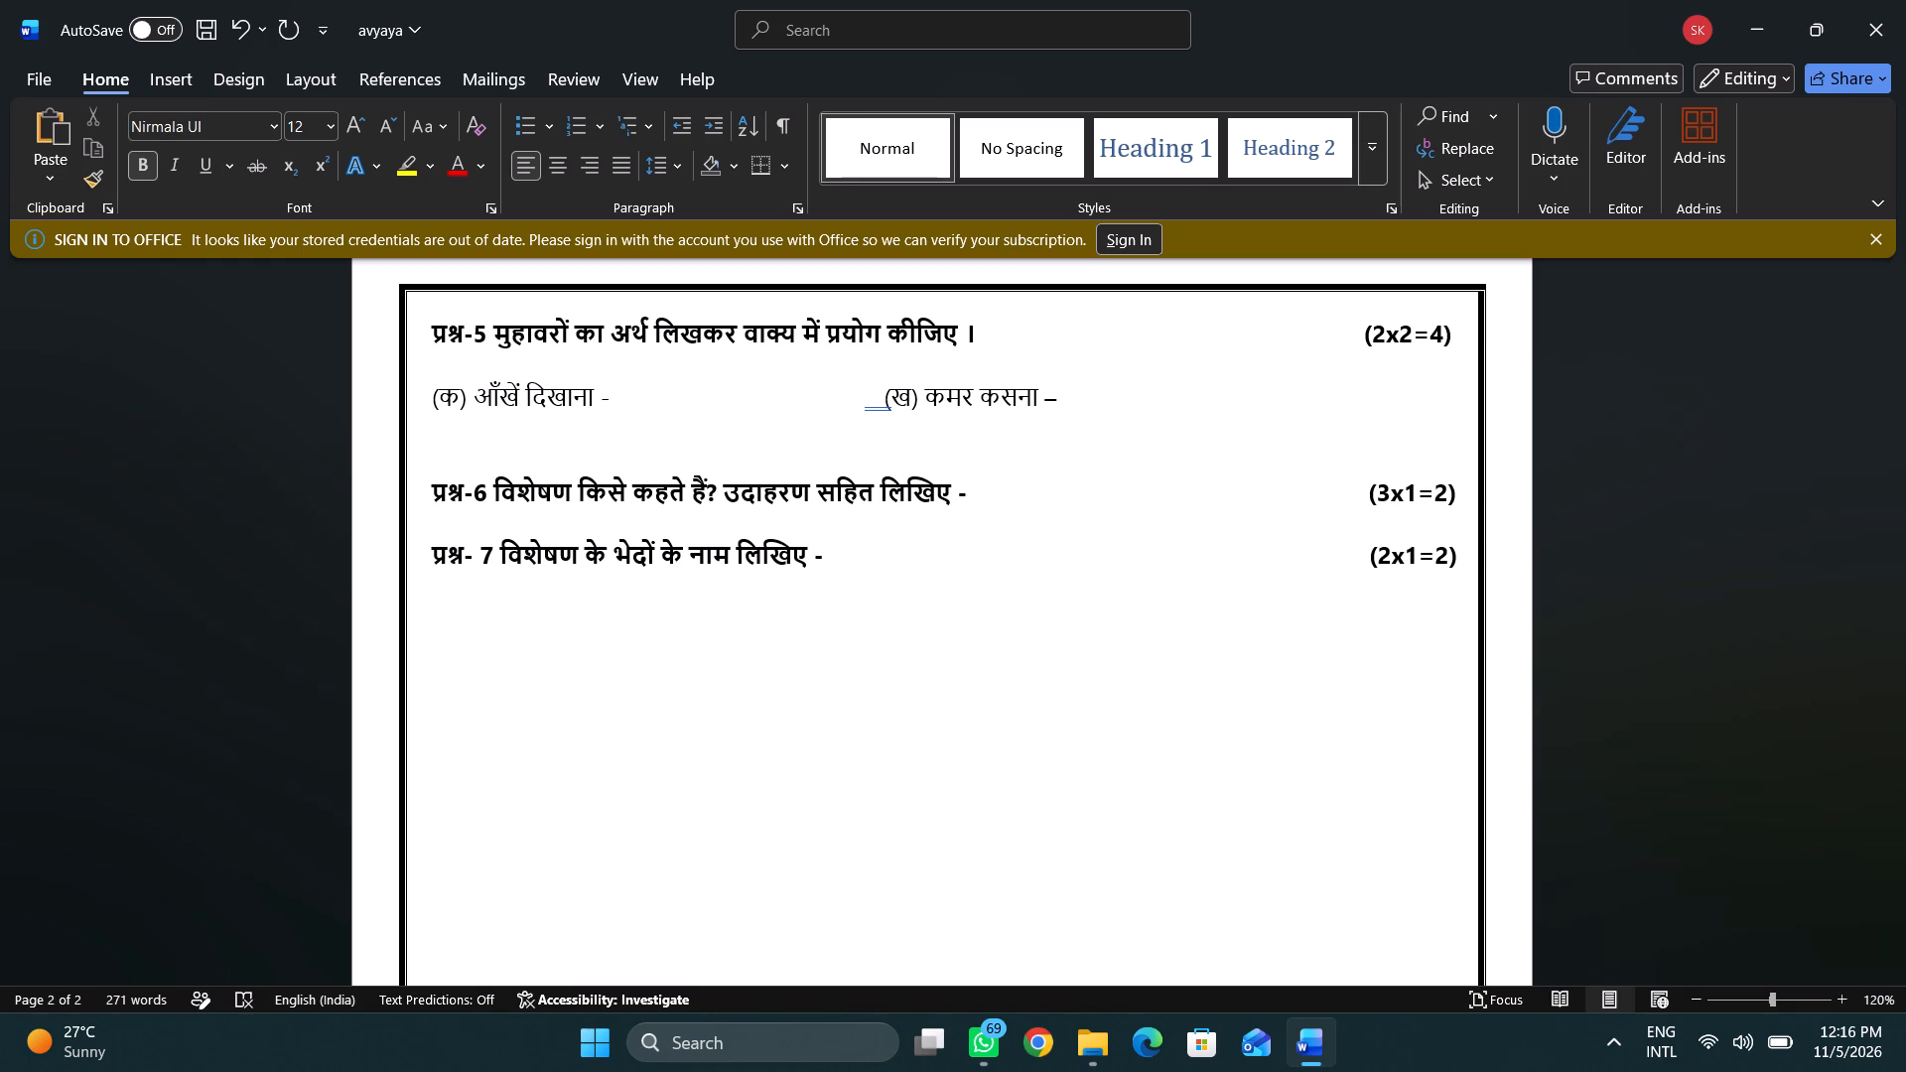
left_click(1454, 493)
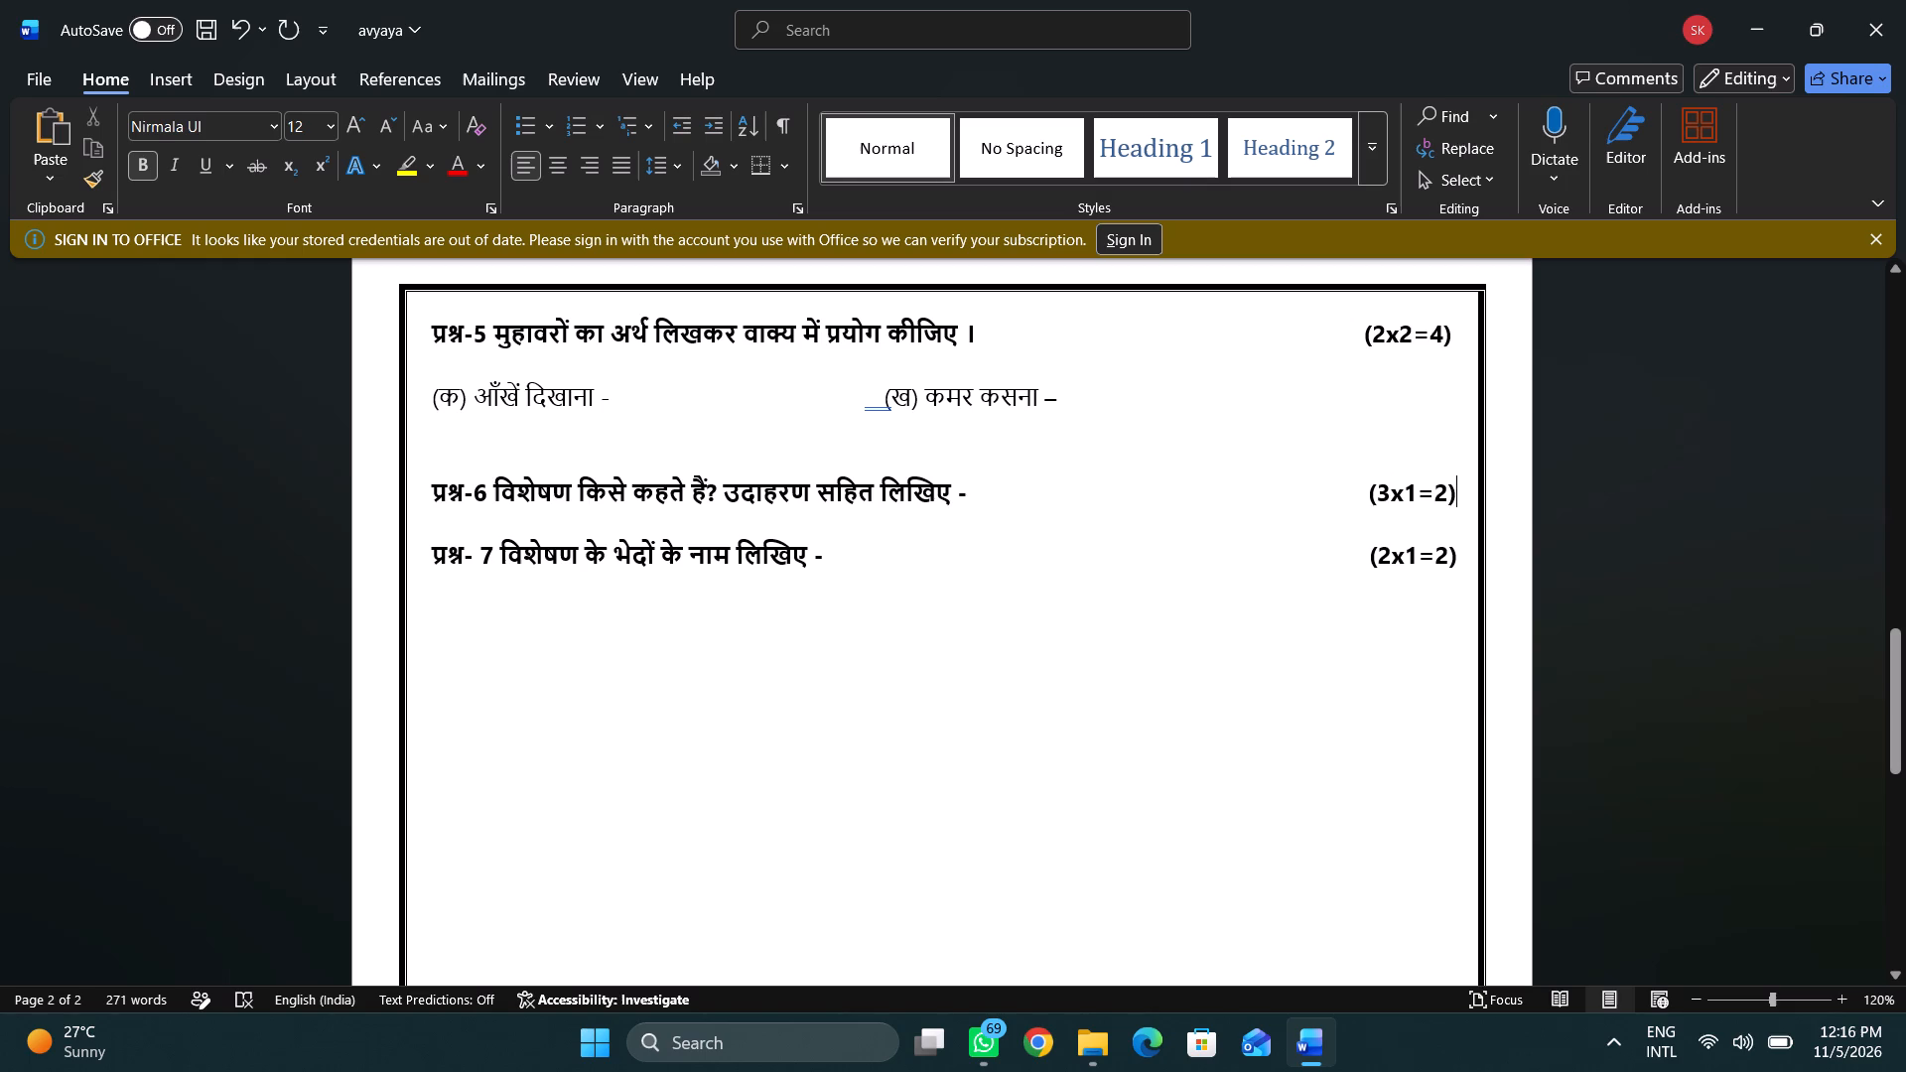
left_click(1449, 493)
key("BackSpace")
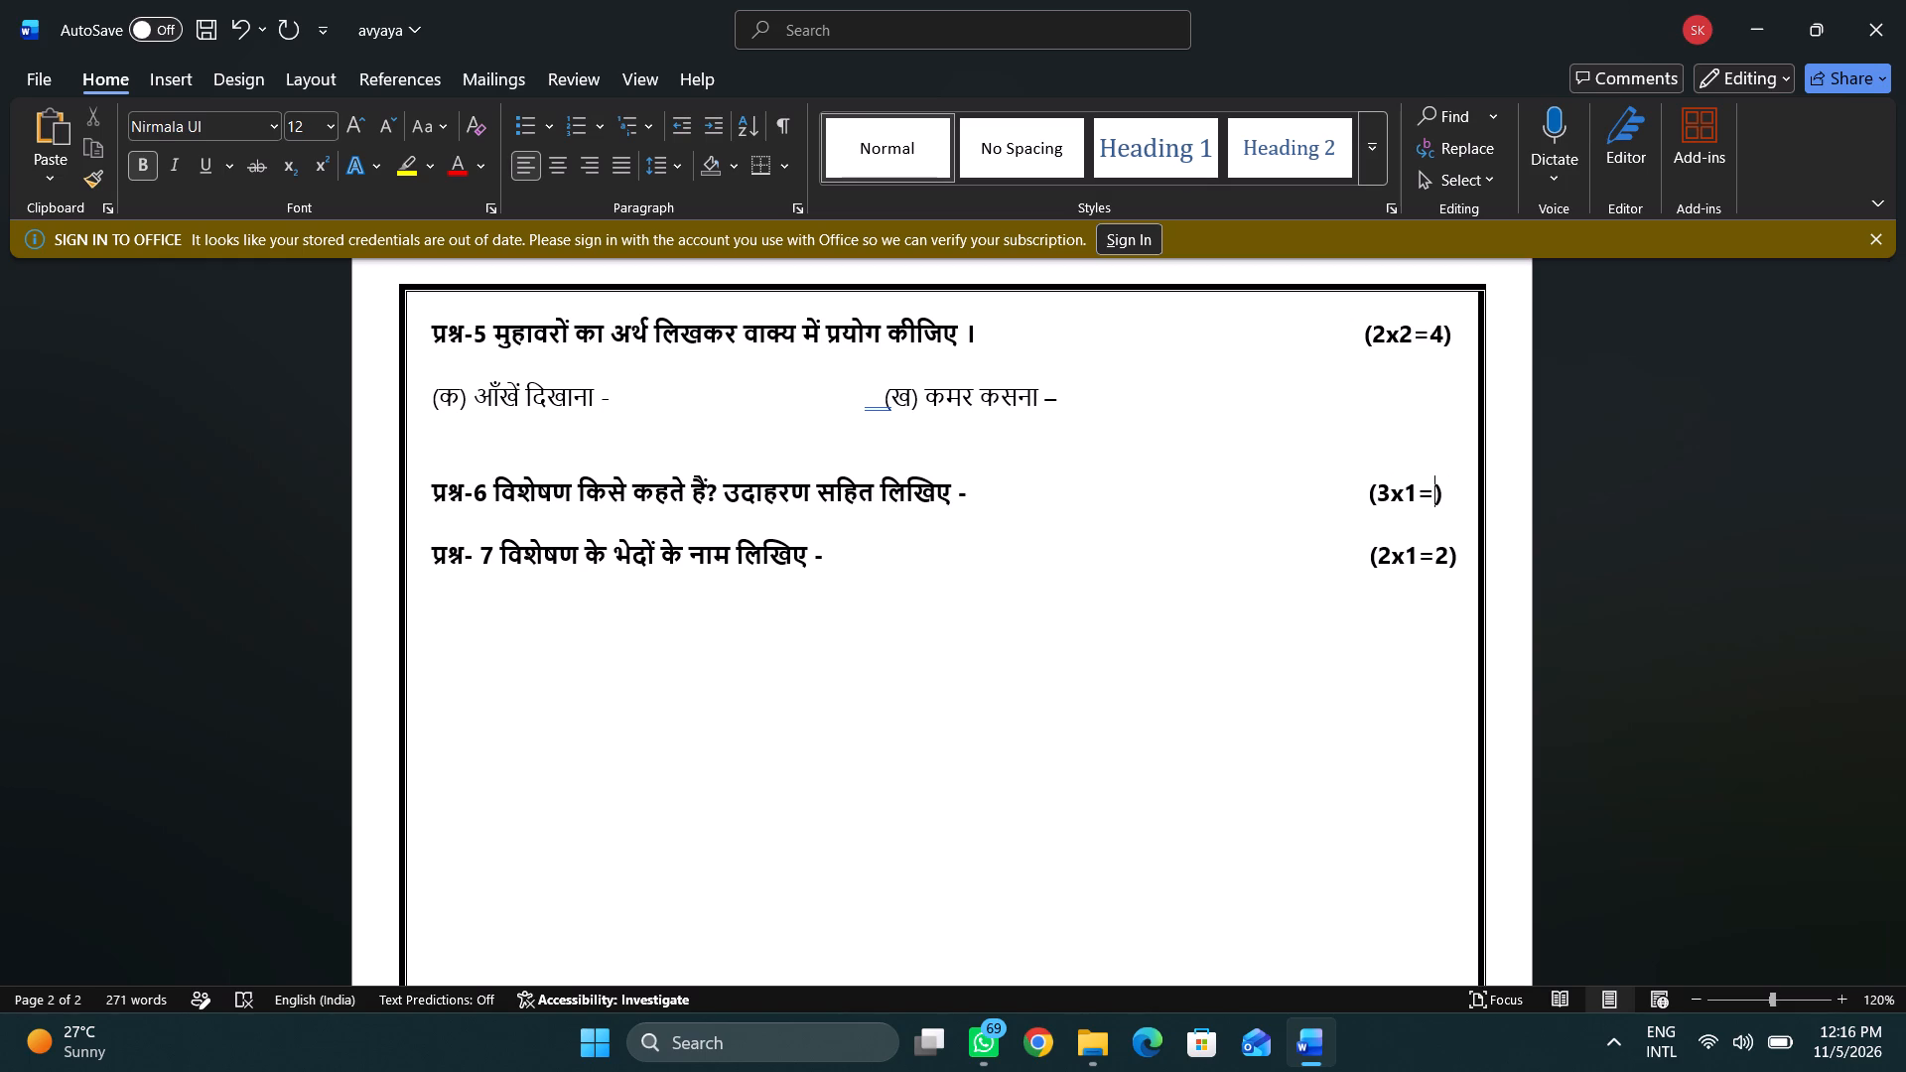
key("4")
key("BackSpace")
key("3")
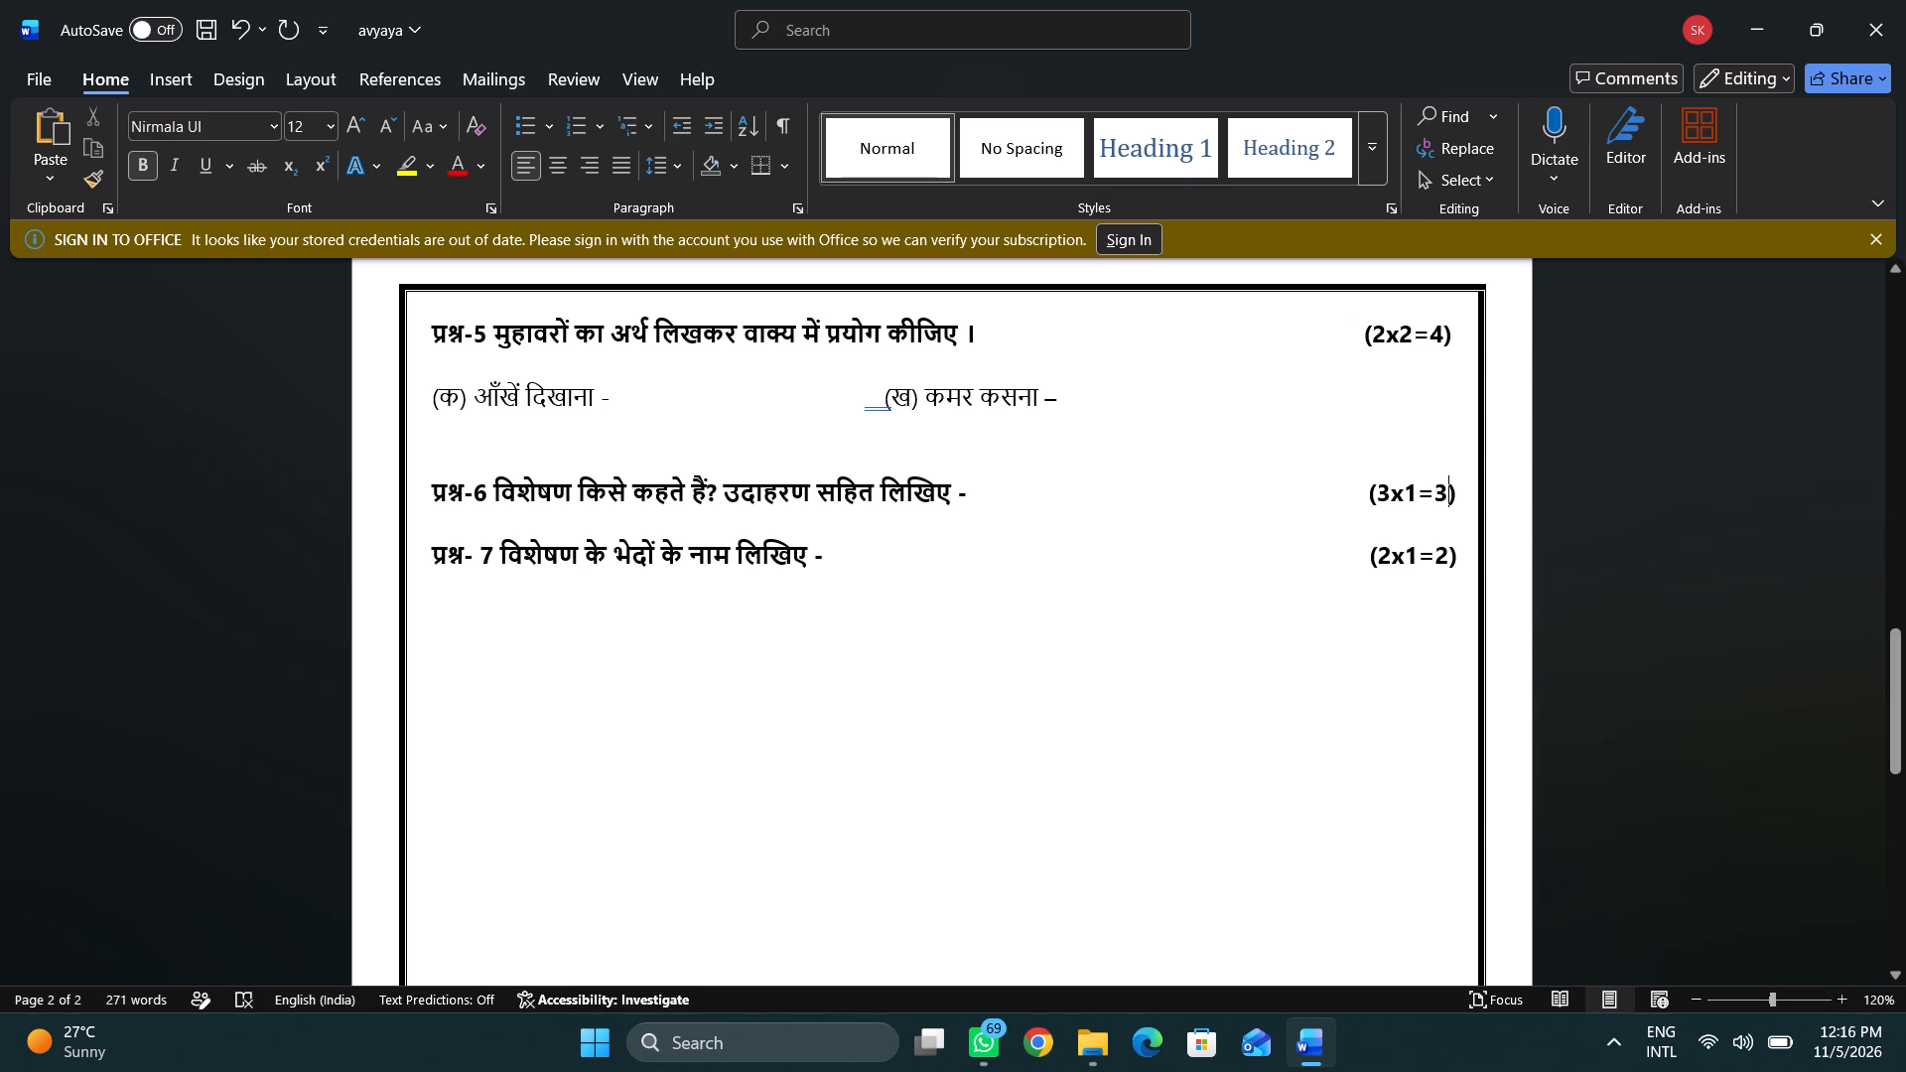
Review the earlier questions and their marks above प्रश्न-6.
scroll(998, 596, "up", 3)
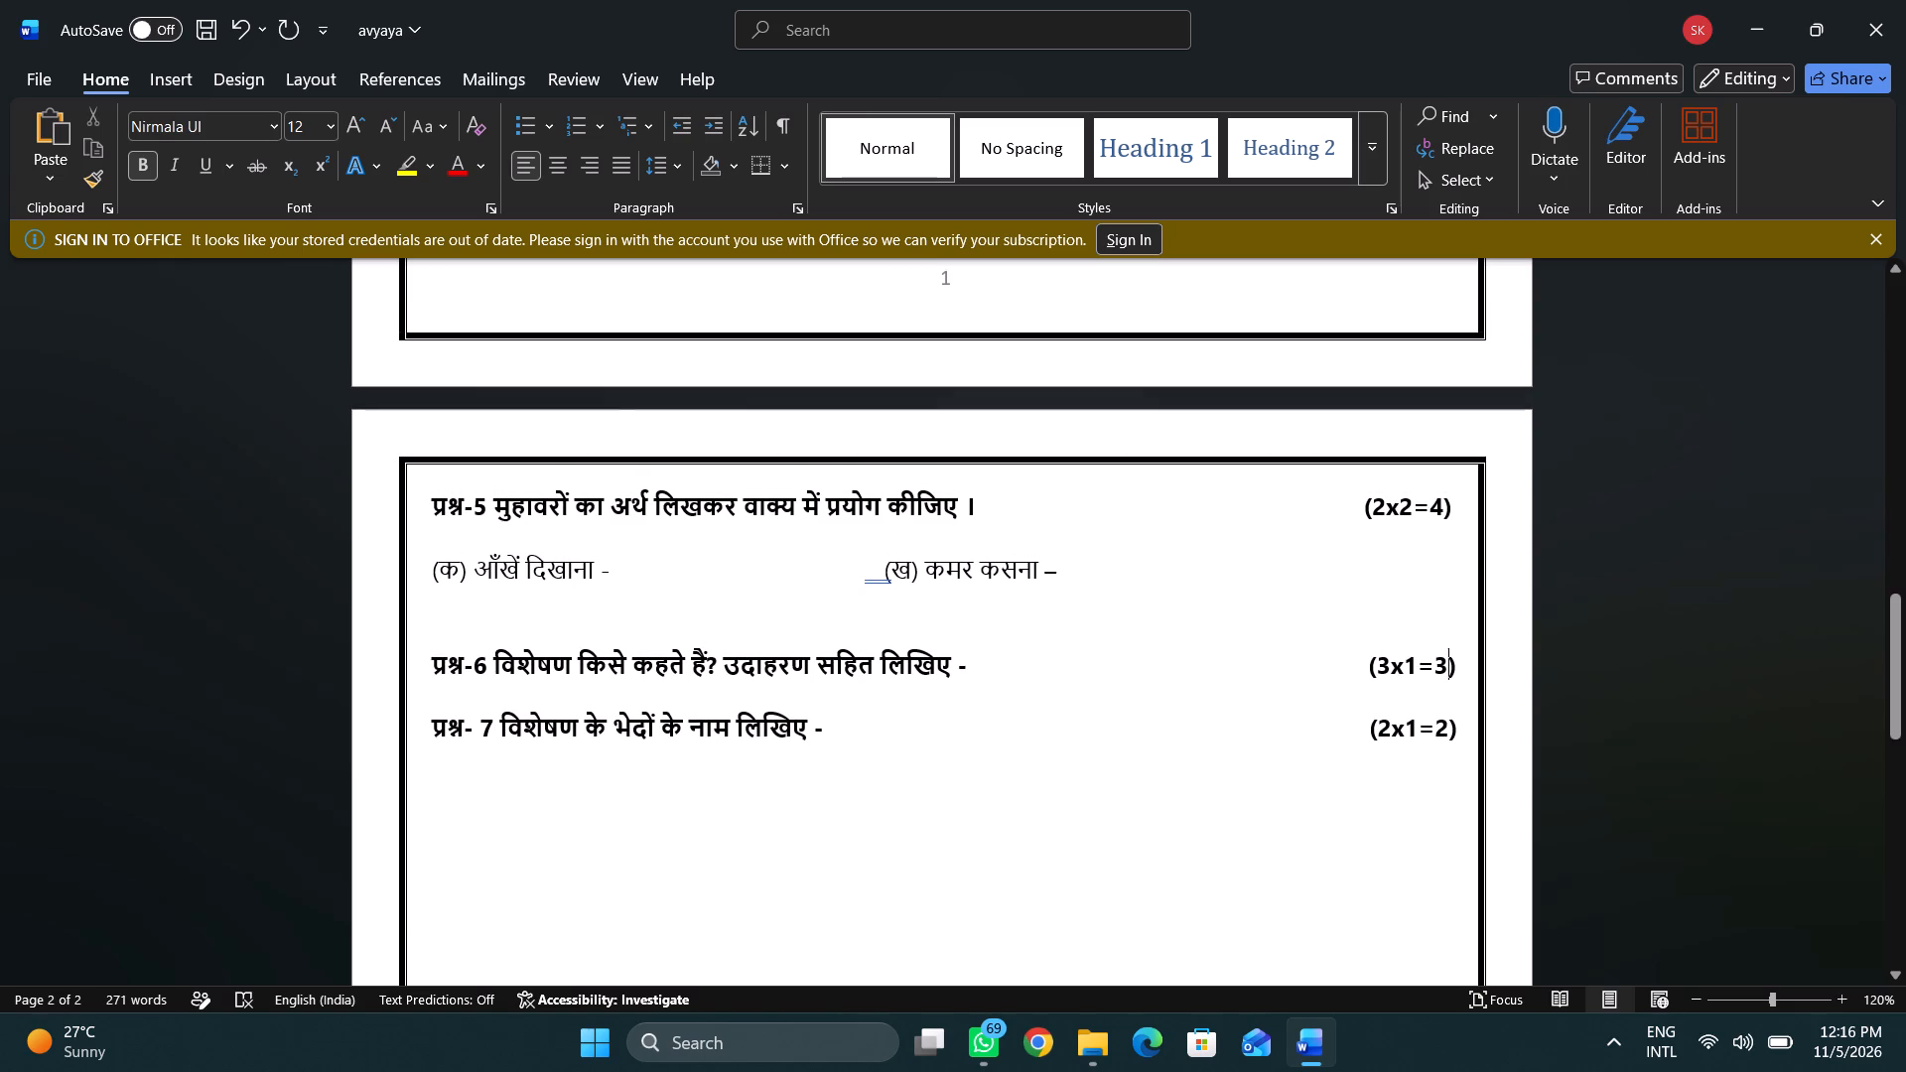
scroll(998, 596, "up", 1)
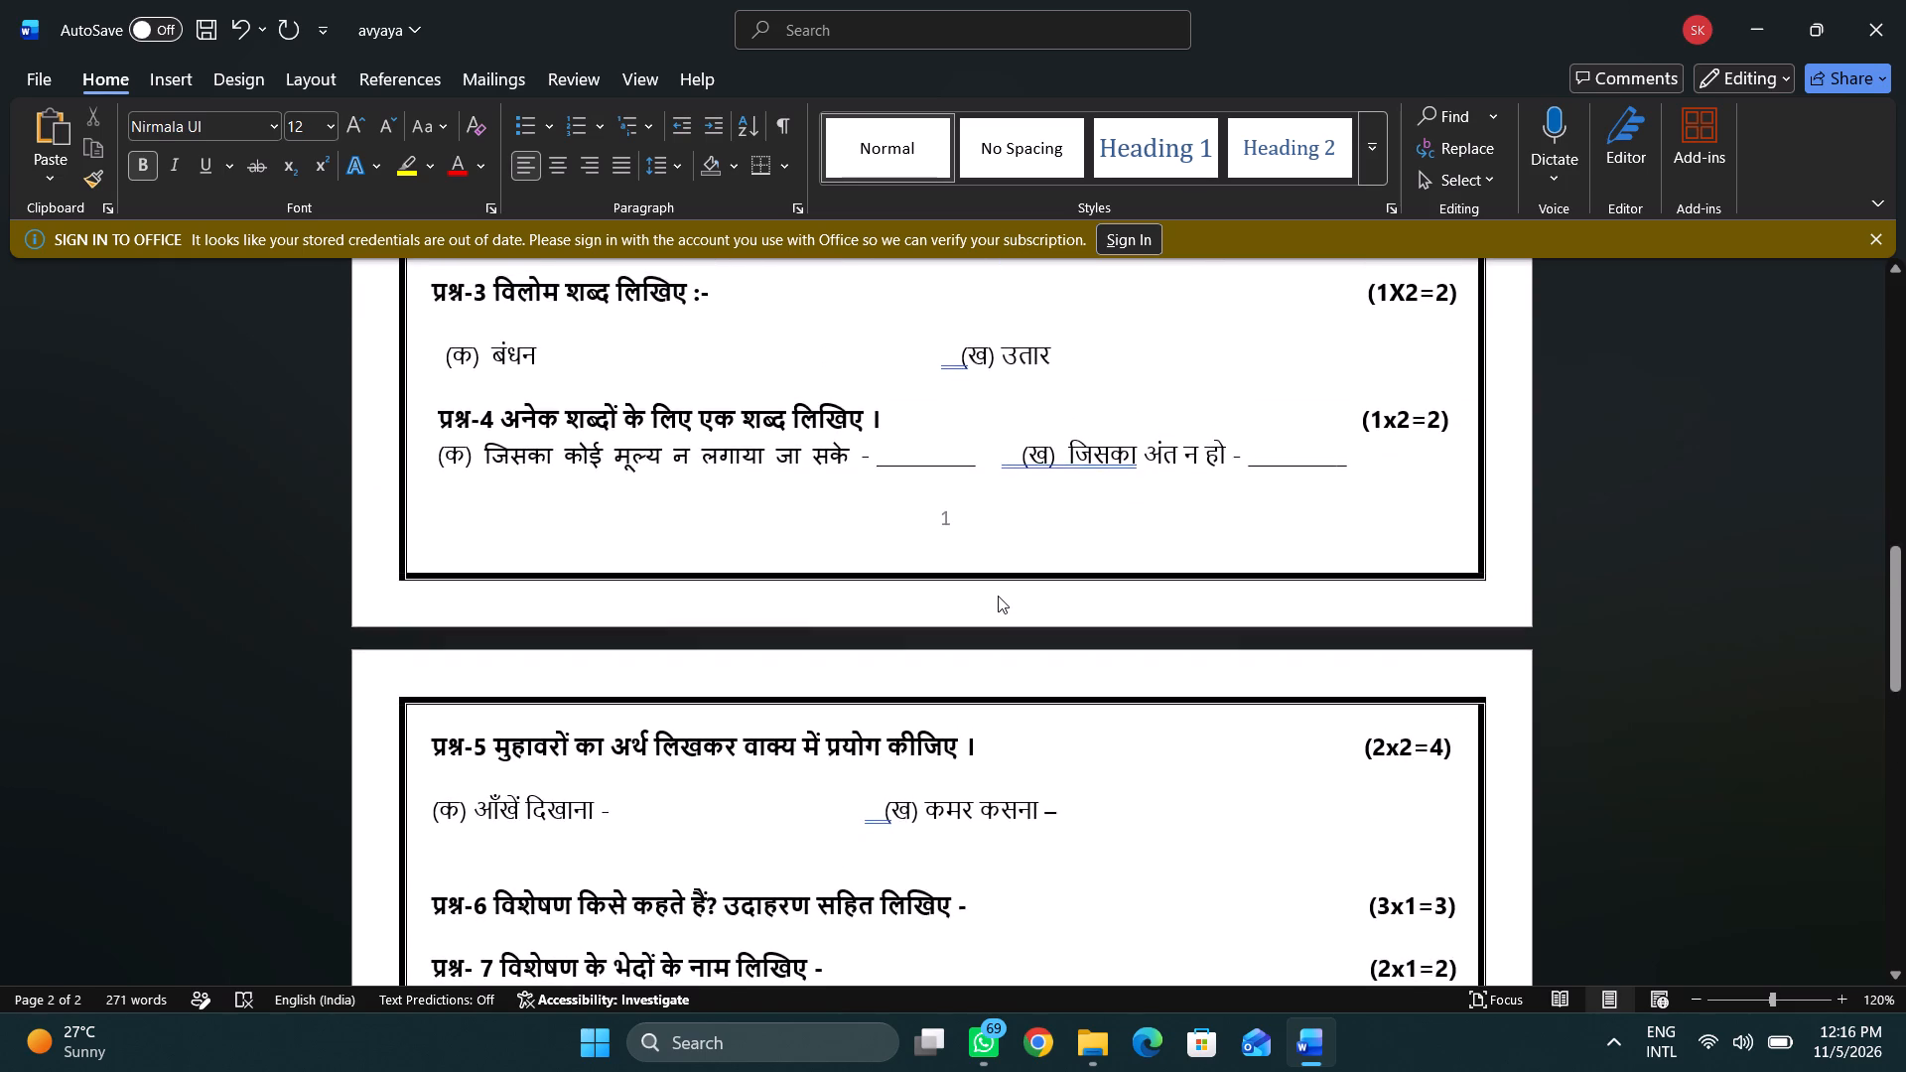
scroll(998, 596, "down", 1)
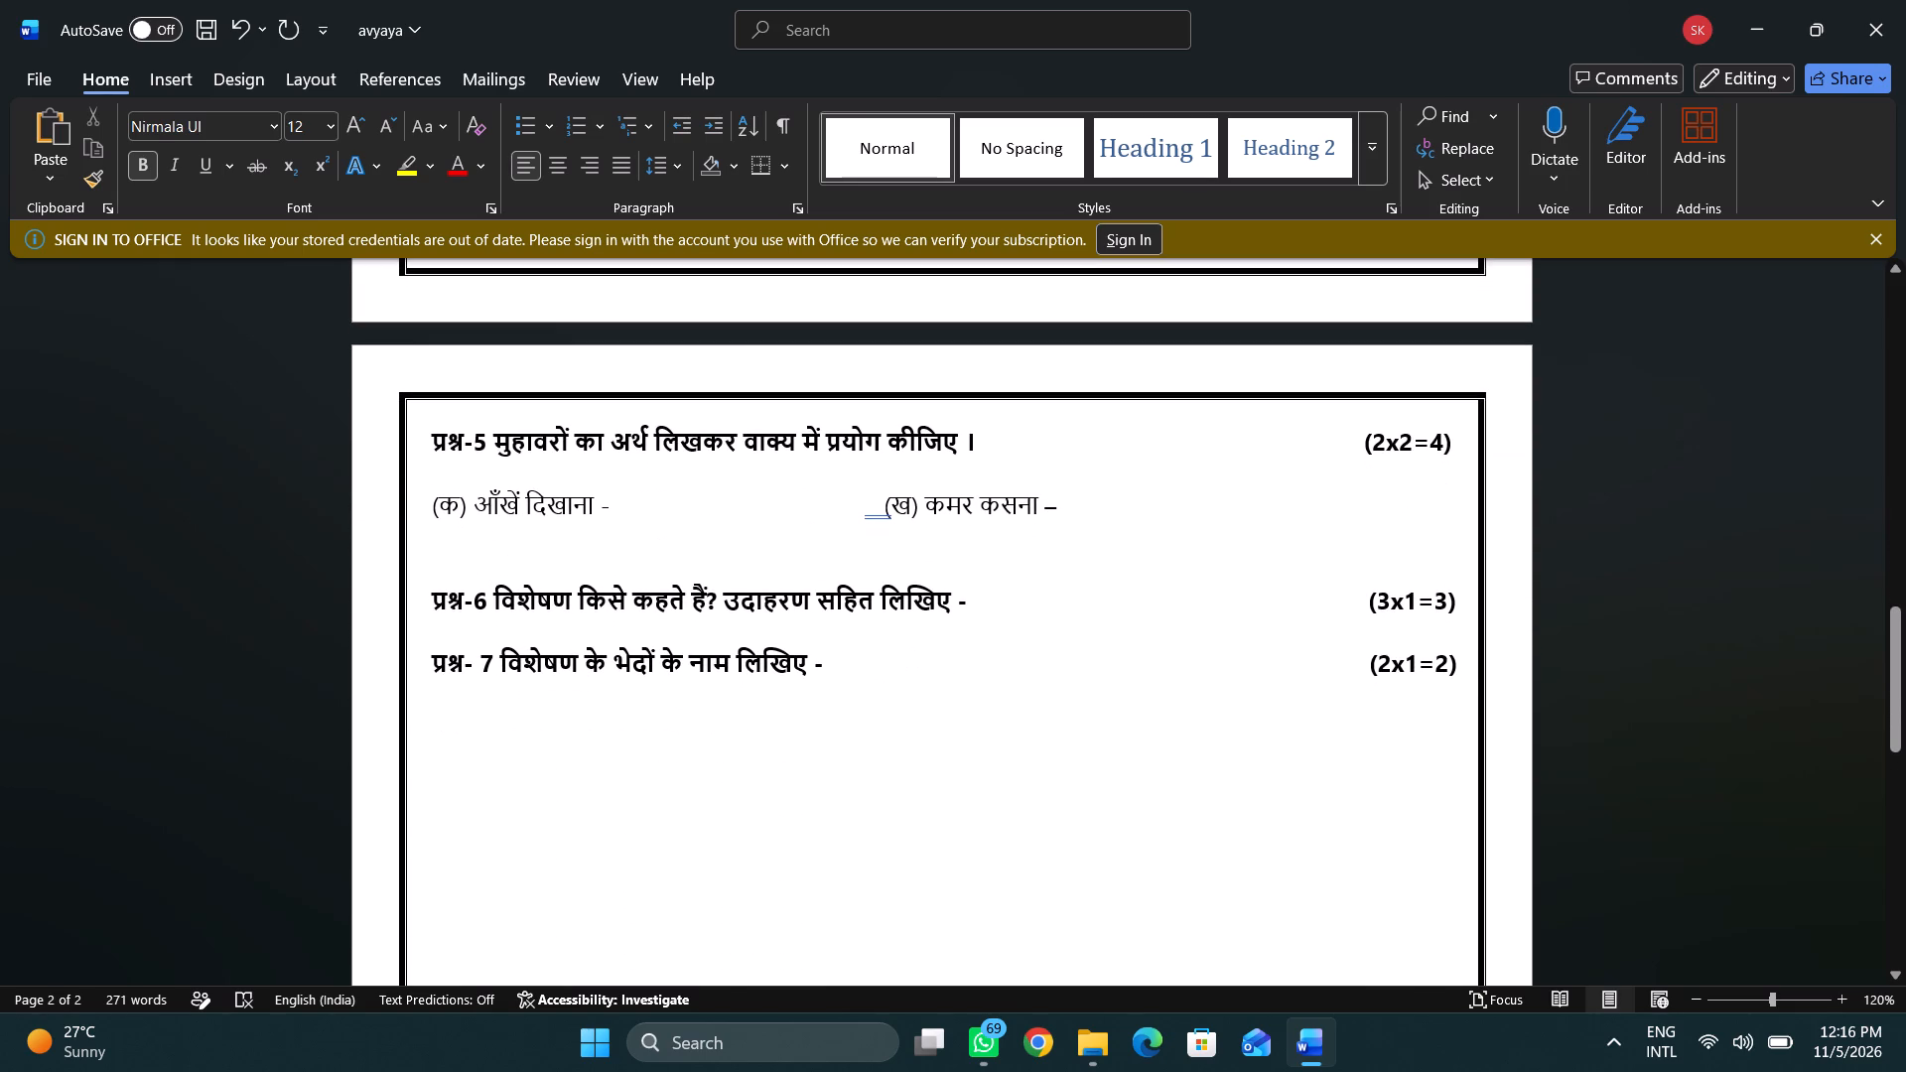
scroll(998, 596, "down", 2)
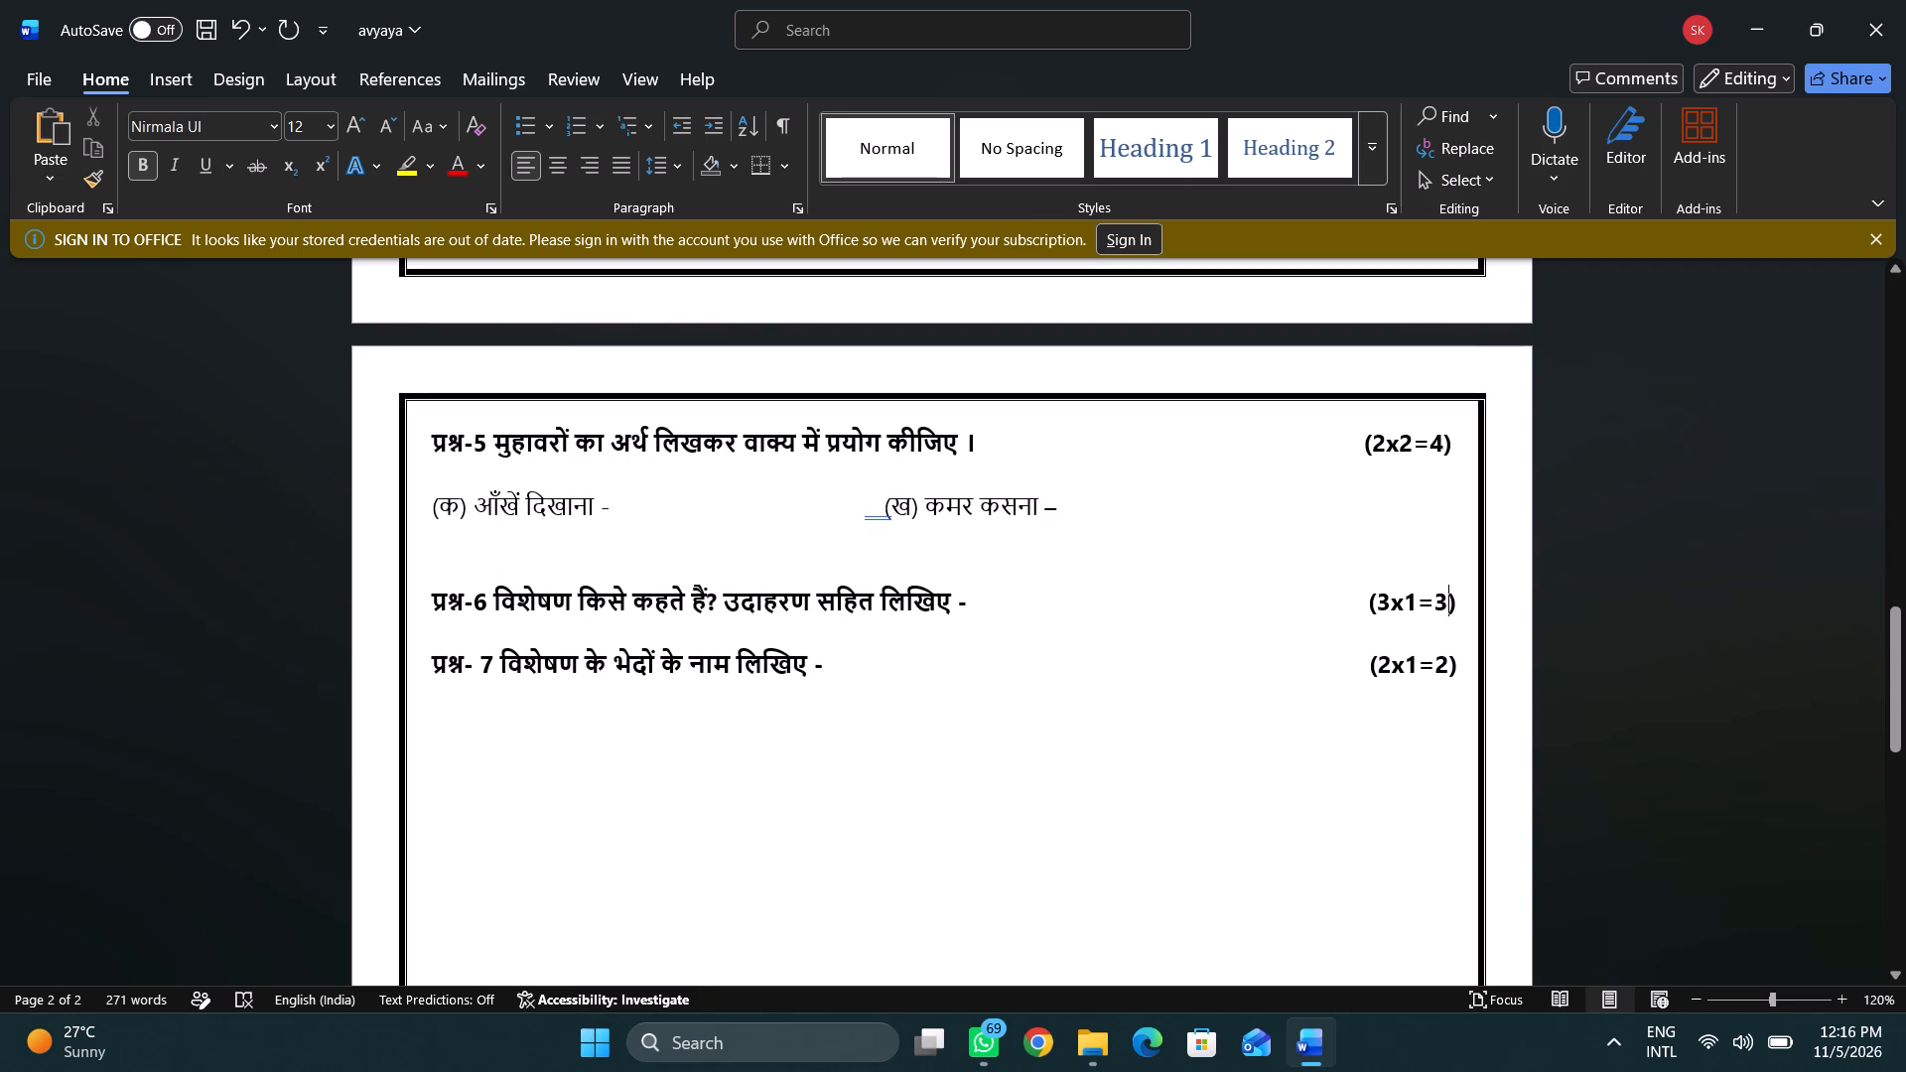
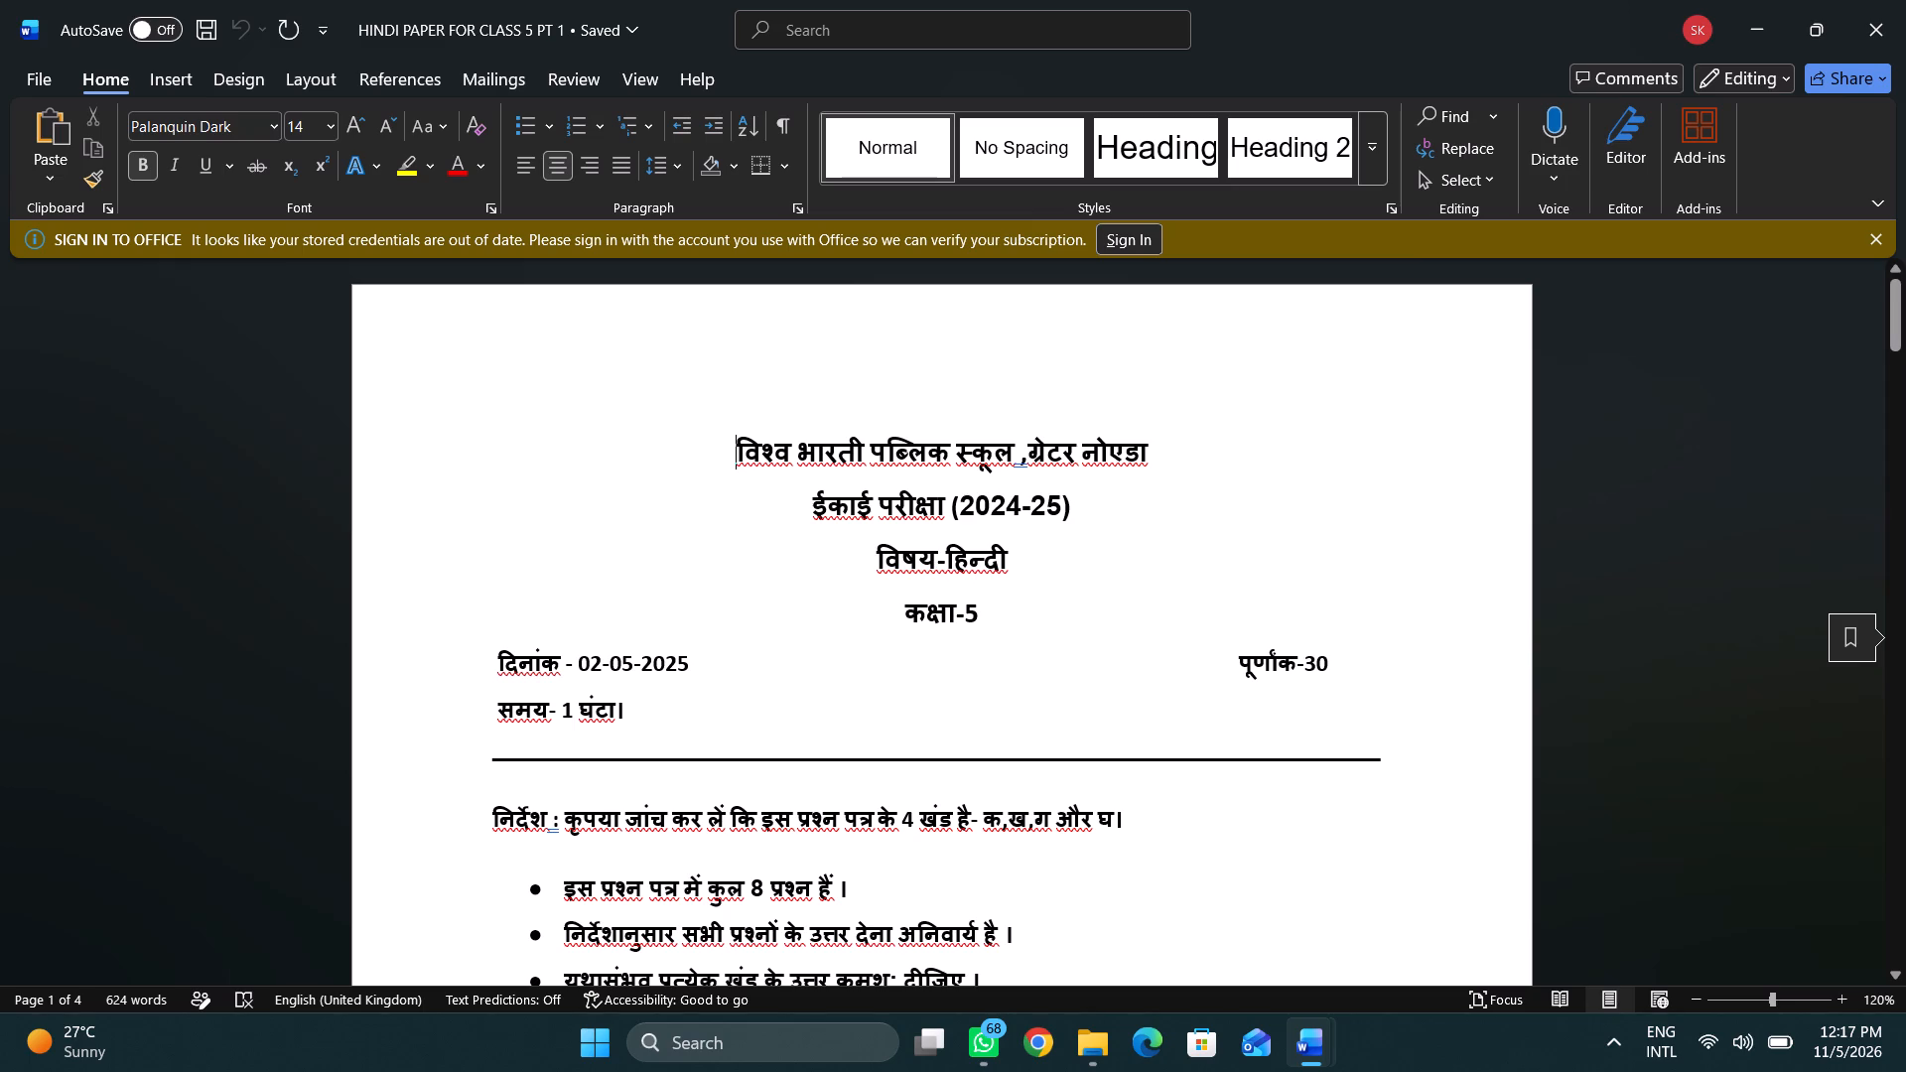
Review the class 5 Hindi PT 1 paper from its header through खण्ड-ग, examining the question layout and marks.
scroll(777, 510, "down", 5)
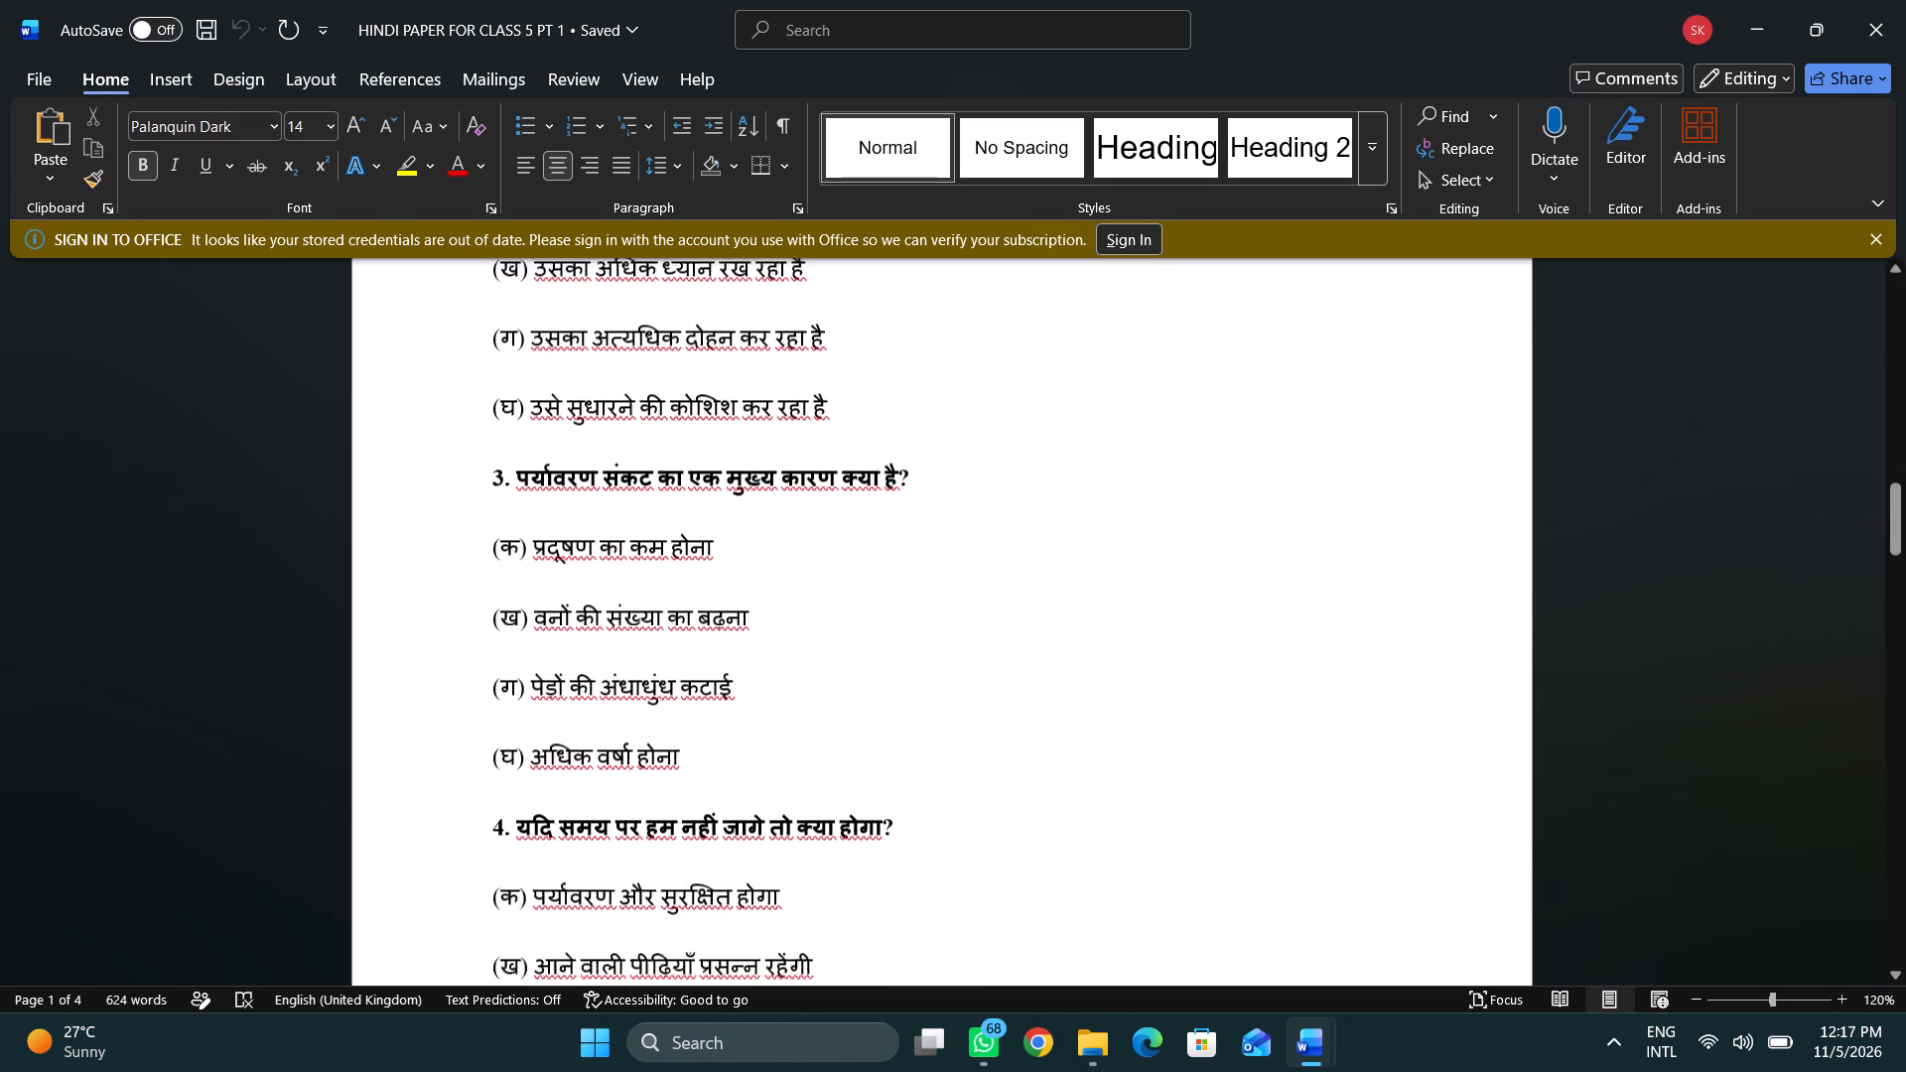
scroll(777, 510, "down", 4)
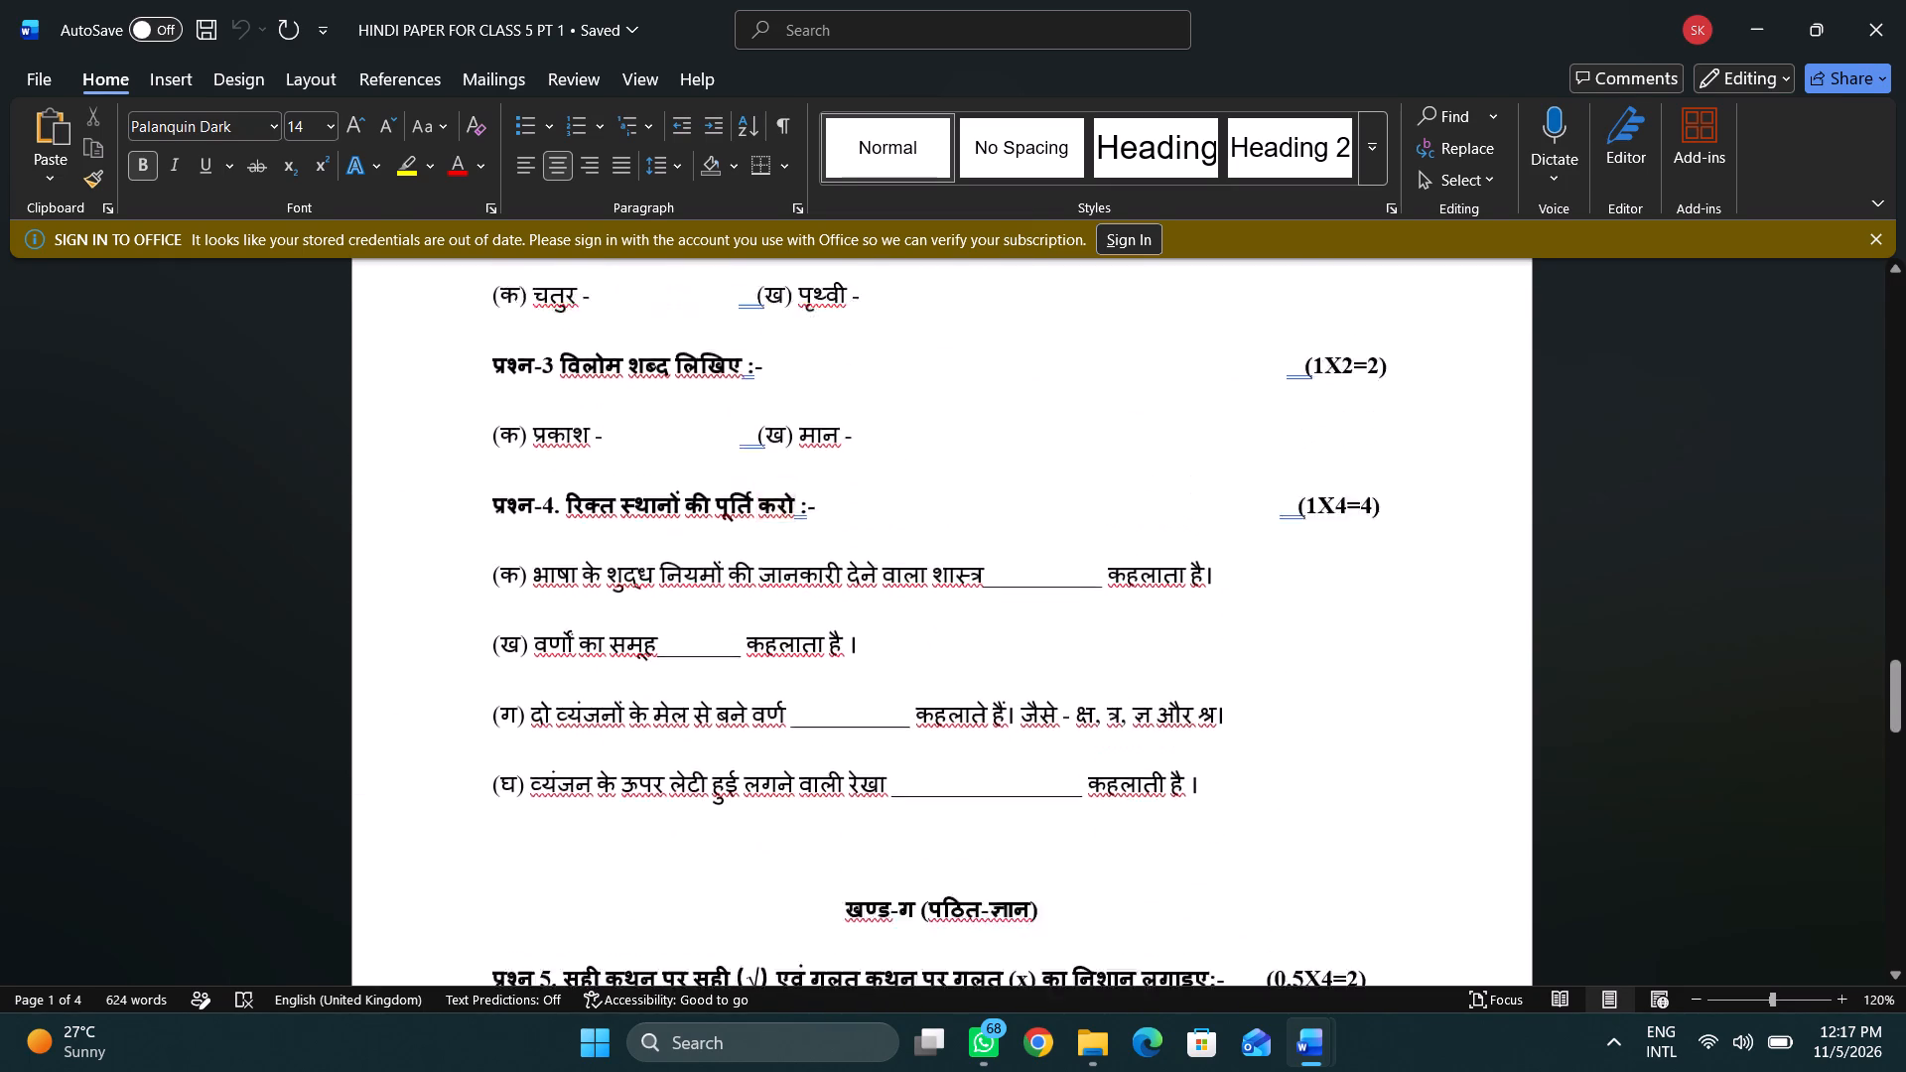
scroll(777, 510, "up", 1)
scroll(777, 510, "down", 2)
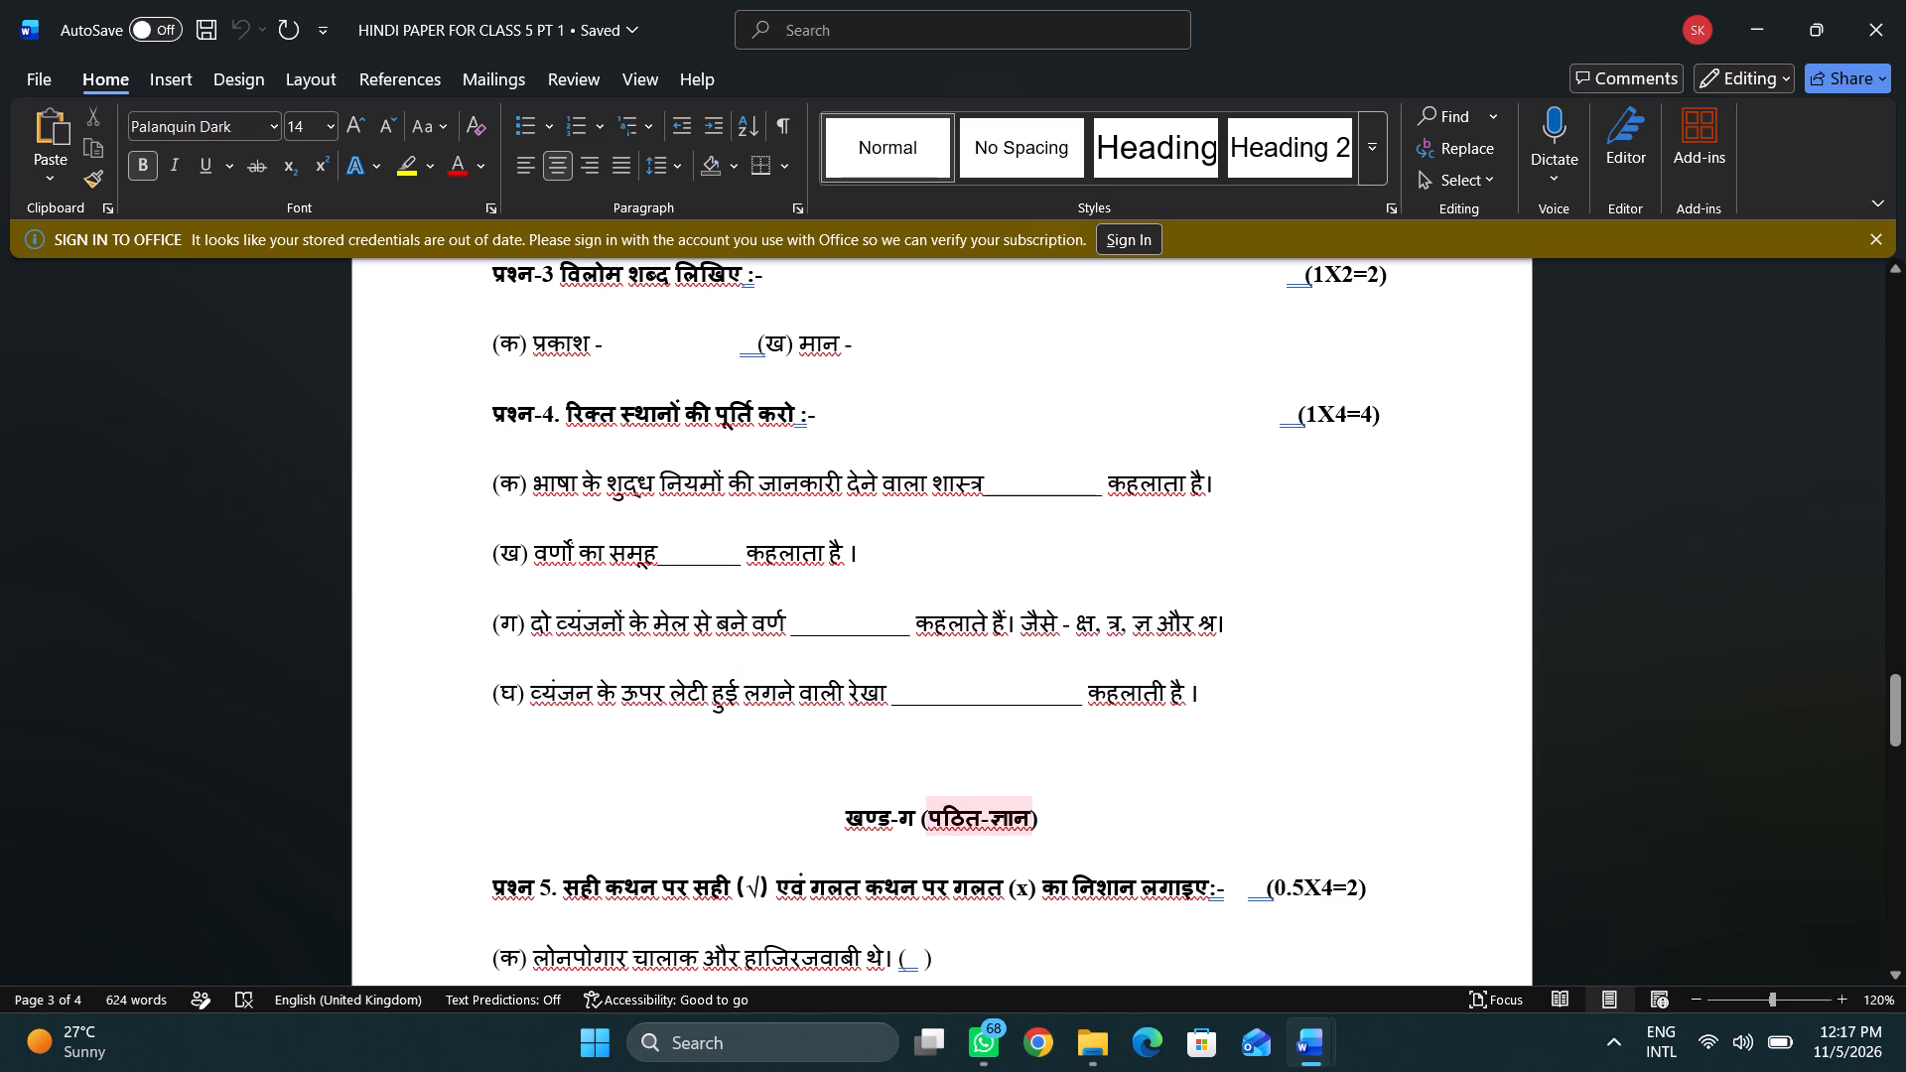
Copy the खण्ड-ग (पठित-ज्ञान) heading from HINDI PAPER FOR CLASS 5 PT 1 into the avyaya document, on a new line below प्रश्न- 7.
left_click_drag(1060, 822, 845, 831)
key("ctrl+c")
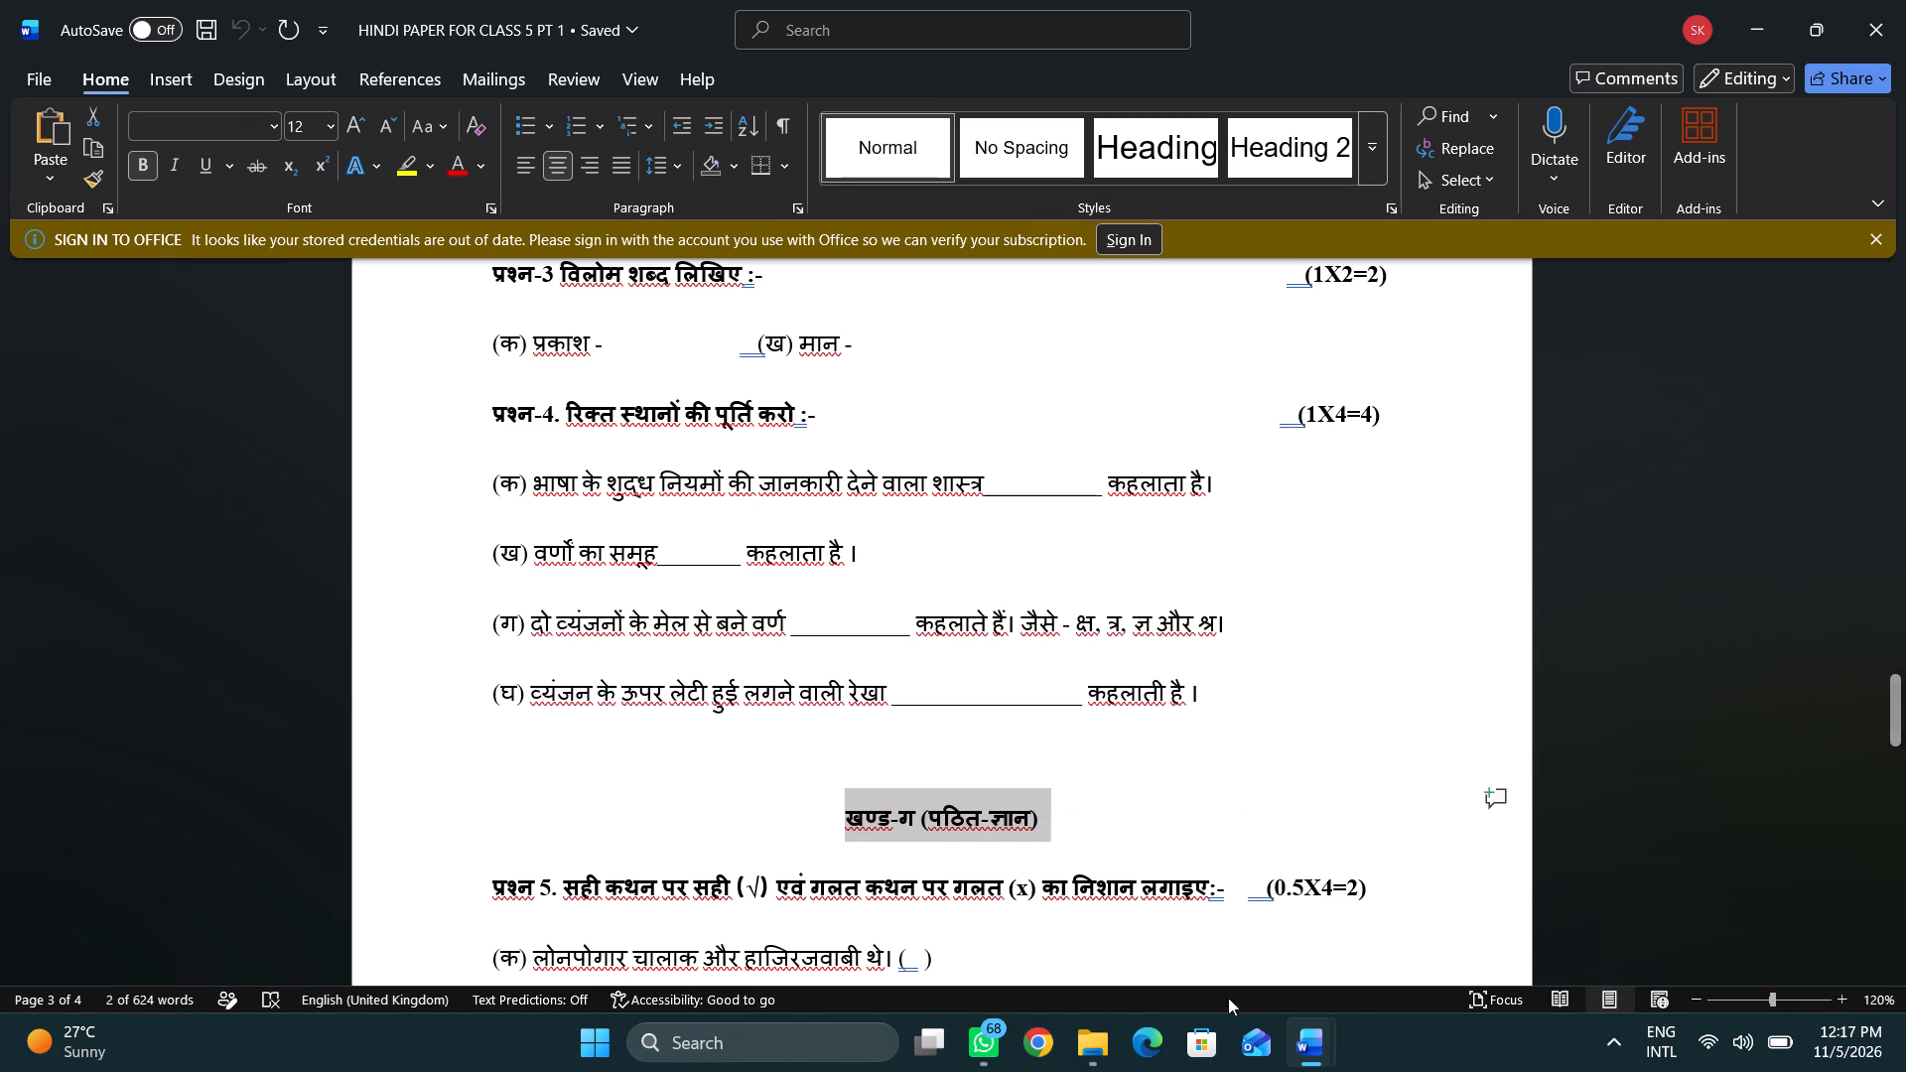
left_click(1298, 1037)
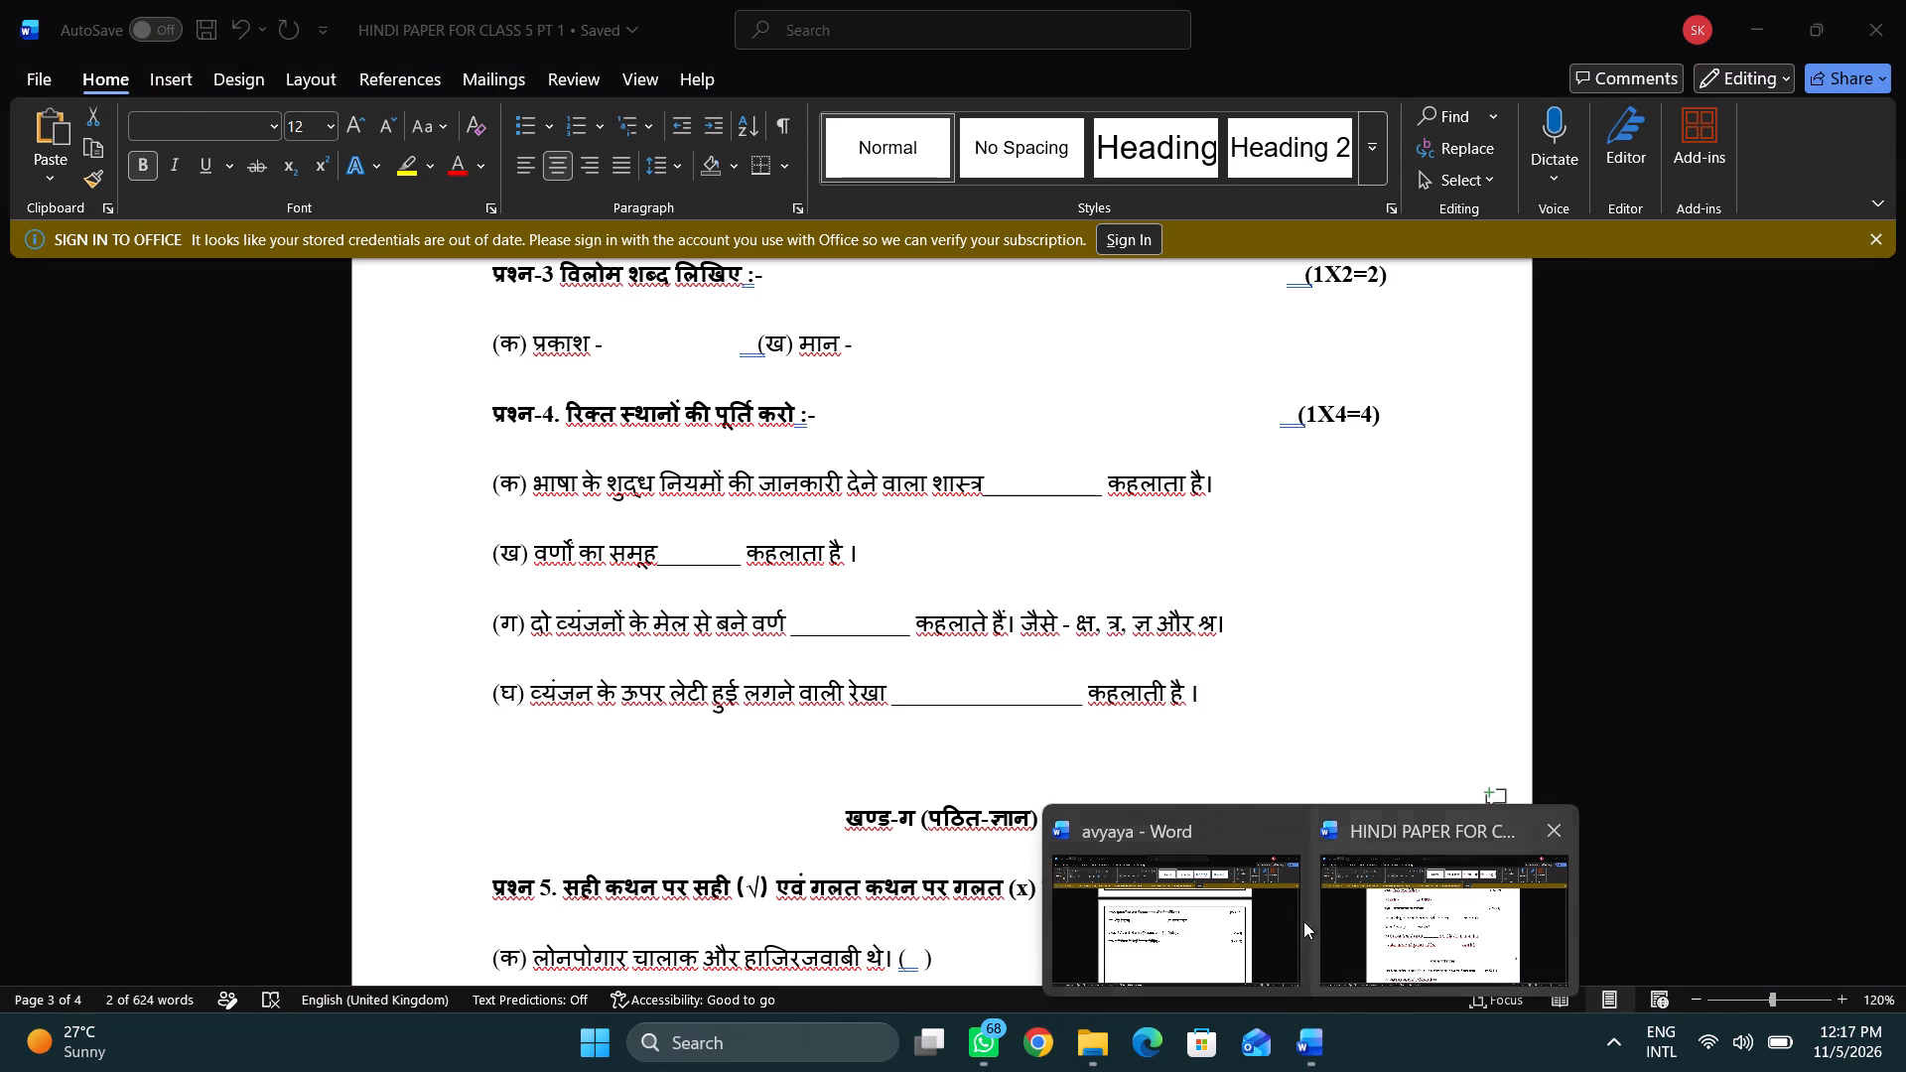
left_click(1274, 933)
left_click(893, 679)
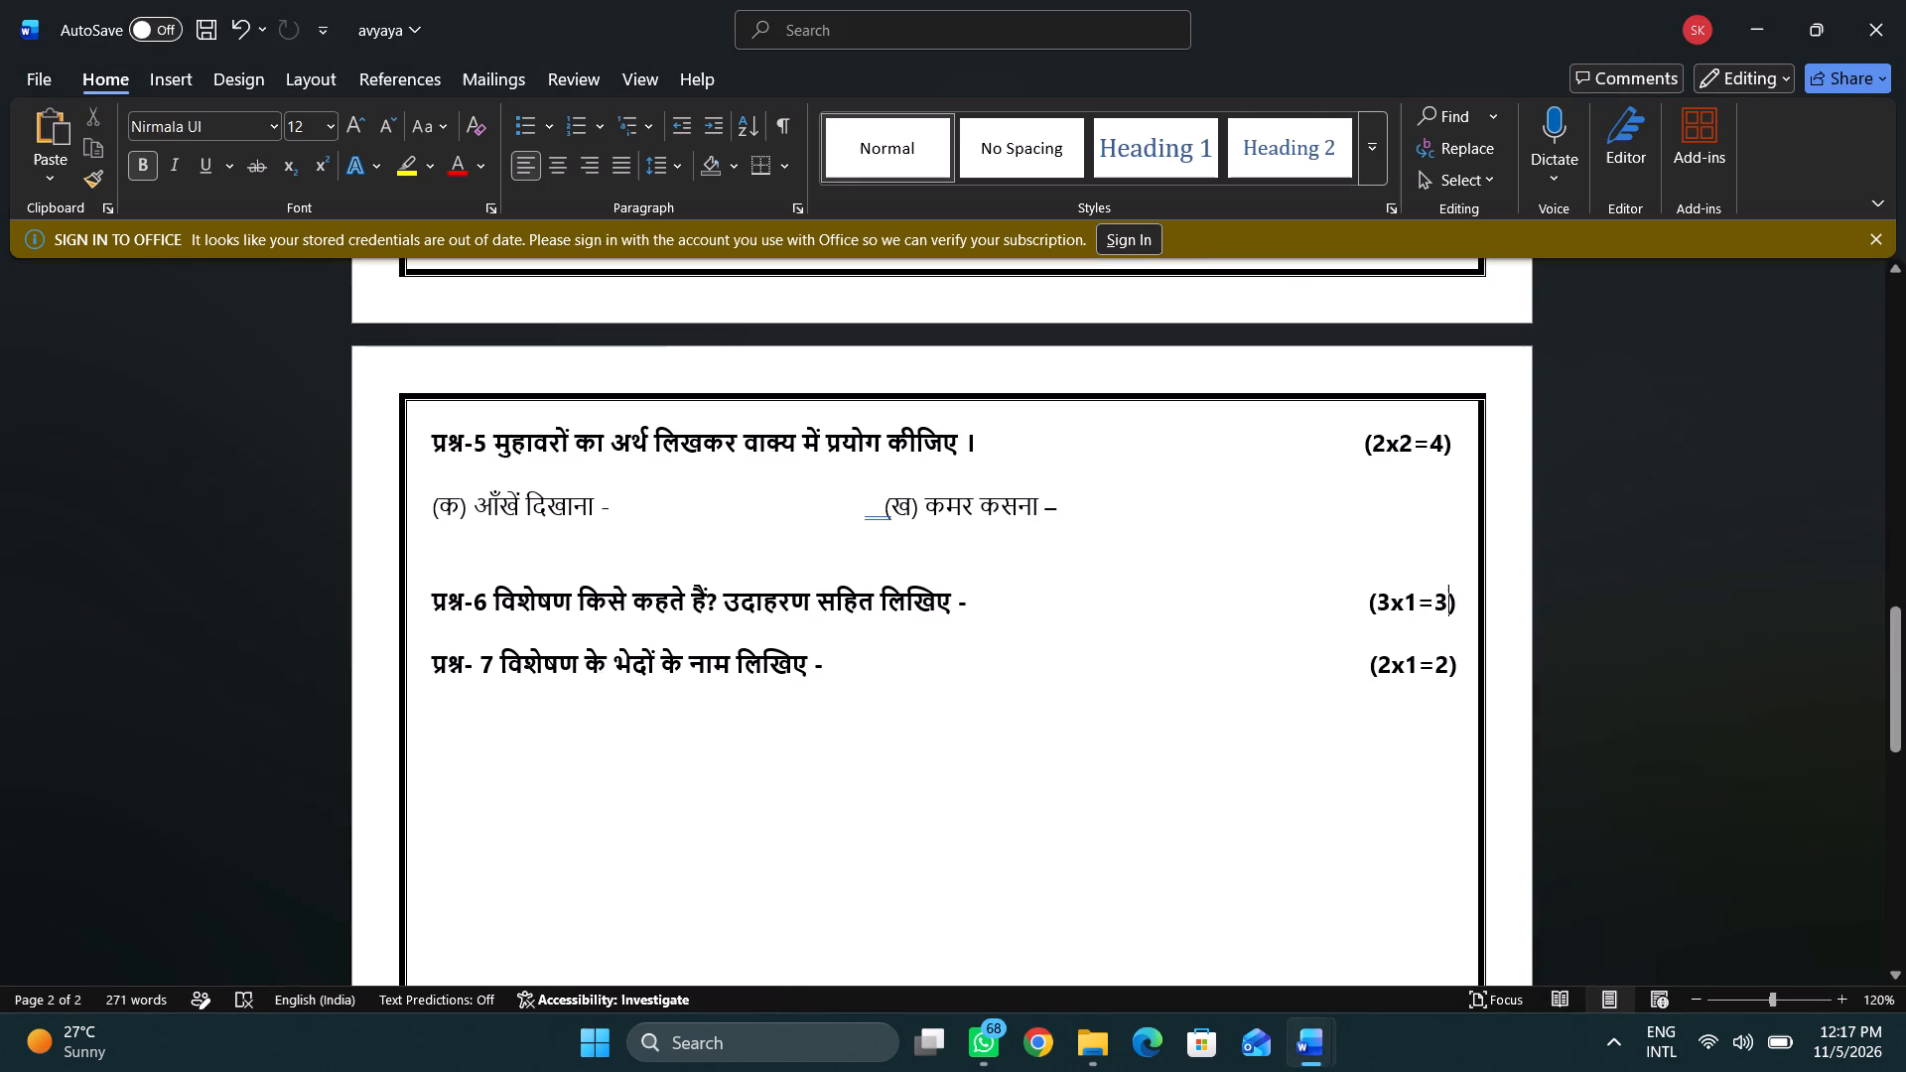
key("space")
key("space")
key("space")
key("space")
key("space")
key("space")
key("space")
key("space")
key("space")
key("space")
key("space")
key("space")
key("space")
key("space")
key("space")
key("space")
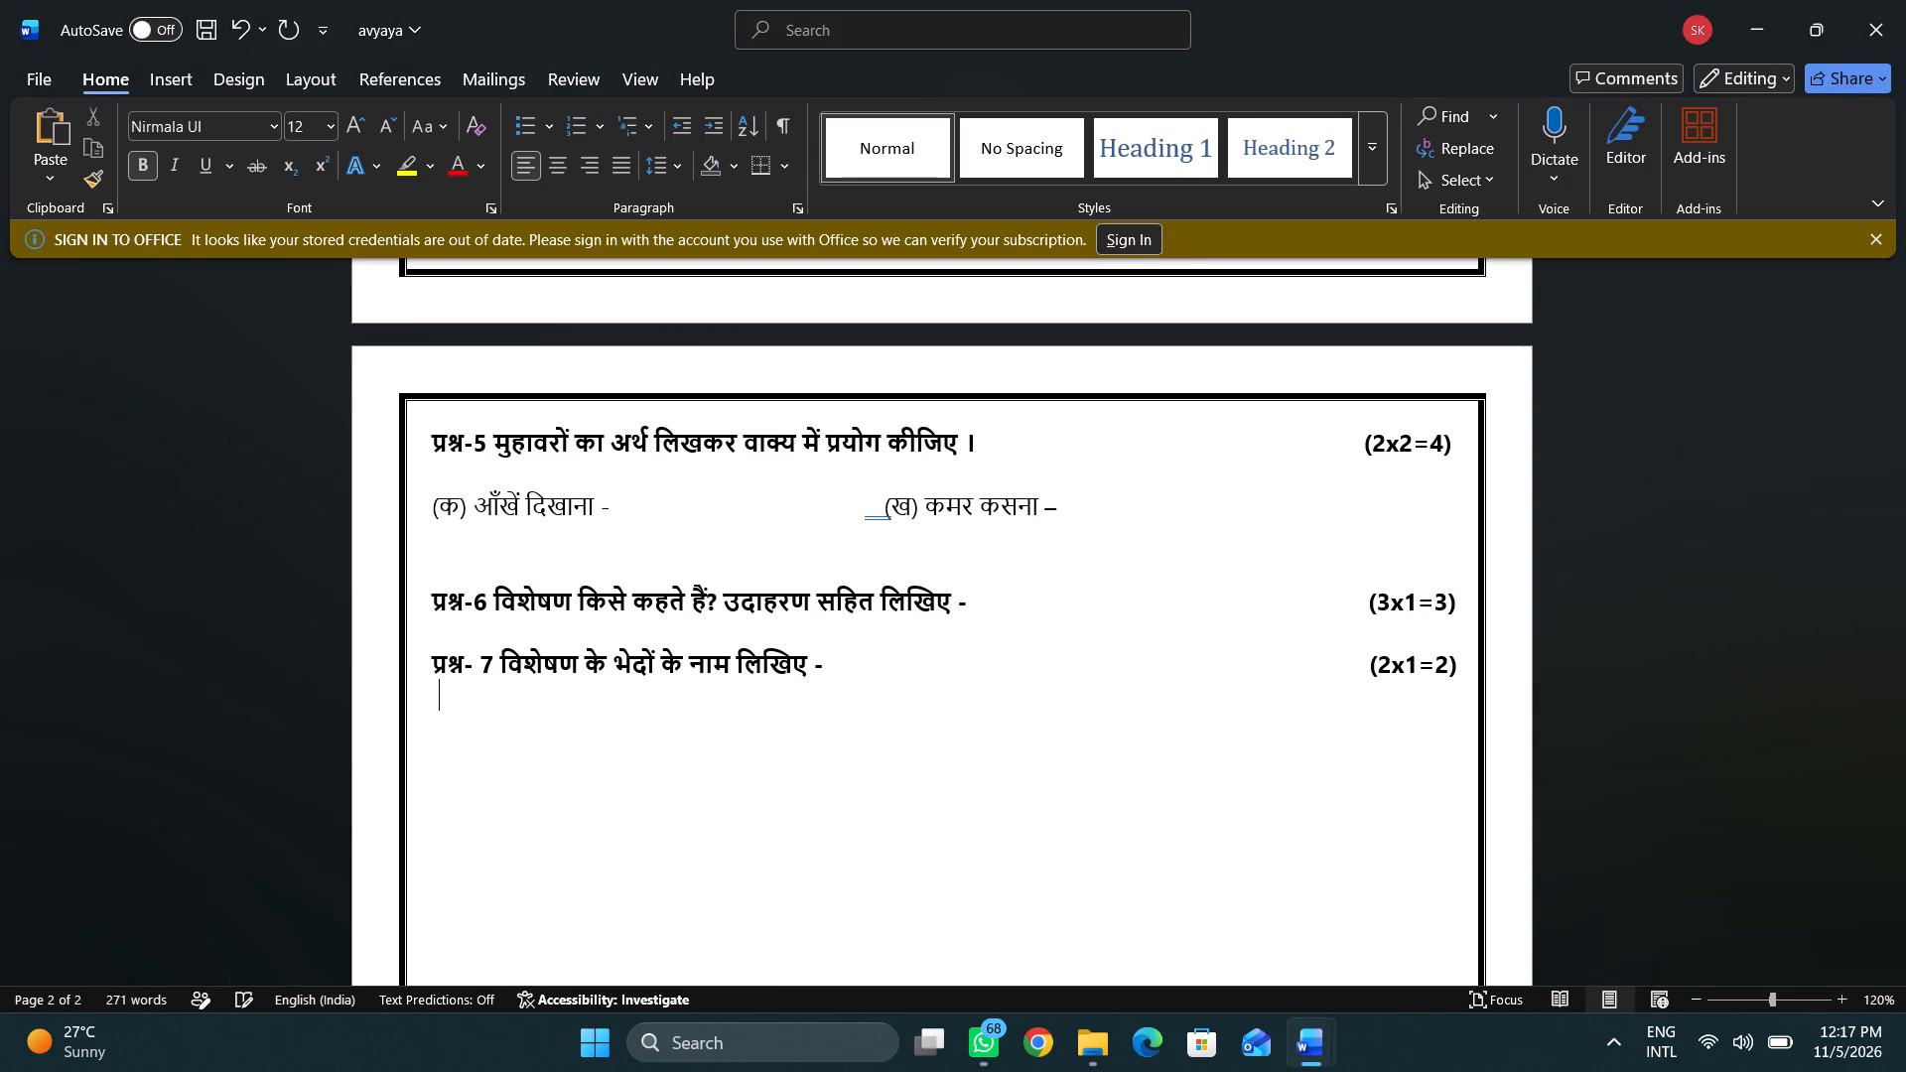
key("Return")
key("space")
key("space")
key("space")
key("space")
key("space")
key("space")
key("space")
key("space")
key("space")
key("space")
key("space")
key("space")
key("space")
key("space")
key("space")
key("space")
key("space")
key("space")
key("space")
key("space")
key("BackSpace")
key("BackSpace")
key("BackSpace")
key("BackSpace")
key("BackSpace")
key("BackSpace")
key("ctrl+v")
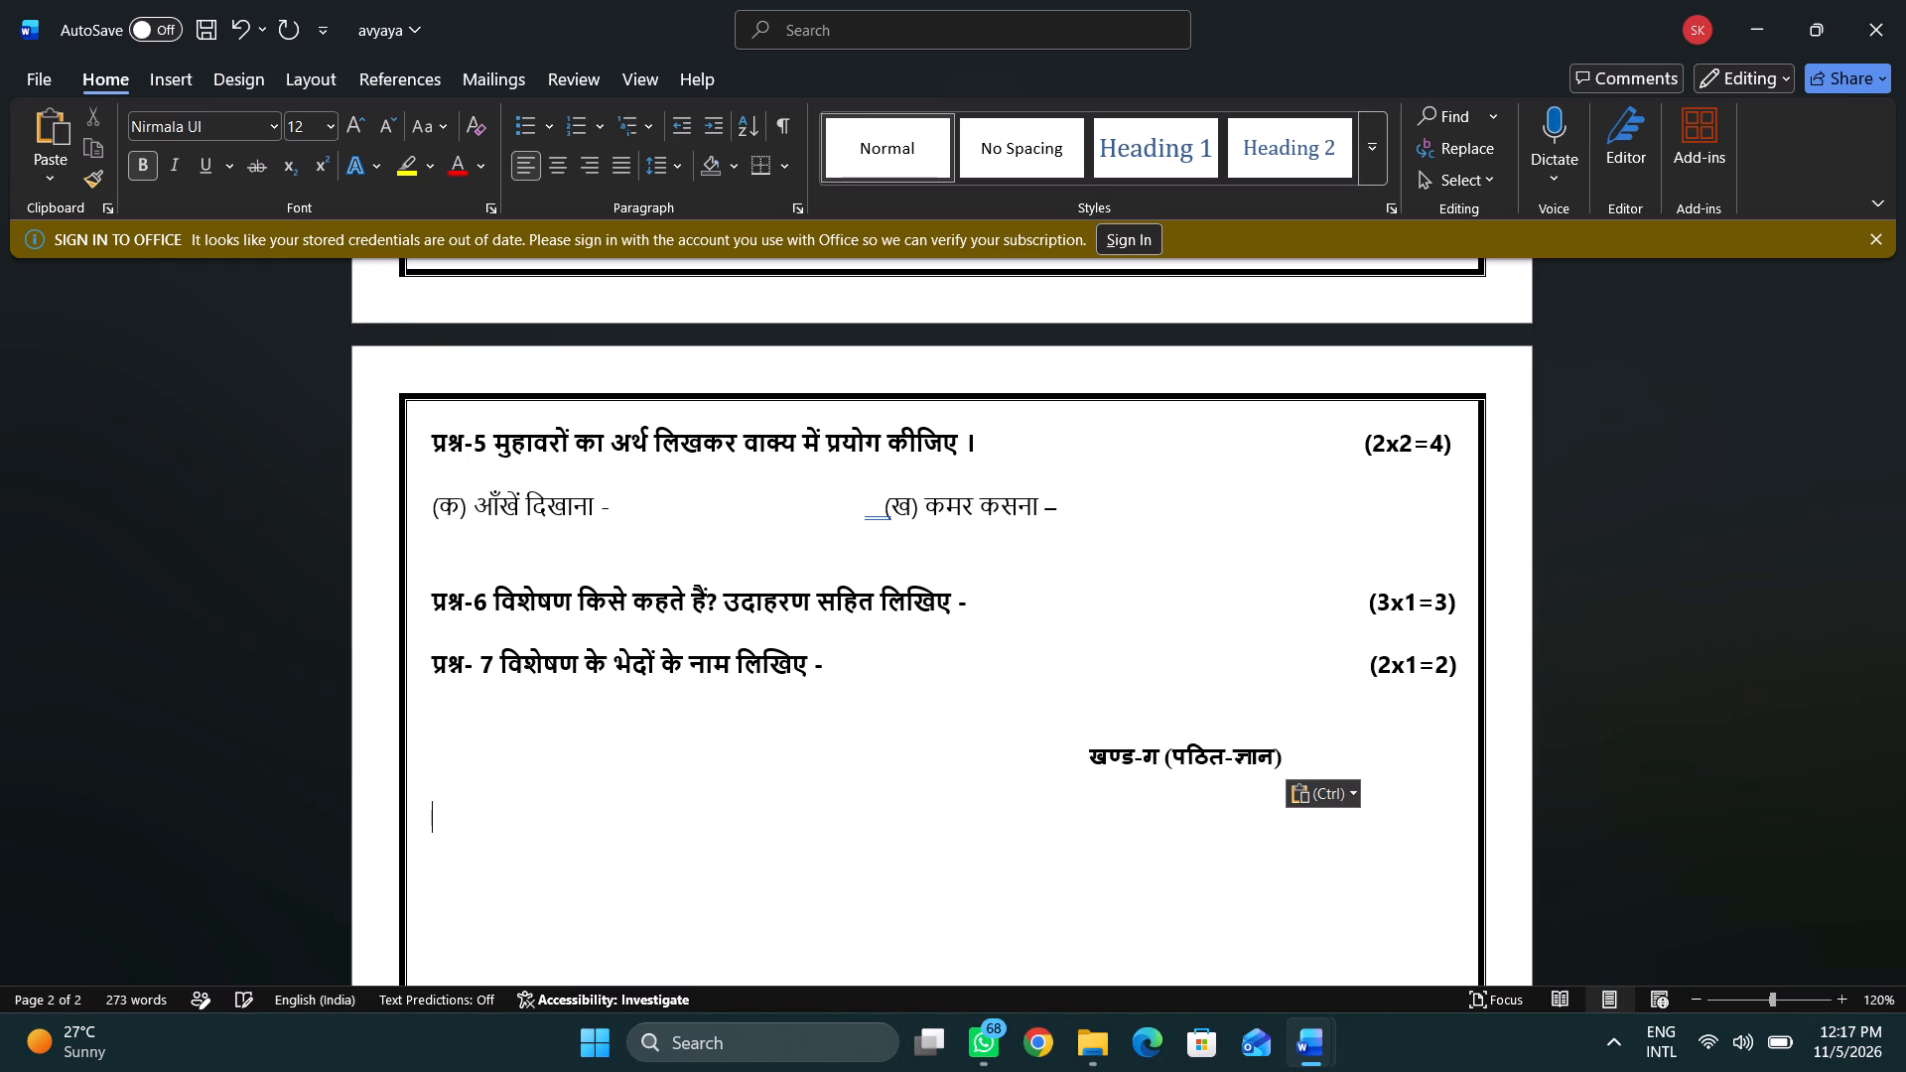
Adjust the spaces and line break before the खण्ड-ग (पठित-ज्ञान) heading so it sits centred on its own line below प्रश्न- 7.
left_click(941, 744)
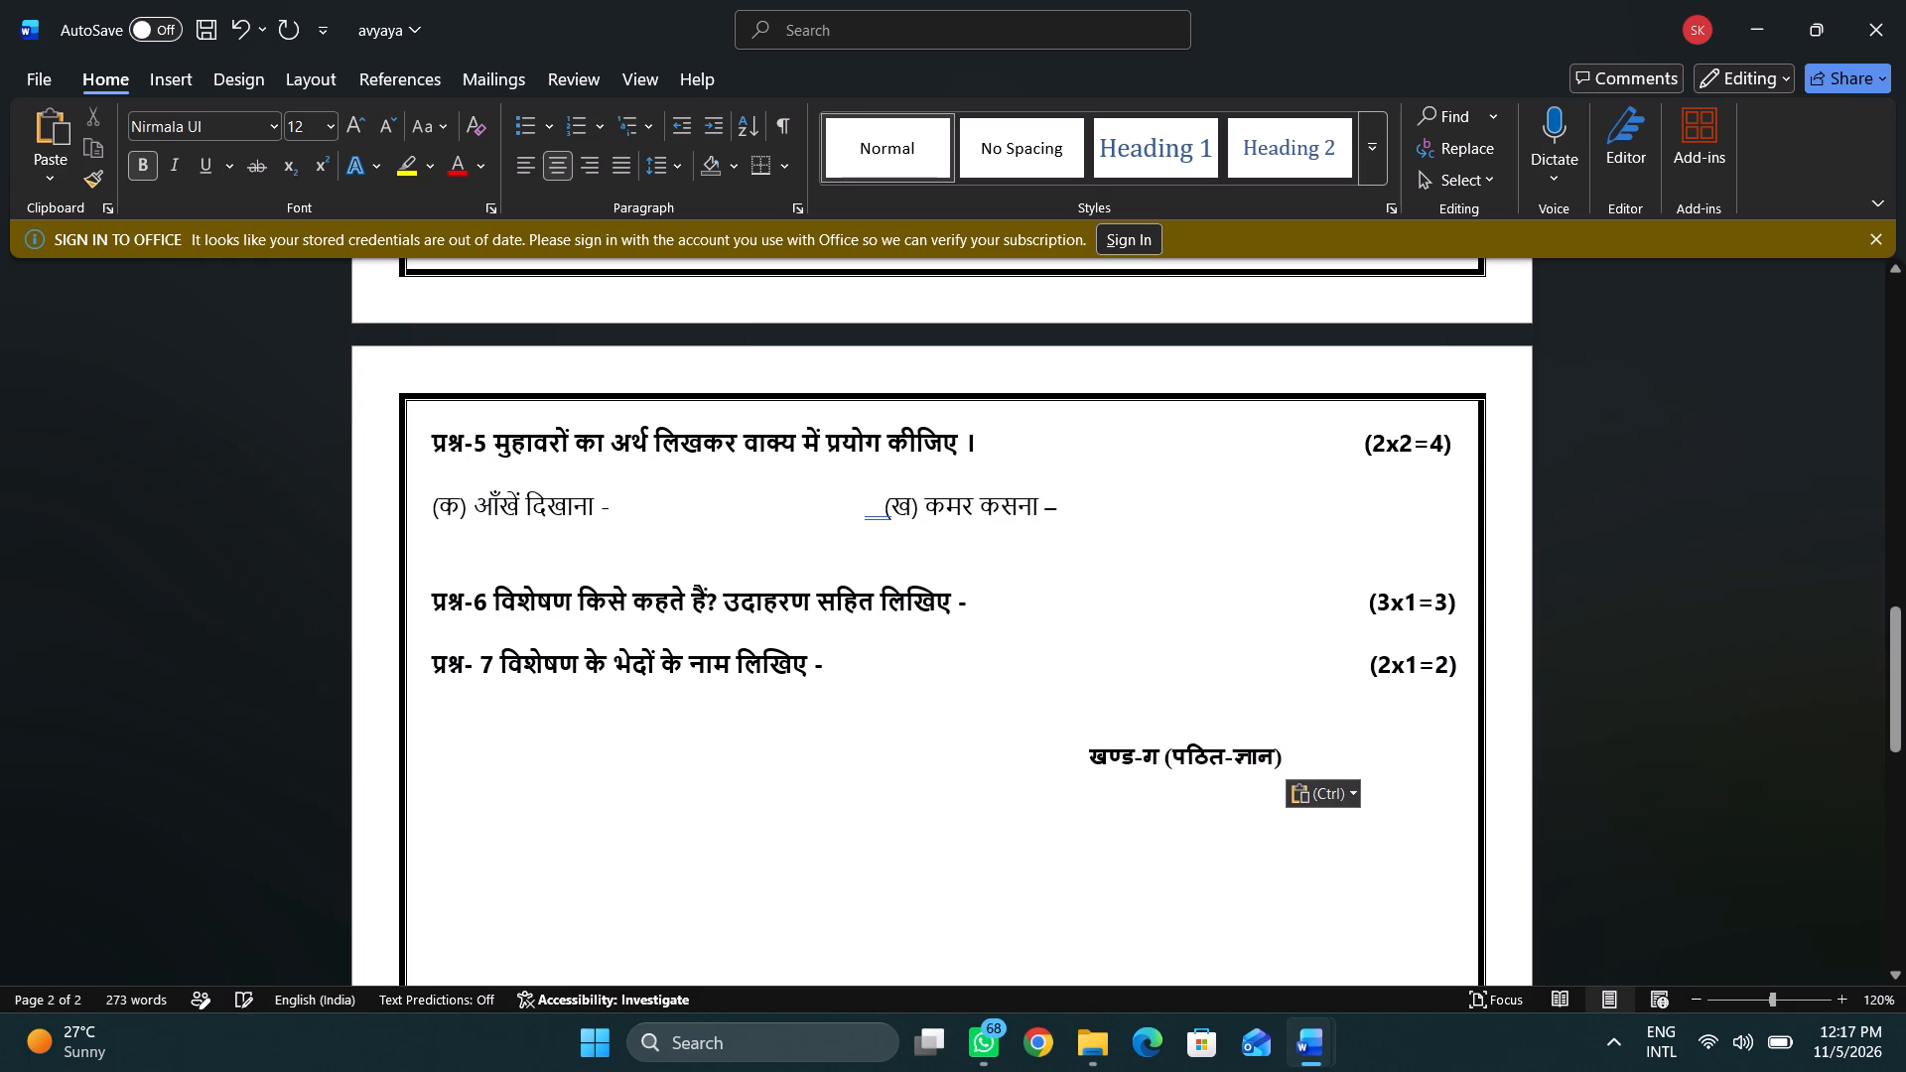
key("BackSpace")
key("BackSpace")
key("BackSpace")
key("BackSpace")
key("BackSpace")
key("BackSpace")
key("BackSpace")
key("BackSpace")
key("BackSpace")
key("BackSpace")
key("BackSpace")
key("BackSpace")
key("BackSpace")
key("BackSpace")
key("BackSpace")
key("BackSpace")
key("BackSpace")
key("BackSpace")
key("BackSpace")
key("BackSpace")
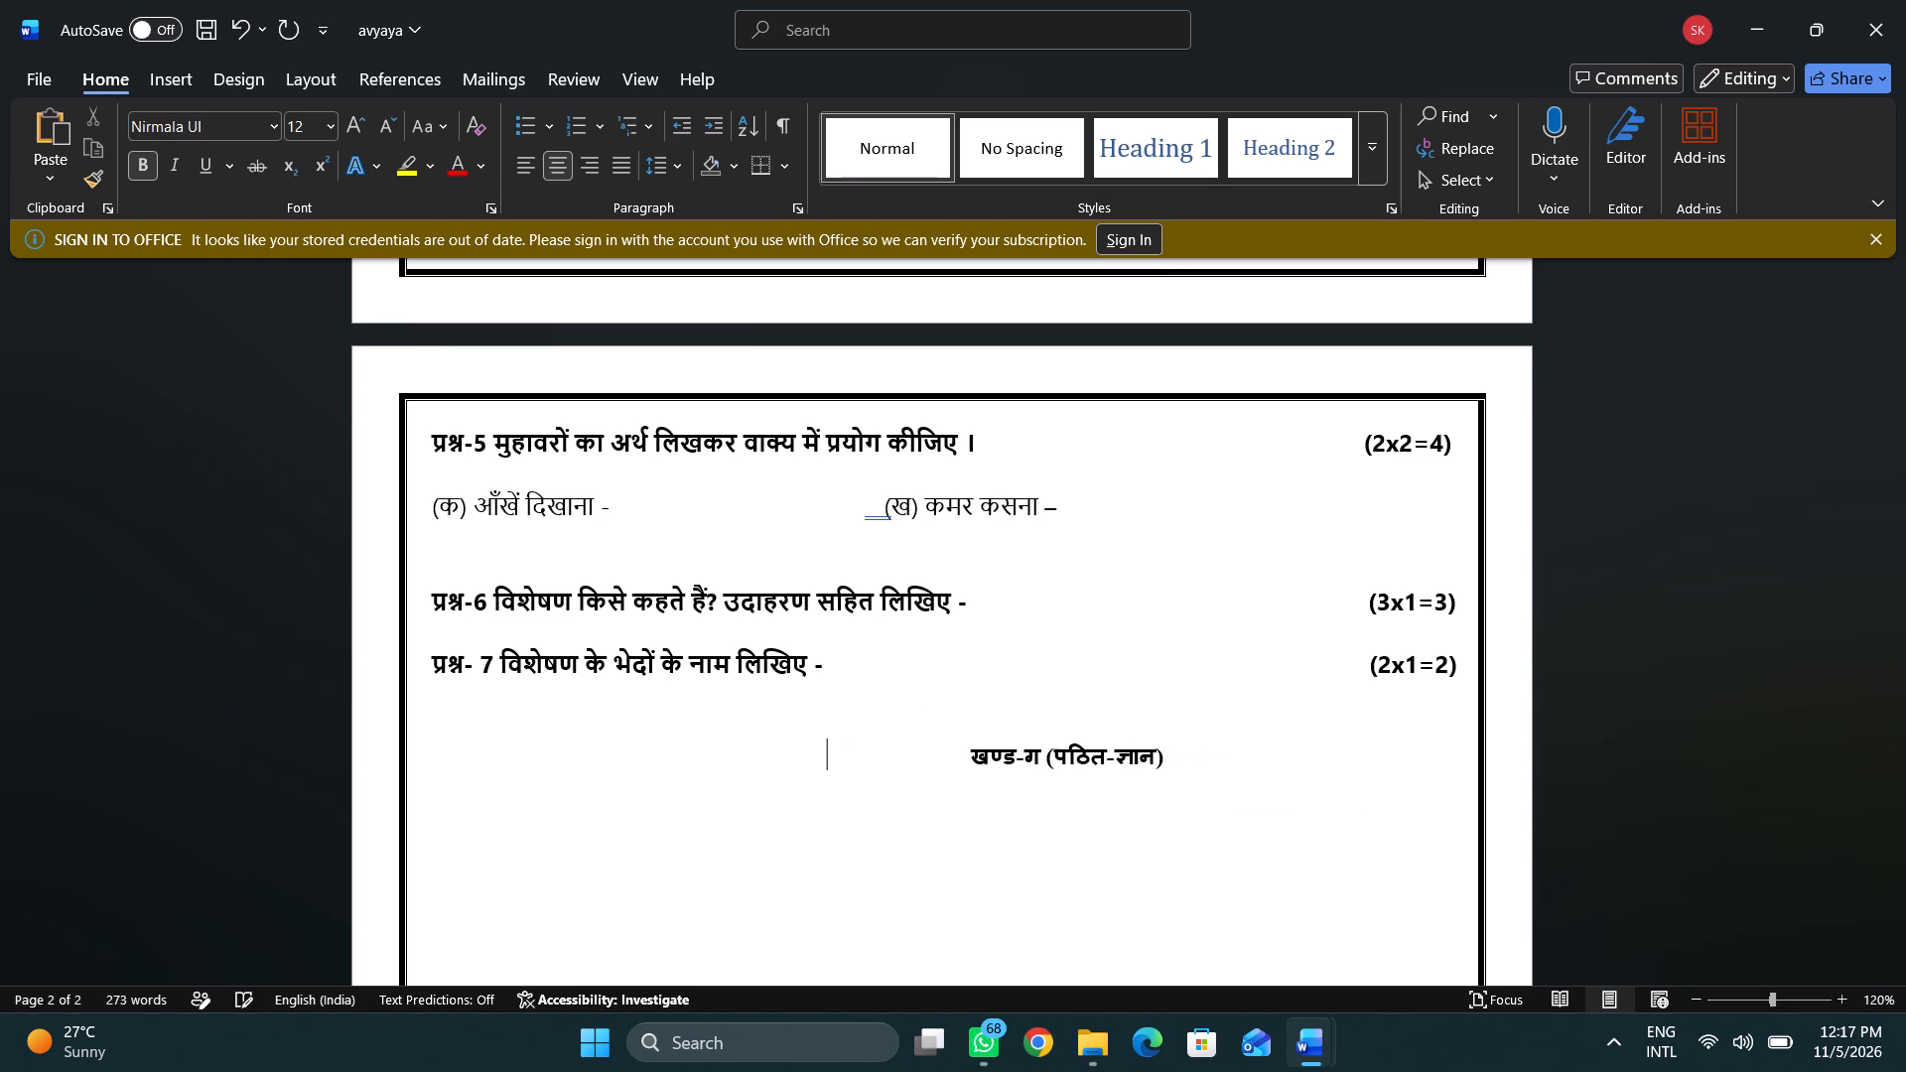
key("space")
key("space")
key("space")
key("space")
key("space")
key("space")
key("space")
key("space")
key("space")
key("space")
key("space")
key("space")
key("space")
key("space")
key("space")
key("space")
key("space")
key("space")
key("space")
key("space")
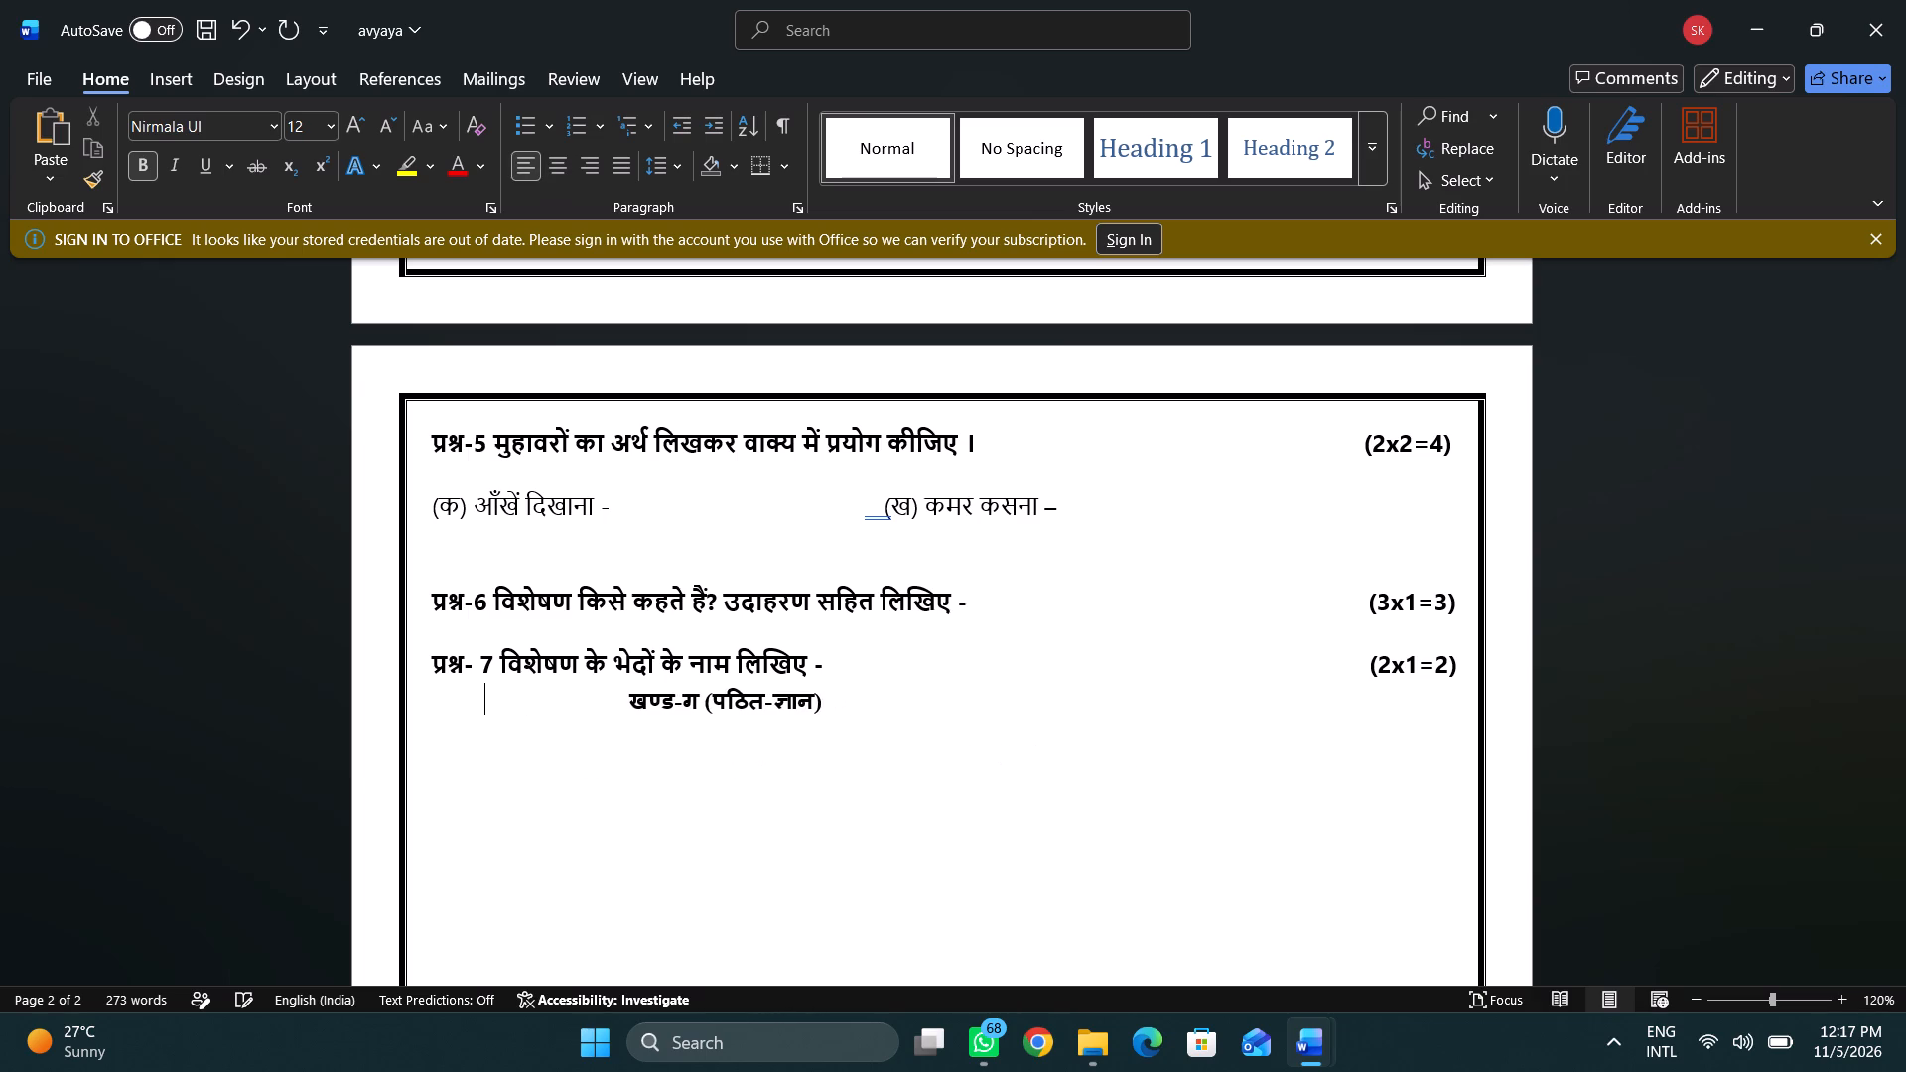
key("space")
key("space")
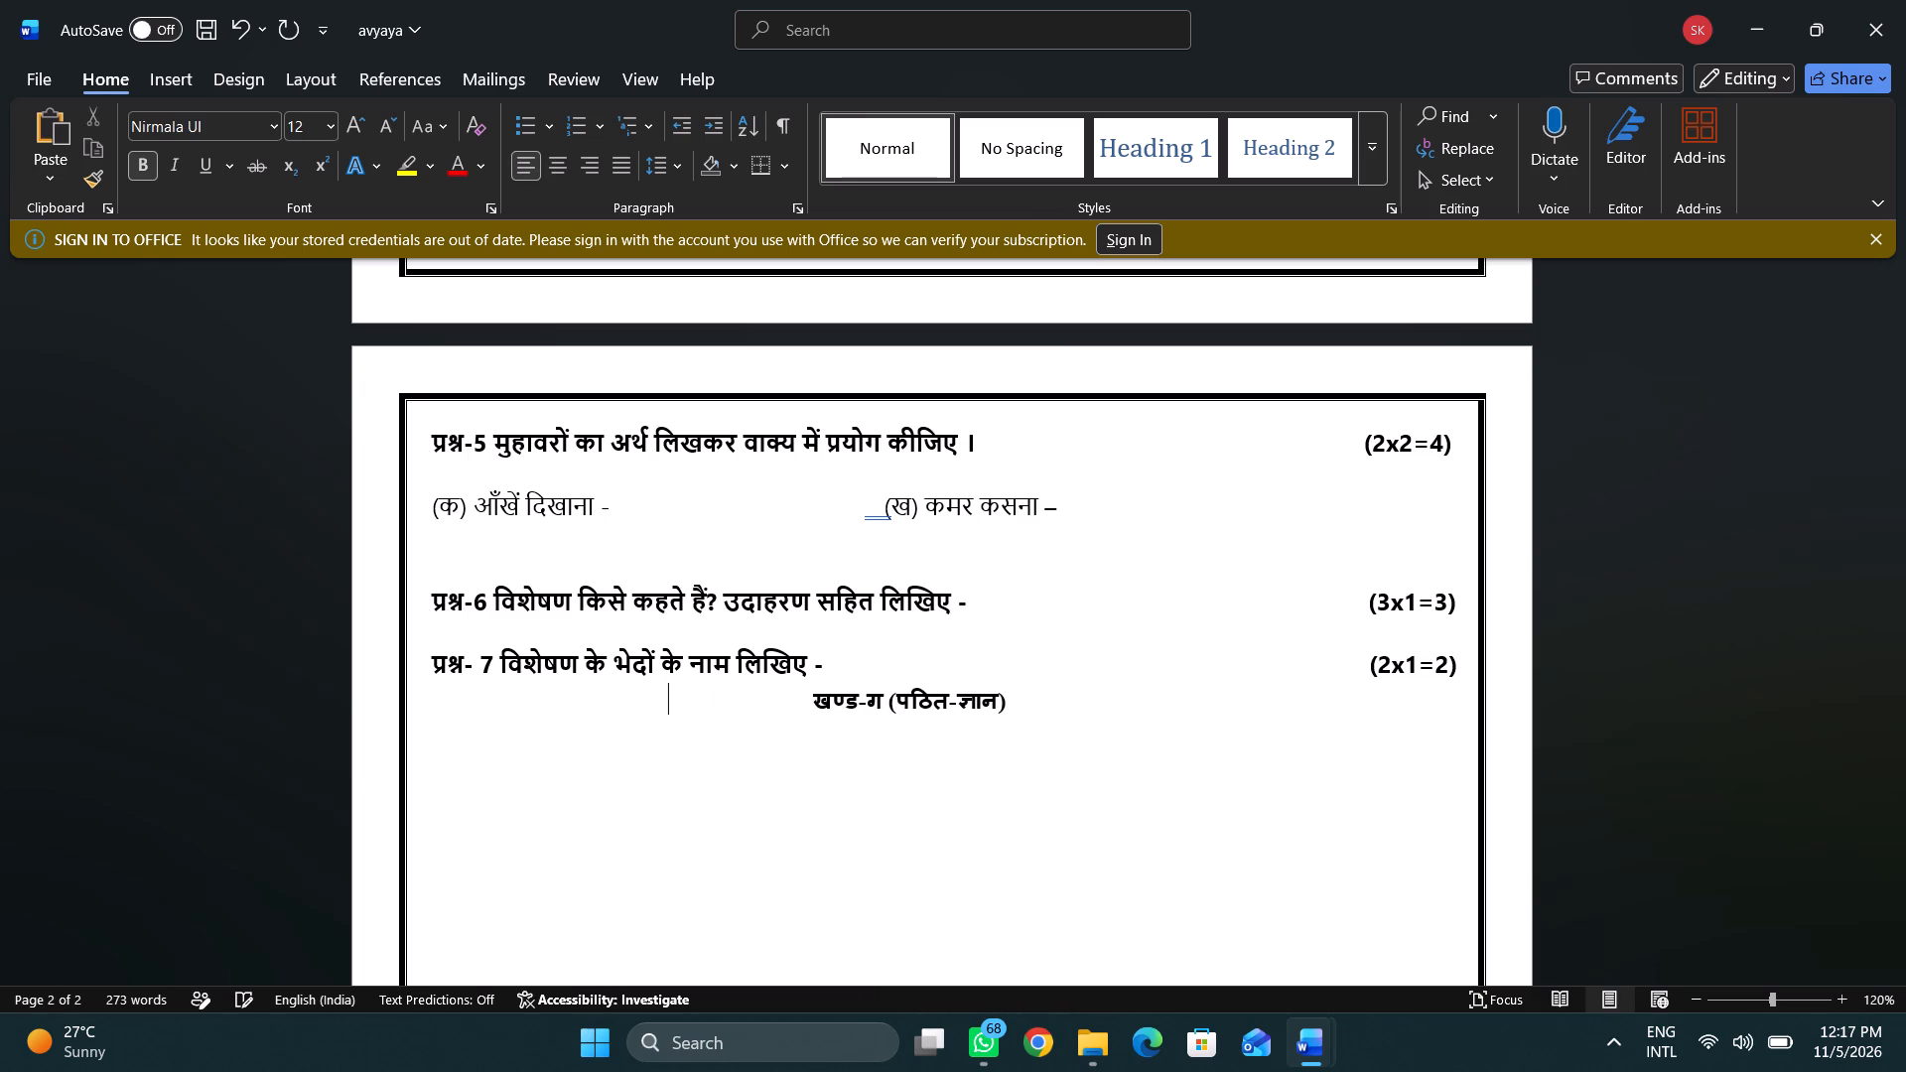
key("Return")
key("space")
key("space")
key("space")
key("space")
key("space")
key("space")
key("space")
key("space")
key("space")
key("space")
key("space")
key("space")
key("space")
key("space")
key("space")
key("space")
key("space")
key("space")
key("space")
key("space")
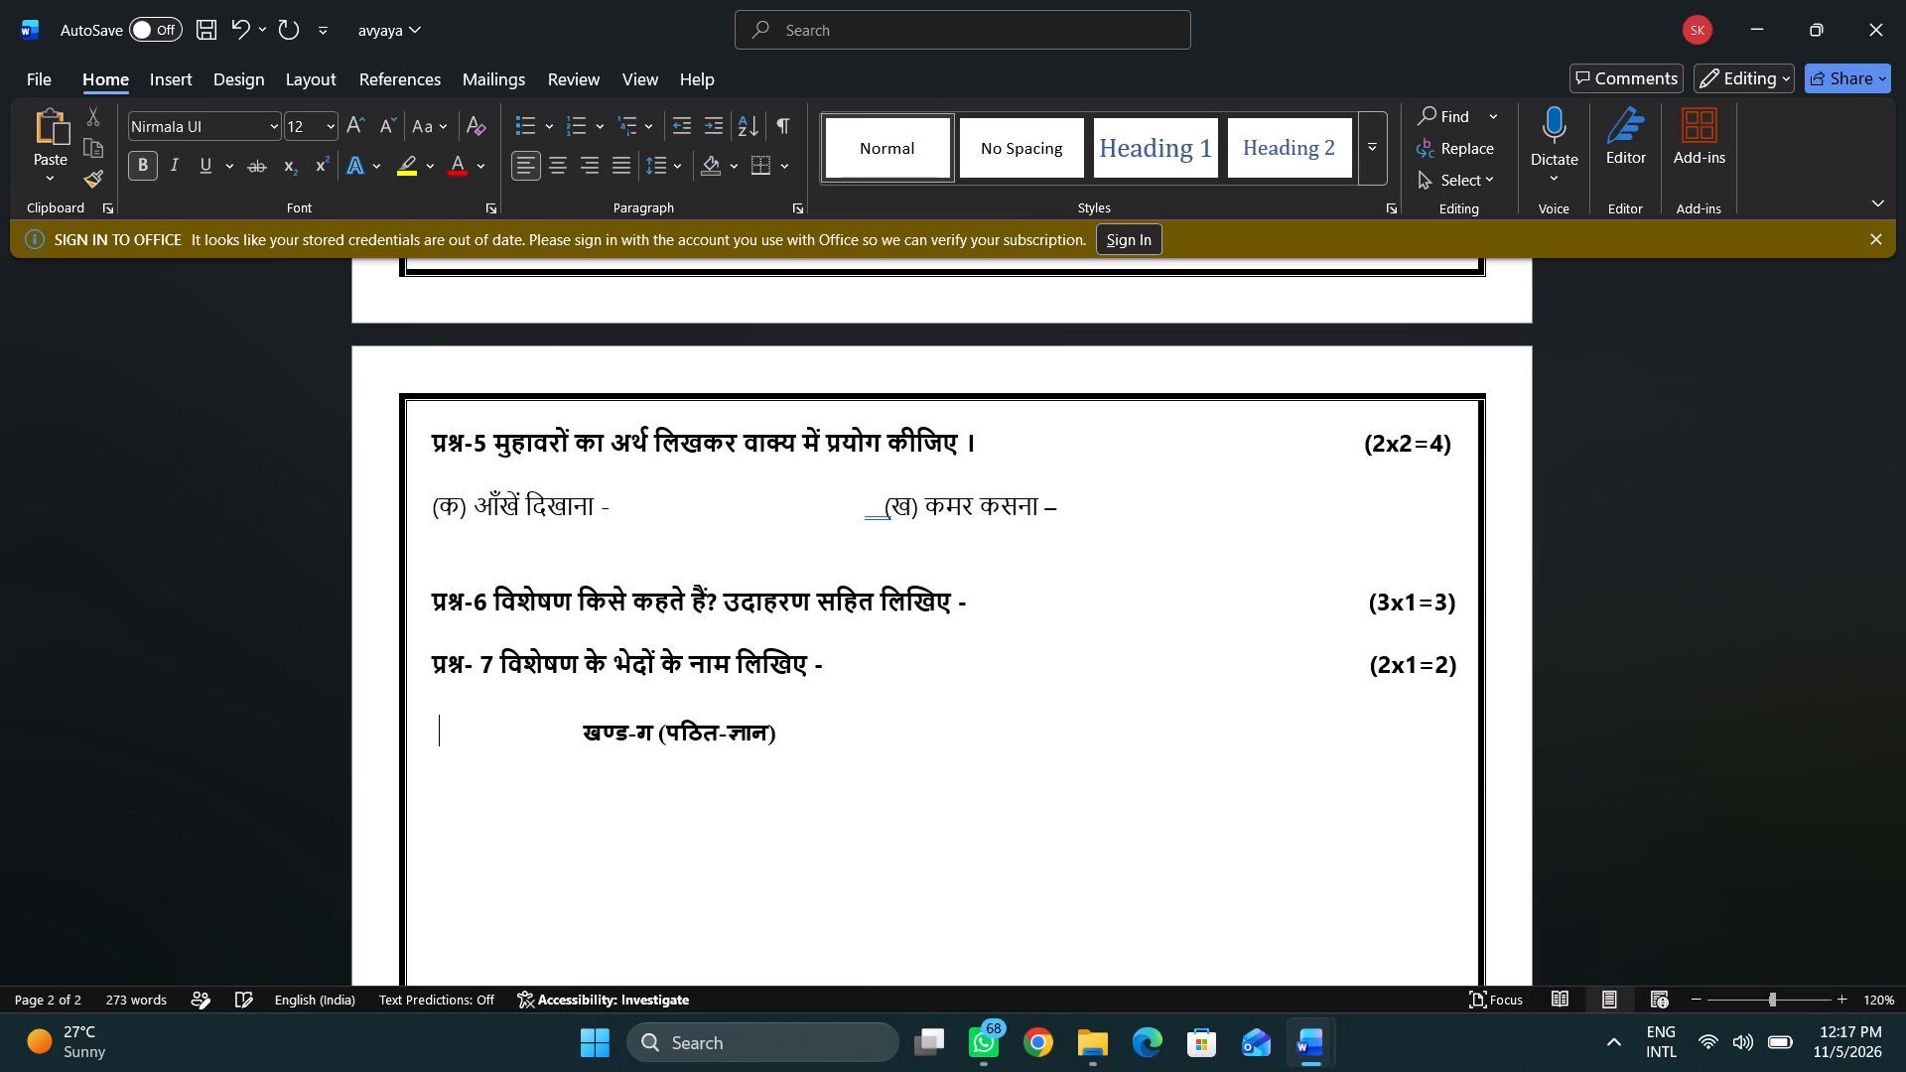
key("space")
key("space")
key("space")
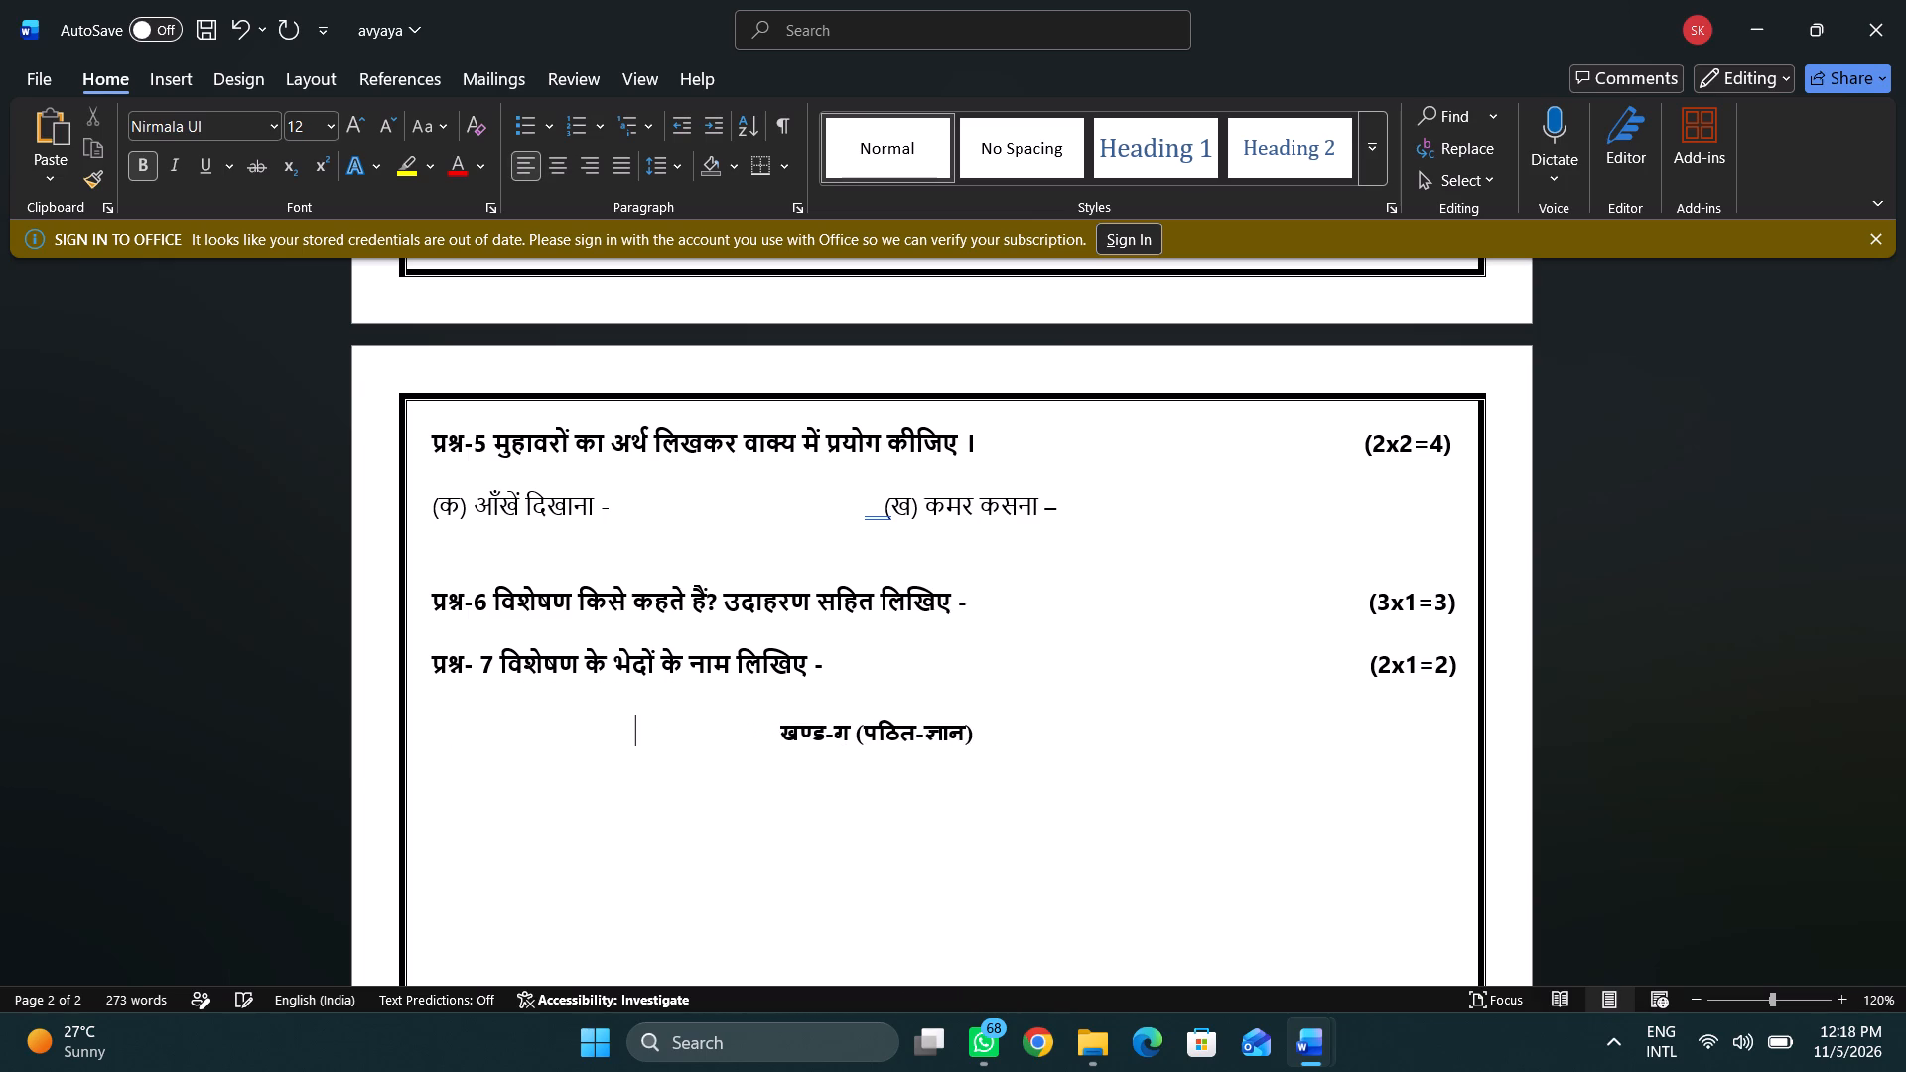
key("space")
key("space")
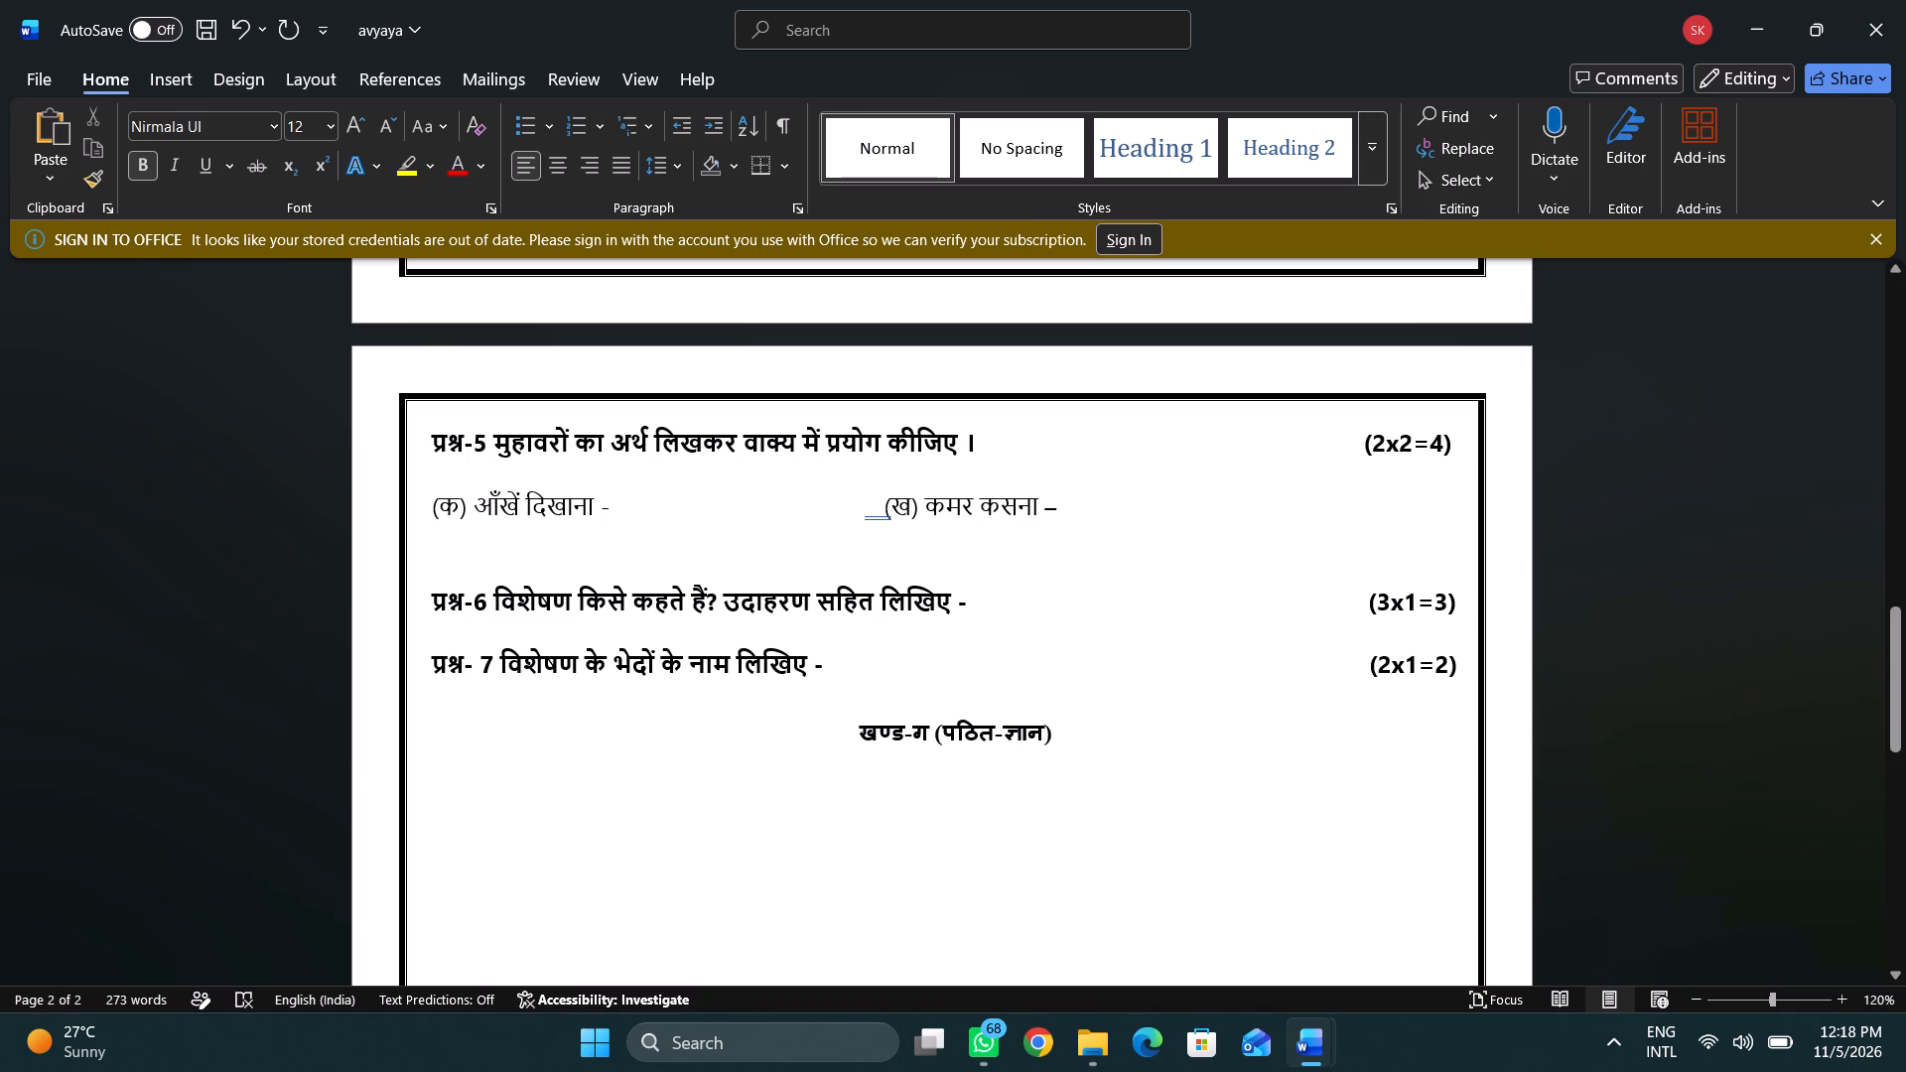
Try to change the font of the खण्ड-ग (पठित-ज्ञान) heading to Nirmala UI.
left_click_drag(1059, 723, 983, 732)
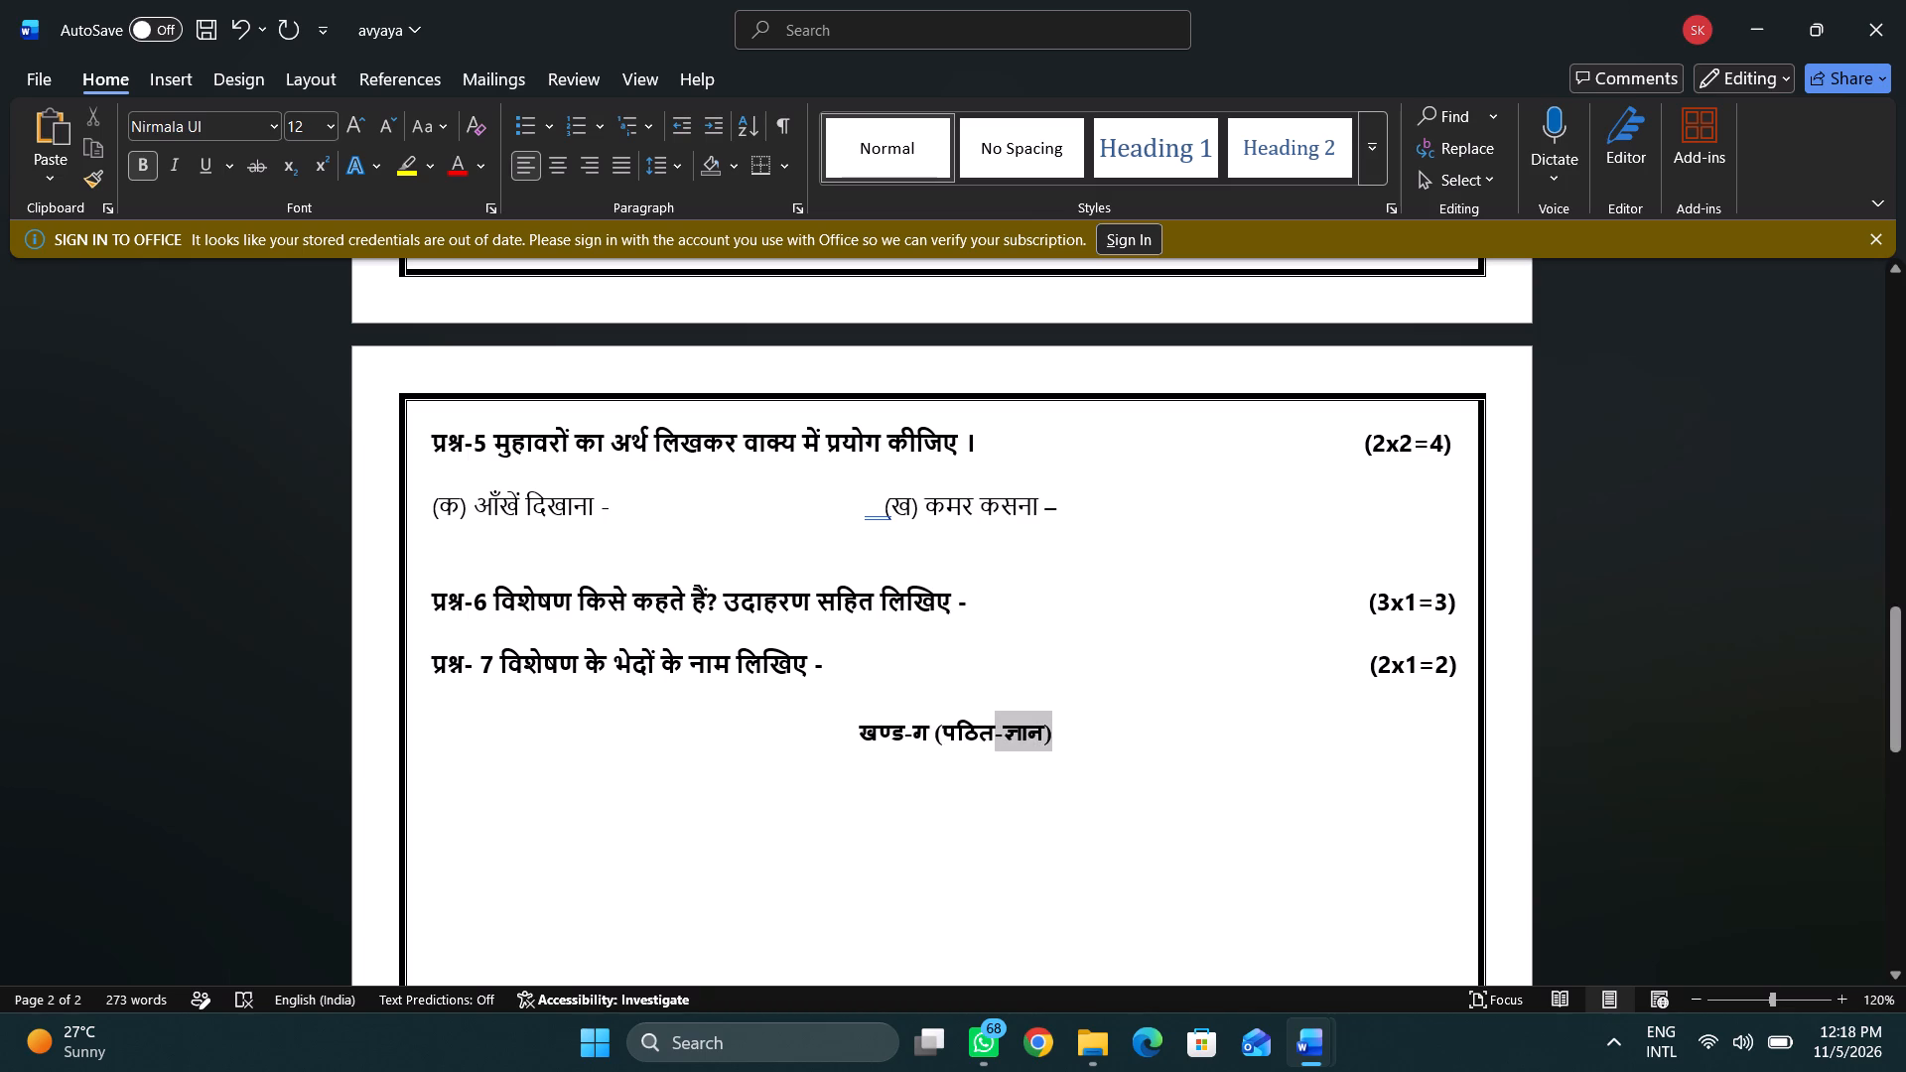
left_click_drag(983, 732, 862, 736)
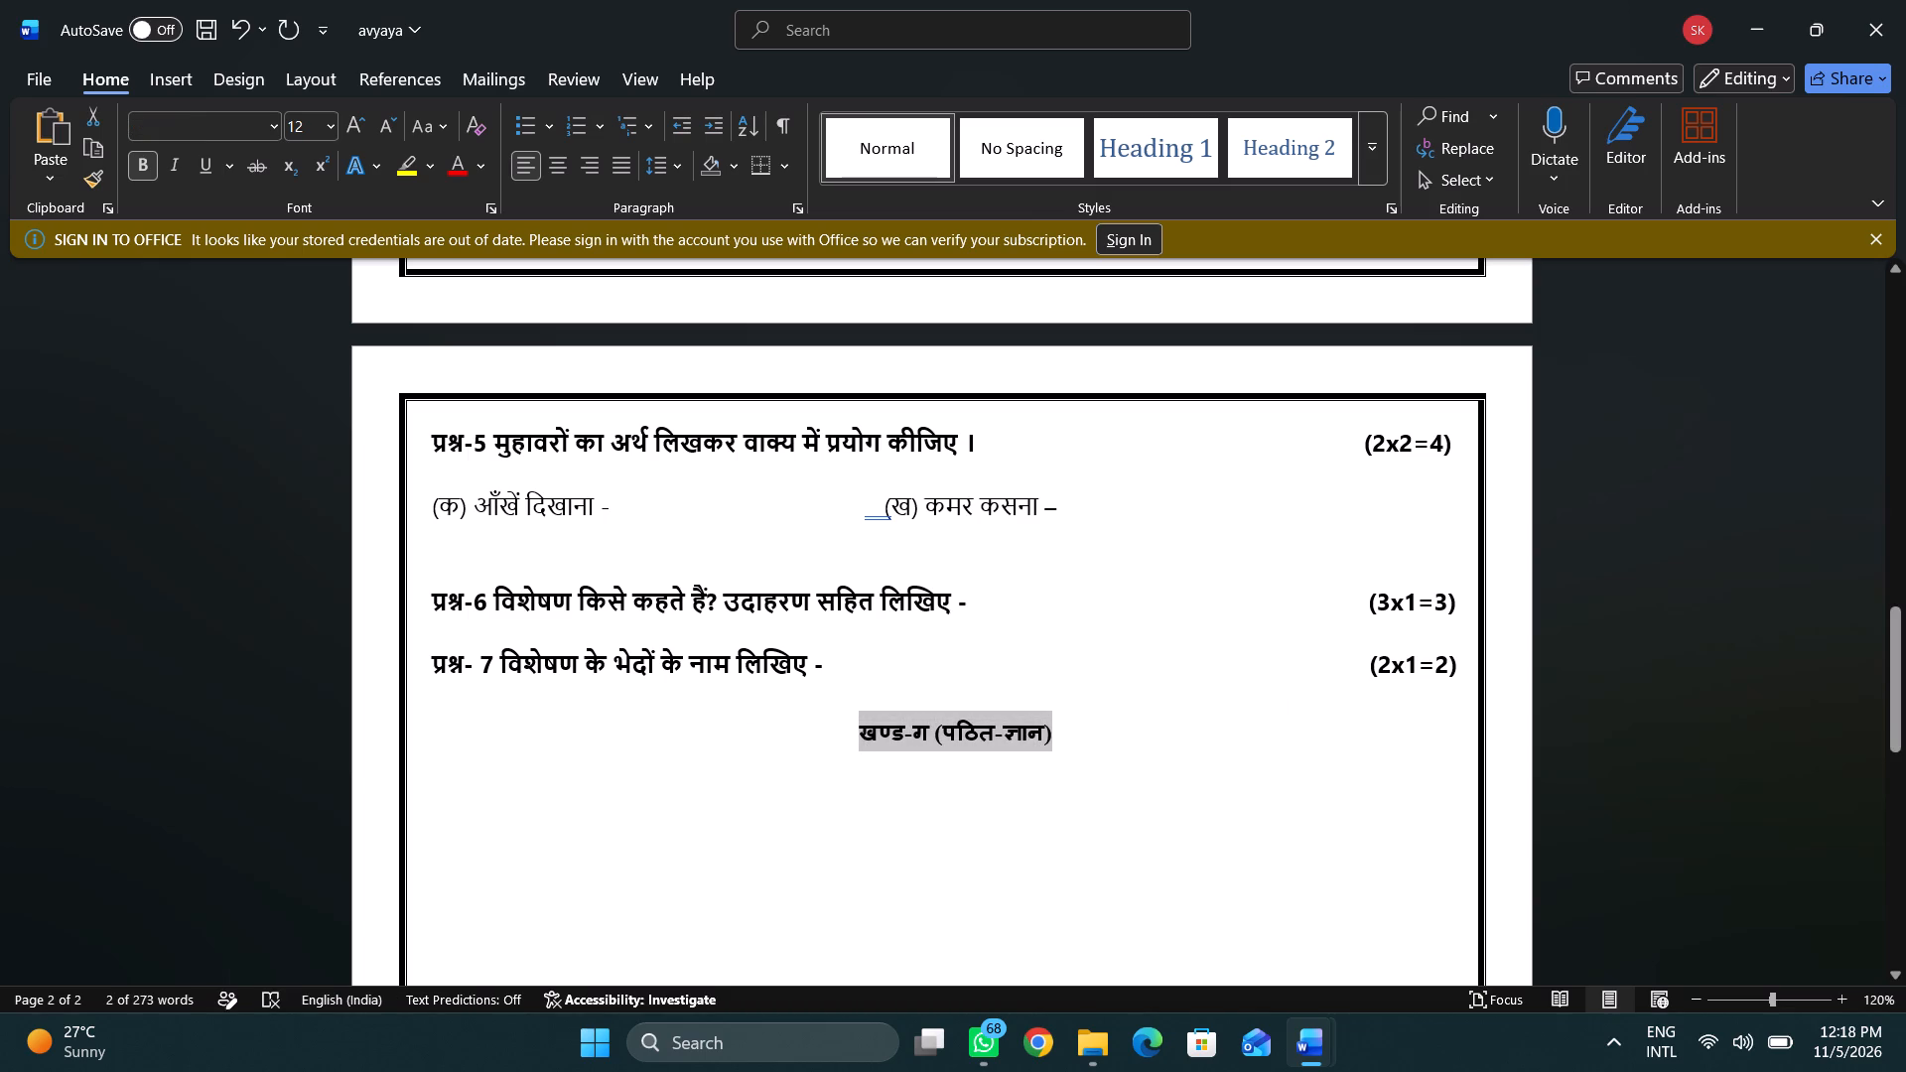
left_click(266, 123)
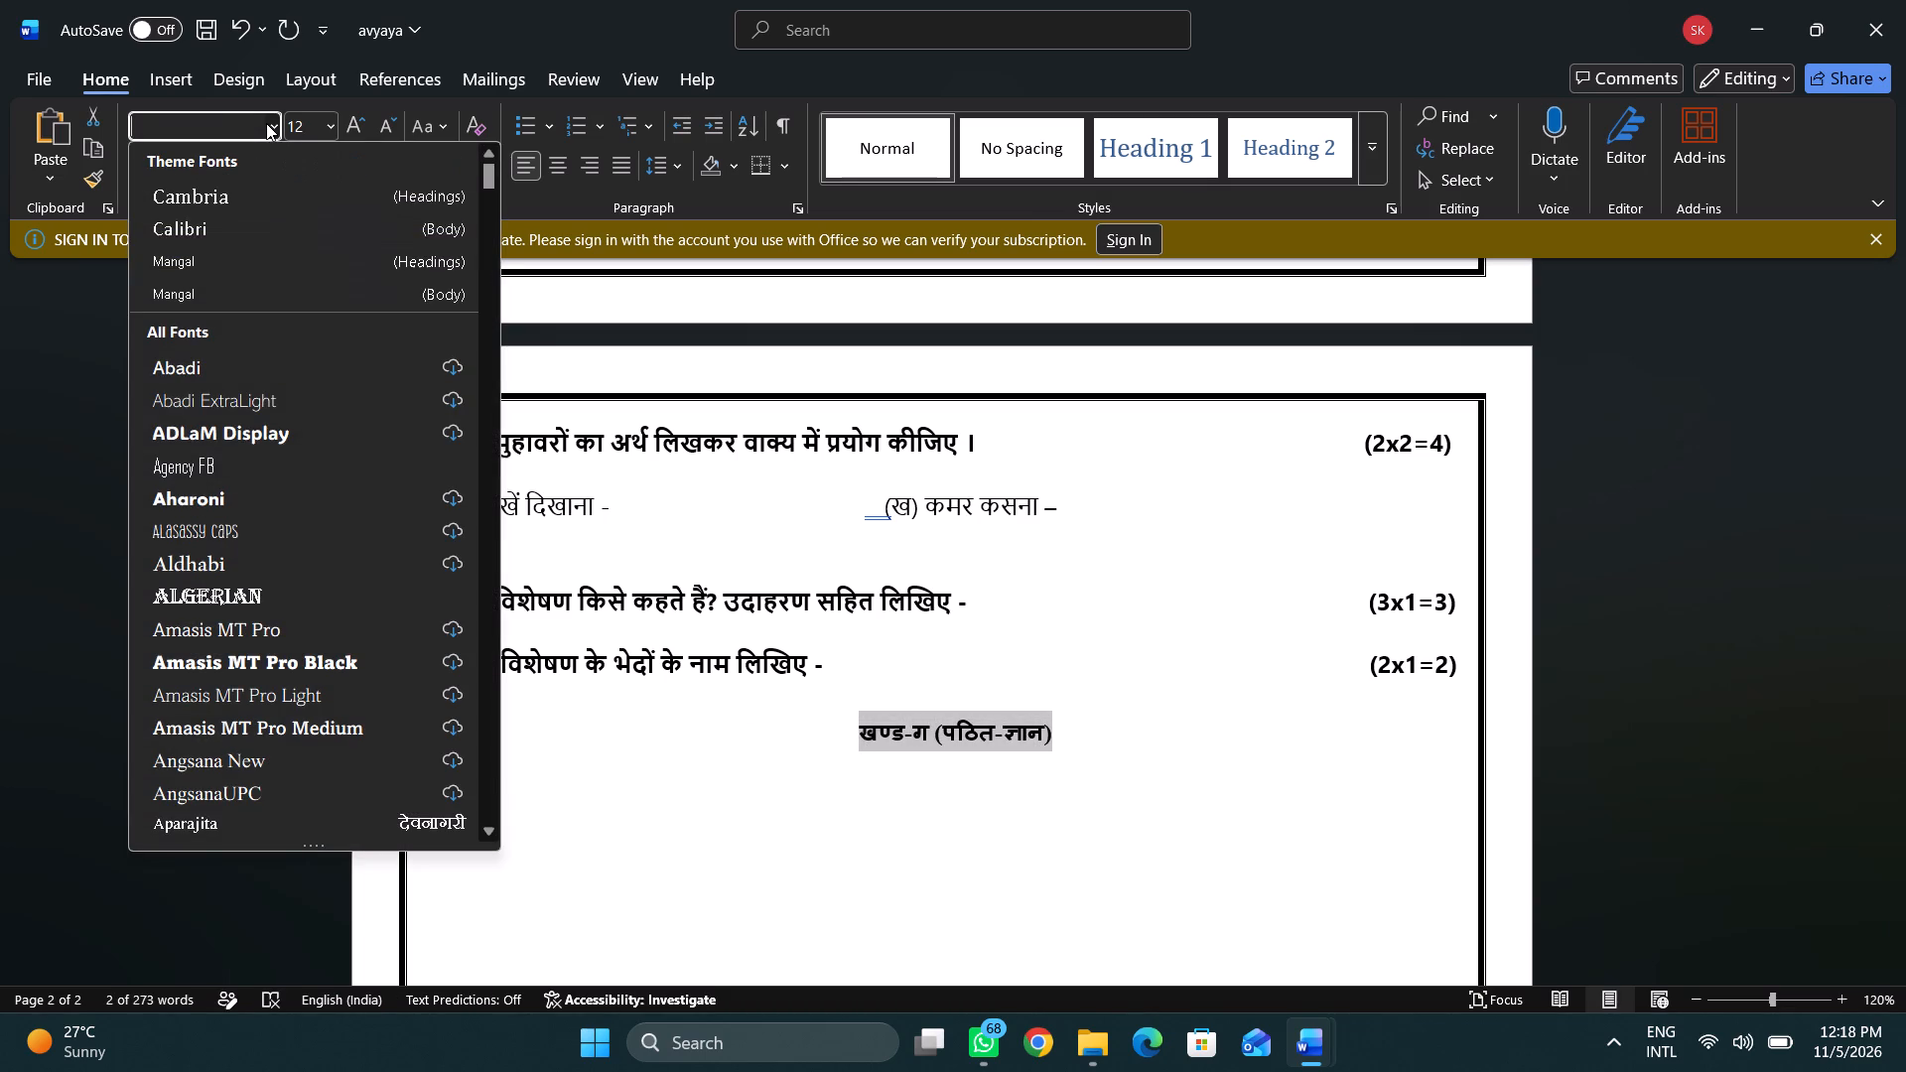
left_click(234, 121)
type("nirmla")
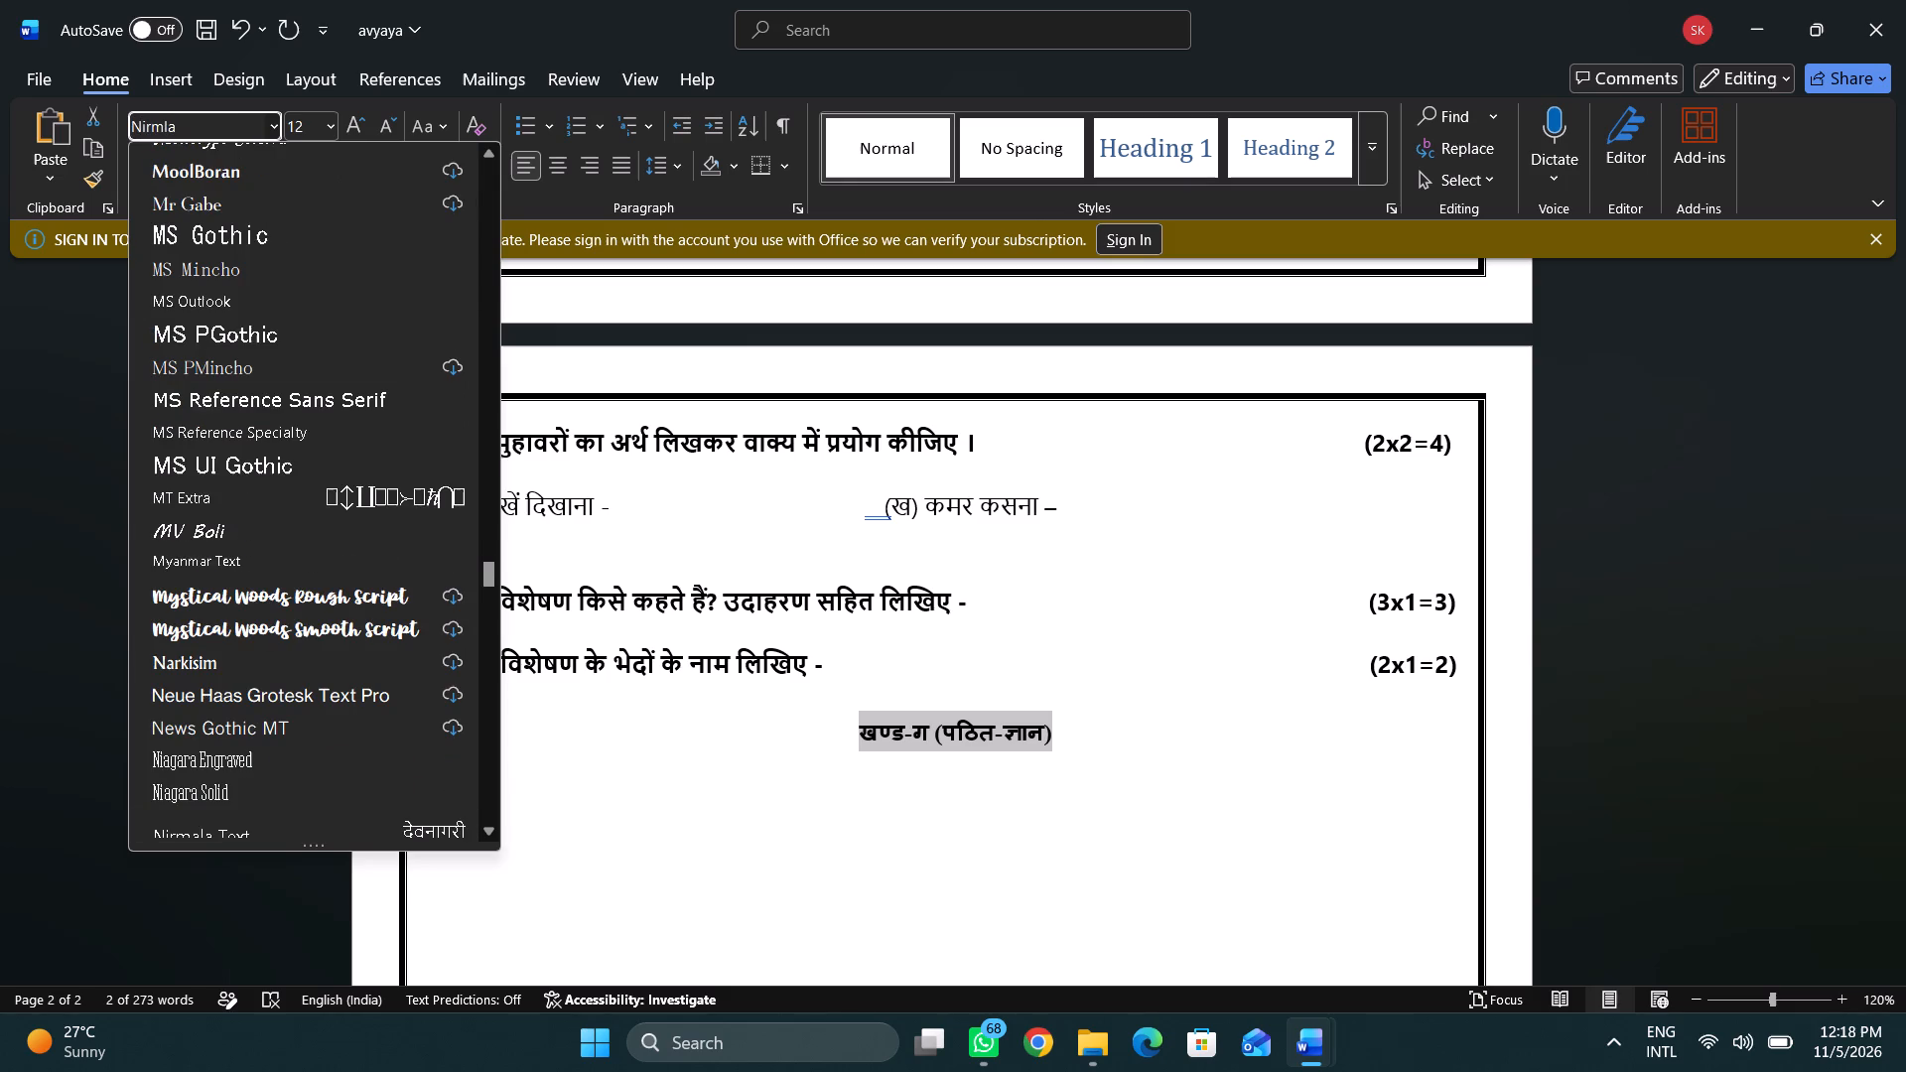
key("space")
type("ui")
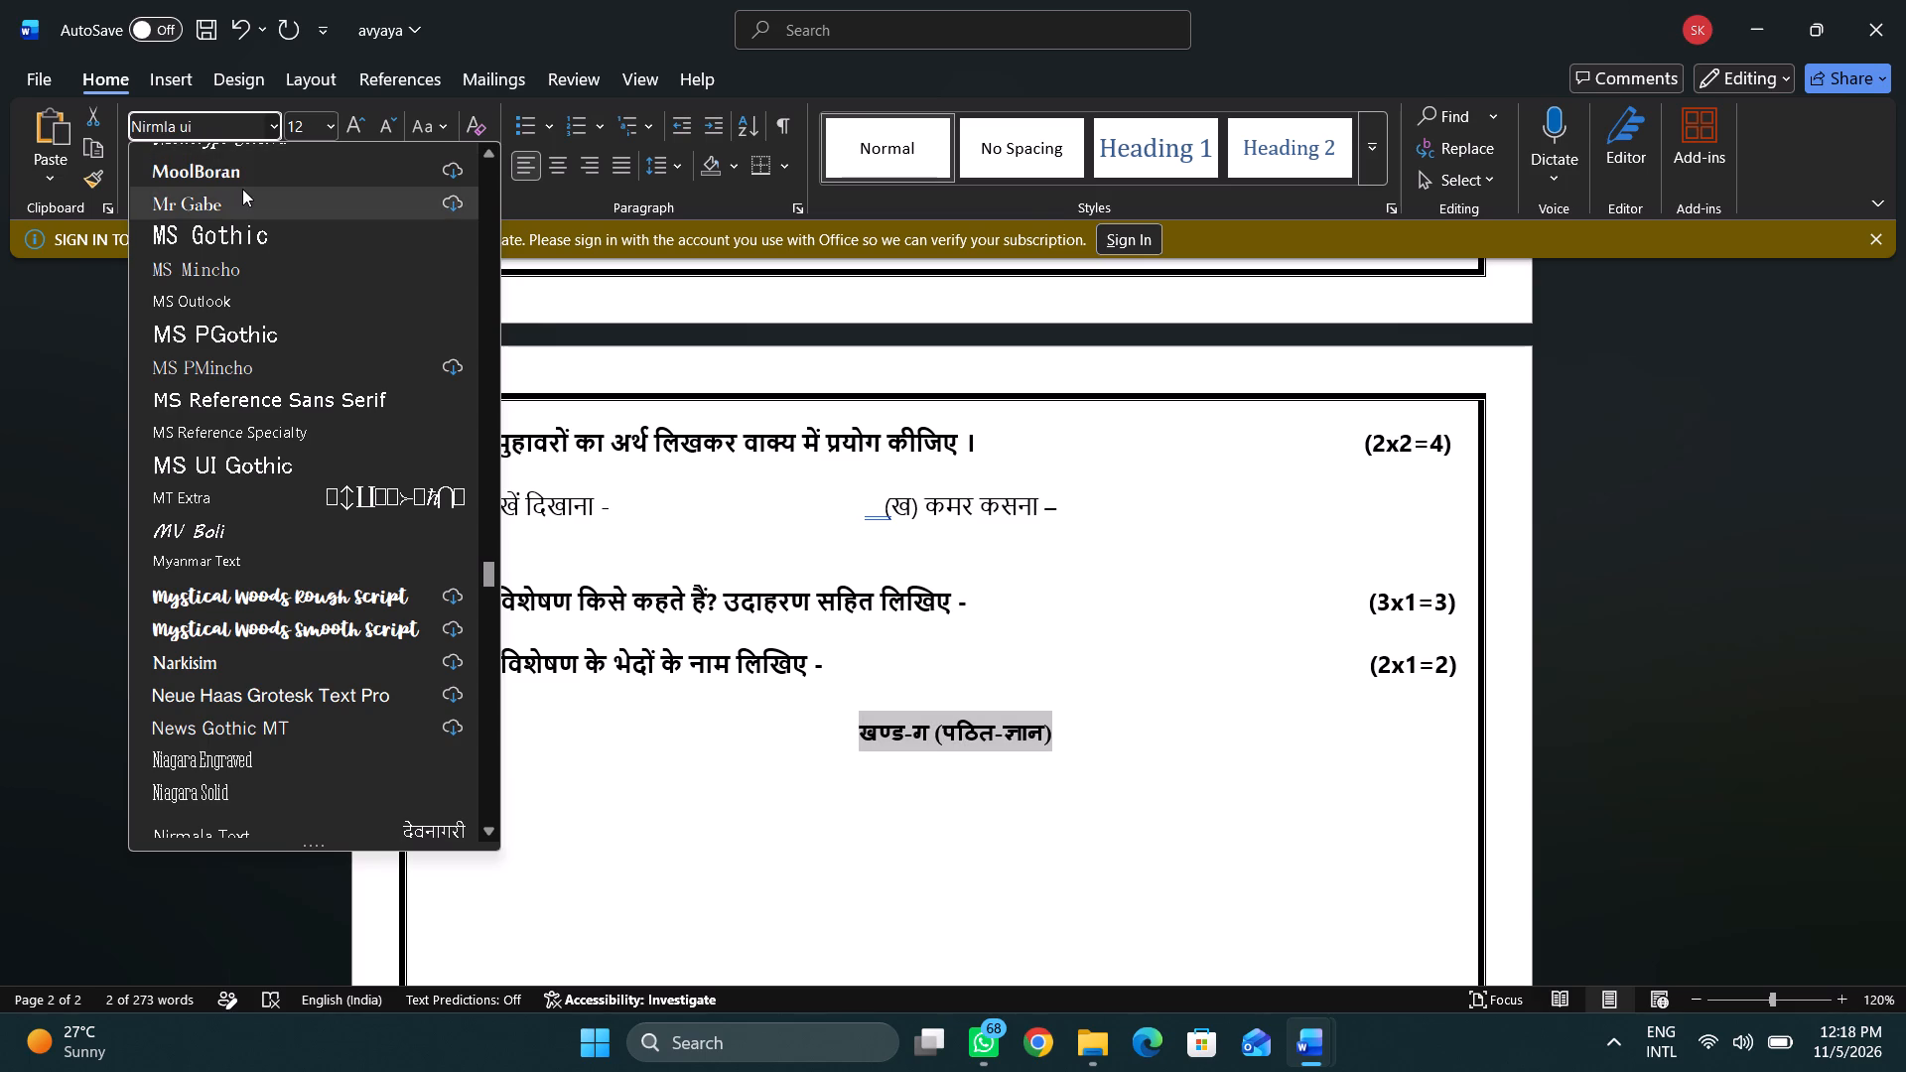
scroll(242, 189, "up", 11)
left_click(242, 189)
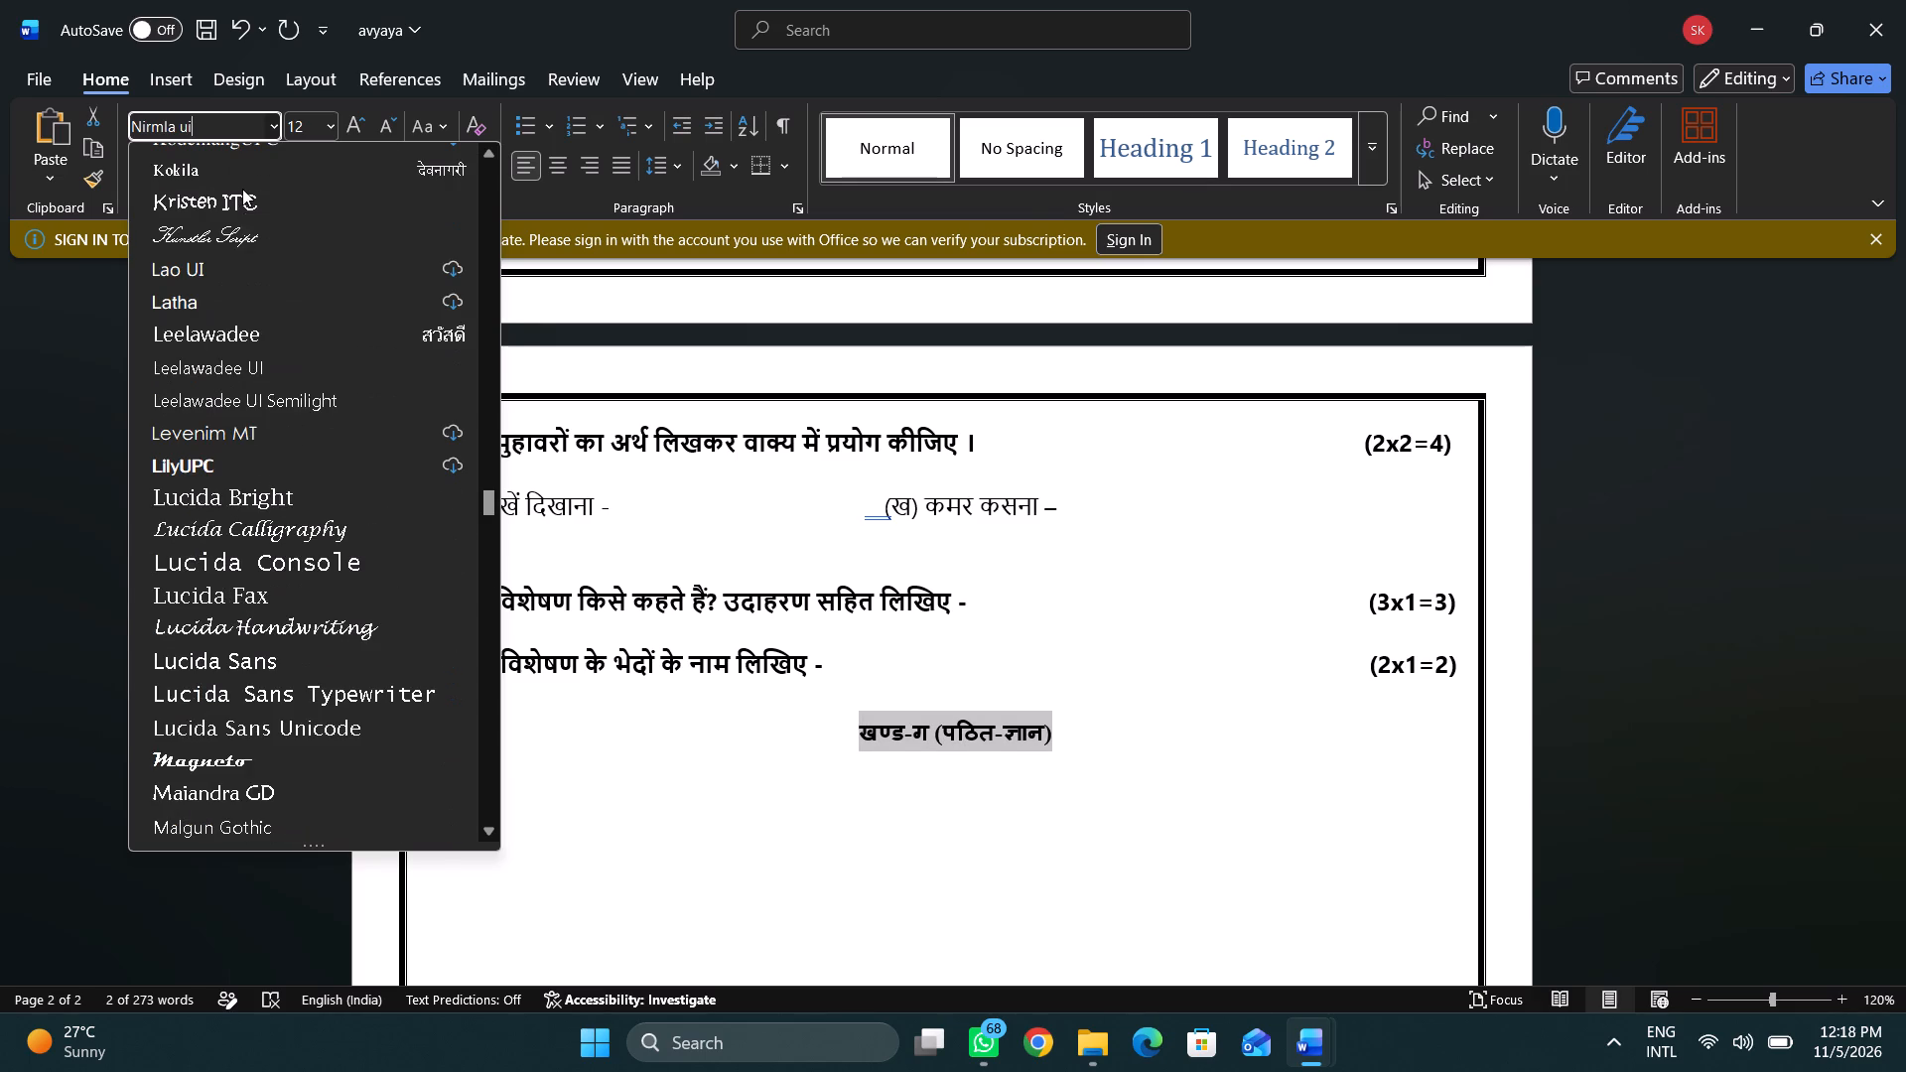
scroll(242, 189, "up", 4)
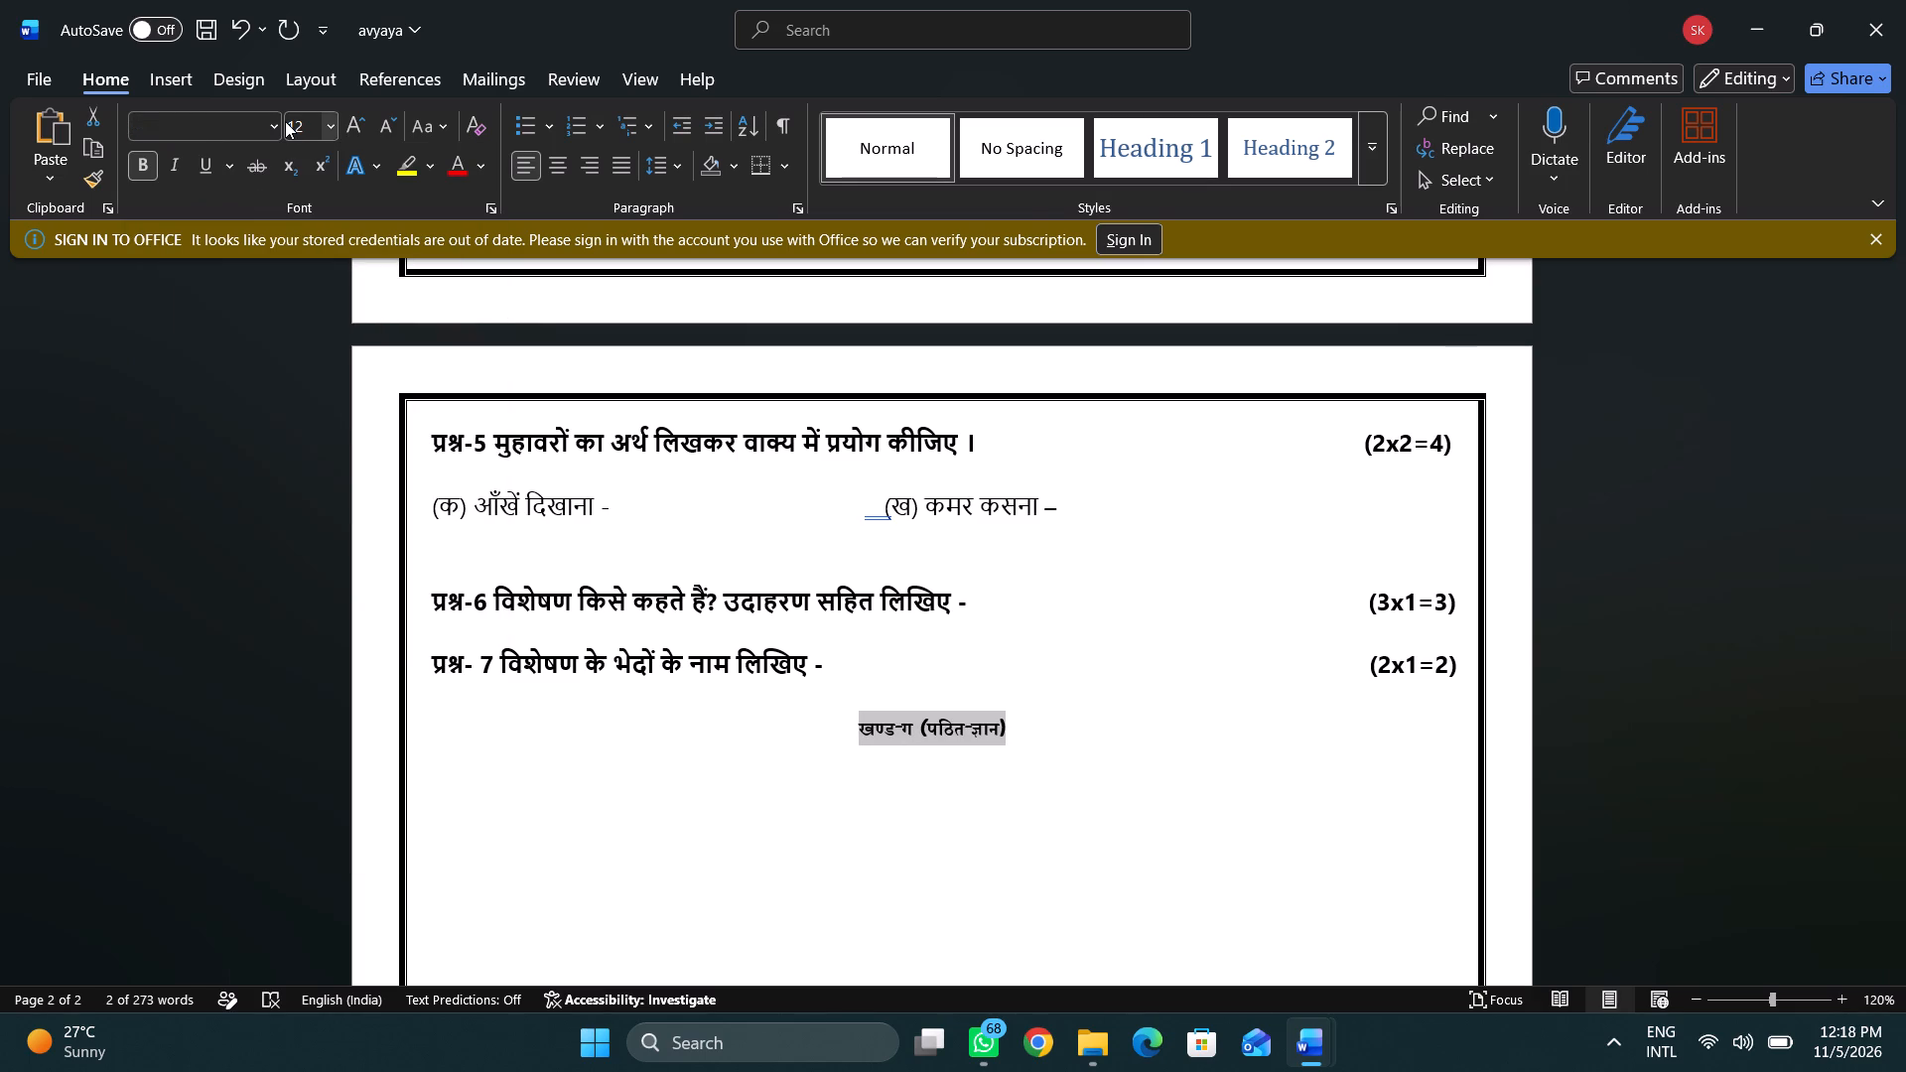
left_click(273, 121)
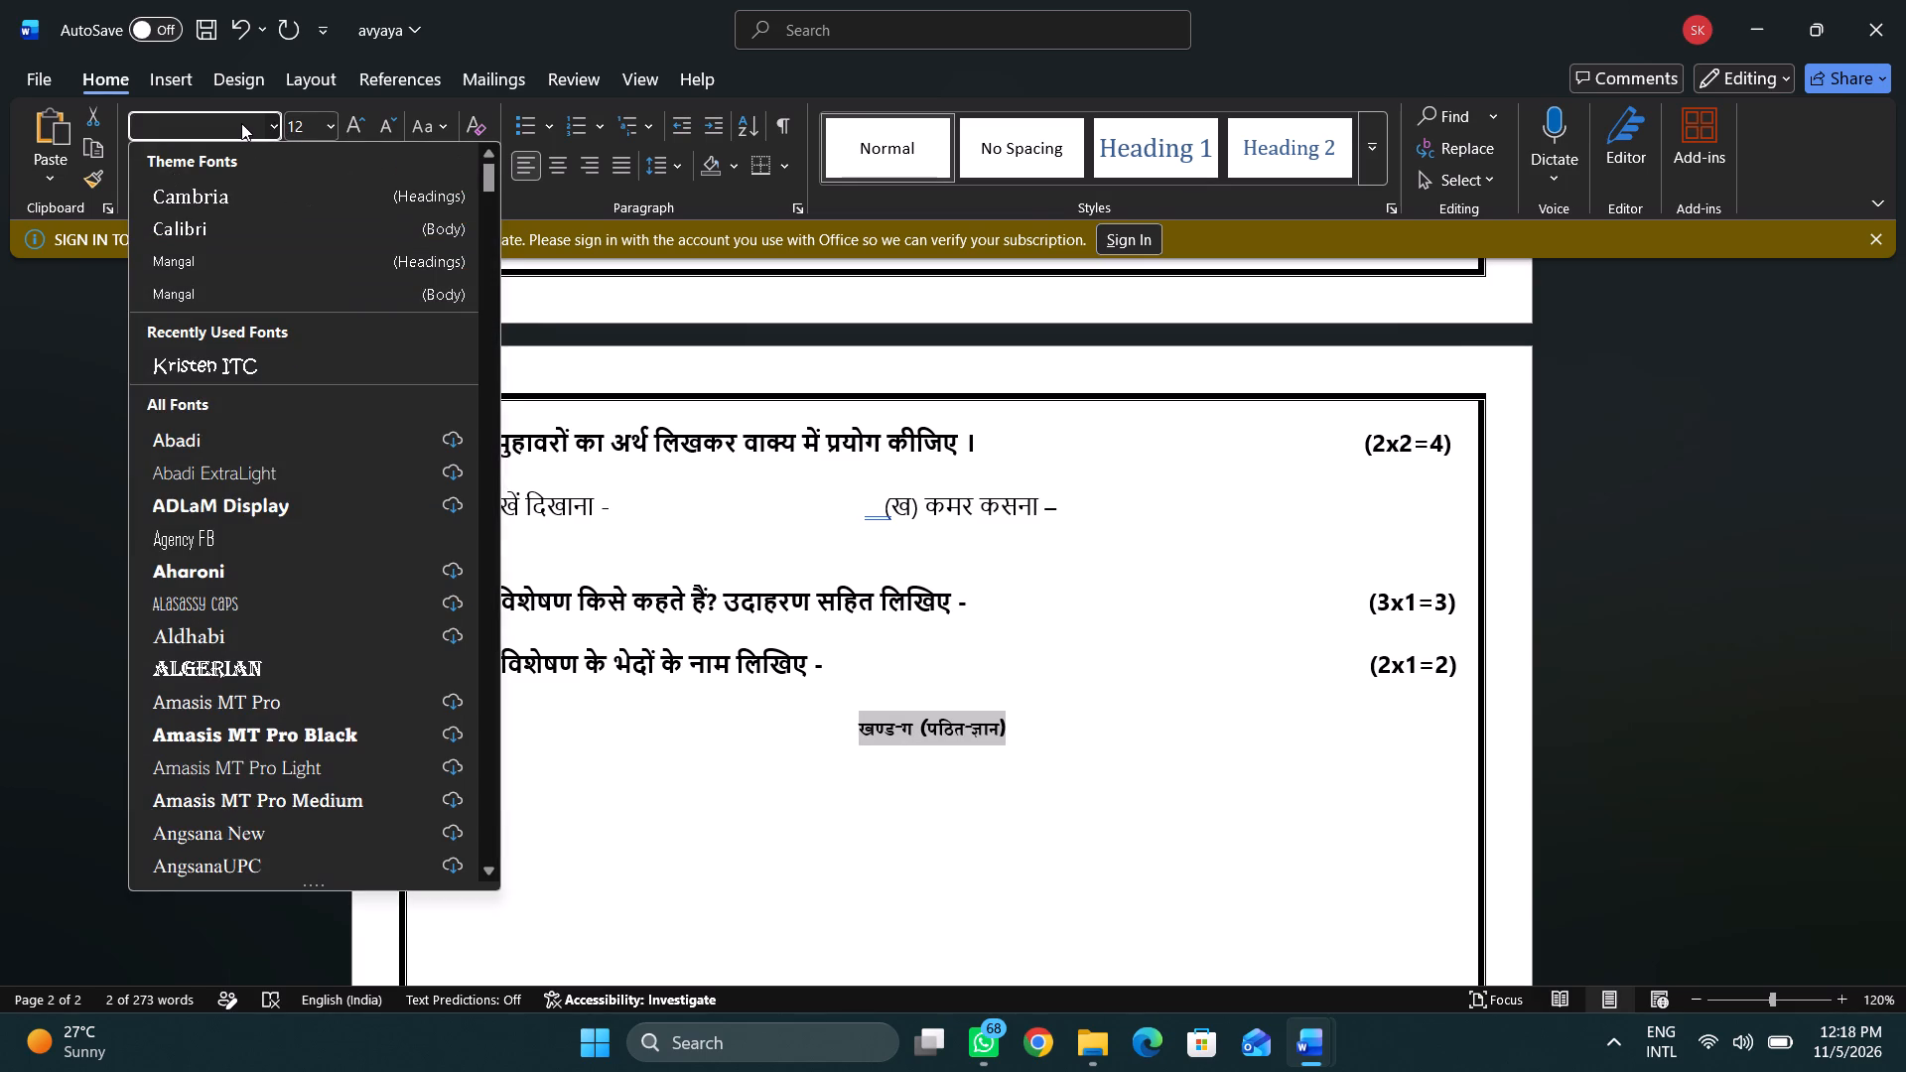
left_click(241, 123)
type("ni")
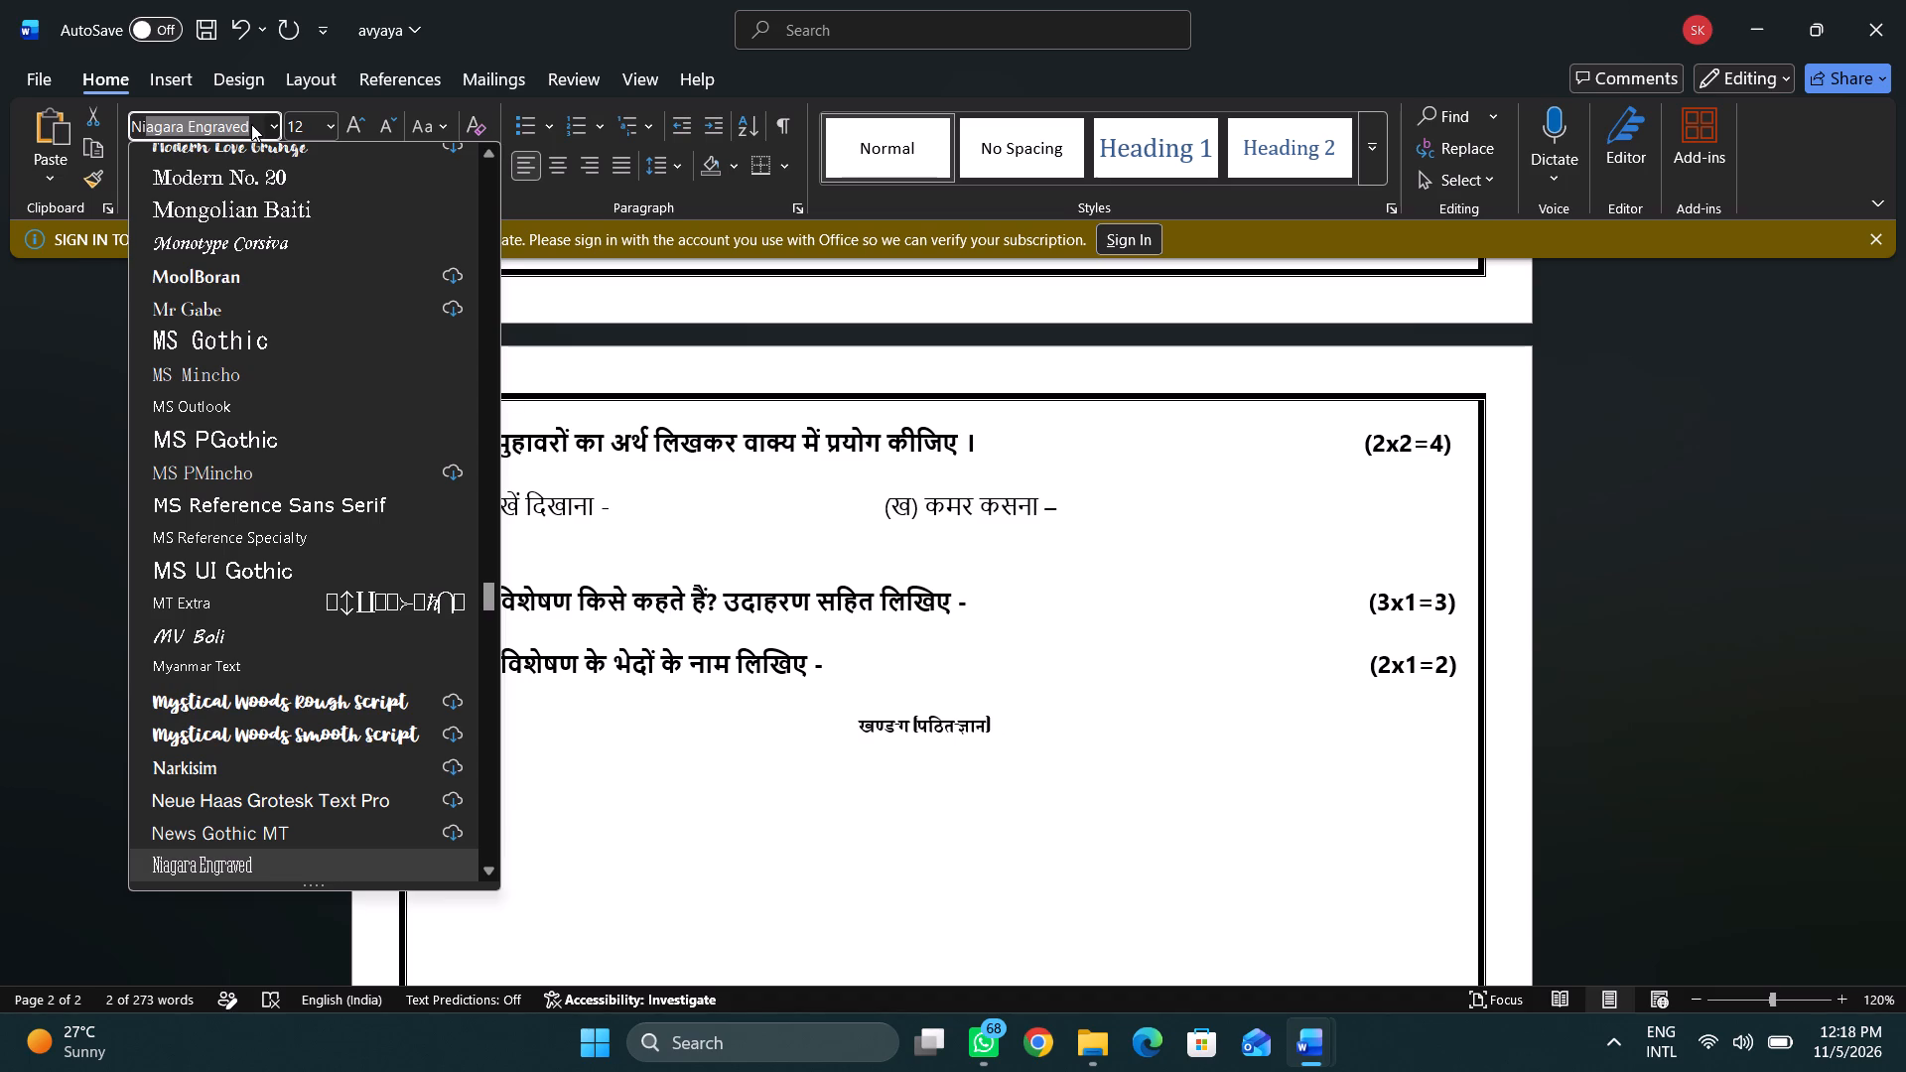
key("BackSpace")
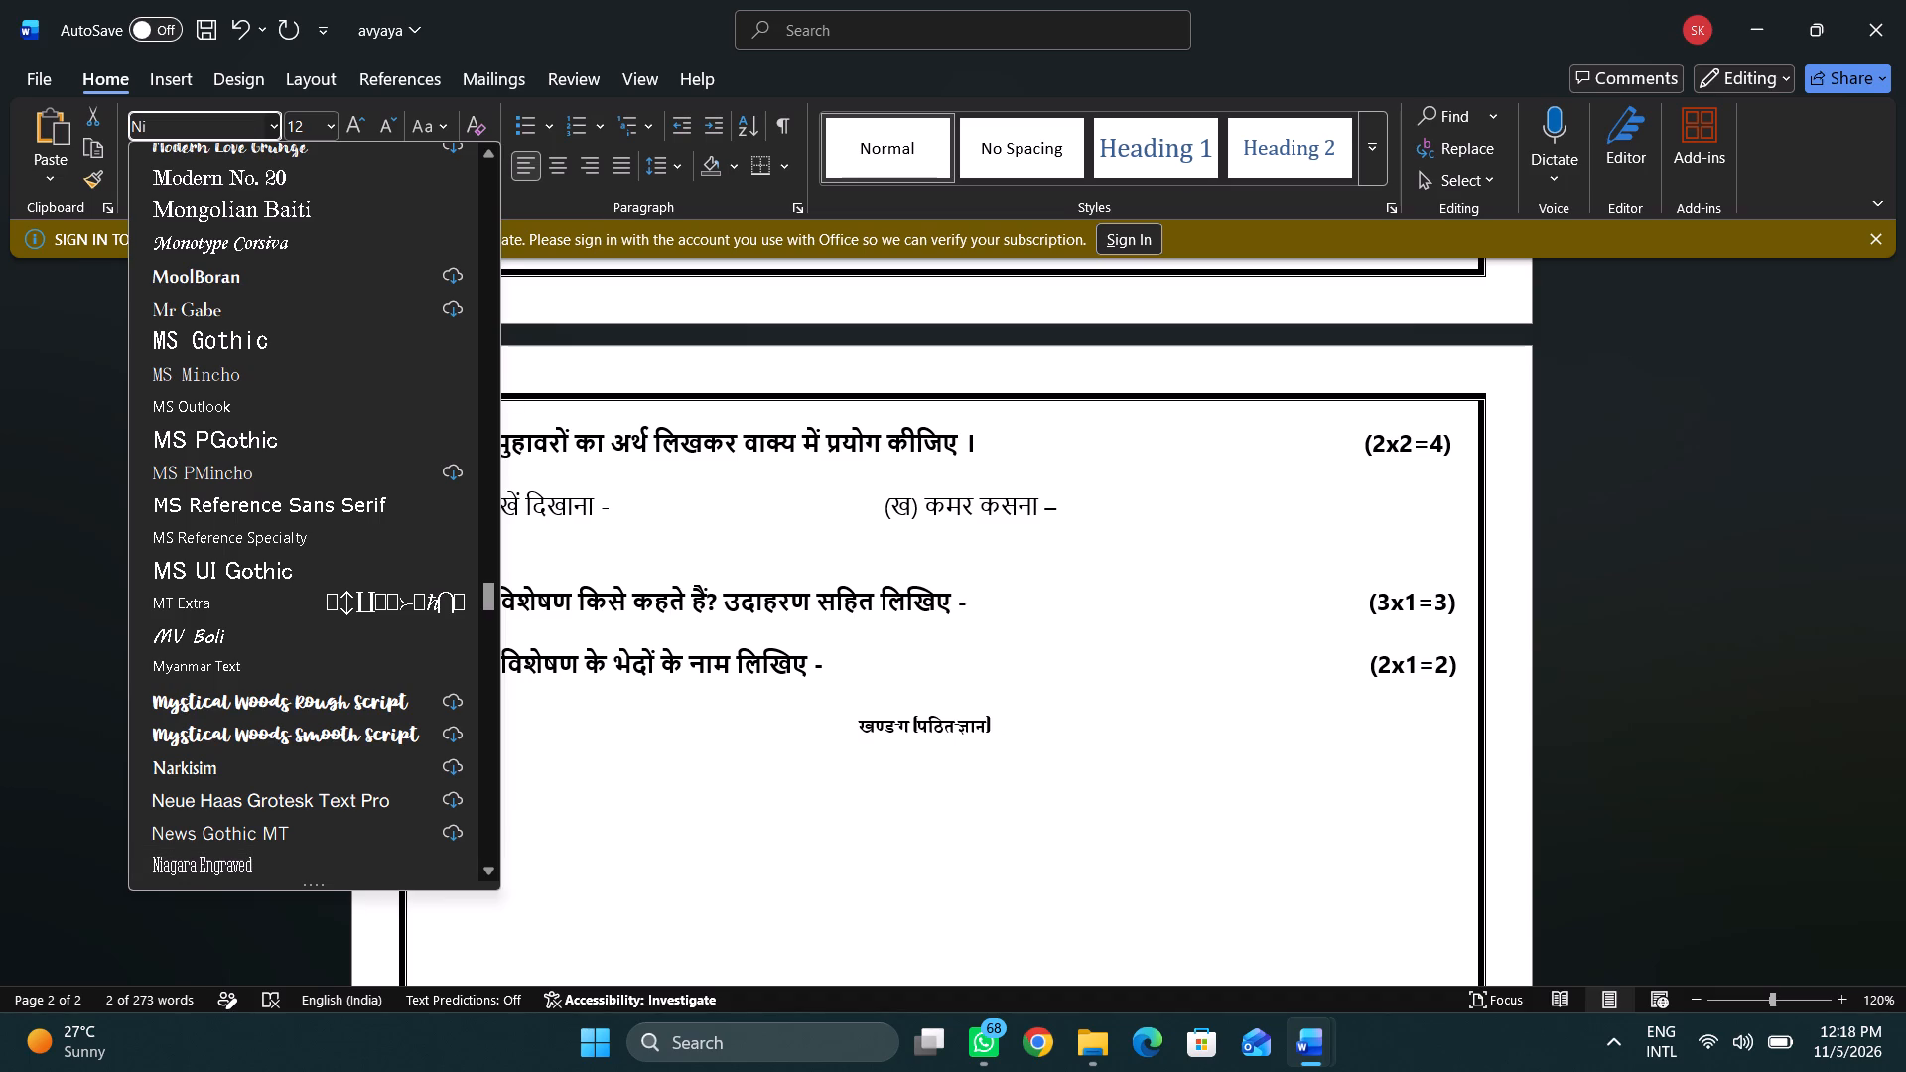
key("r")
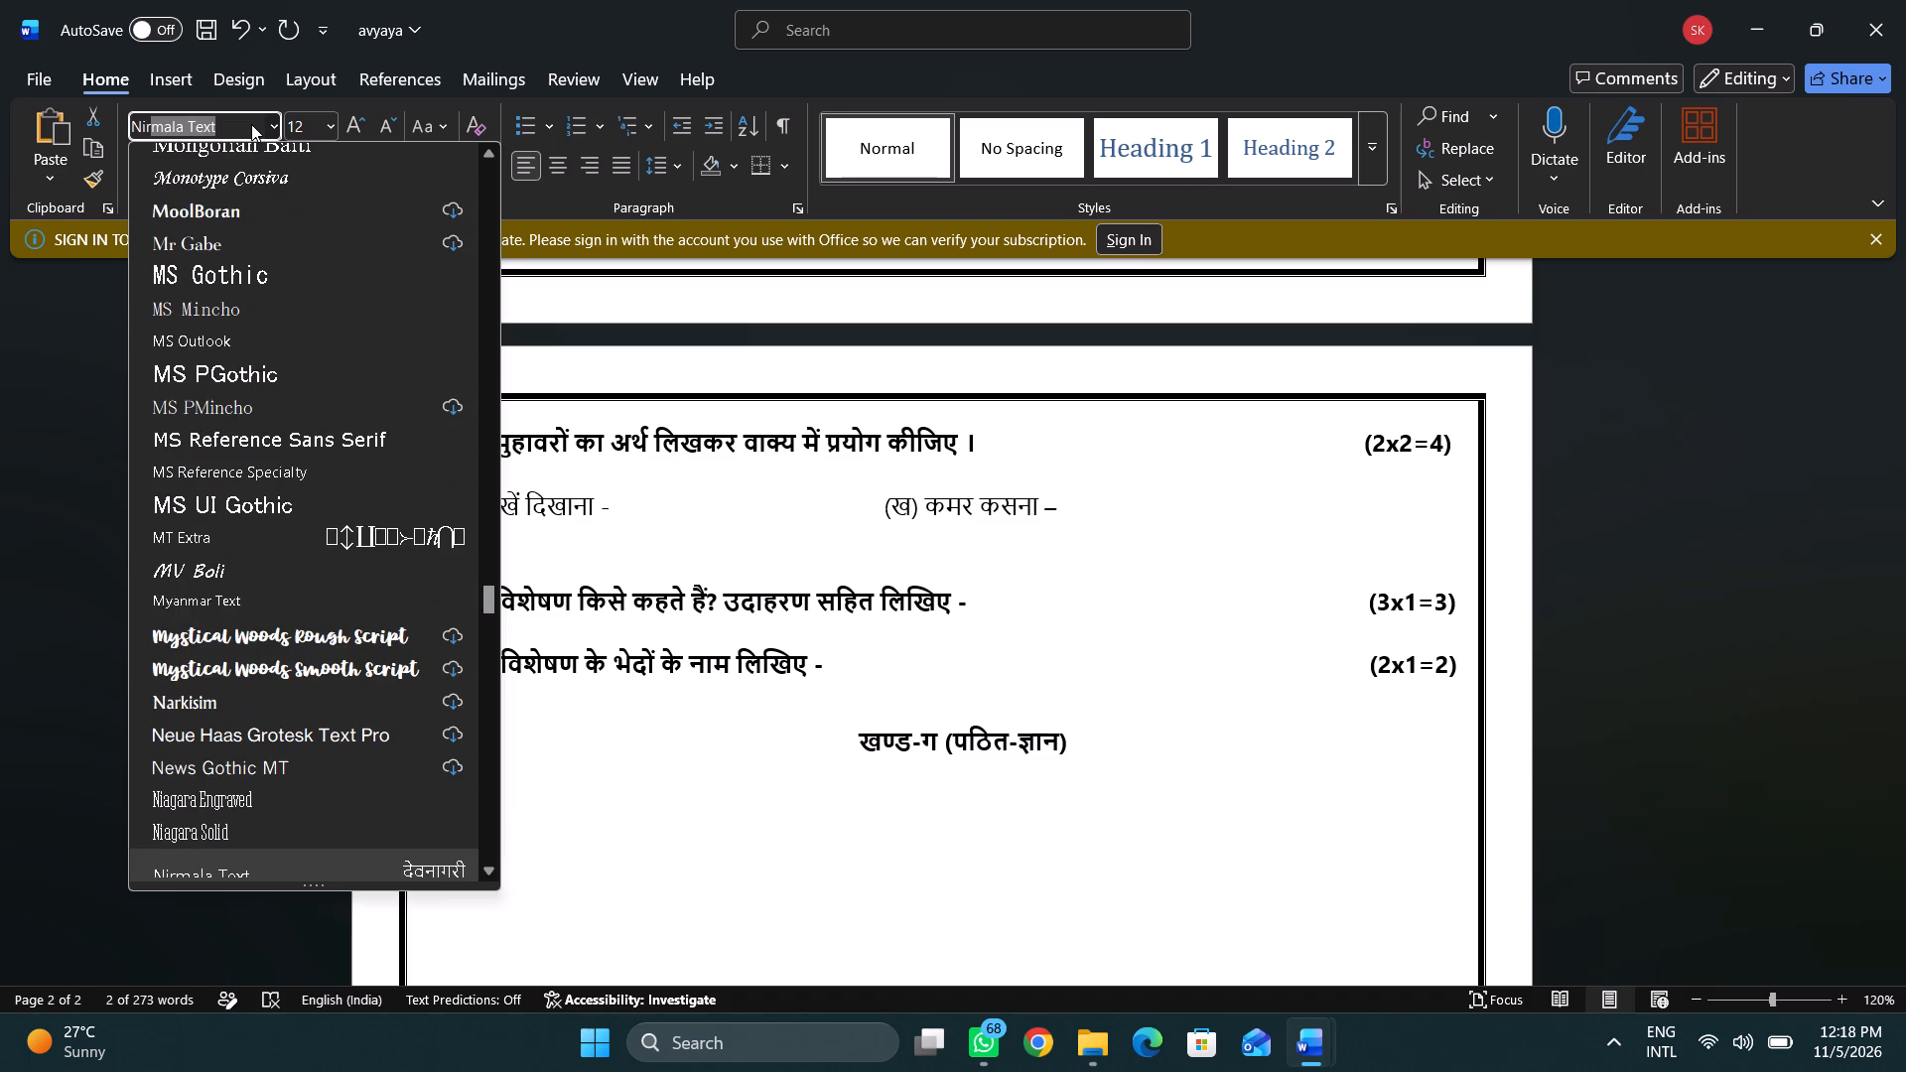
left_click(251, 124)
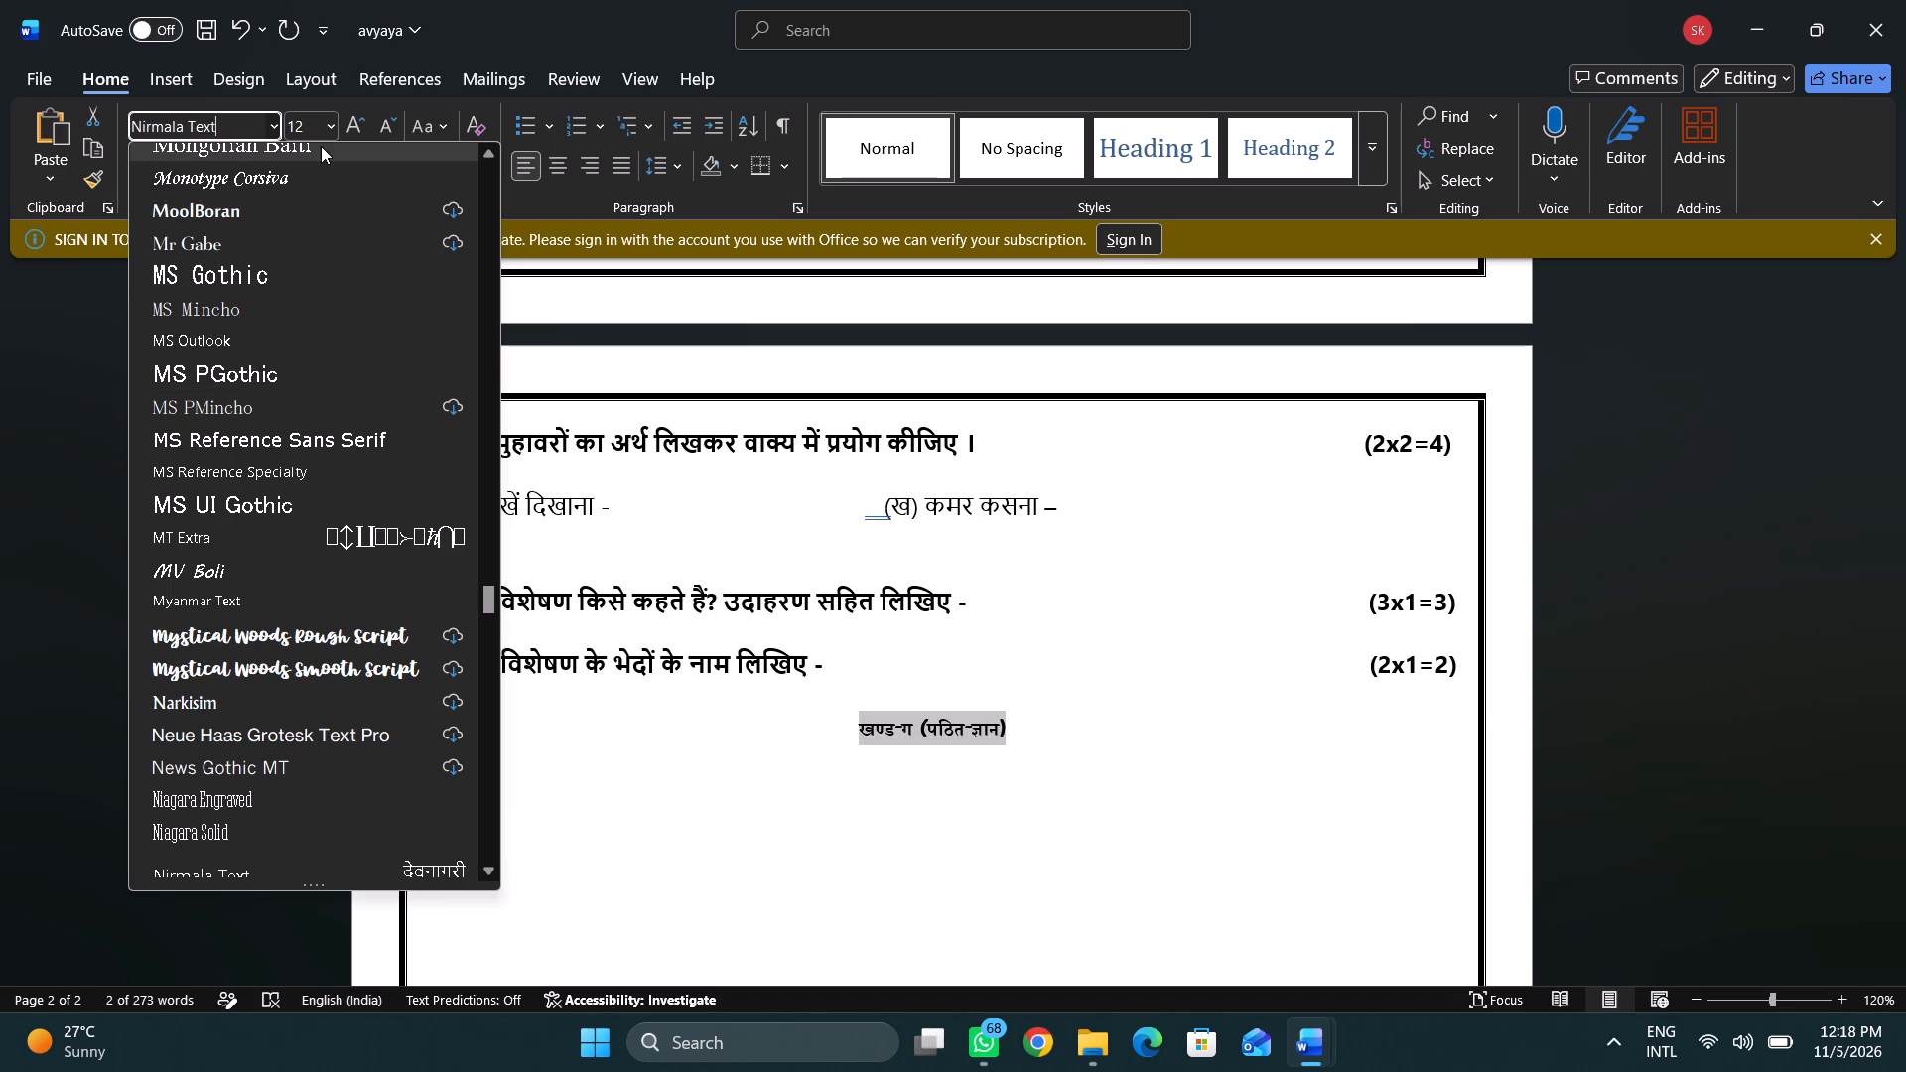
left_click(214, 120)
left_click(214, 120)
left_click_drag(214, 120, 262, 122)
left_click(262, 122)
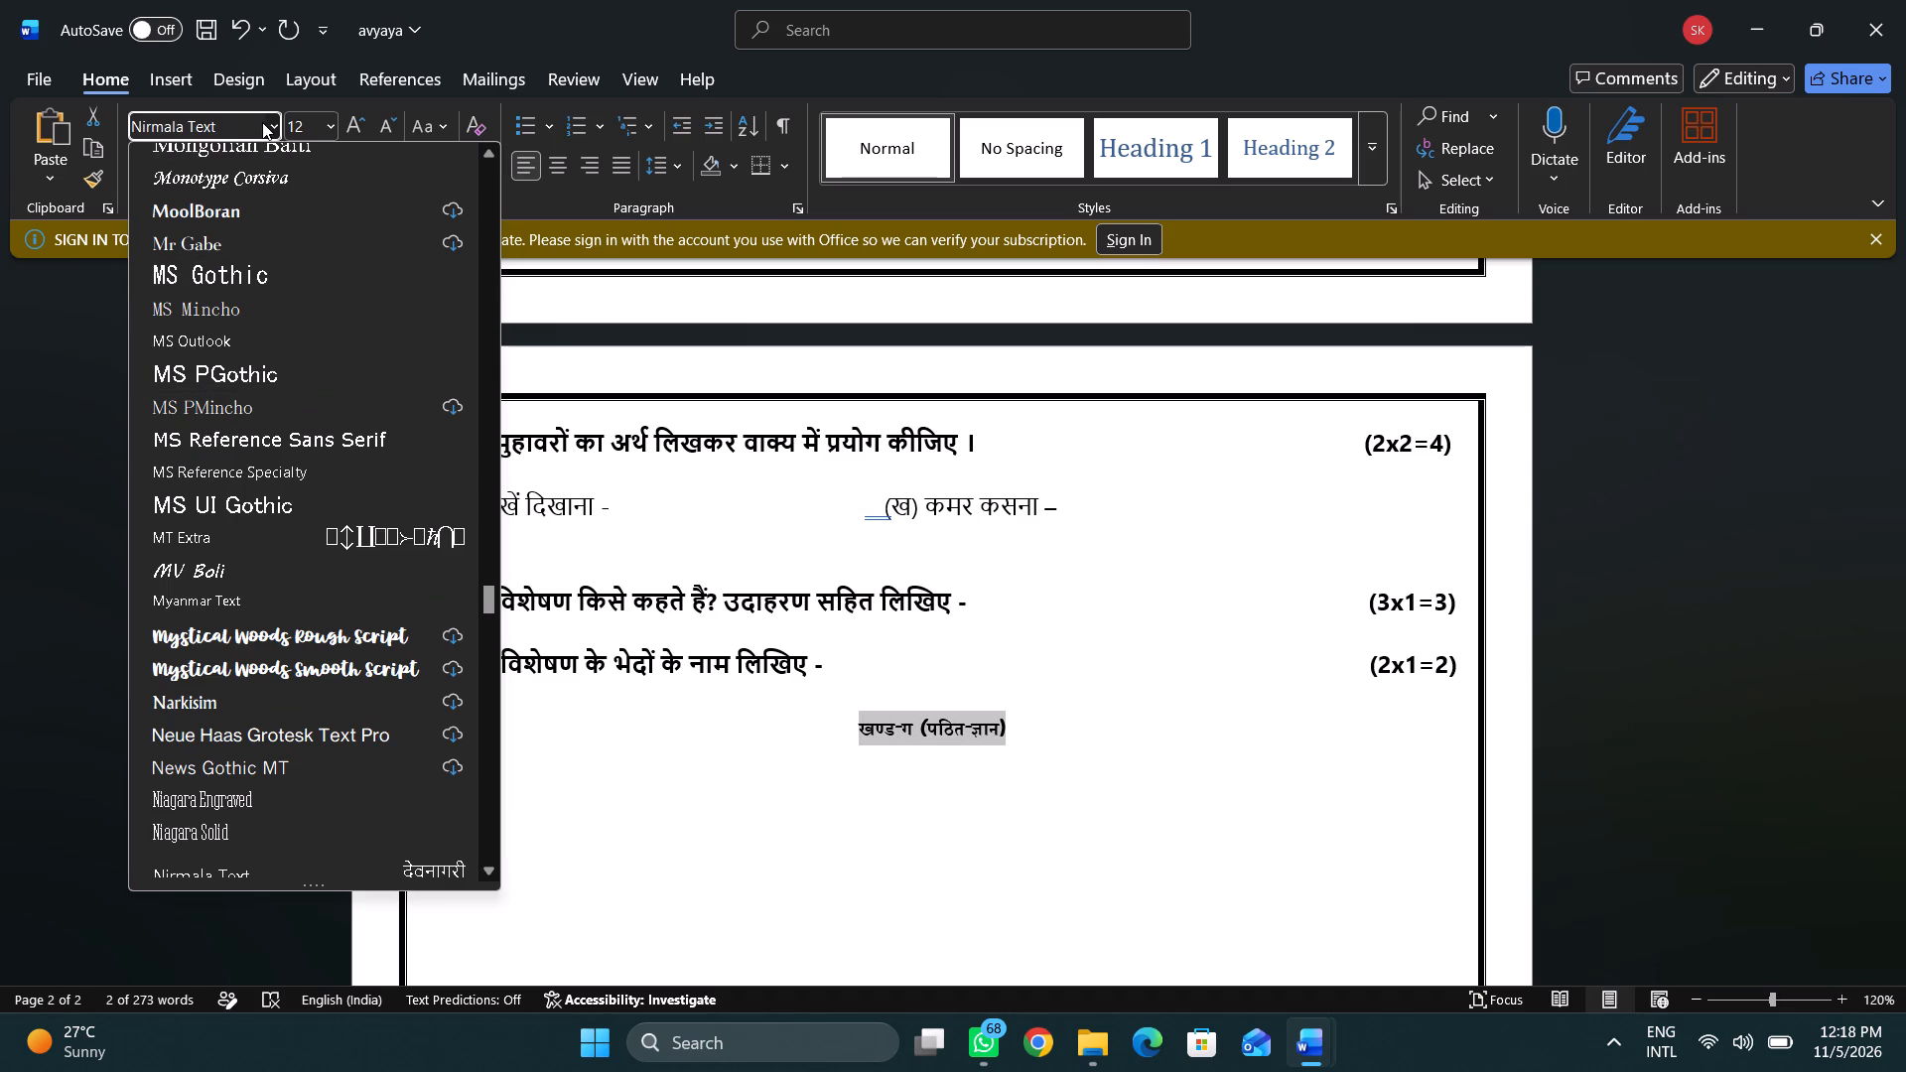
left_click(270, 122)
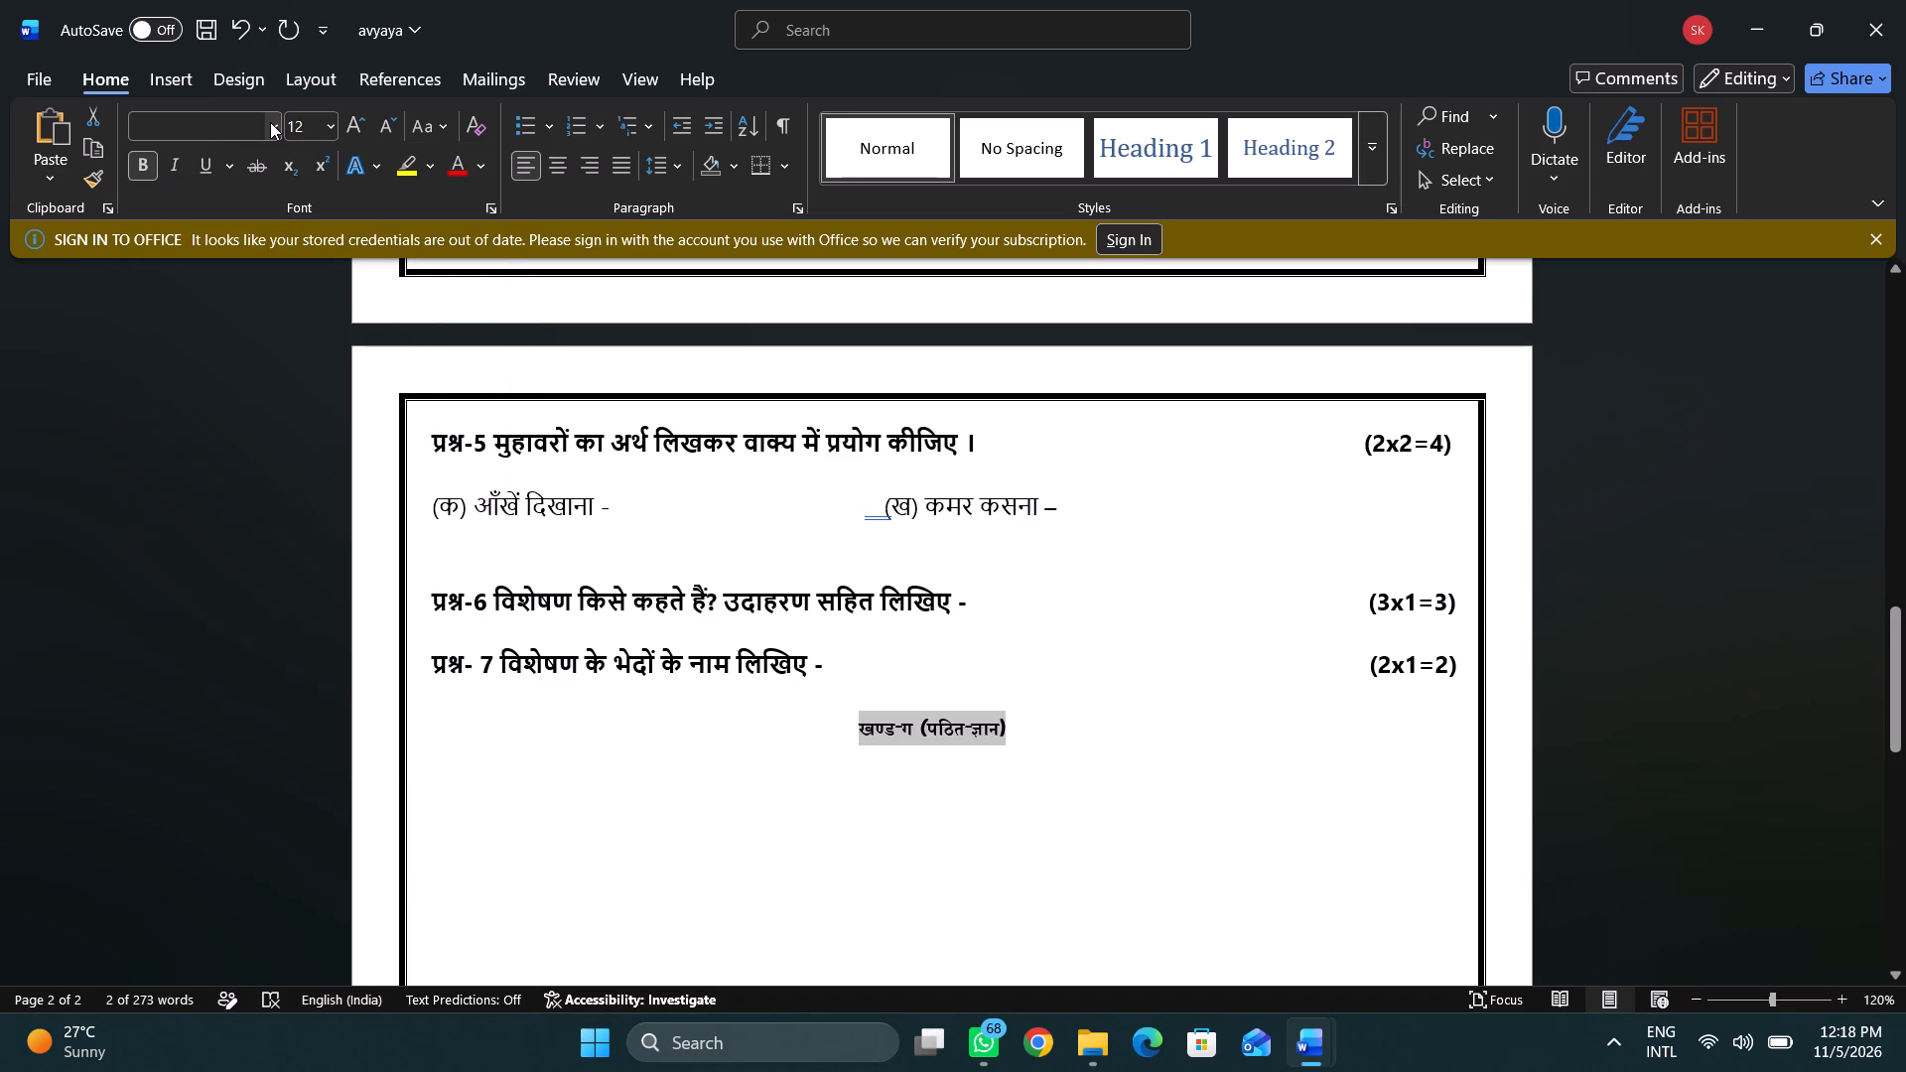
Set the font of the selected खण्ड-ग (पठित-ज्ञान) heading to Nirmala Text.
left_click(270, 122)
left_click(218, 129)
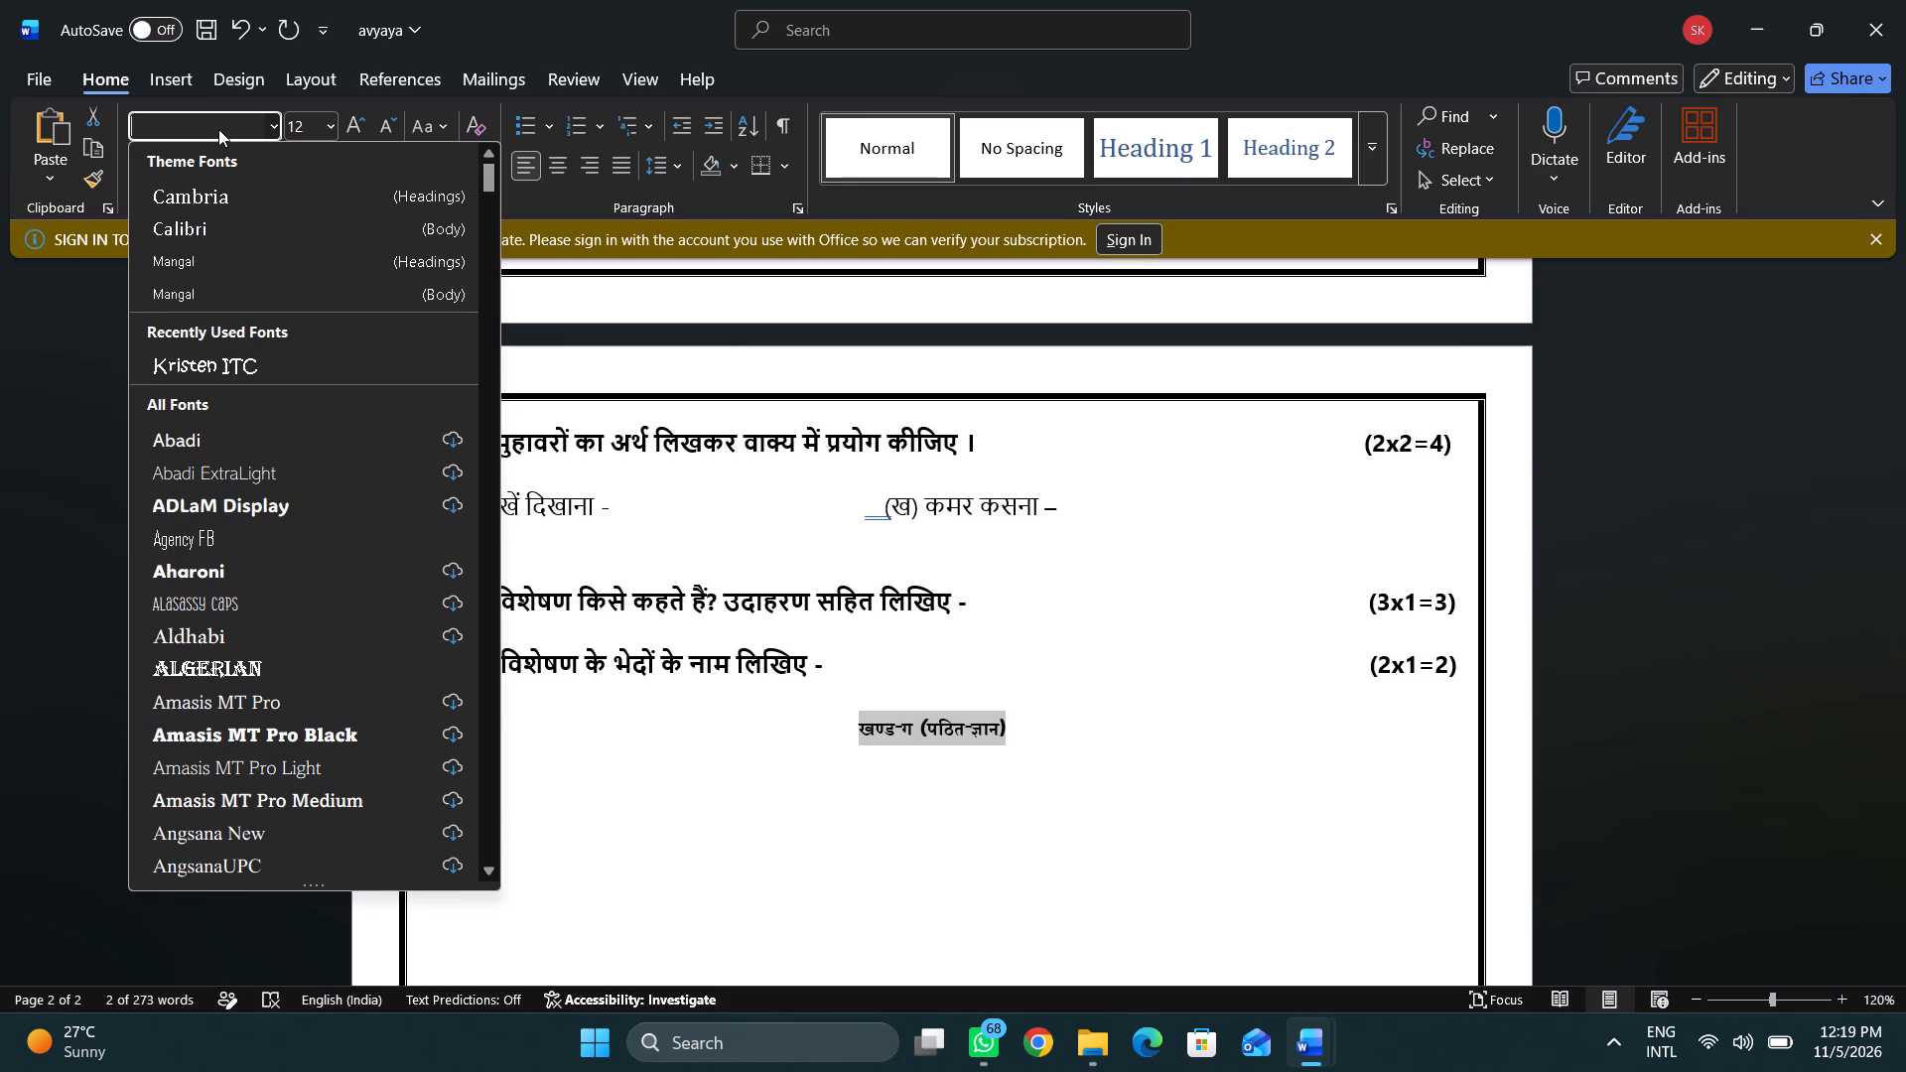
type("nir")
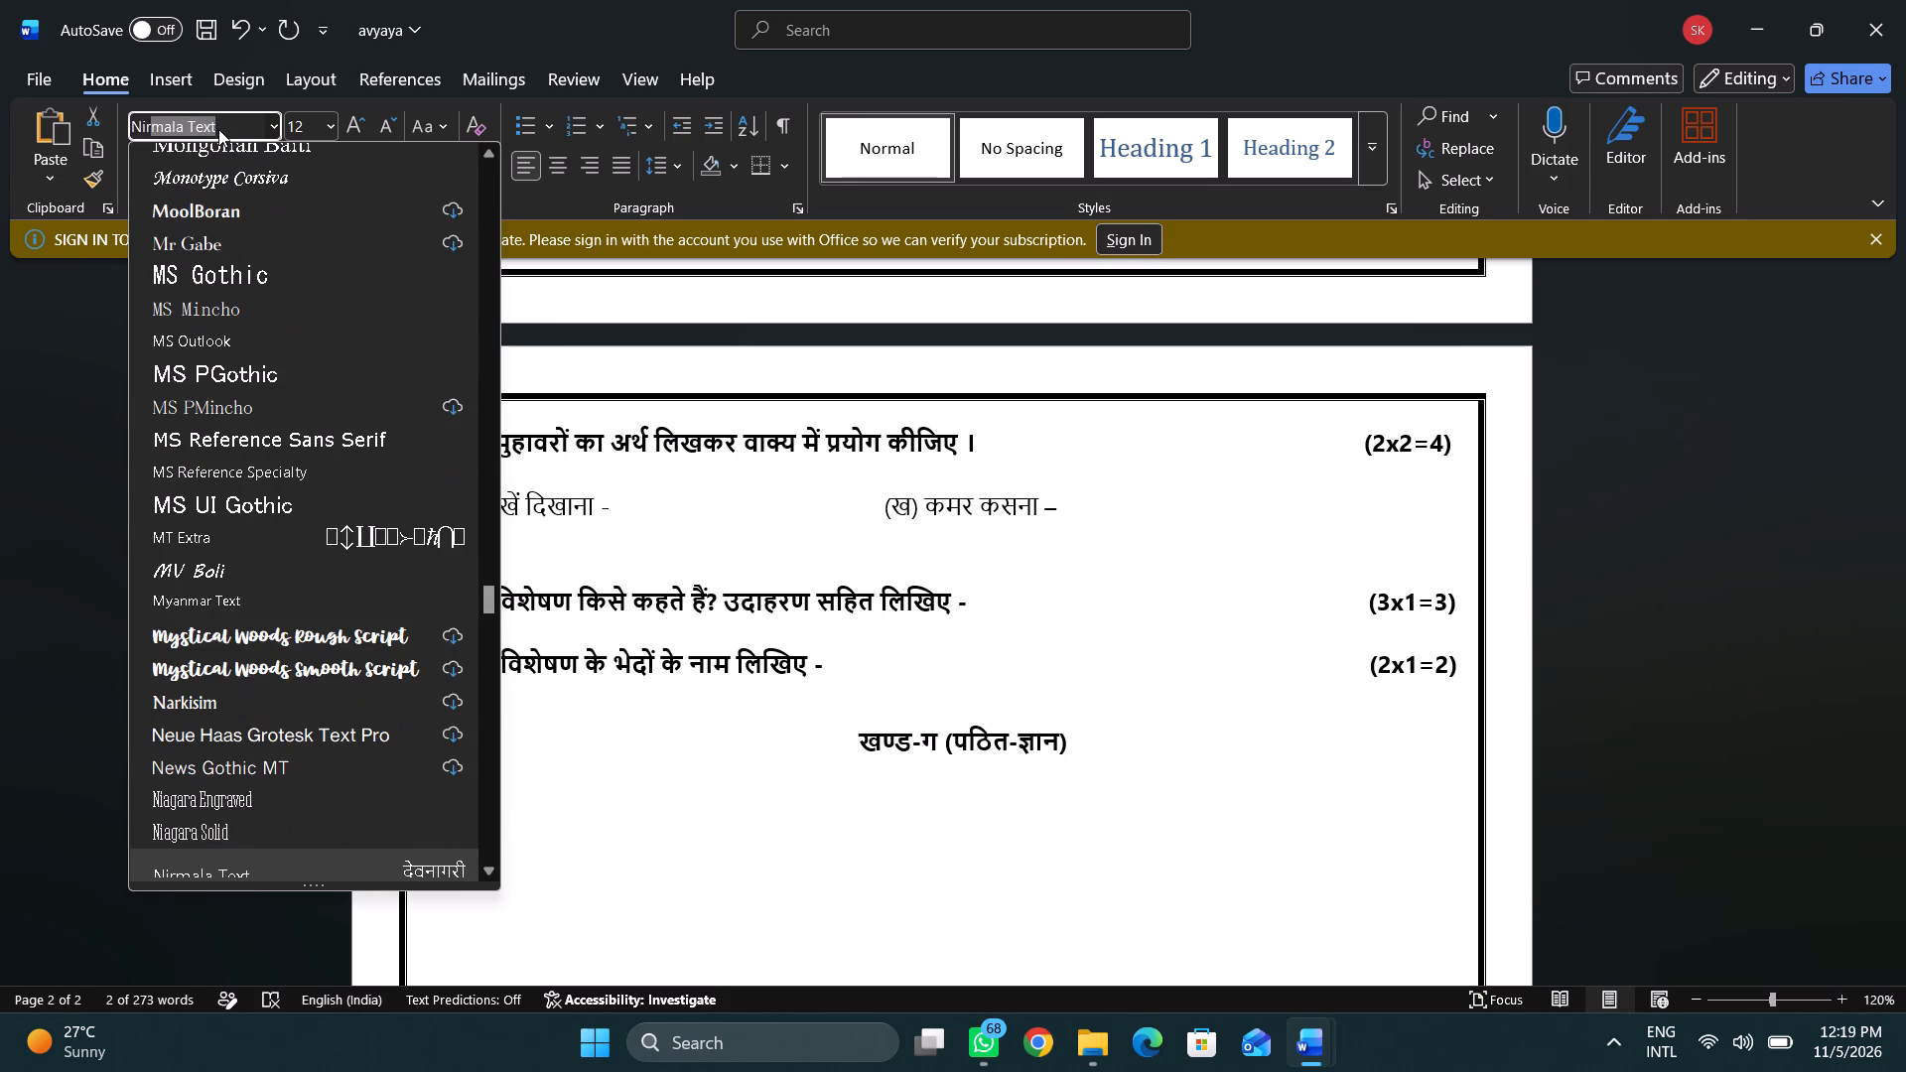
left_click(218, 129)
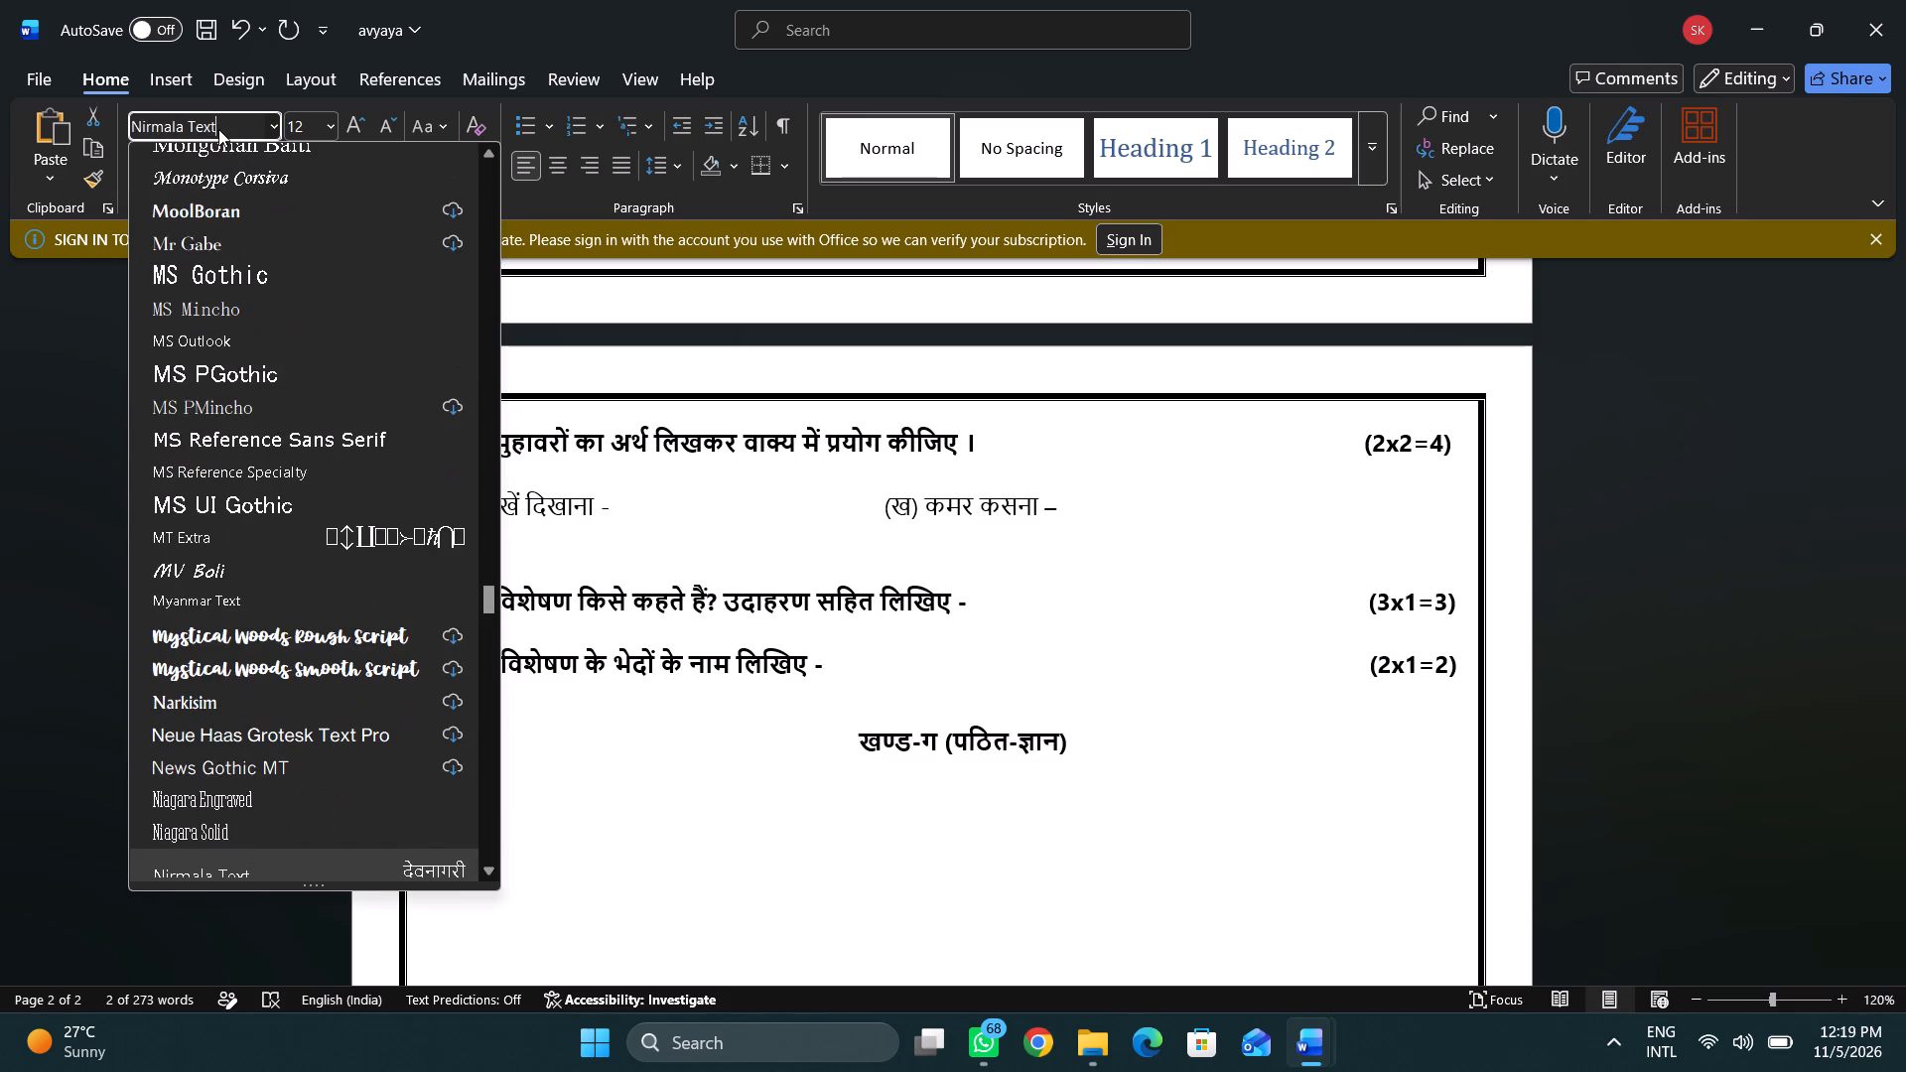
key("Return")
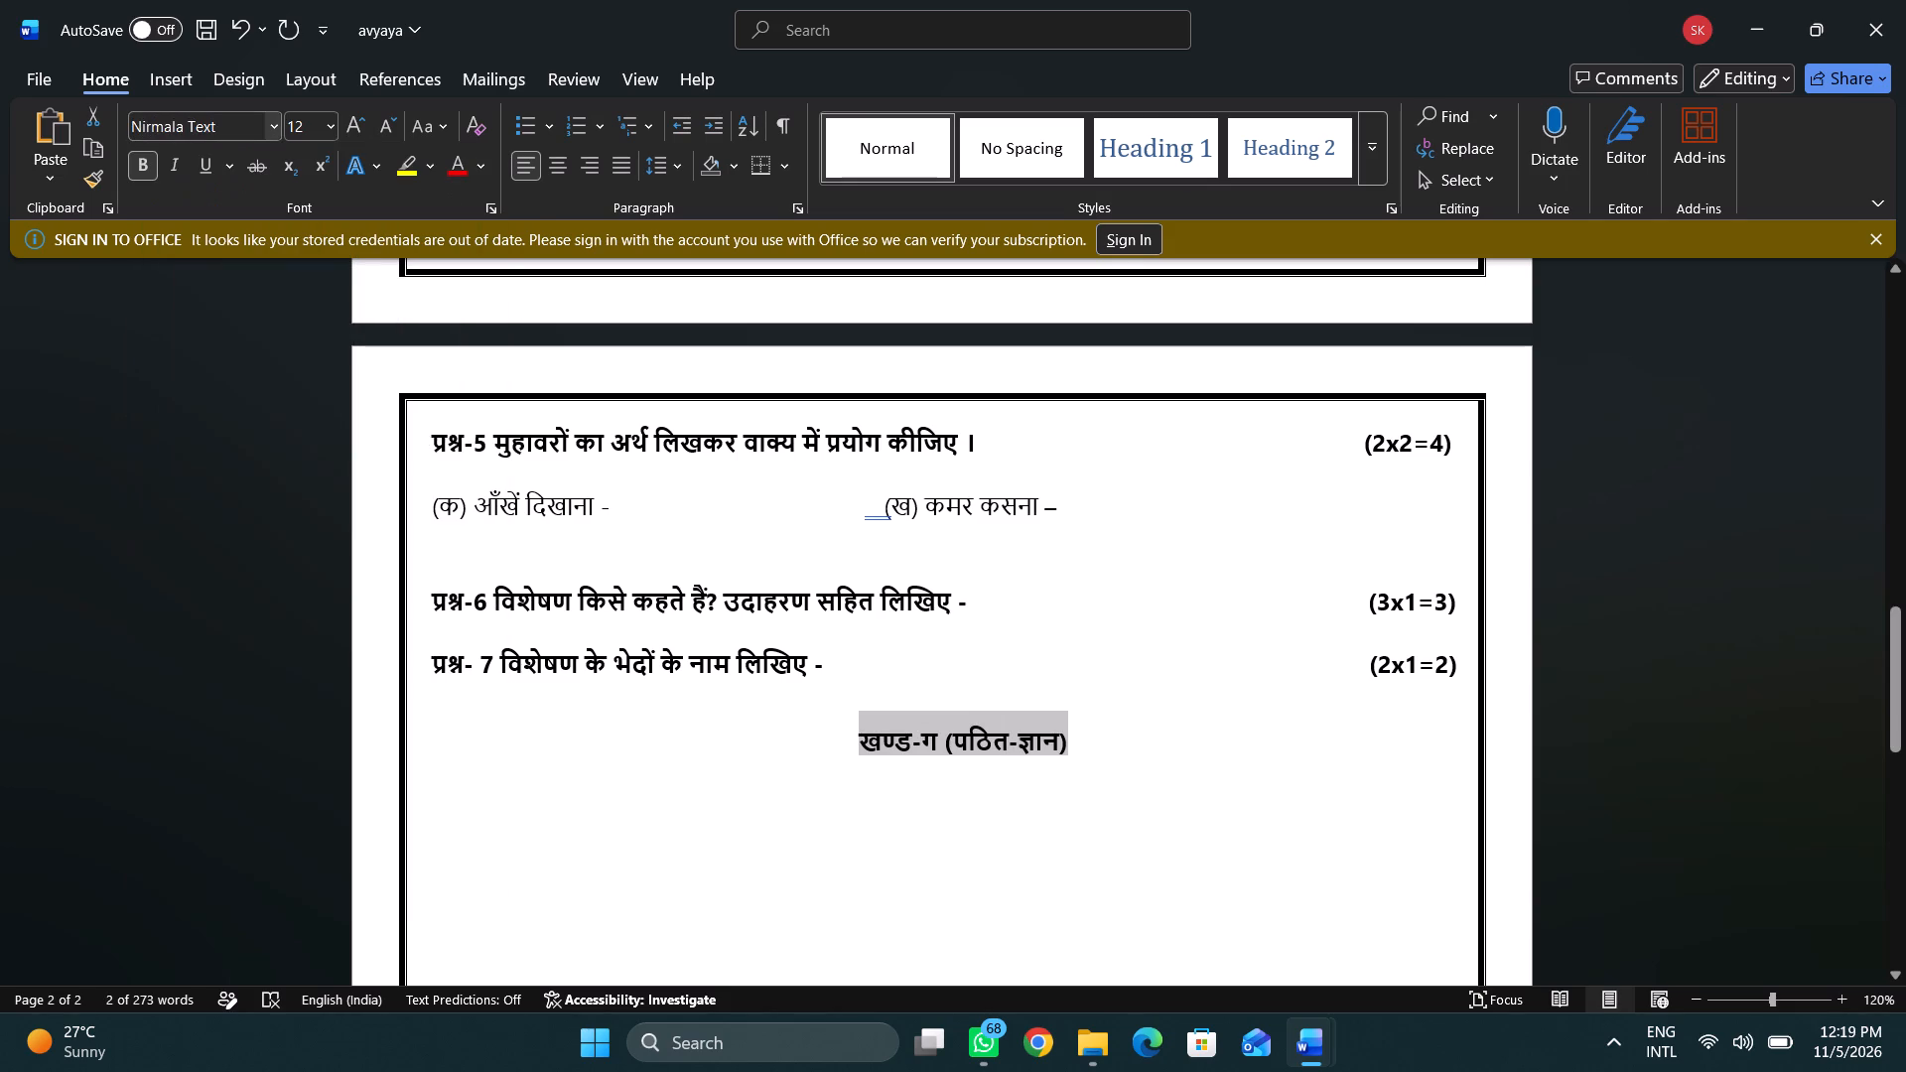
left_click(837, 755)
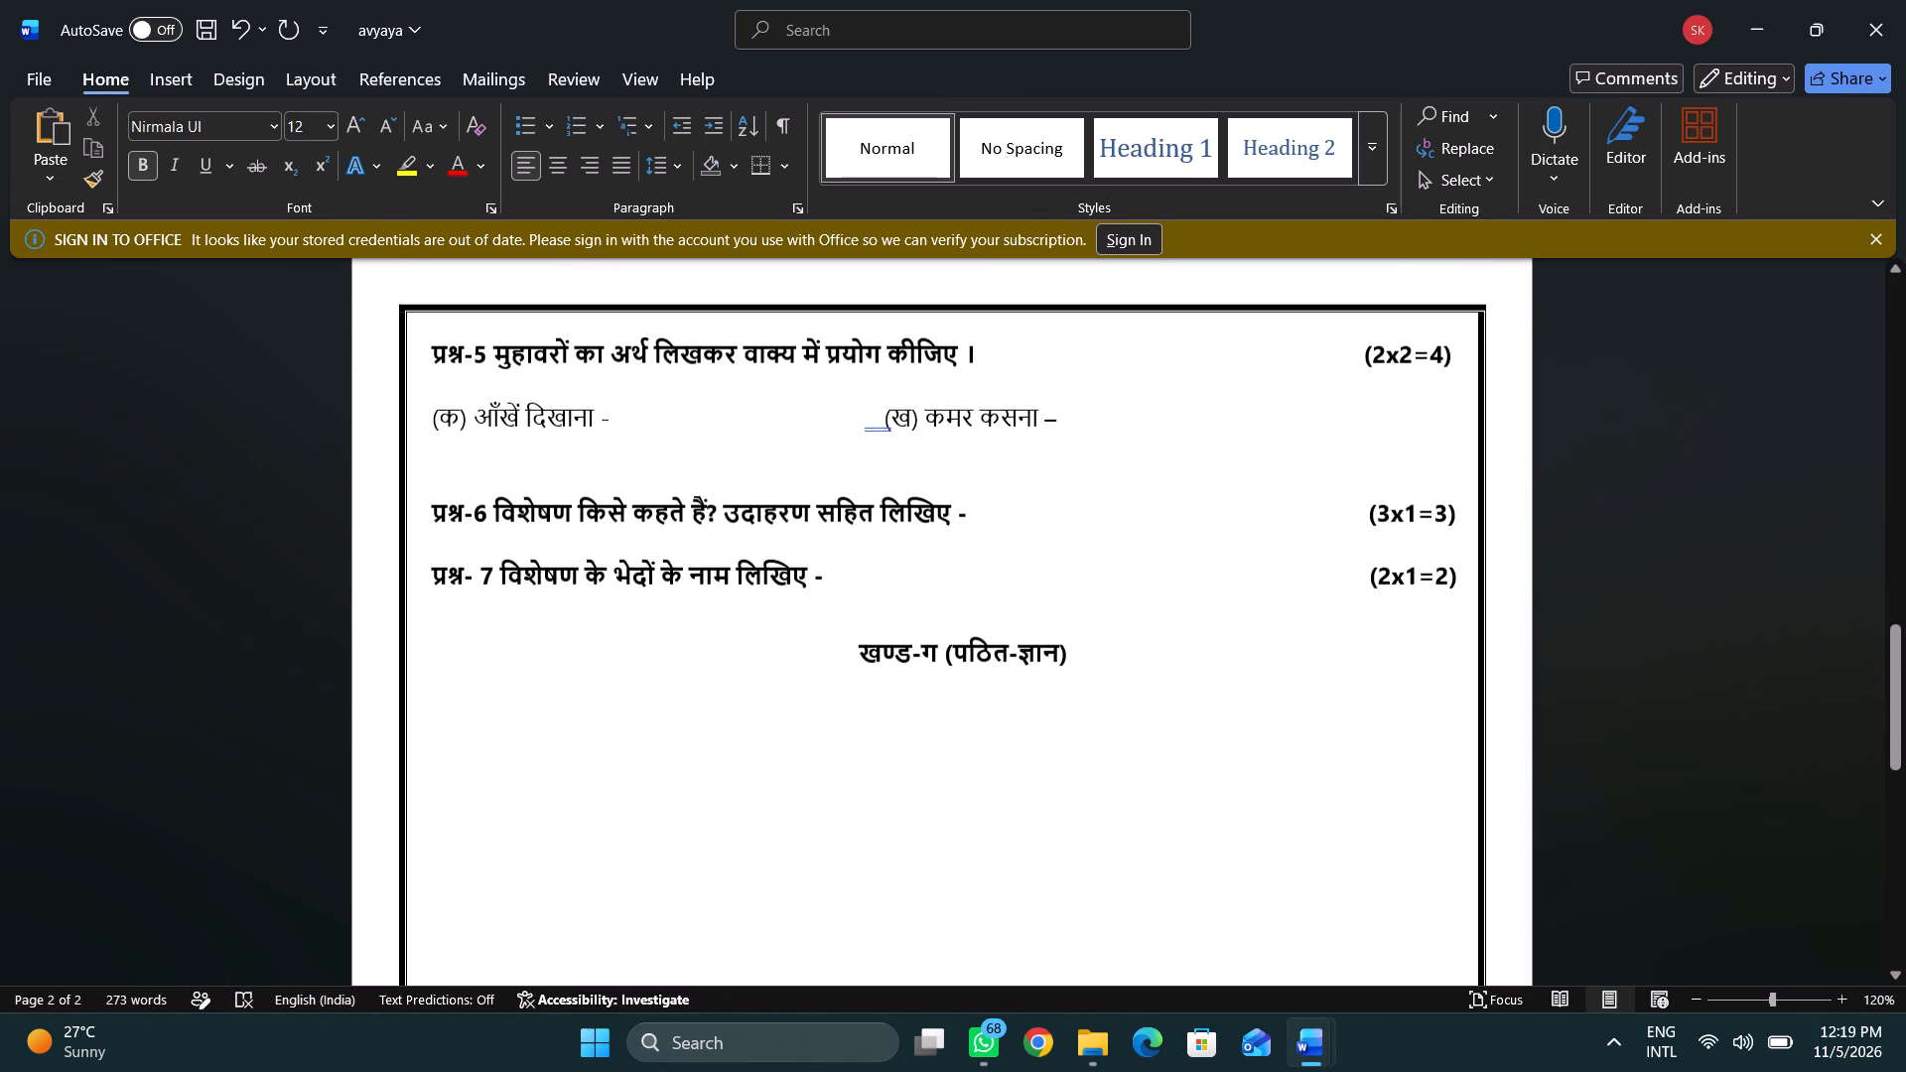
Review the खंड – ख (व्याकरण) heading and the questions under it, from प्रश्न-2 onwards, with their marks.
scroll(884, 769, "up", 1)
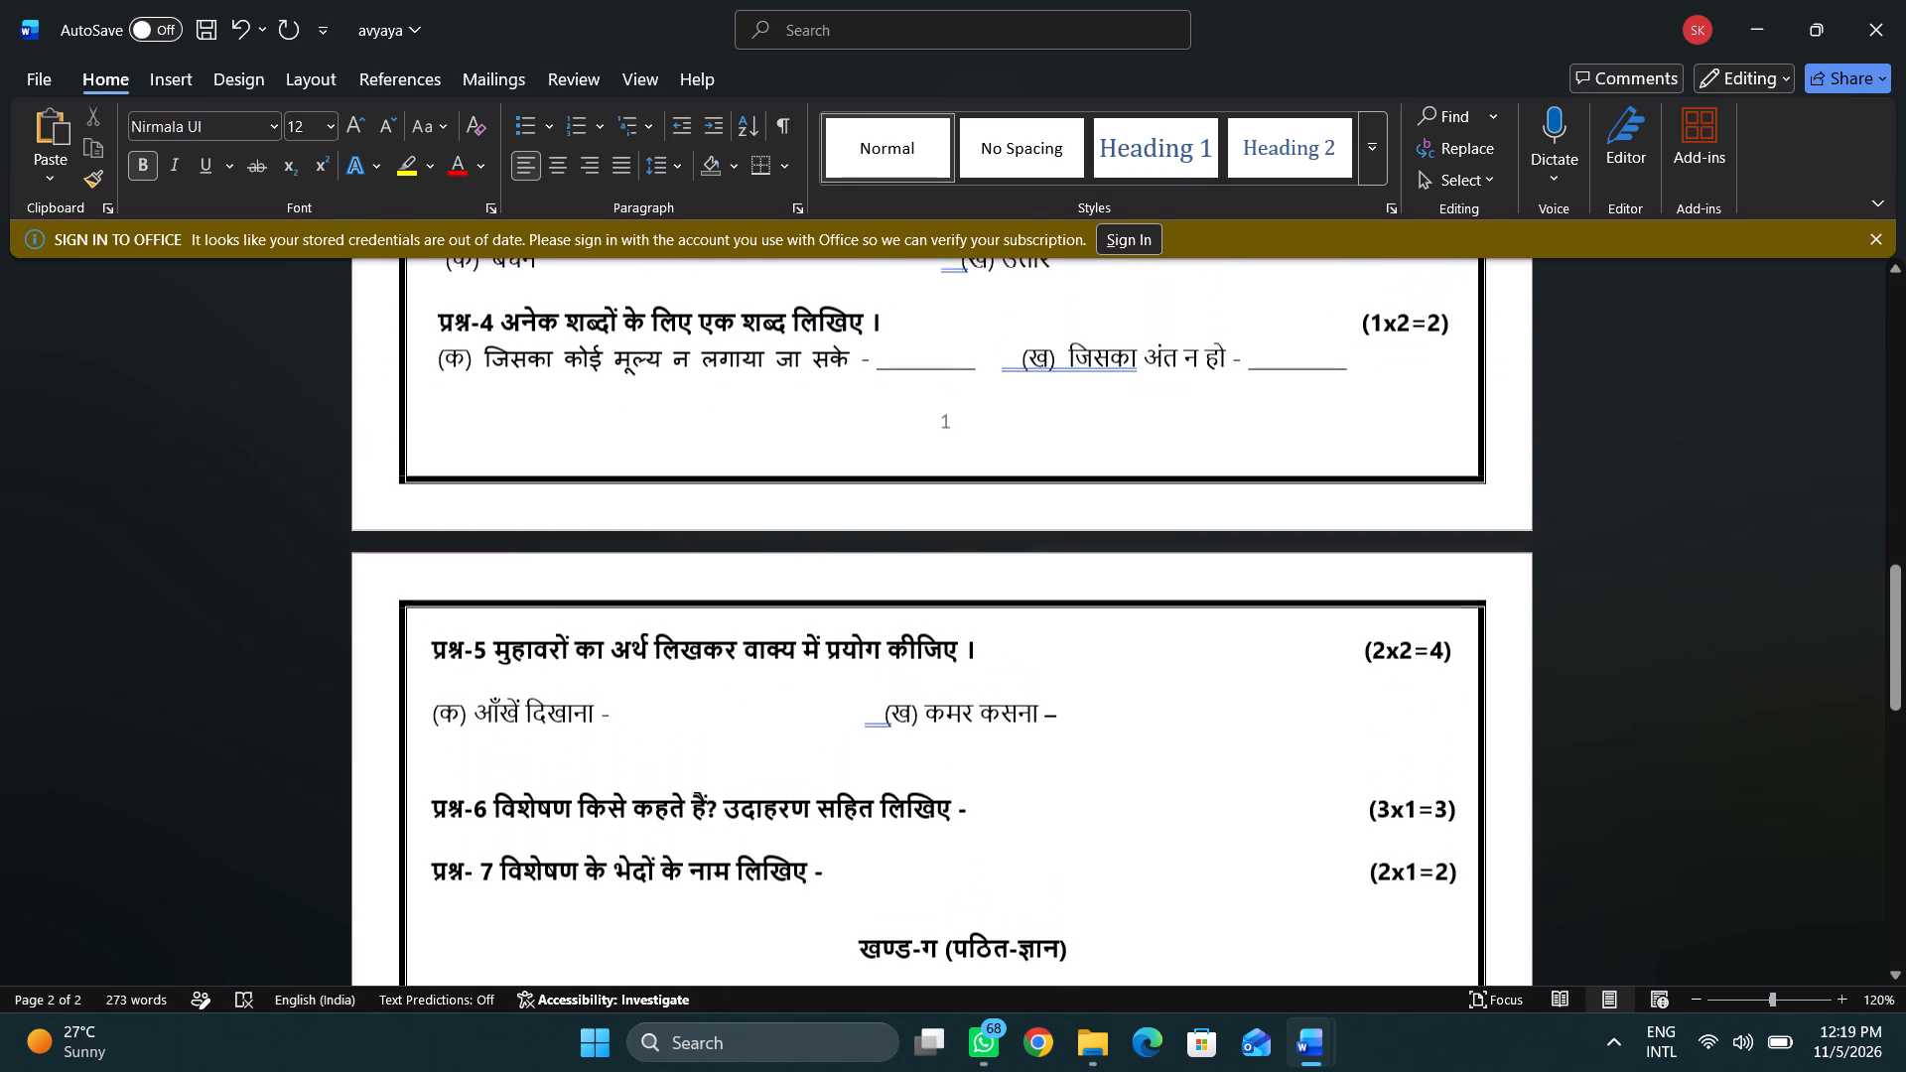
scroll(884, 769, "up", 2)
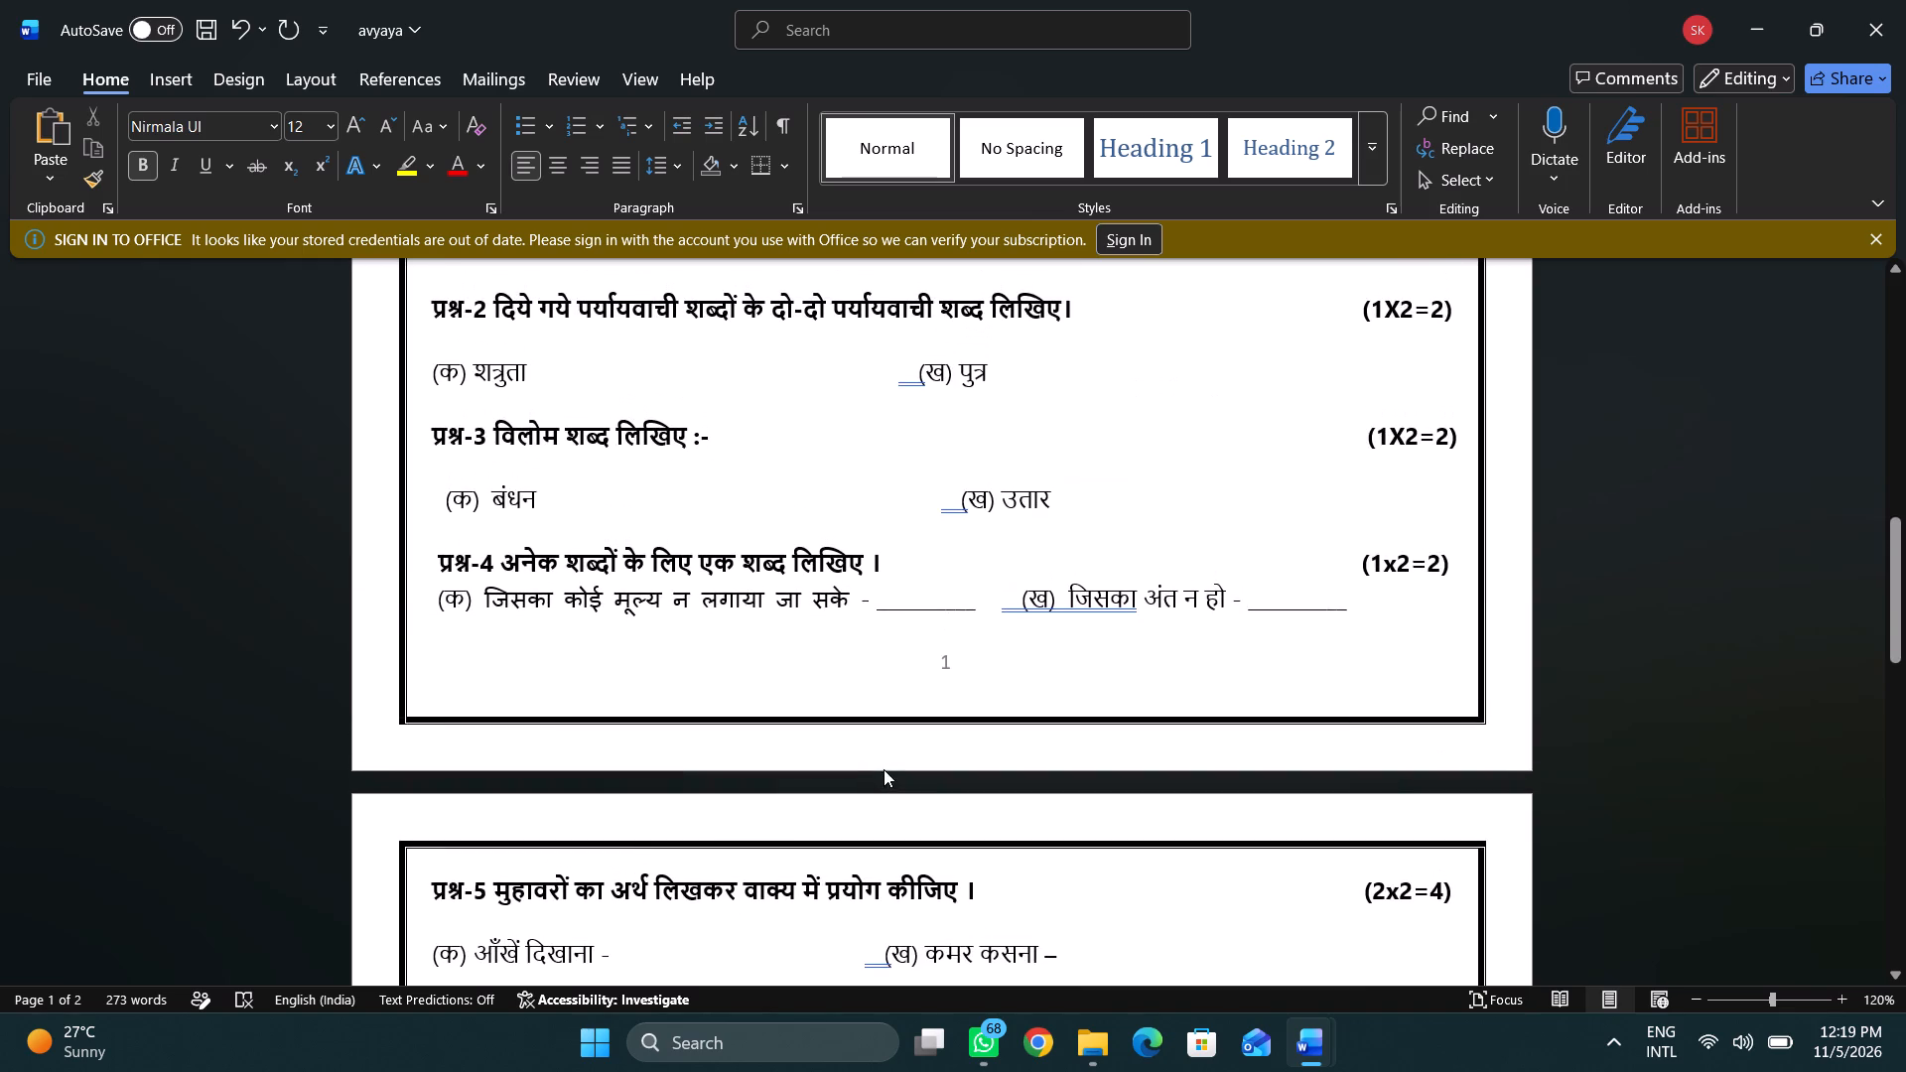
scroll(884, 769, "up", 2)
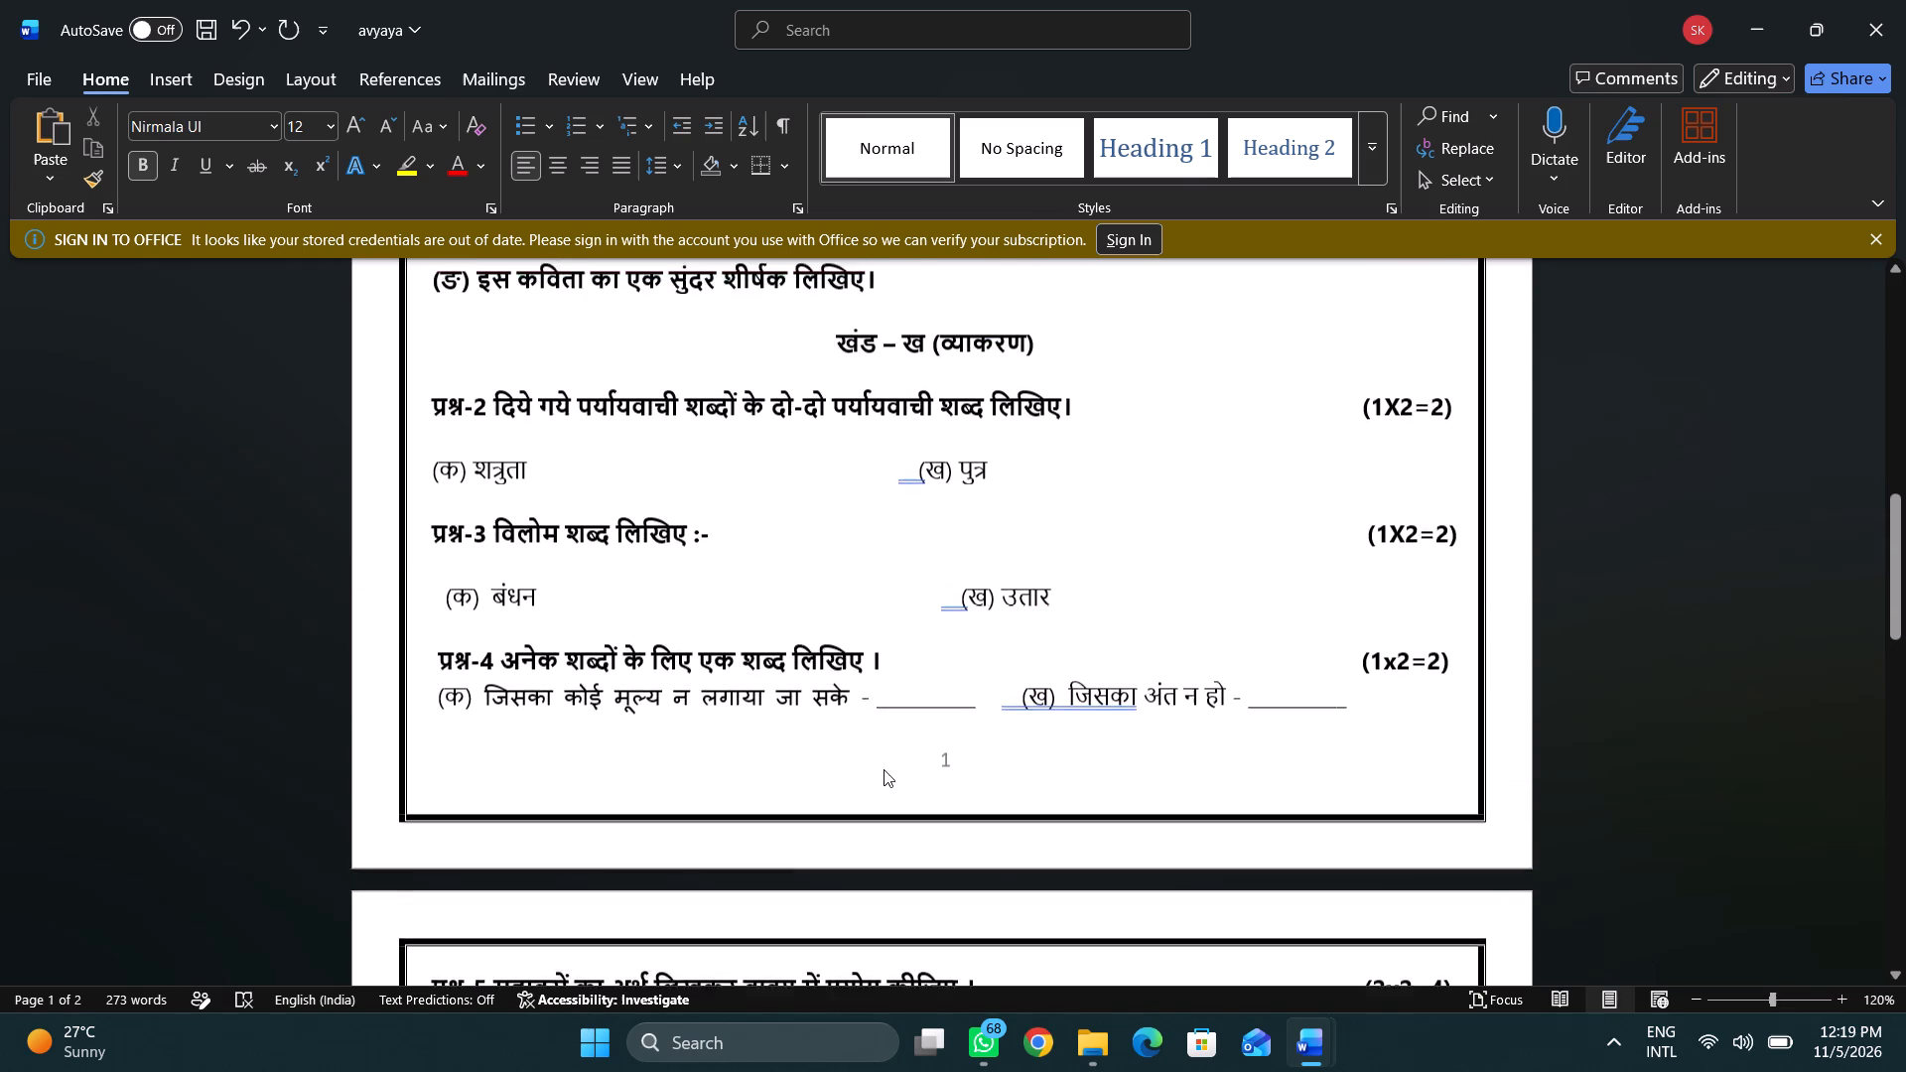
scroll(884, 769, "up", 2)
scroll(884, 769, "down", 1)
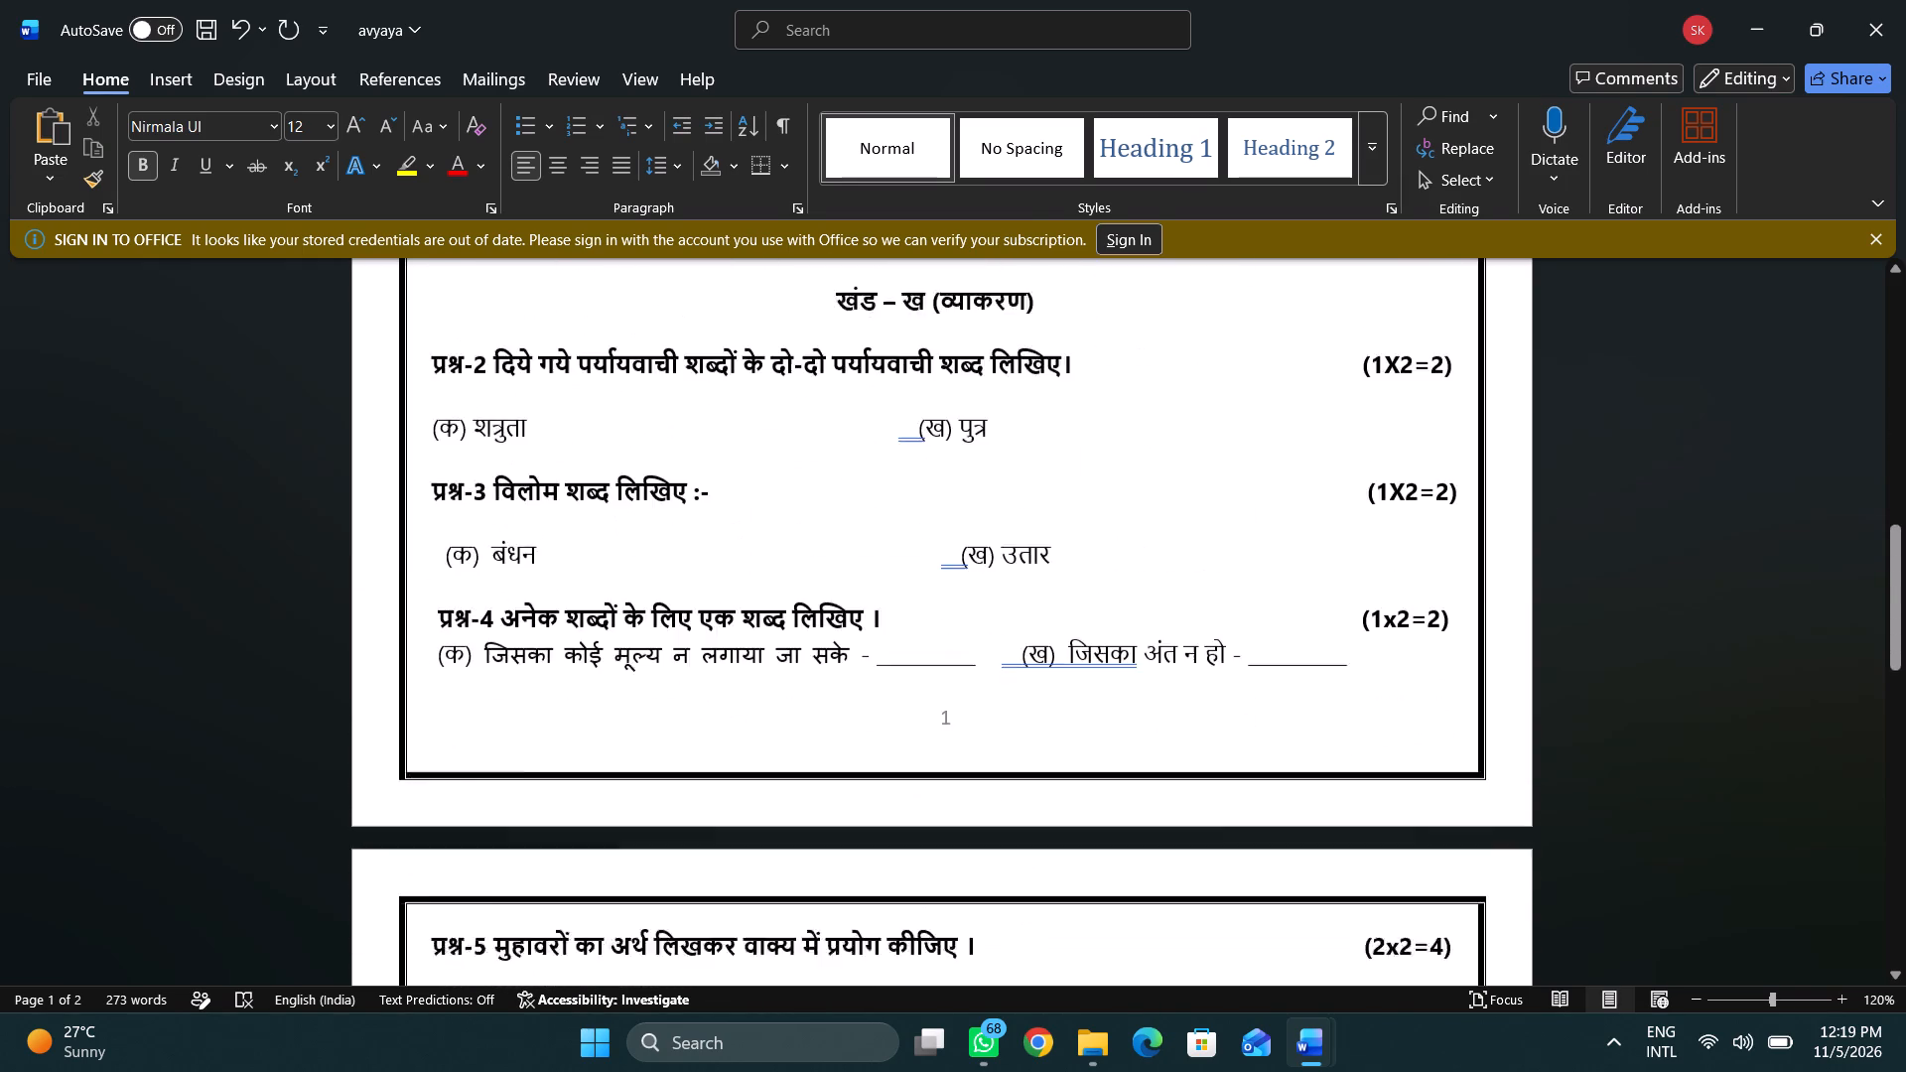
Insert two new lines after the खण्ड-ग (पठित-ज्ञान) heading in avyaya, ready for that section's questions.
scroll(884, 769, "down", 1)
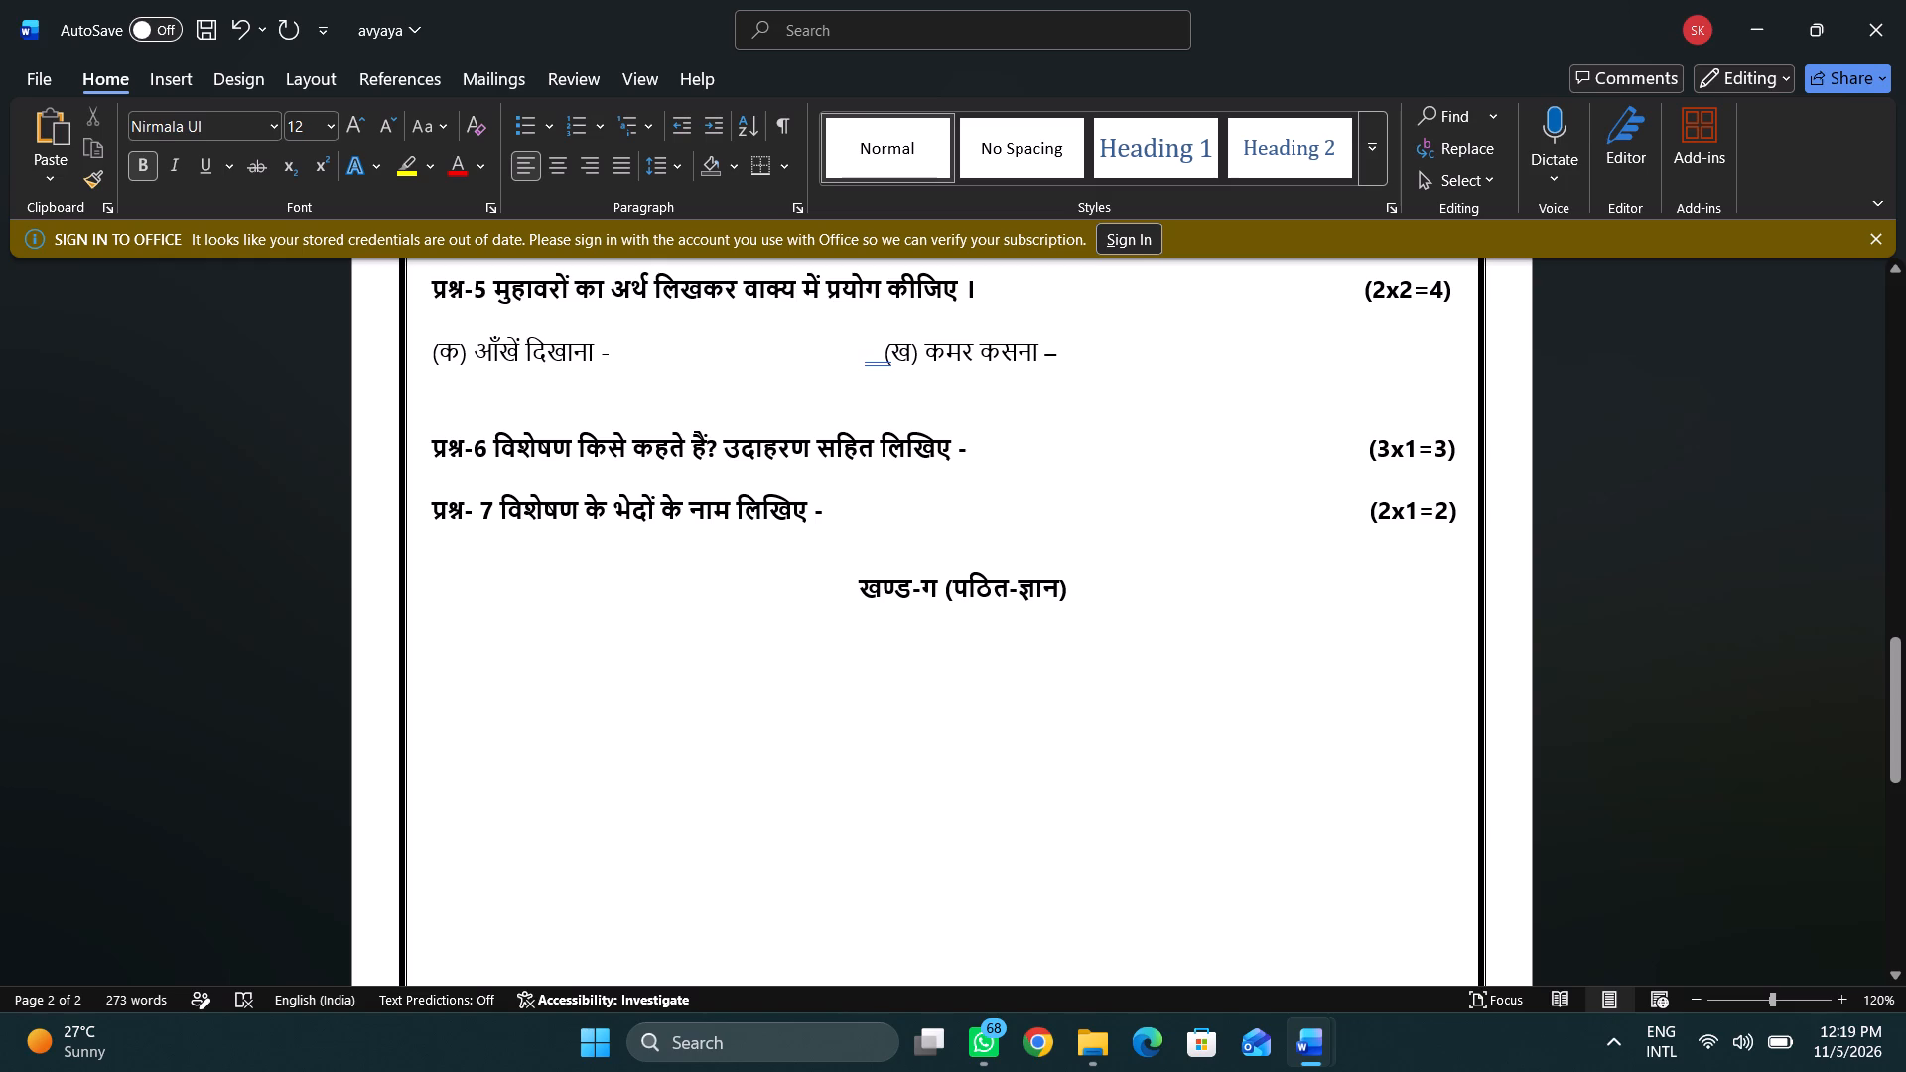
left_click(1091, 596)
key("Return")
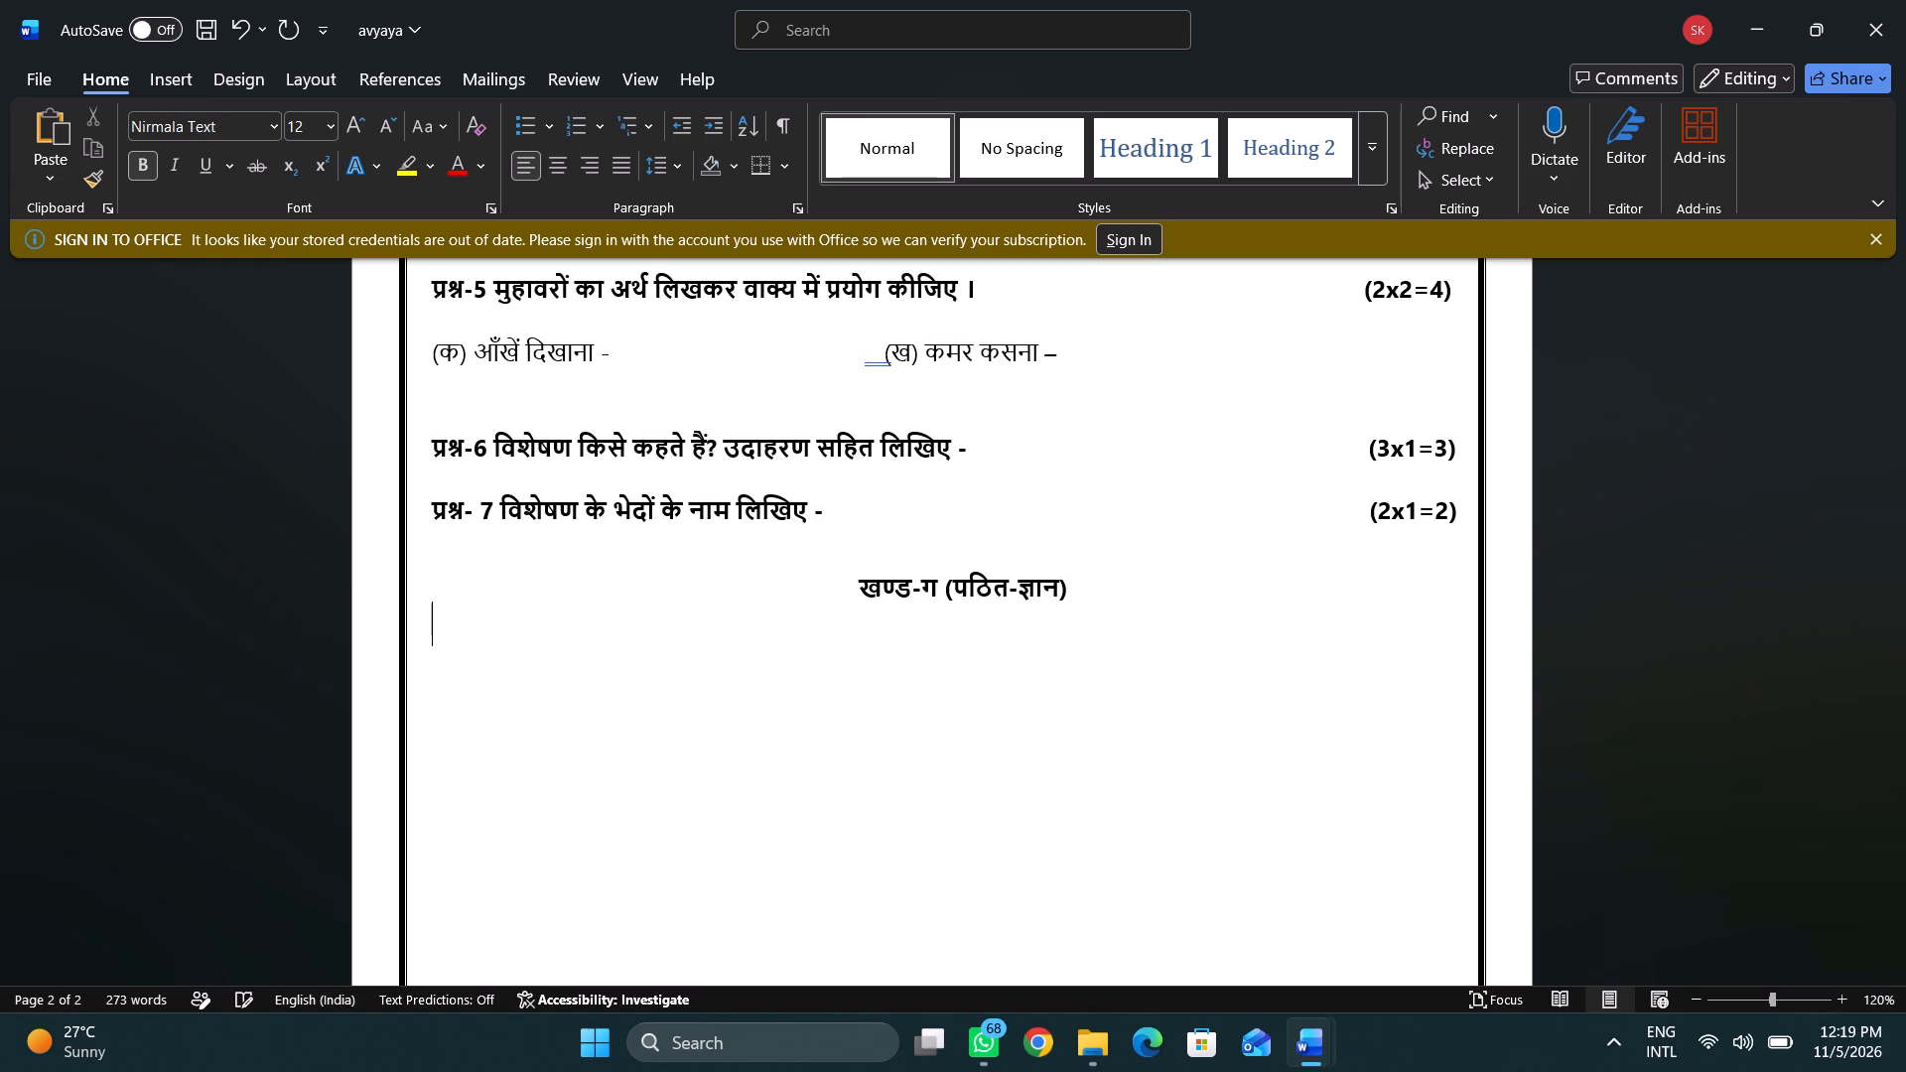
key("Return")
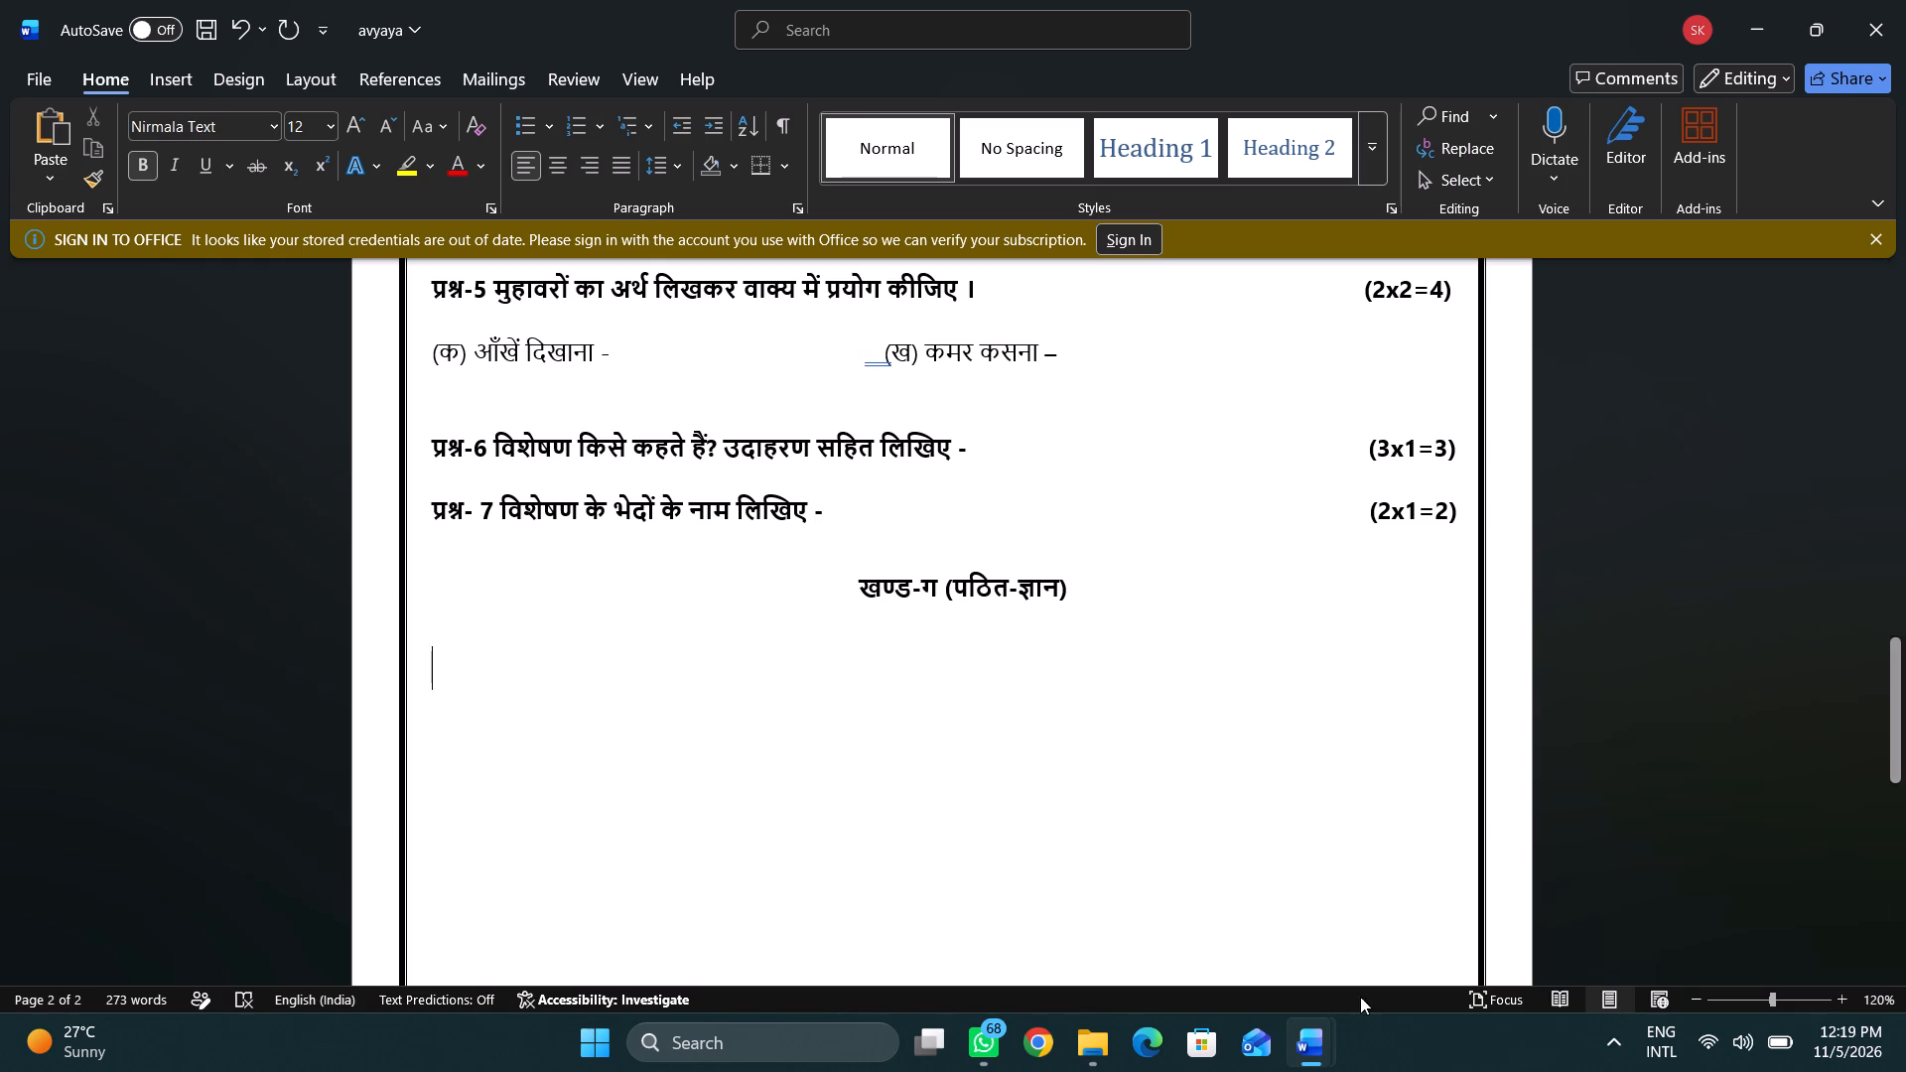
Switch to HINDI PAPER FOR CLASS 5 PT 1 and examine the questions and marks under its खण्ड-ग (पठित-ज्ञान) heading.
left_click(1318, 1038)
left_click(1437, 902)
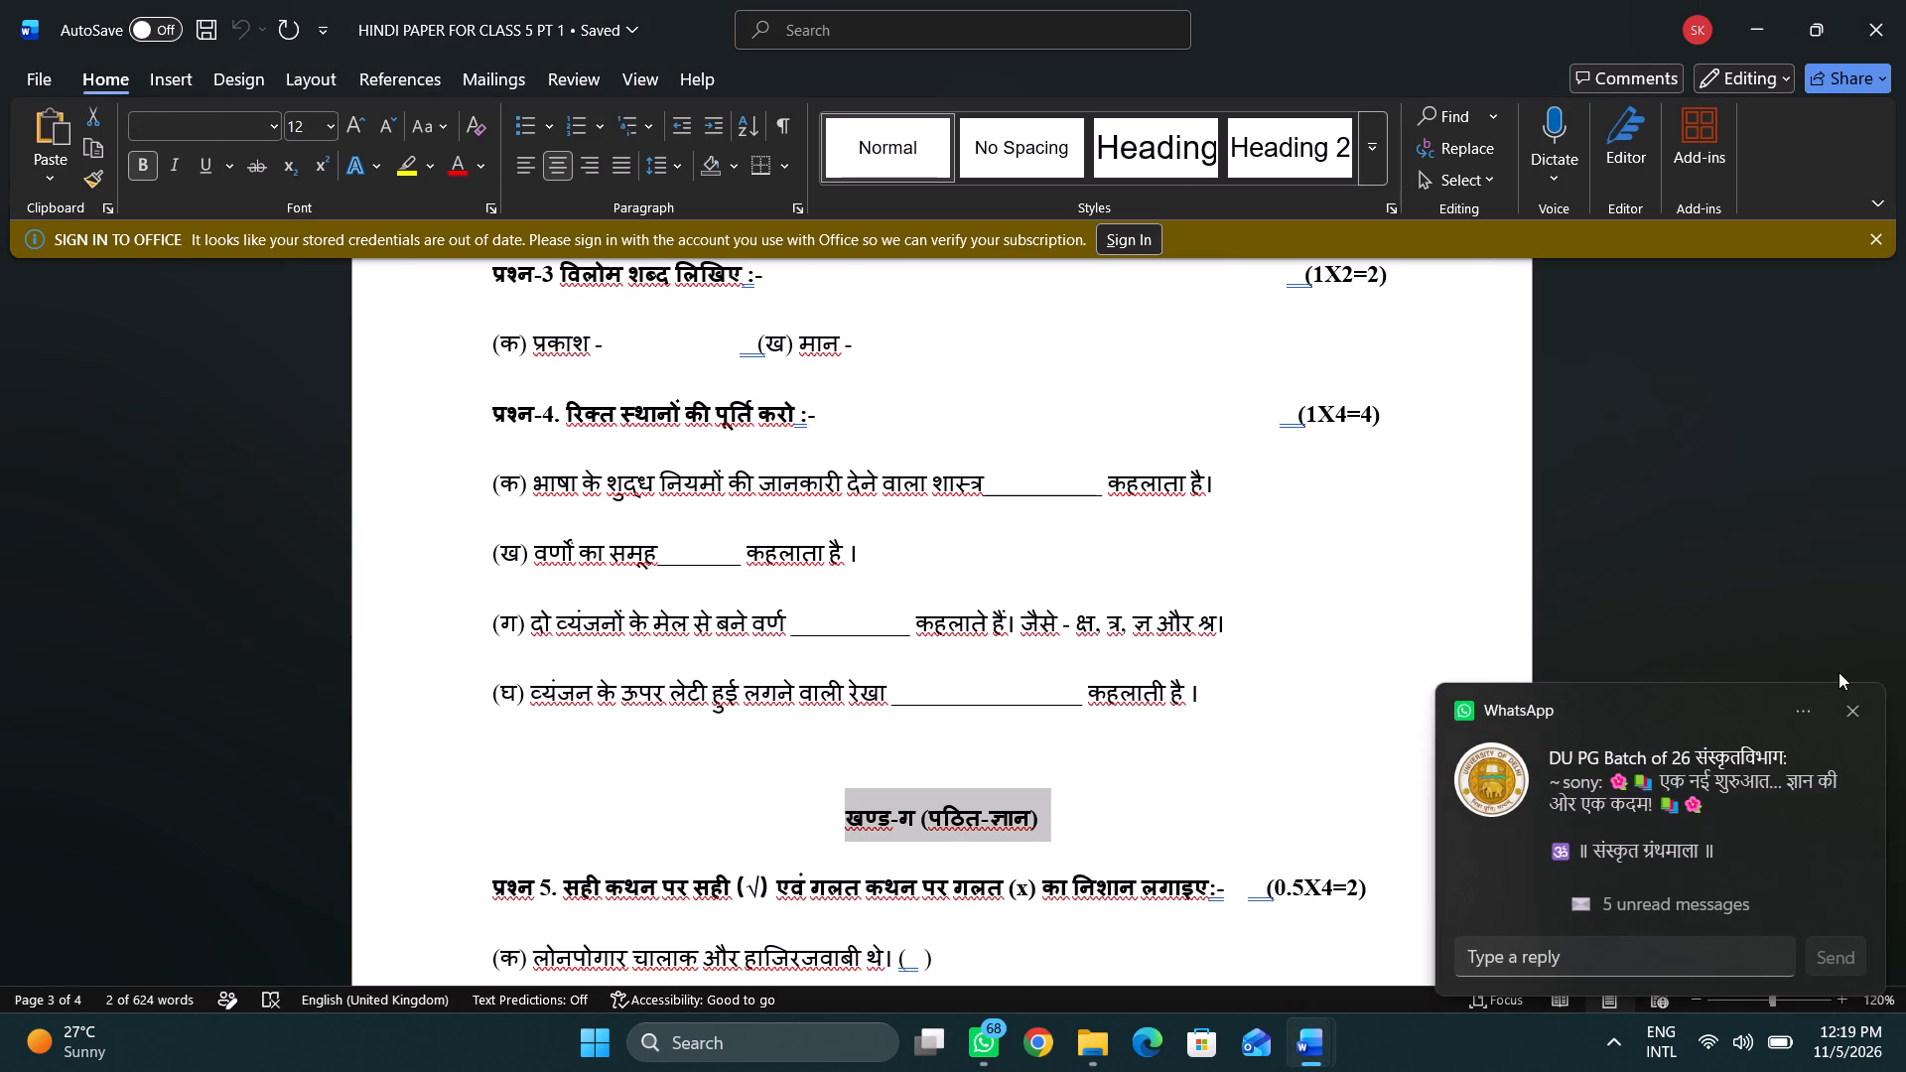
left_click(1849, 708)
scroll(1433, 763, "down", 1)
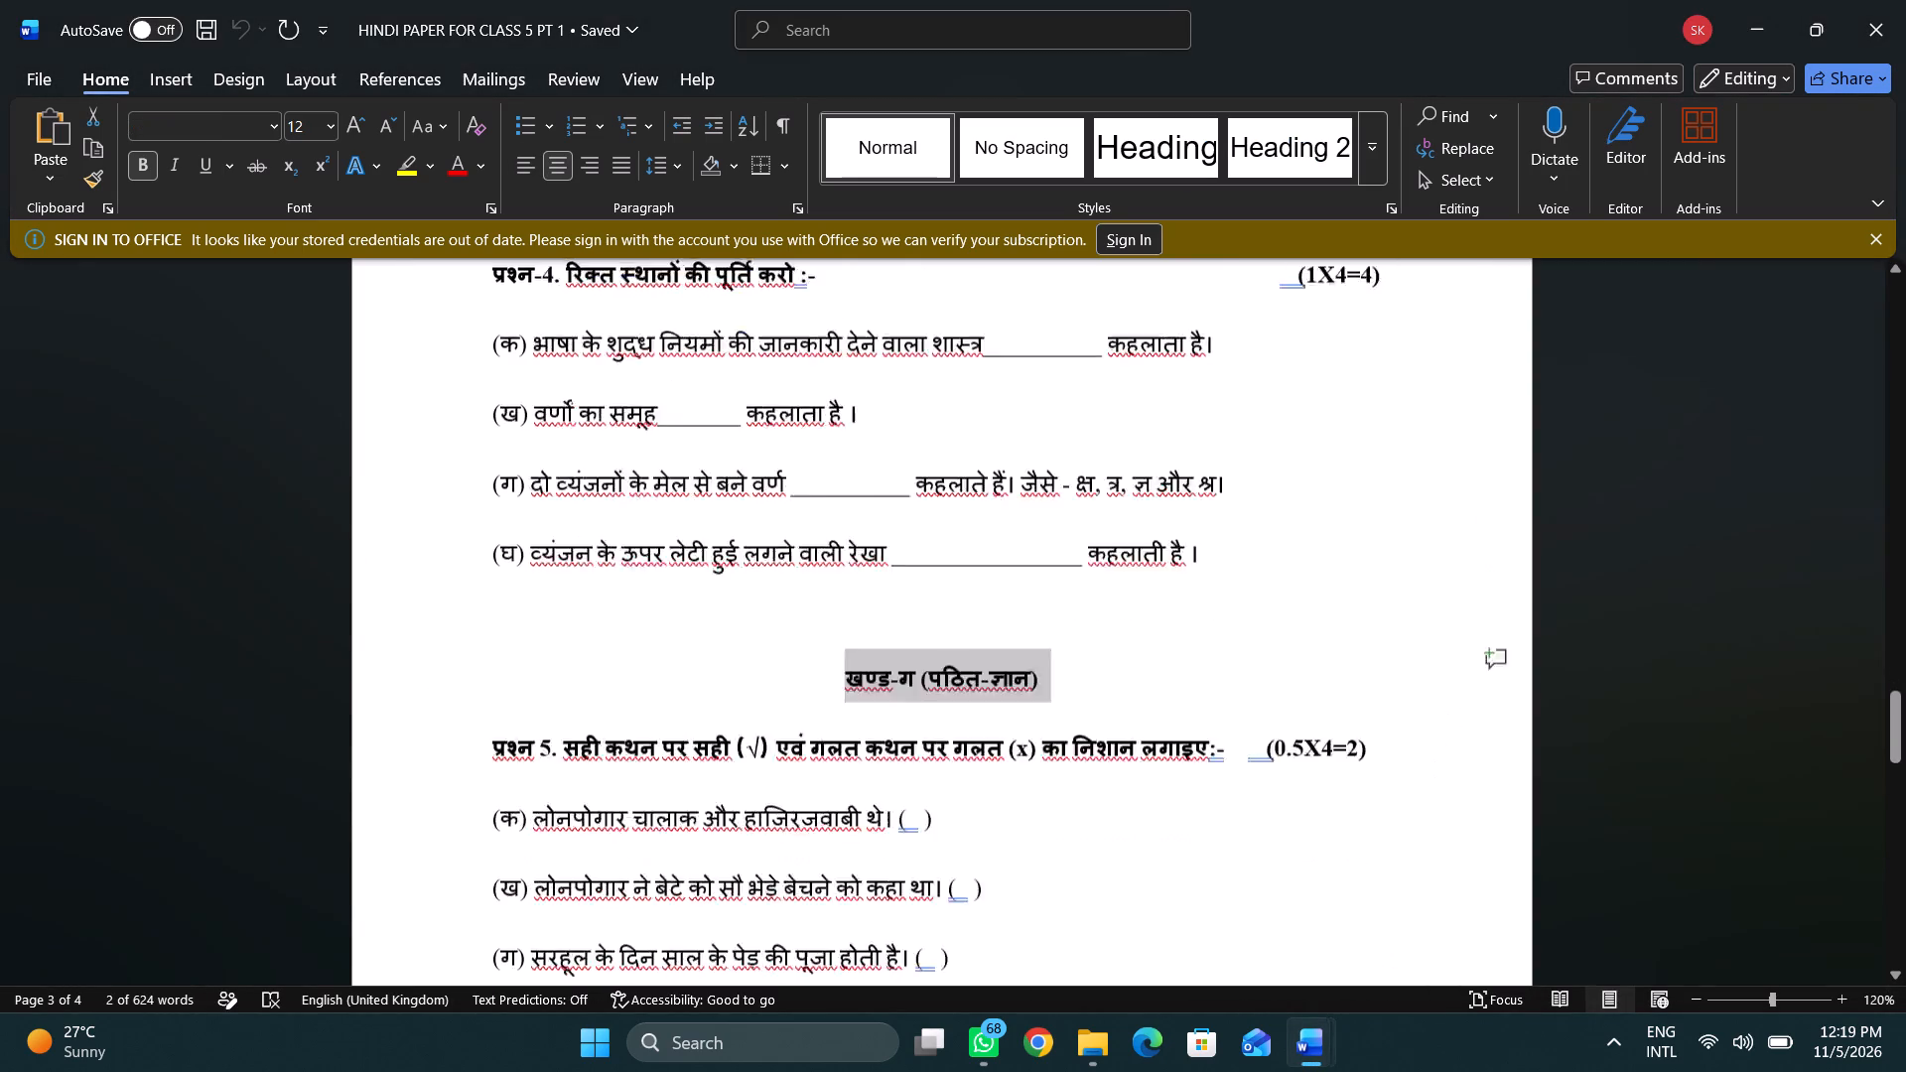
scroll(1433, 763, "down", 1)
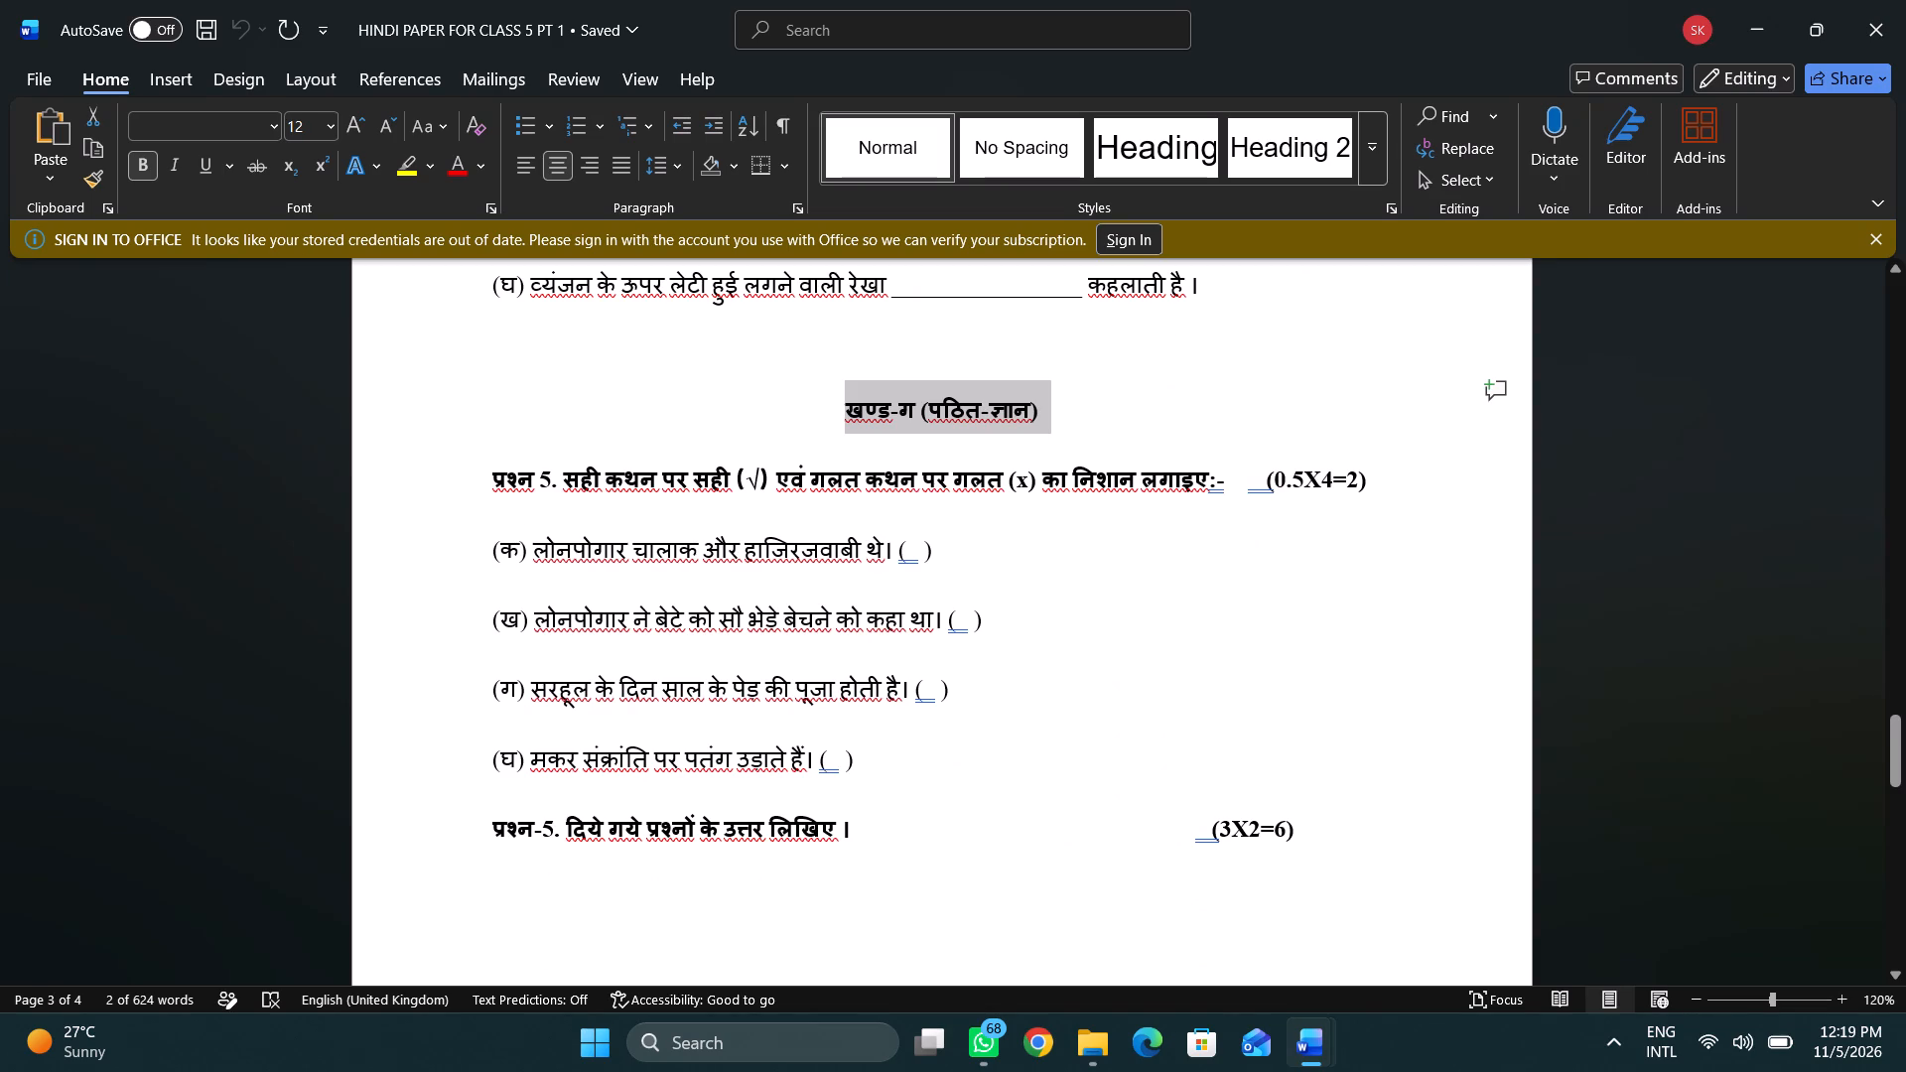
scroll(1146, 742, "down", 2)
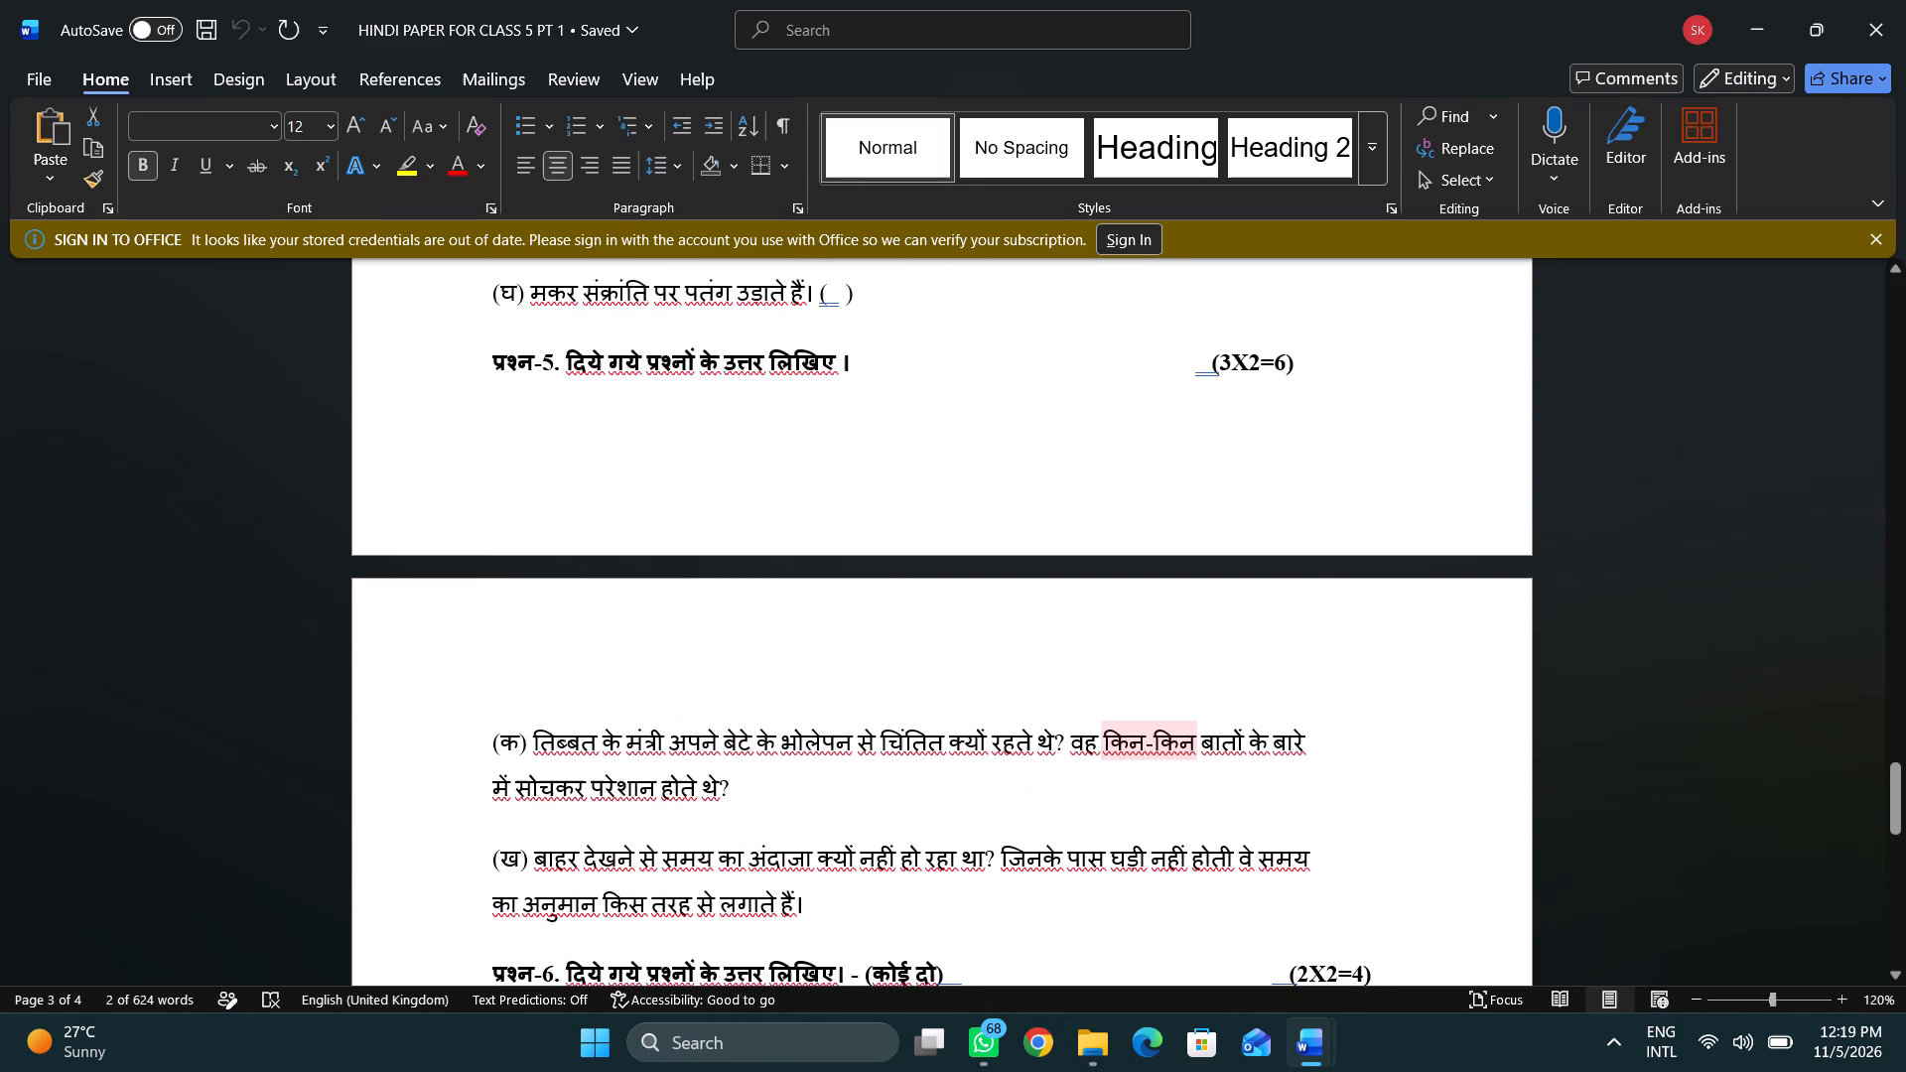
scroll(1146, 742, "down", 1)
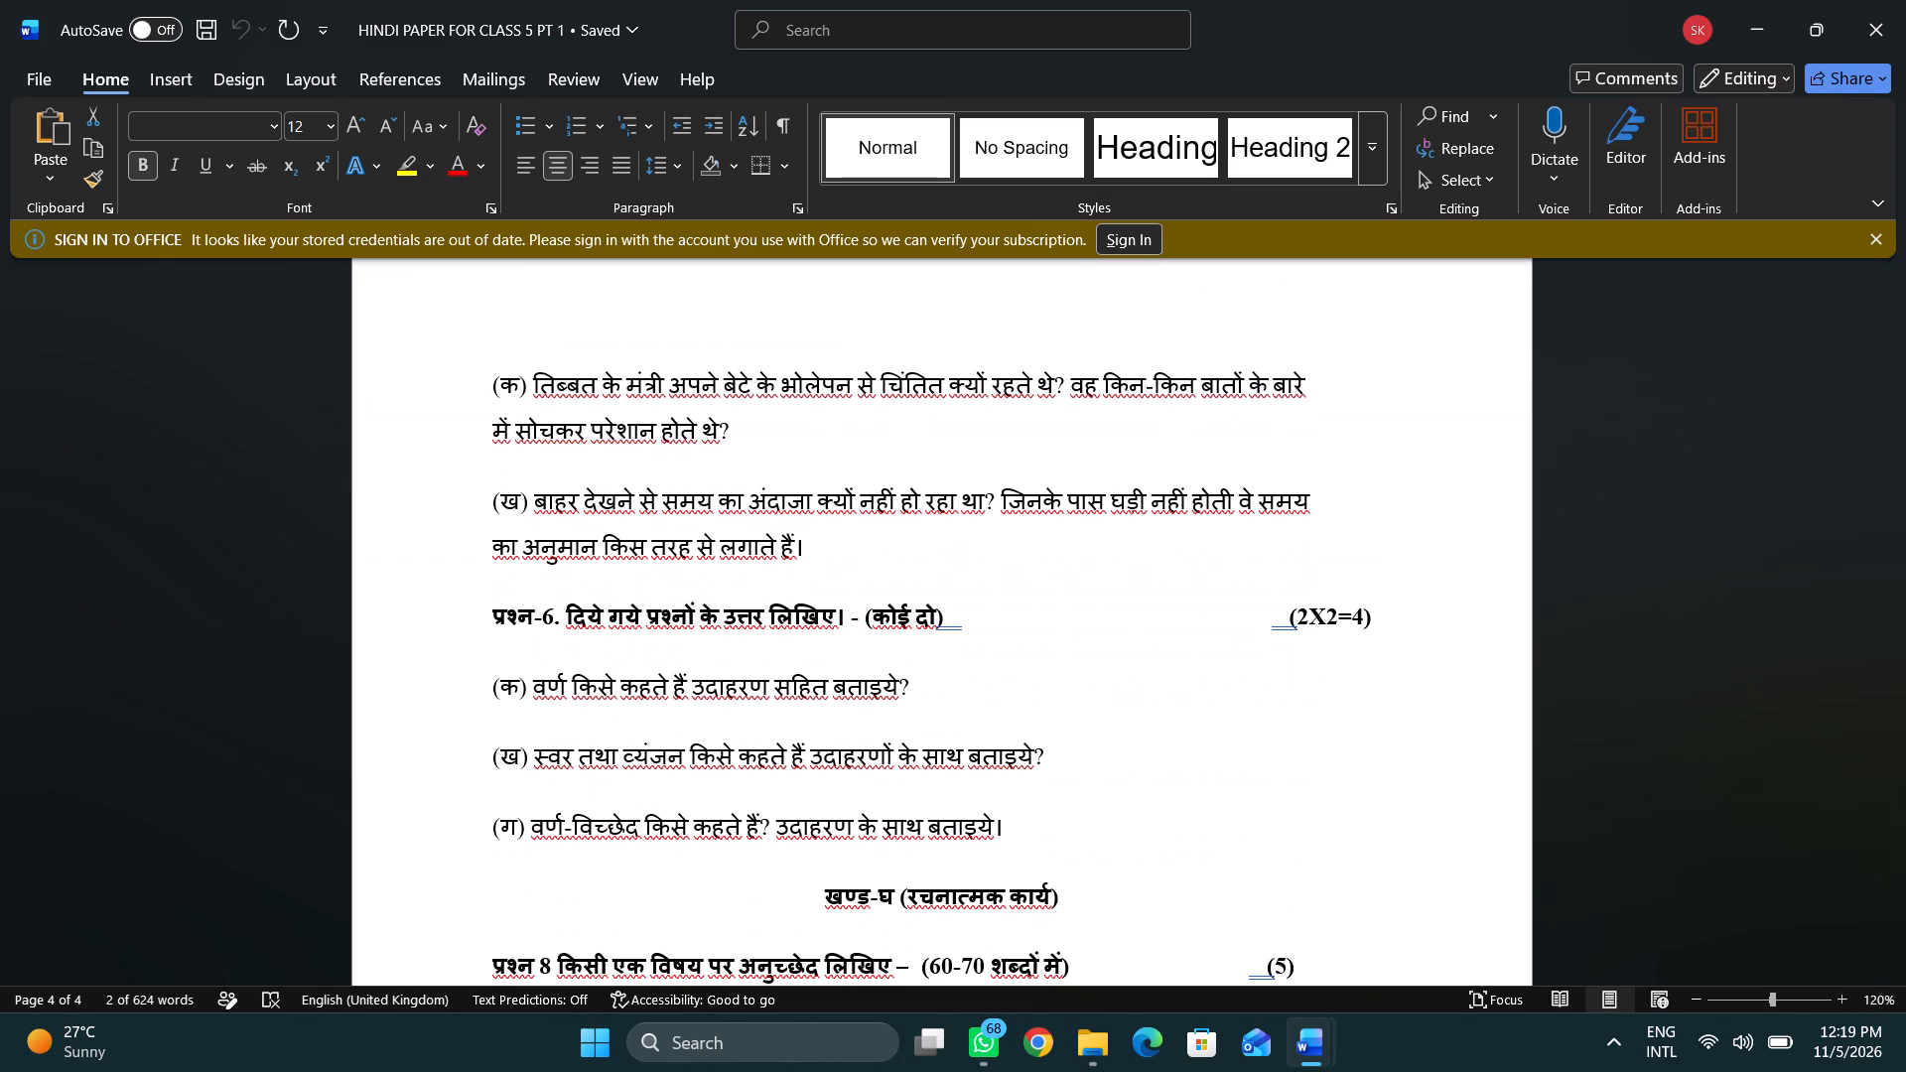
scroll(1146, 742, "down", 1)
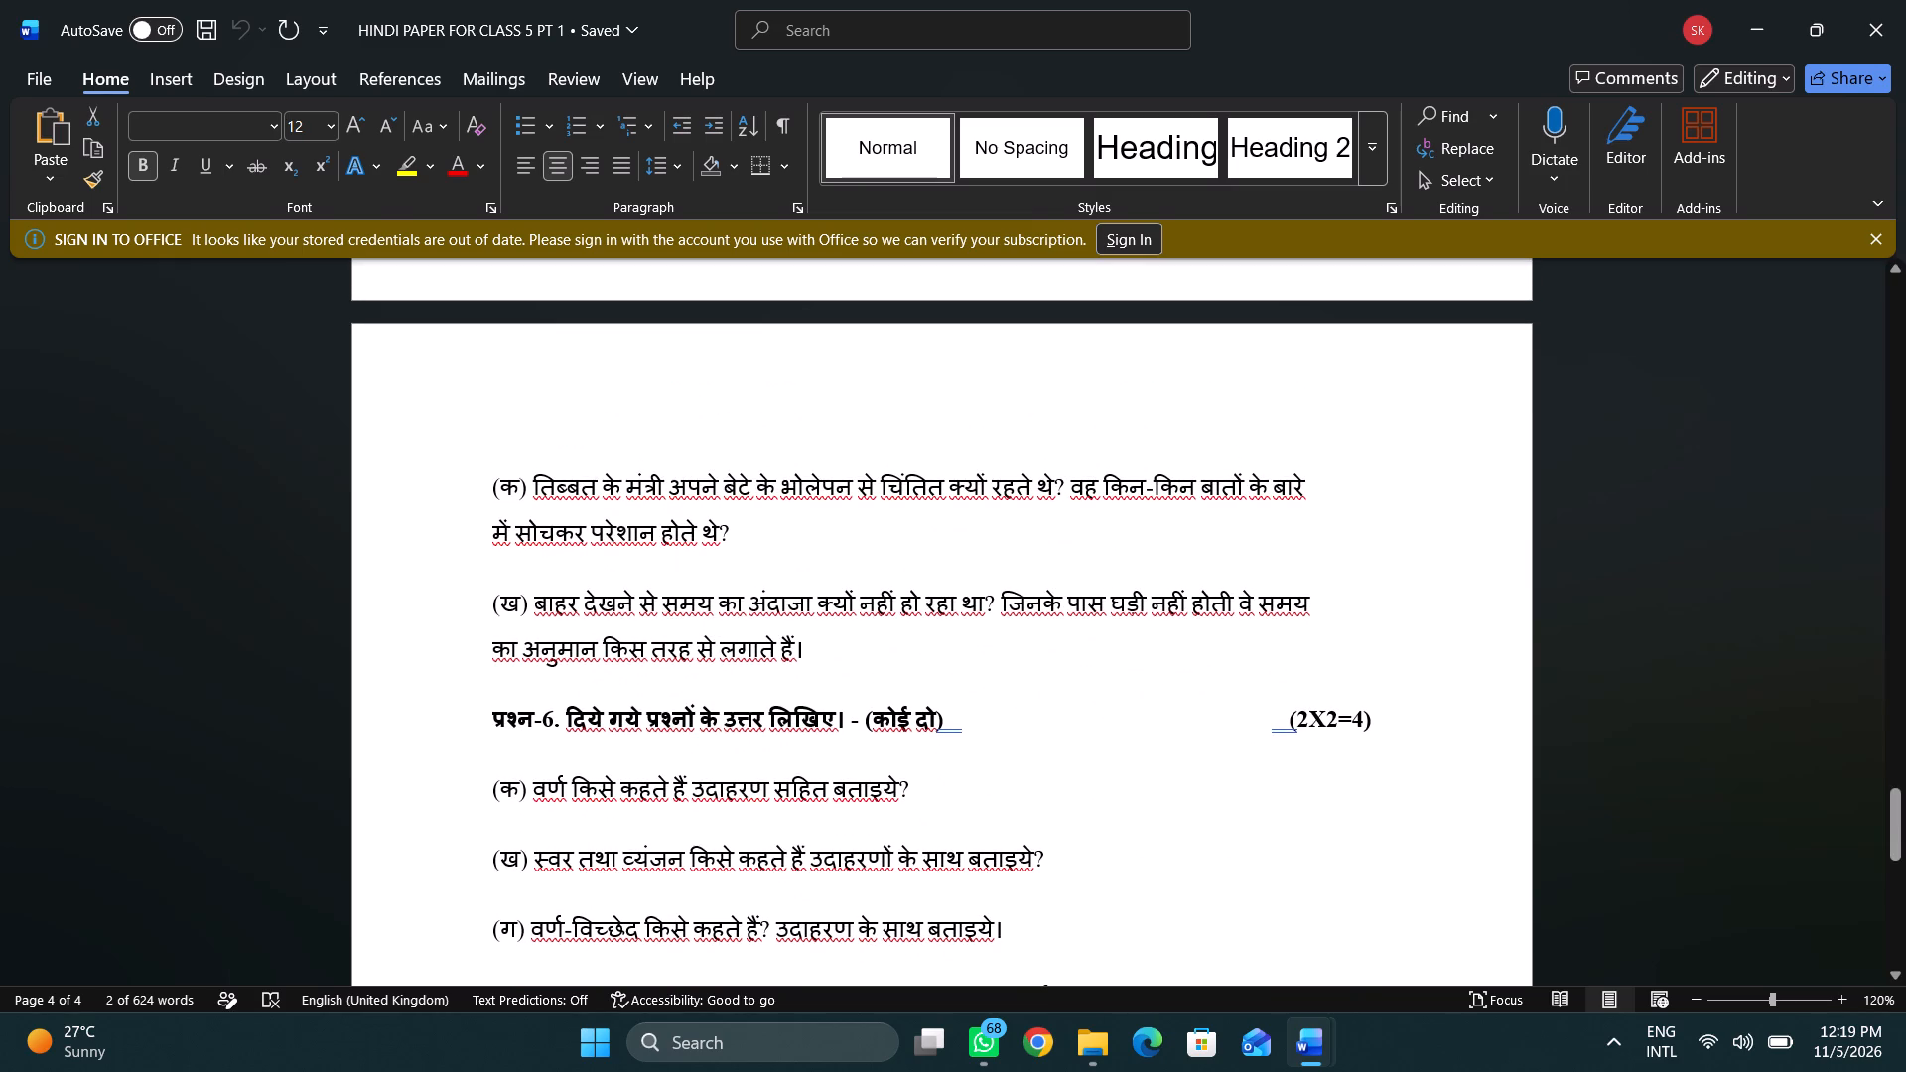
scroll(1411, 634, "up", 1)
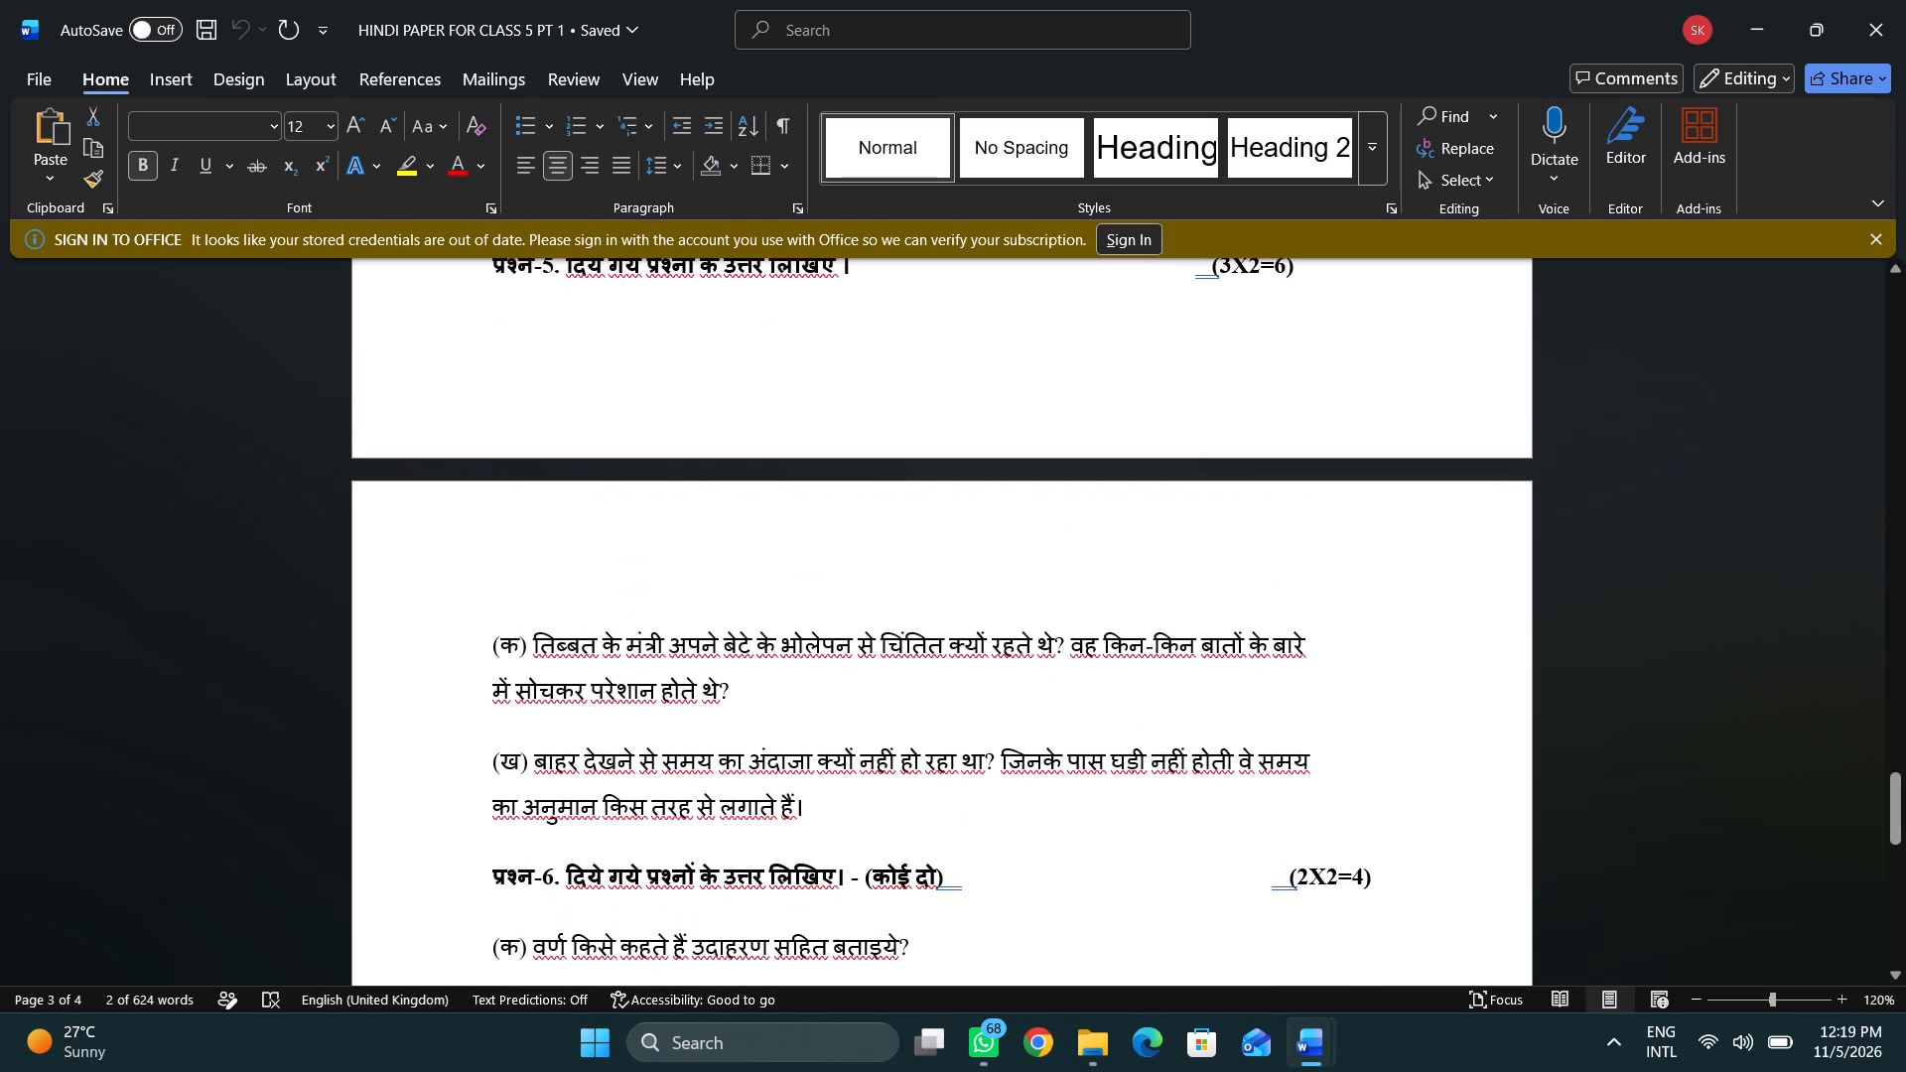
scroll(1411, 634, "up", 1)
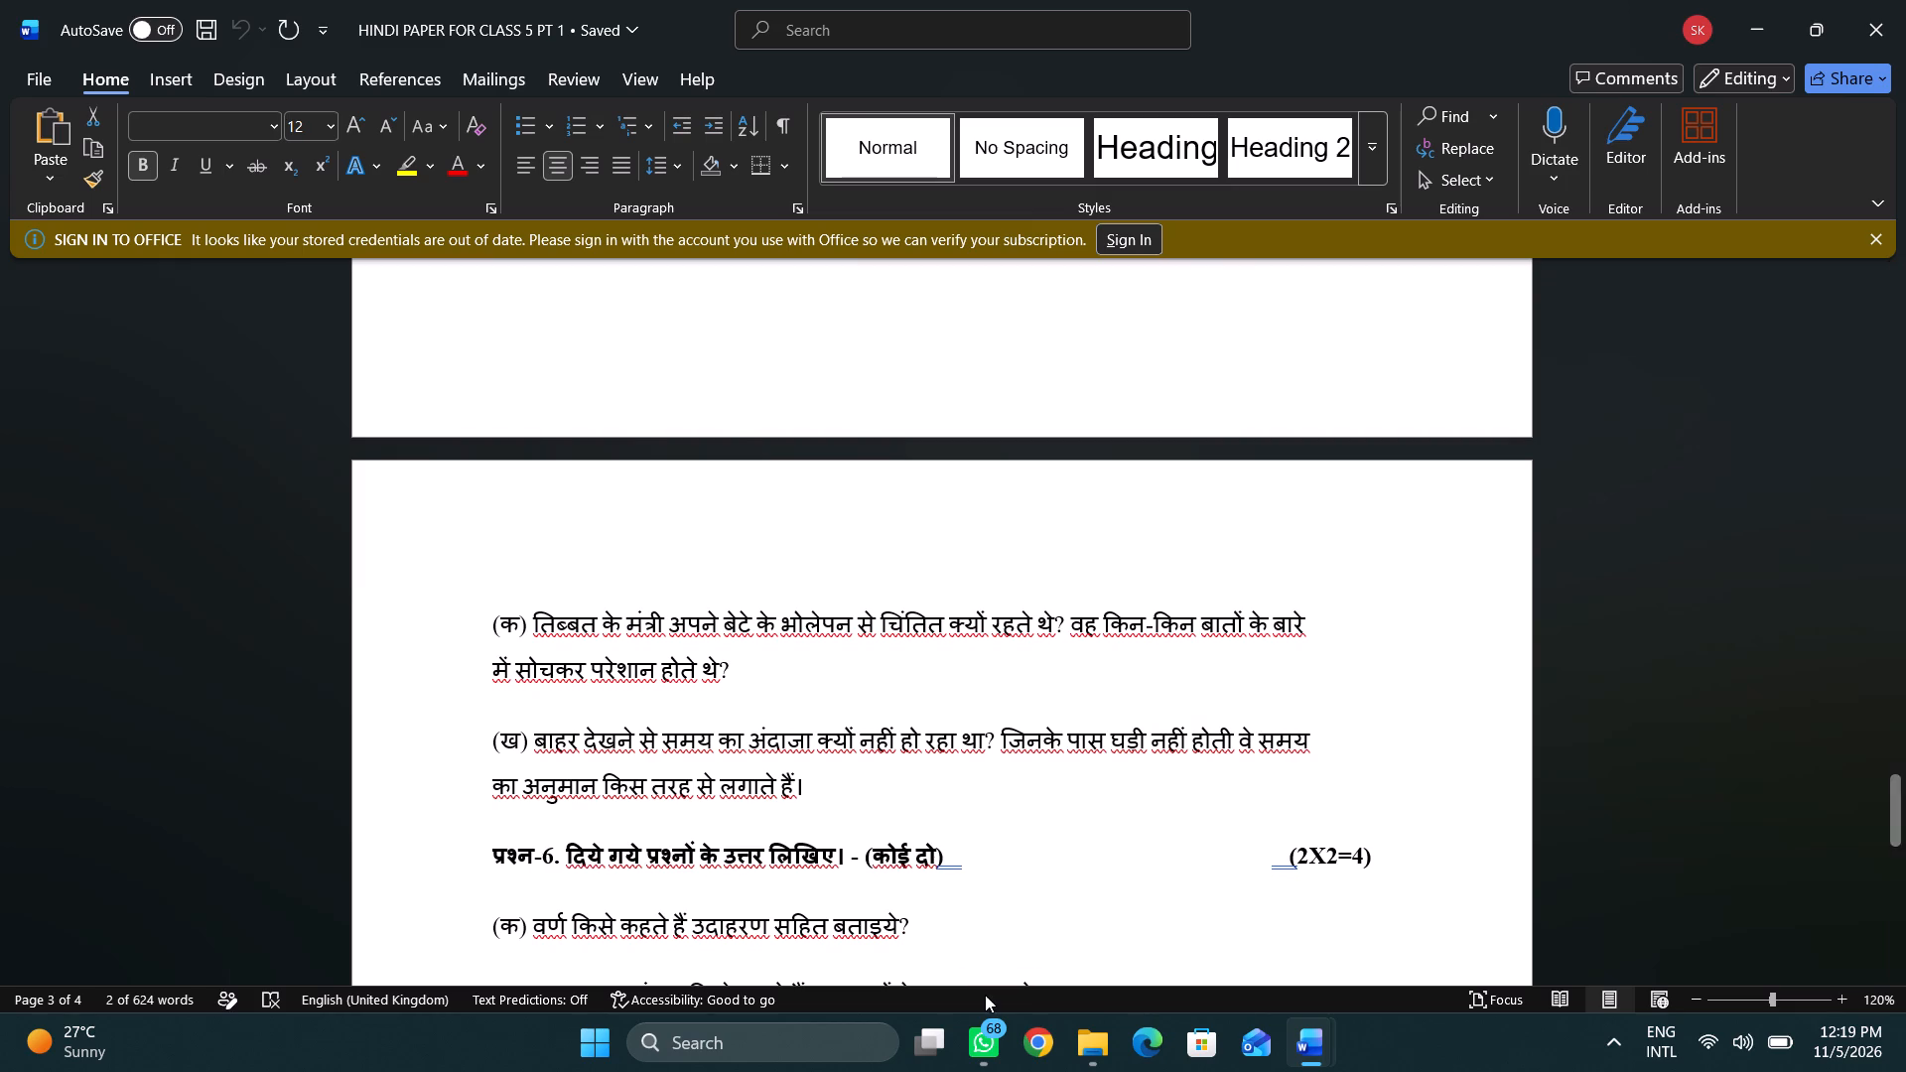
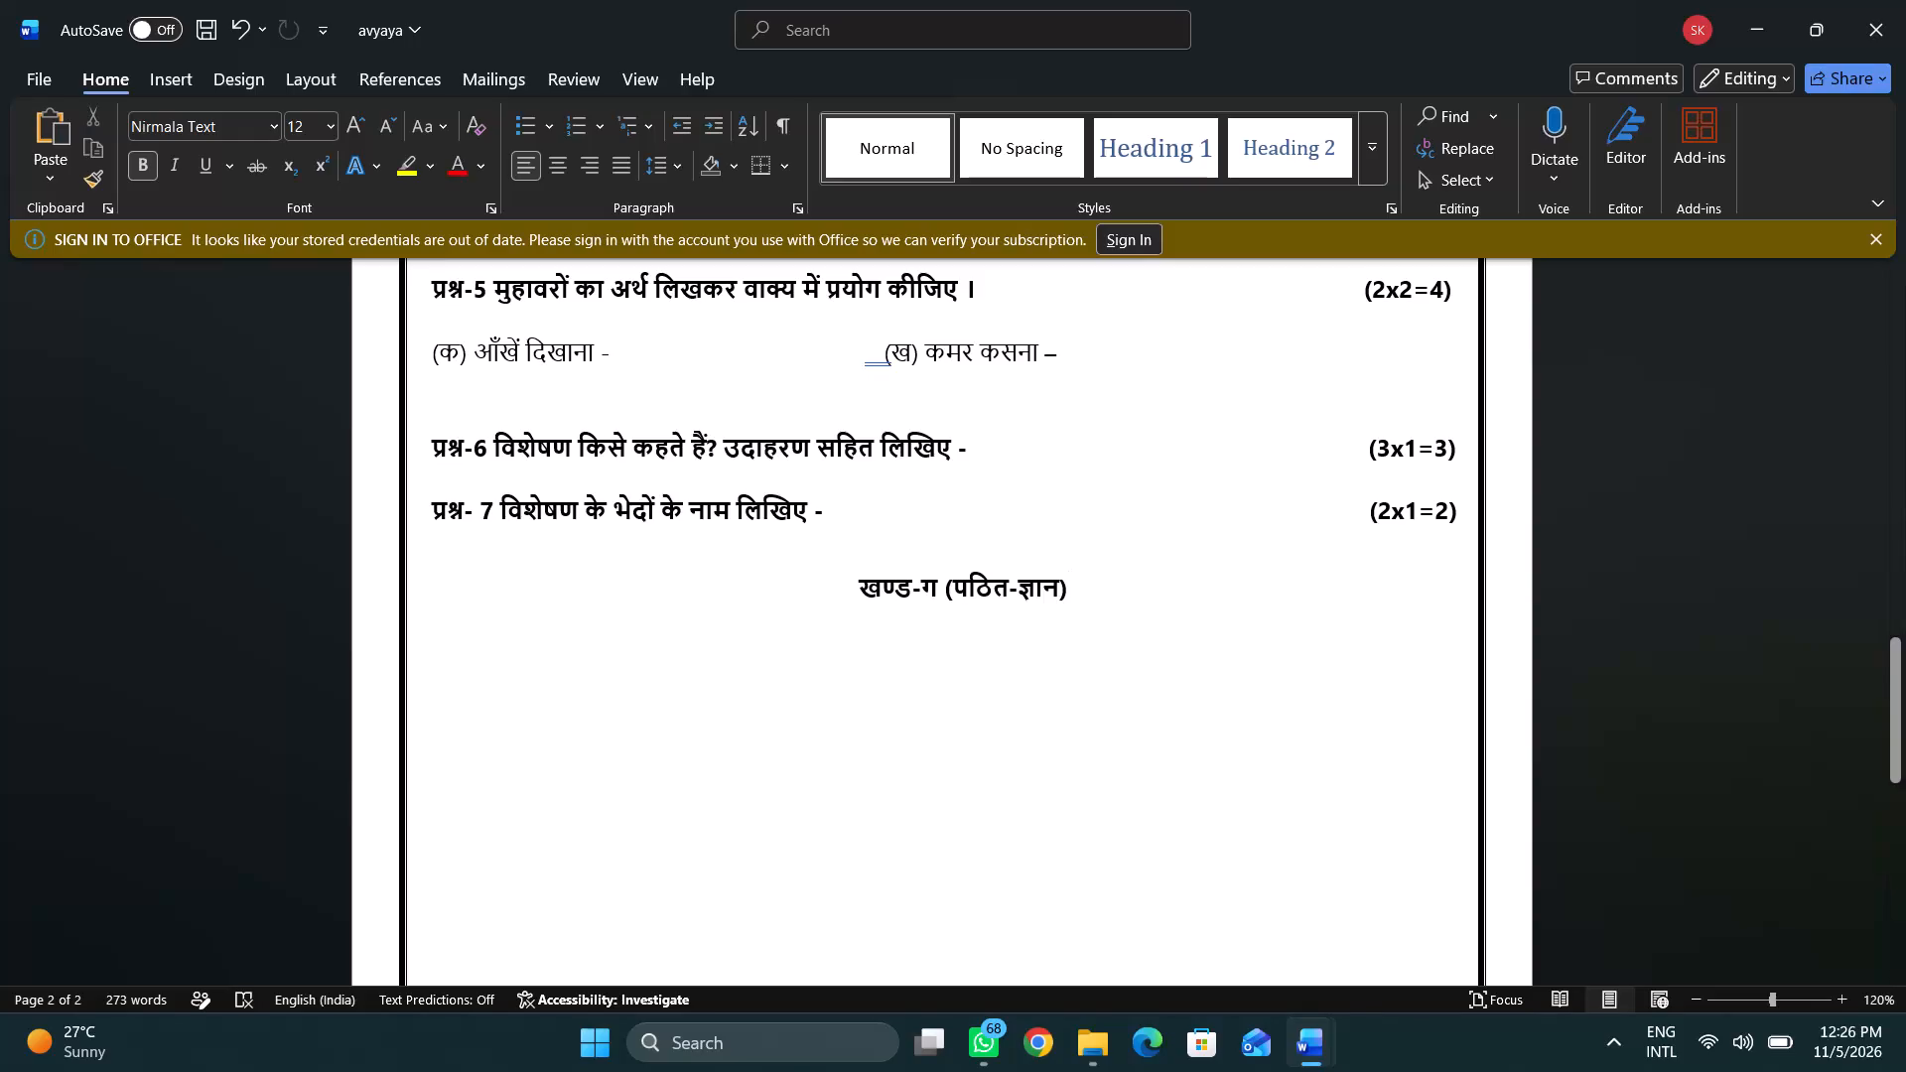
Paste the copied question भारतीय गैंडों की संख्या क्यों घट रही है? on a new line below the खण्ड-ग (पठित-ज्ञान) heading.
key("Return")
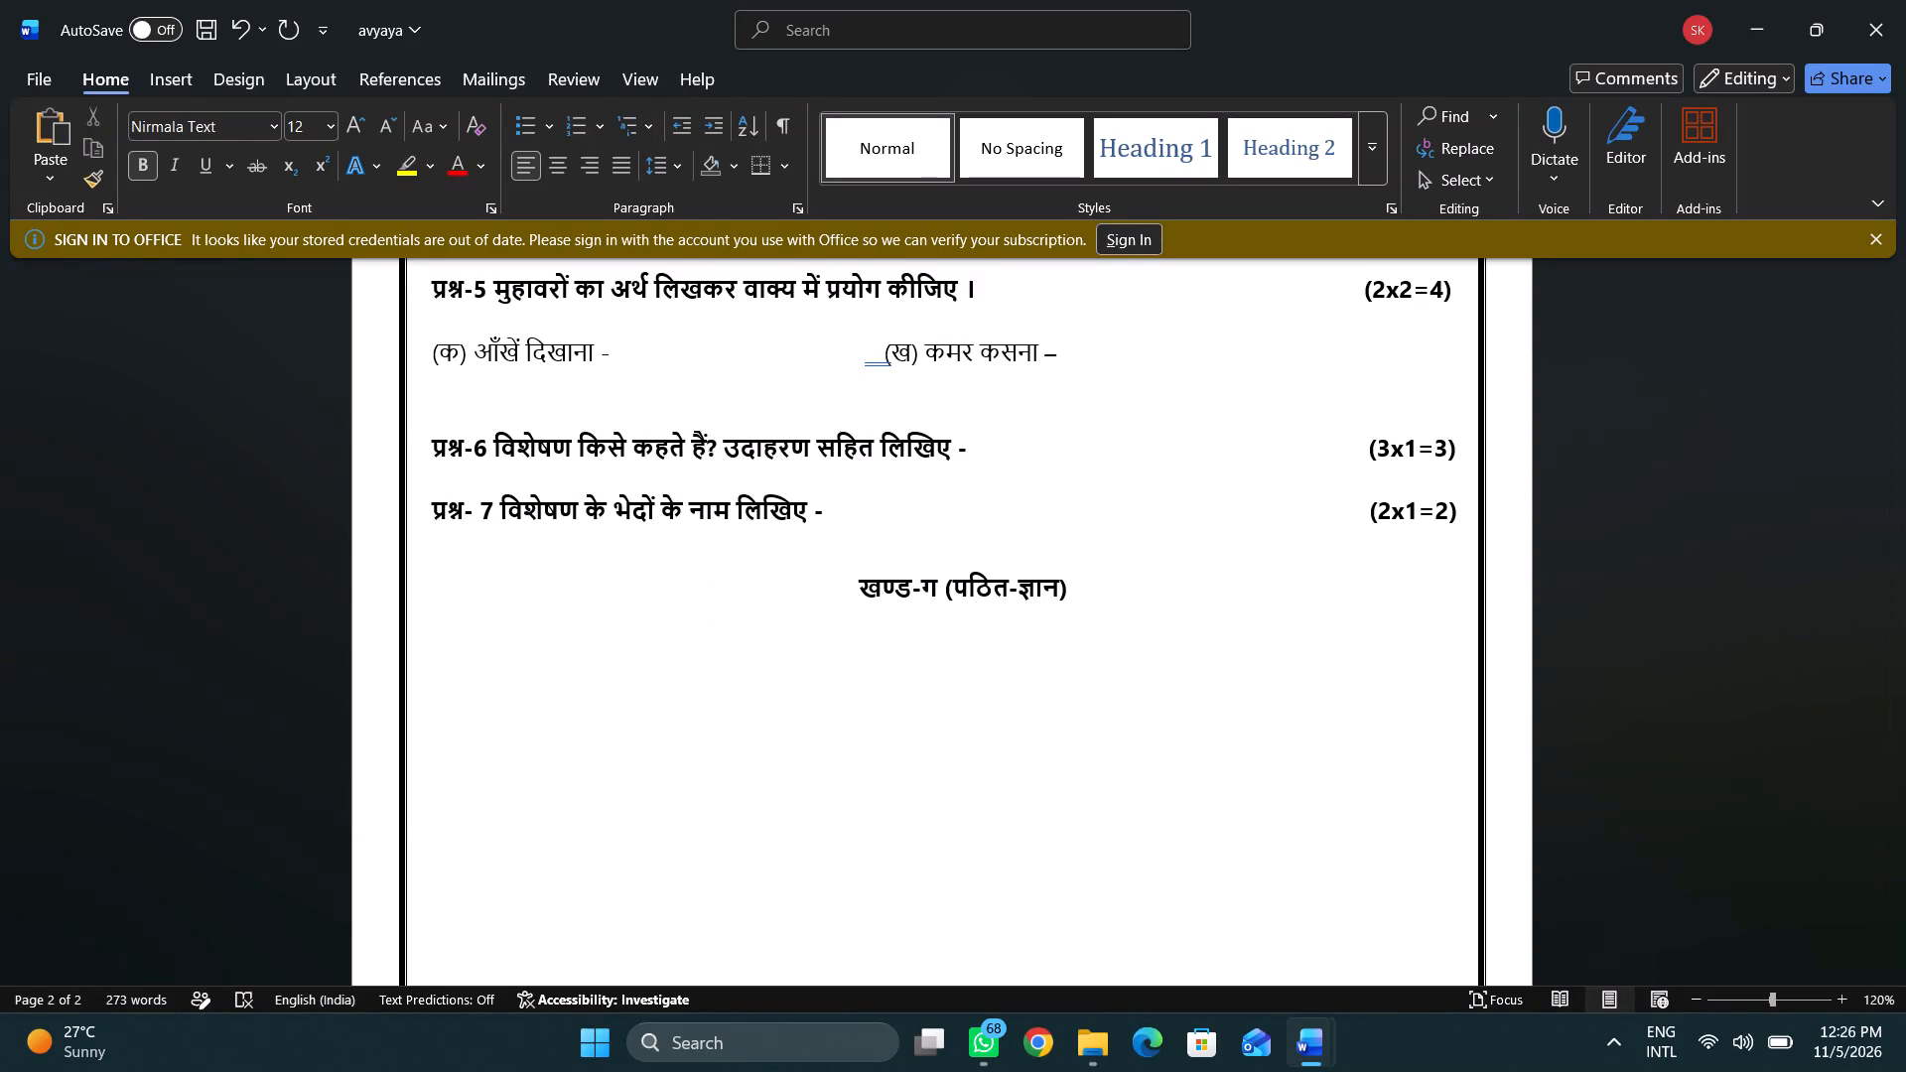
key("ctrl+v")
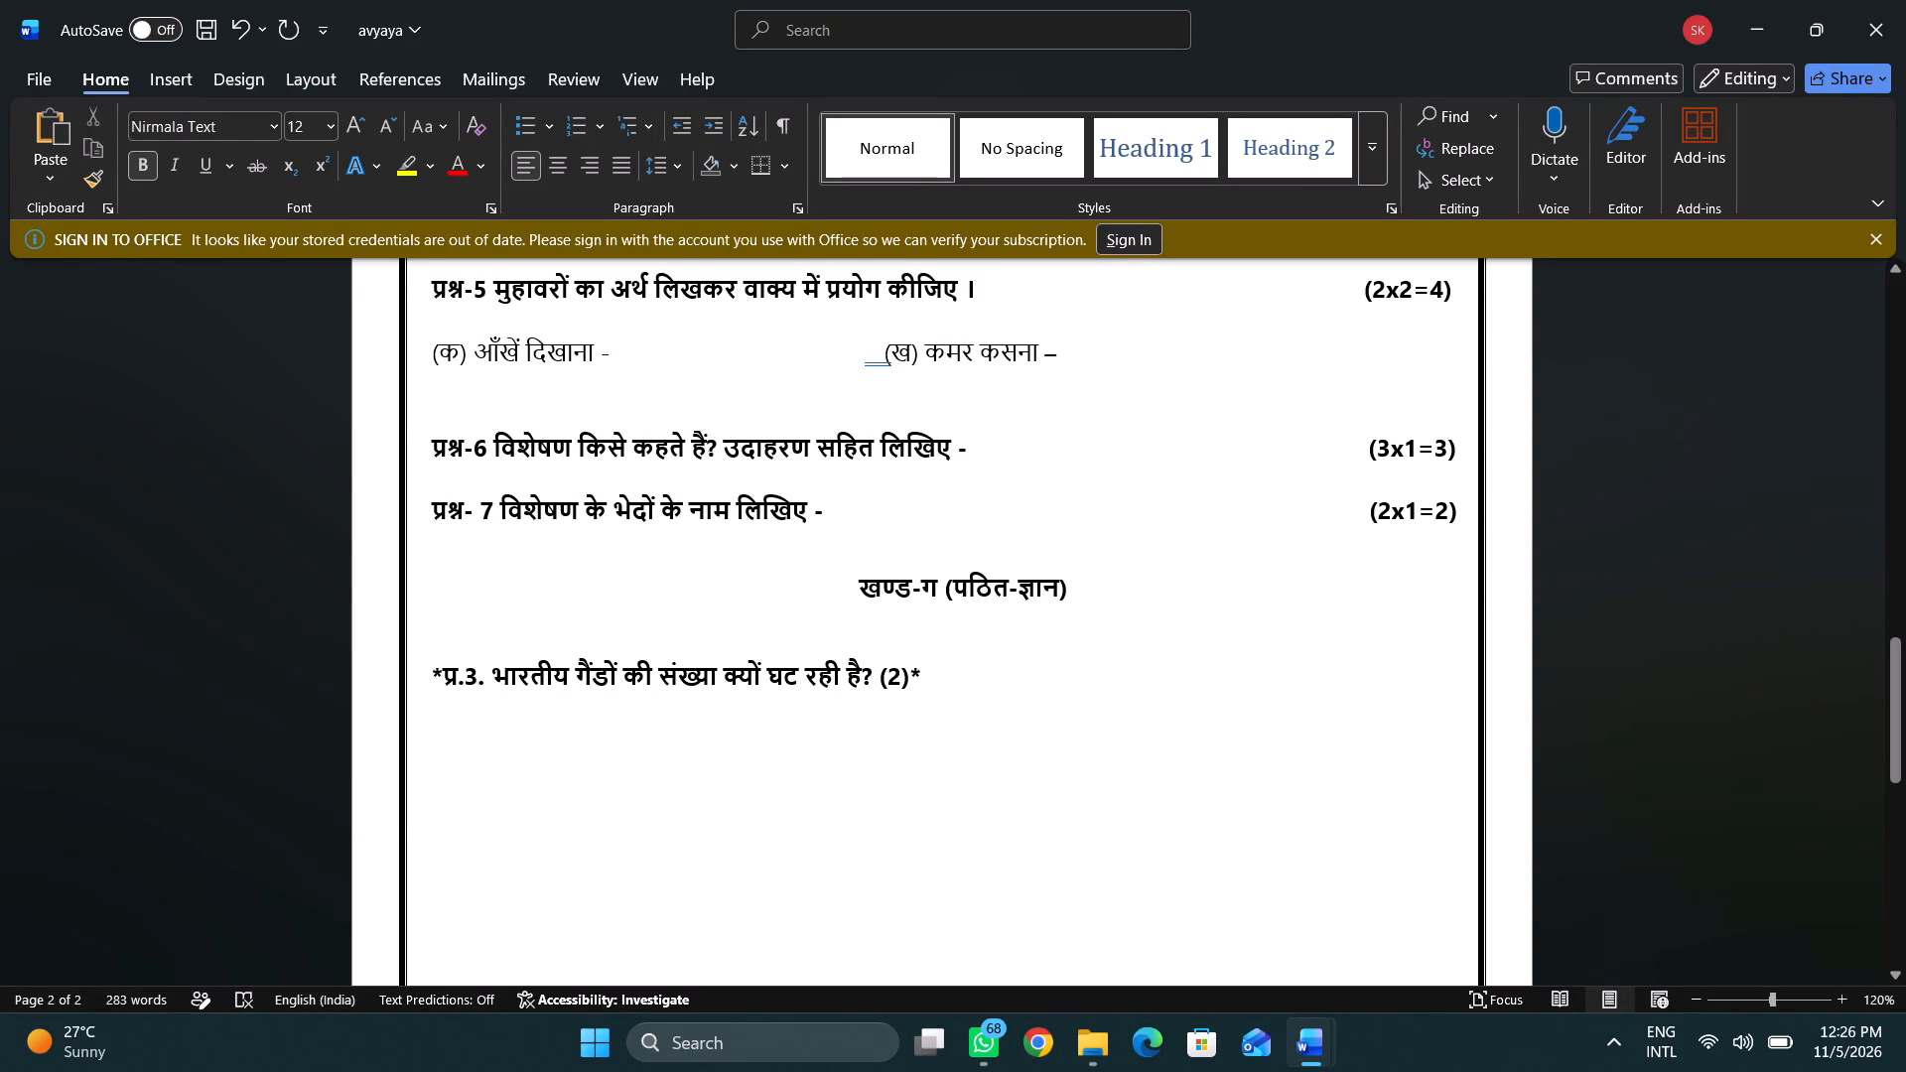
Replace the *प्र.3 prefix of the pasted question with the label copied from प्रश्न- 7, renumbered as प्रश्न- 8.
left_click(475, 677)
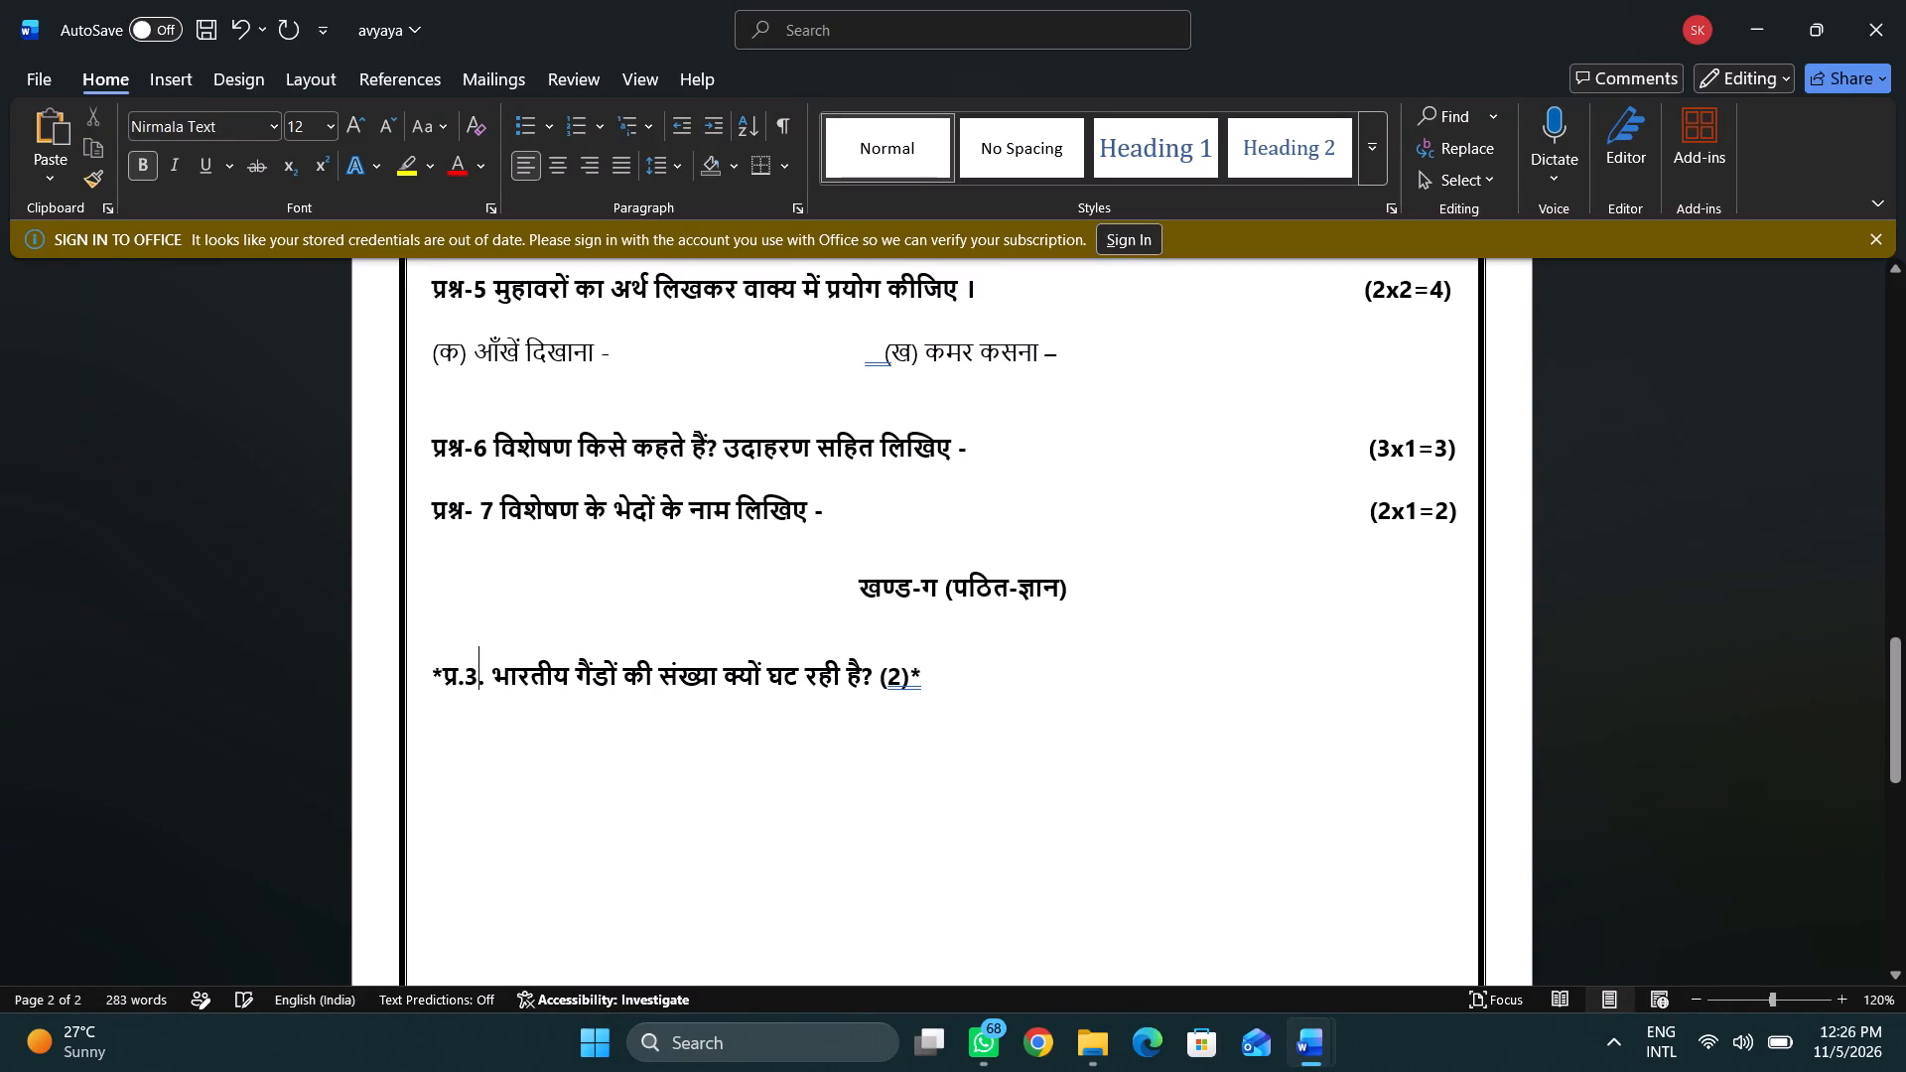
key("BackSpace")
key("BackSpace")
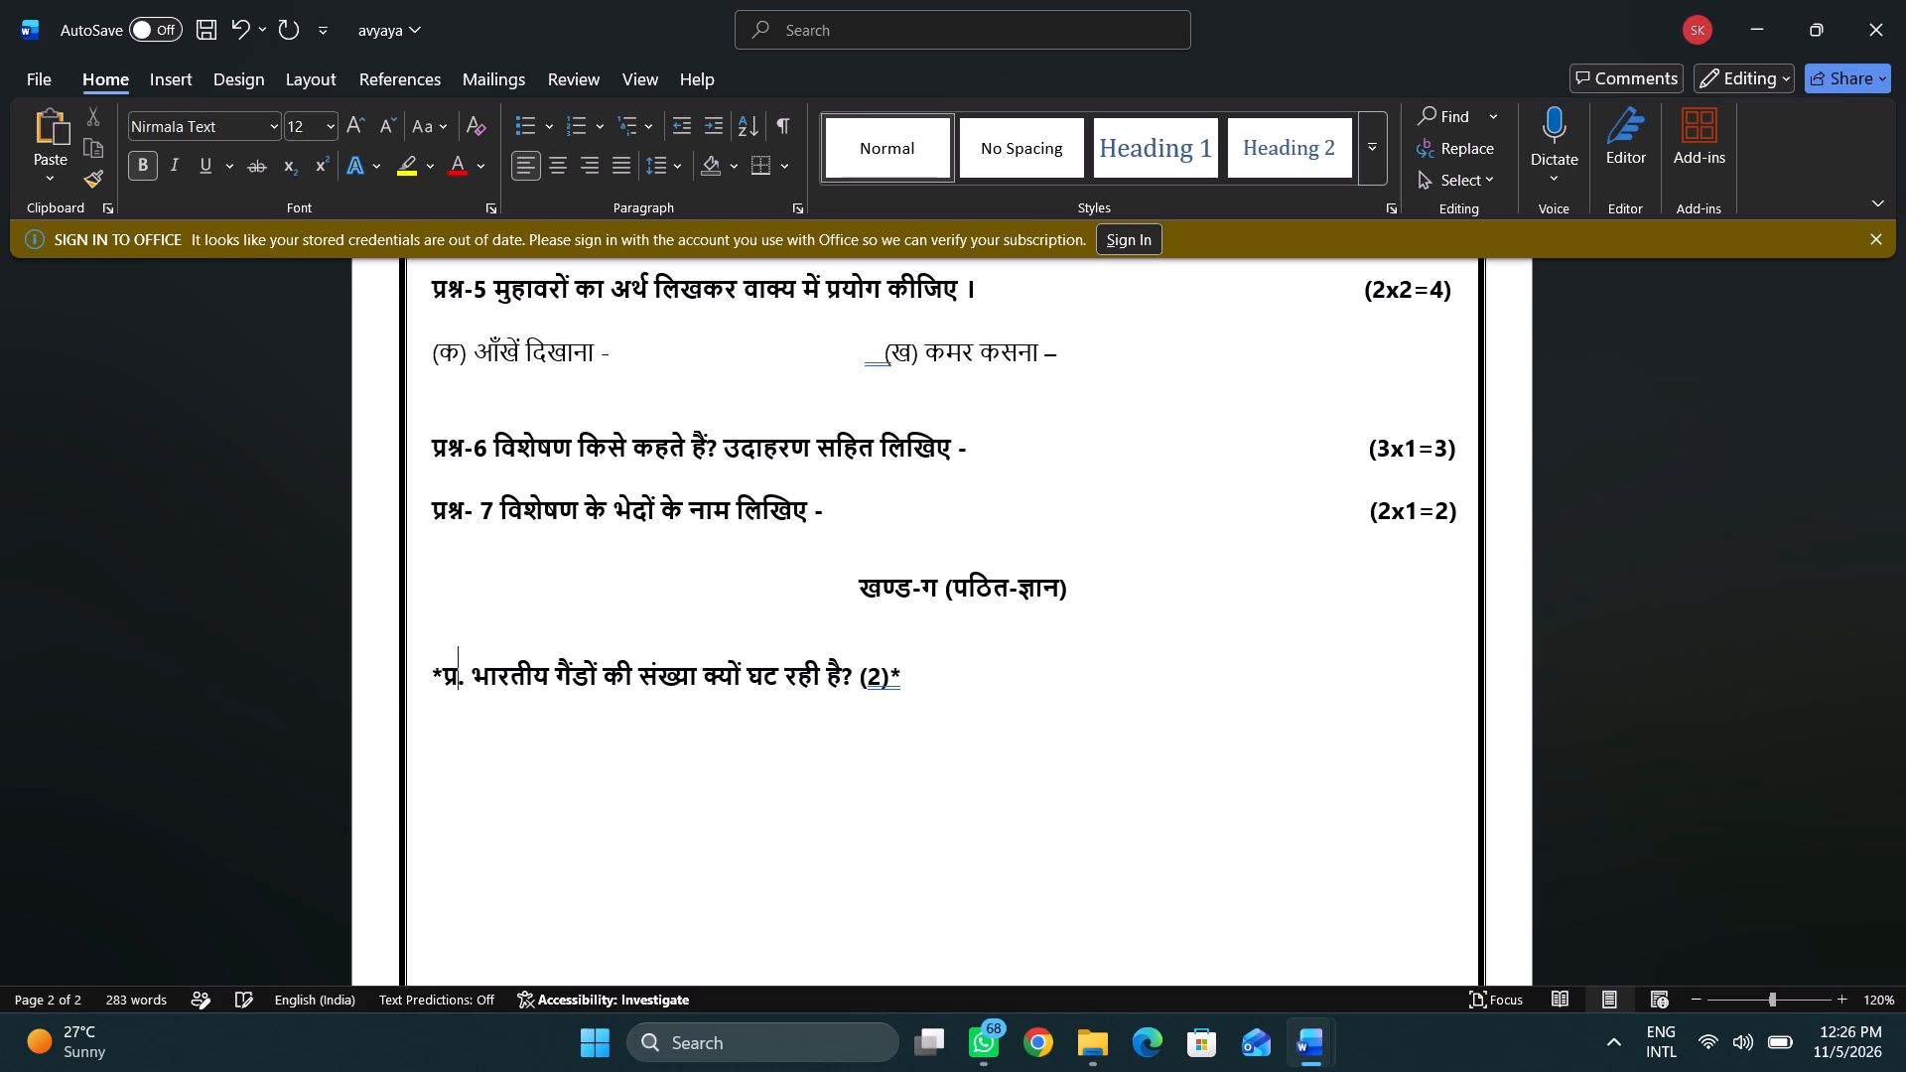
key("BackSpace")
key("BackSpace")
key("BackSpace")
key("BackSpace")
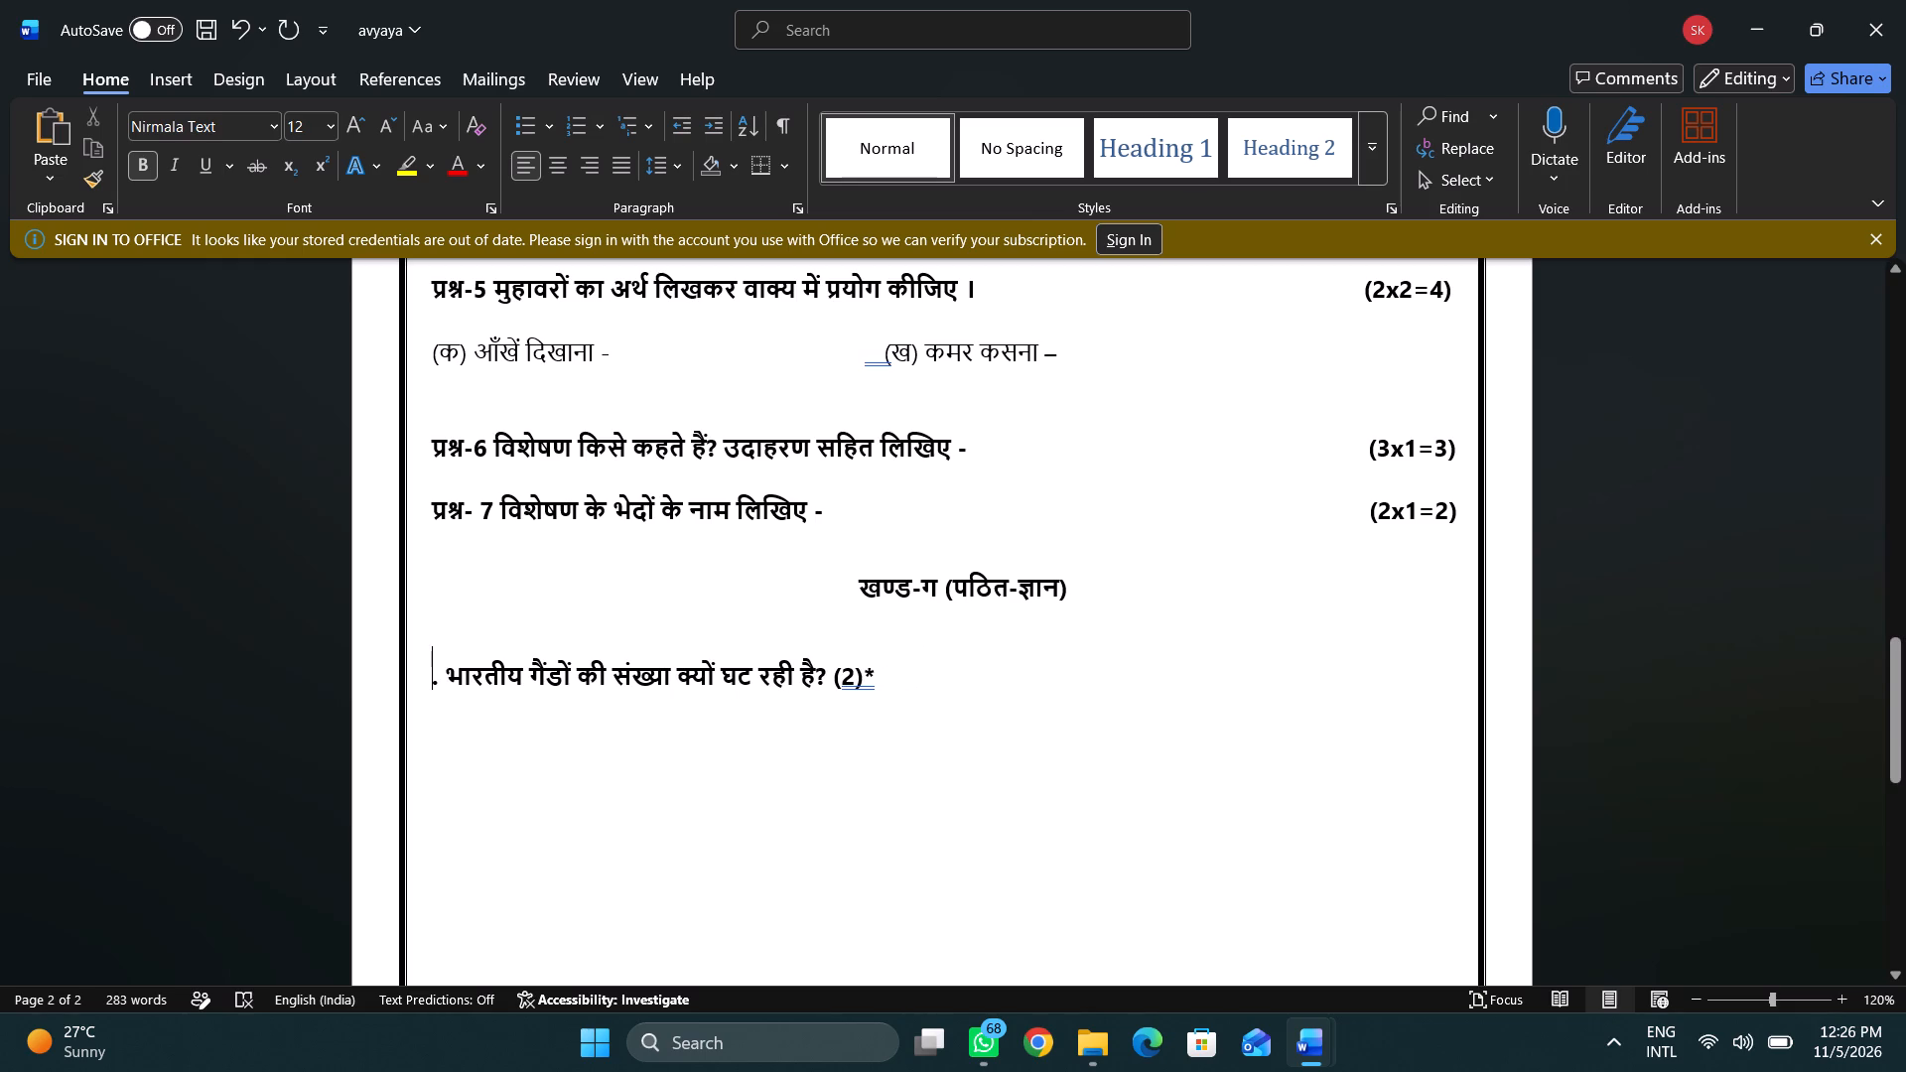
left_click_drag(489, 517, 432, 515)
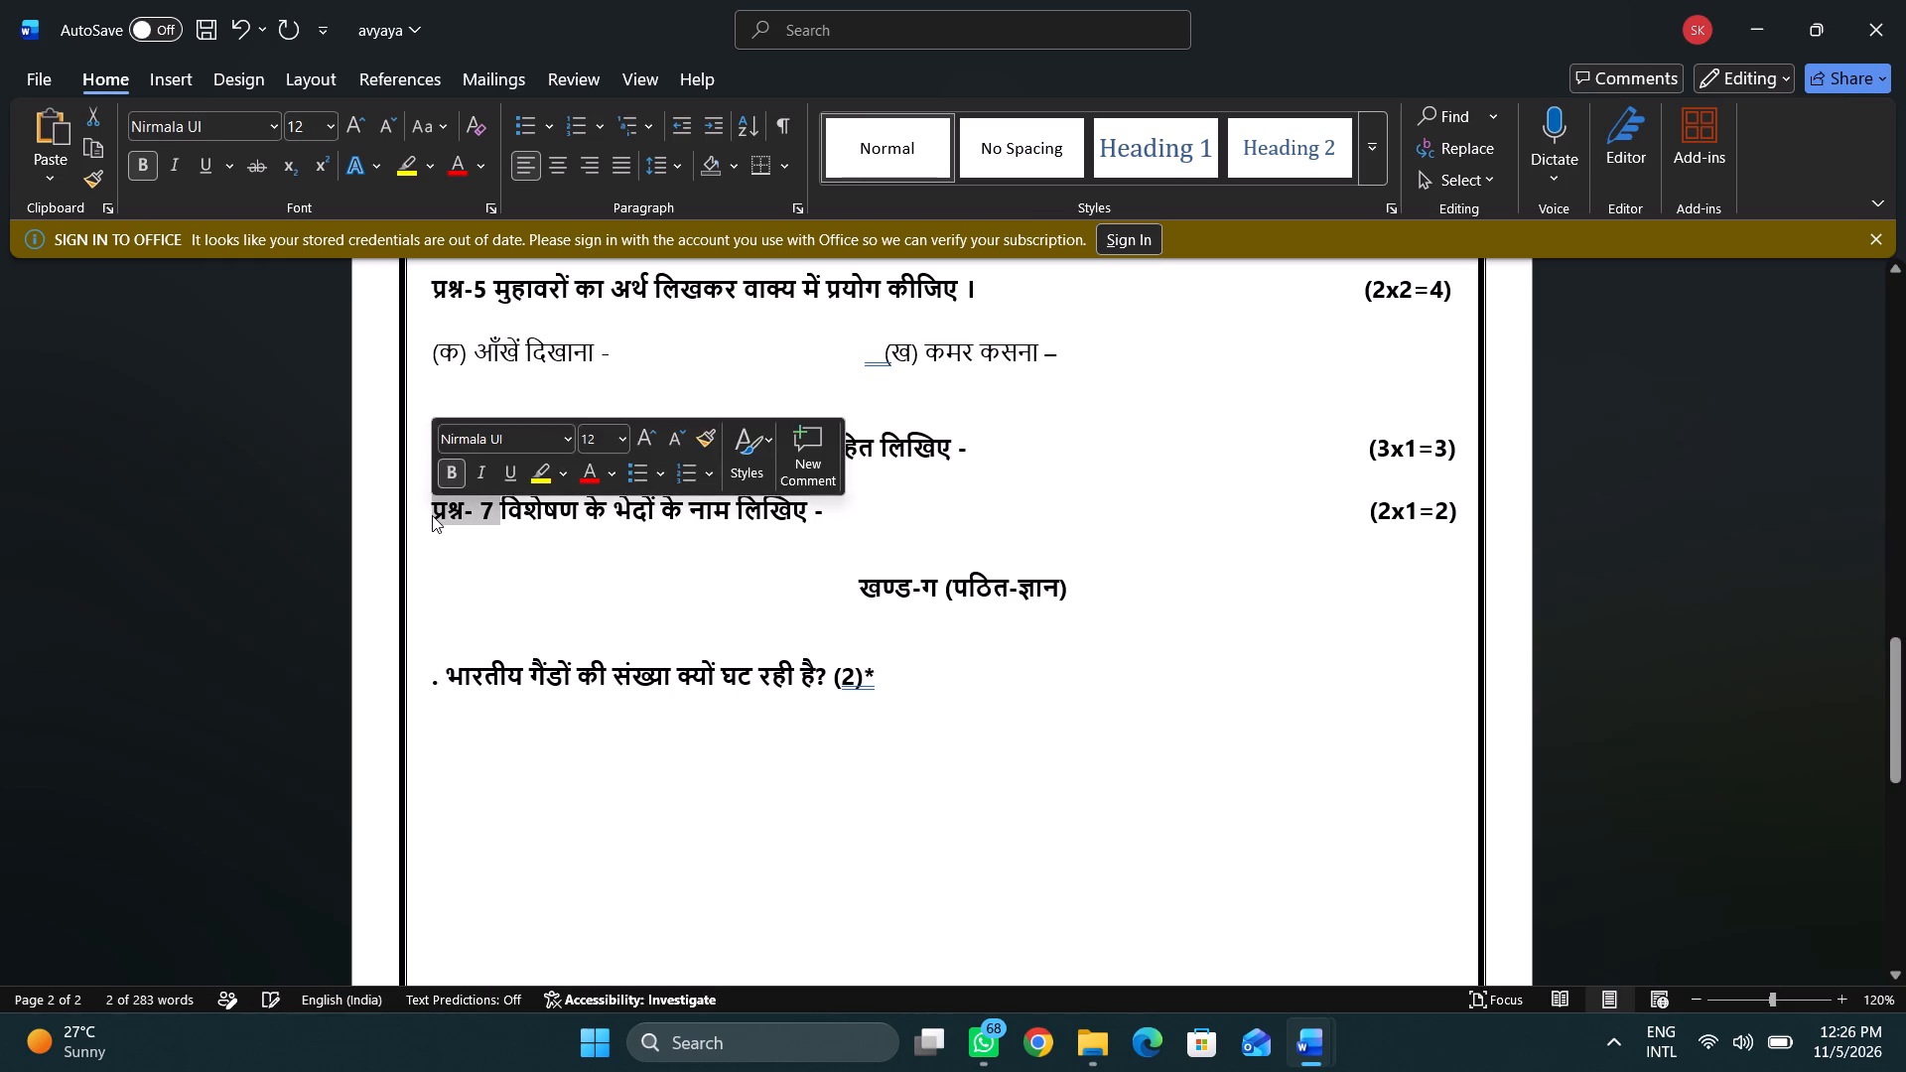
key("ctrl+c")
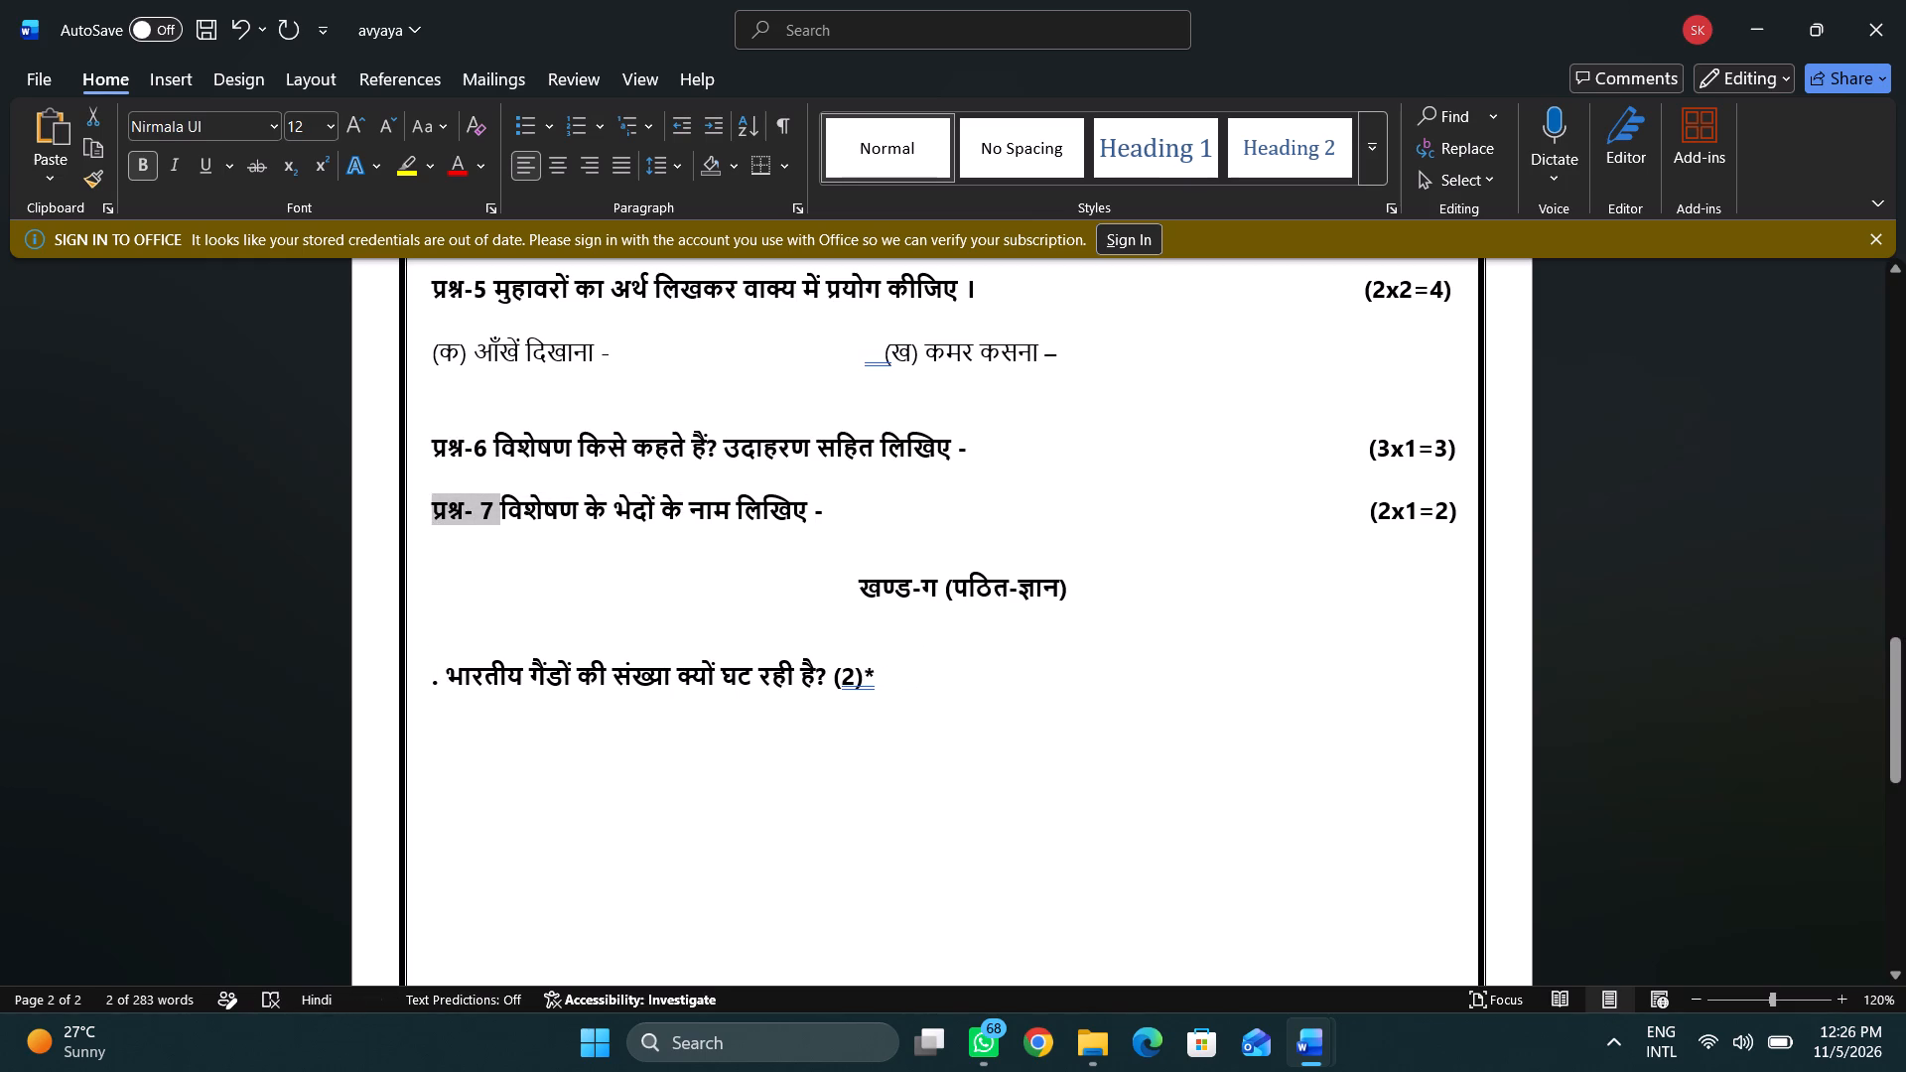
left_click(431, 685)
key("ctrl+v")
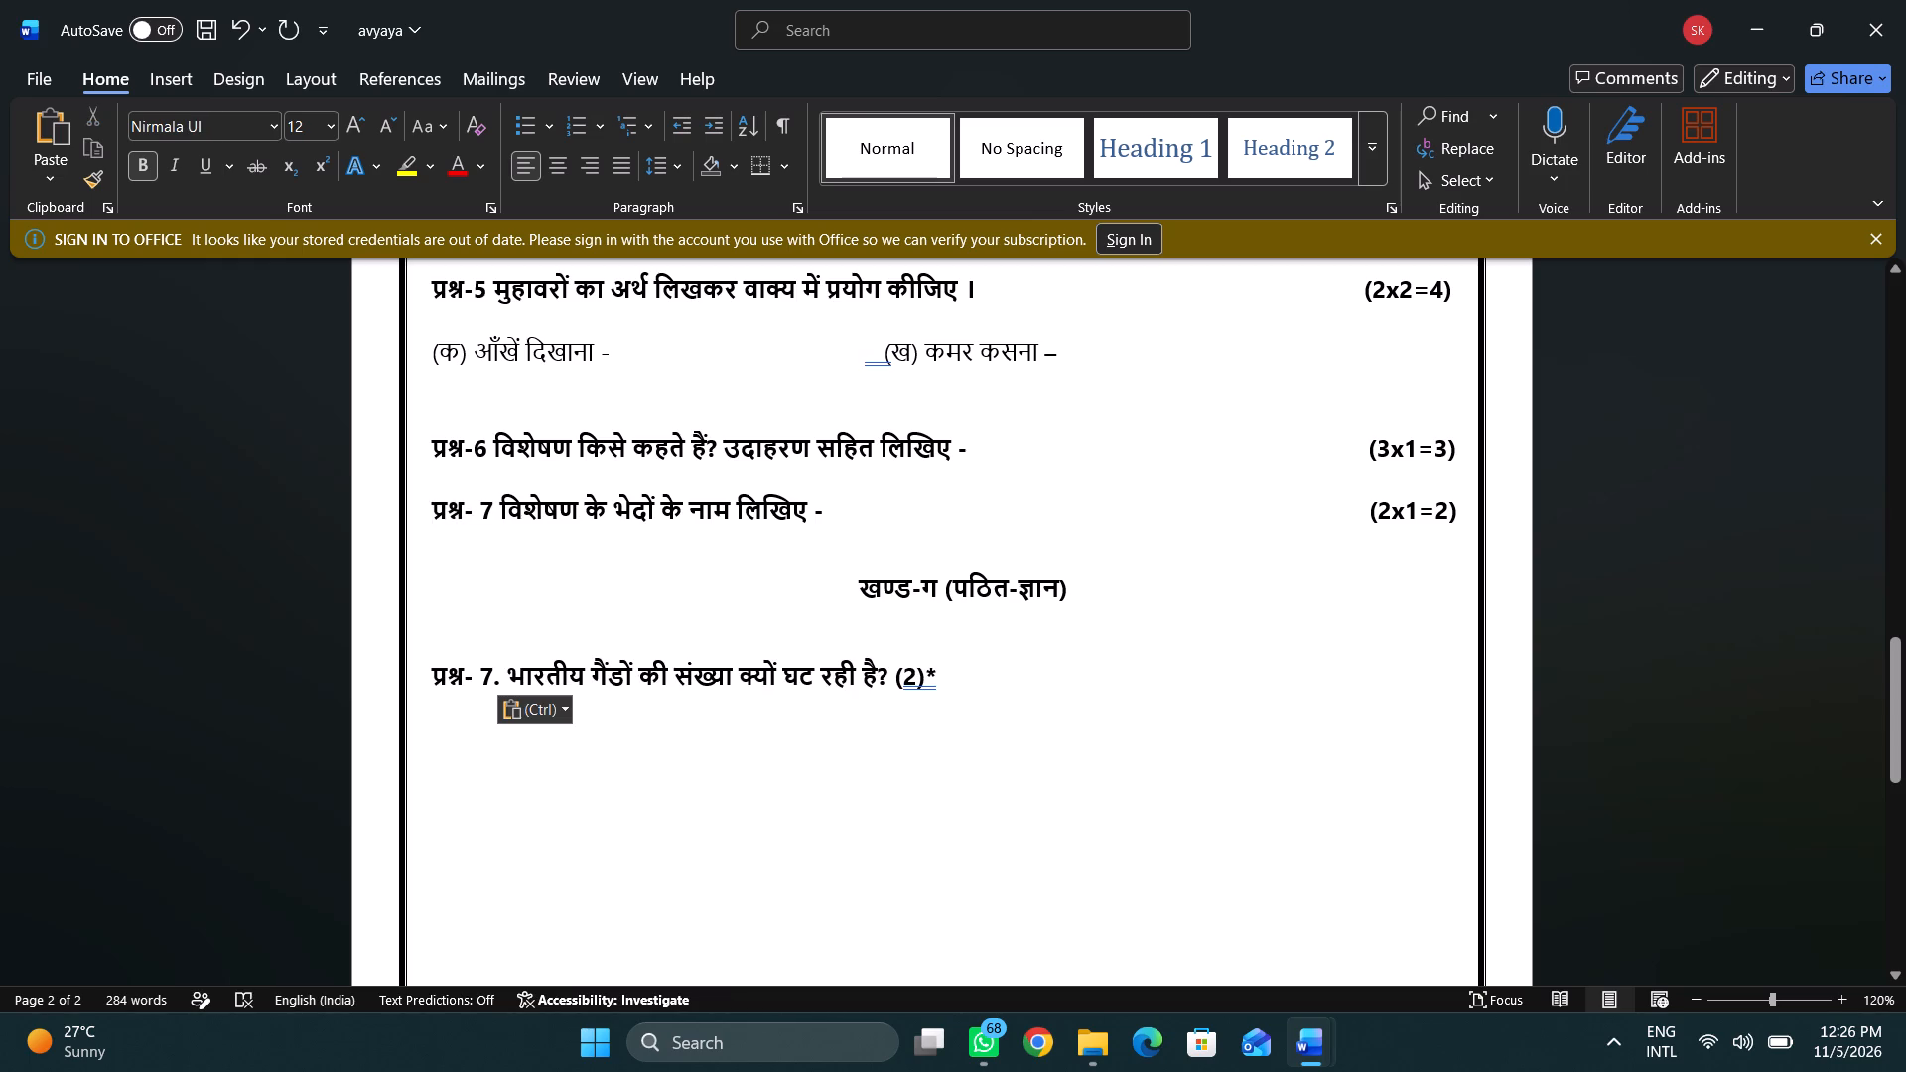
key("BackSpace")
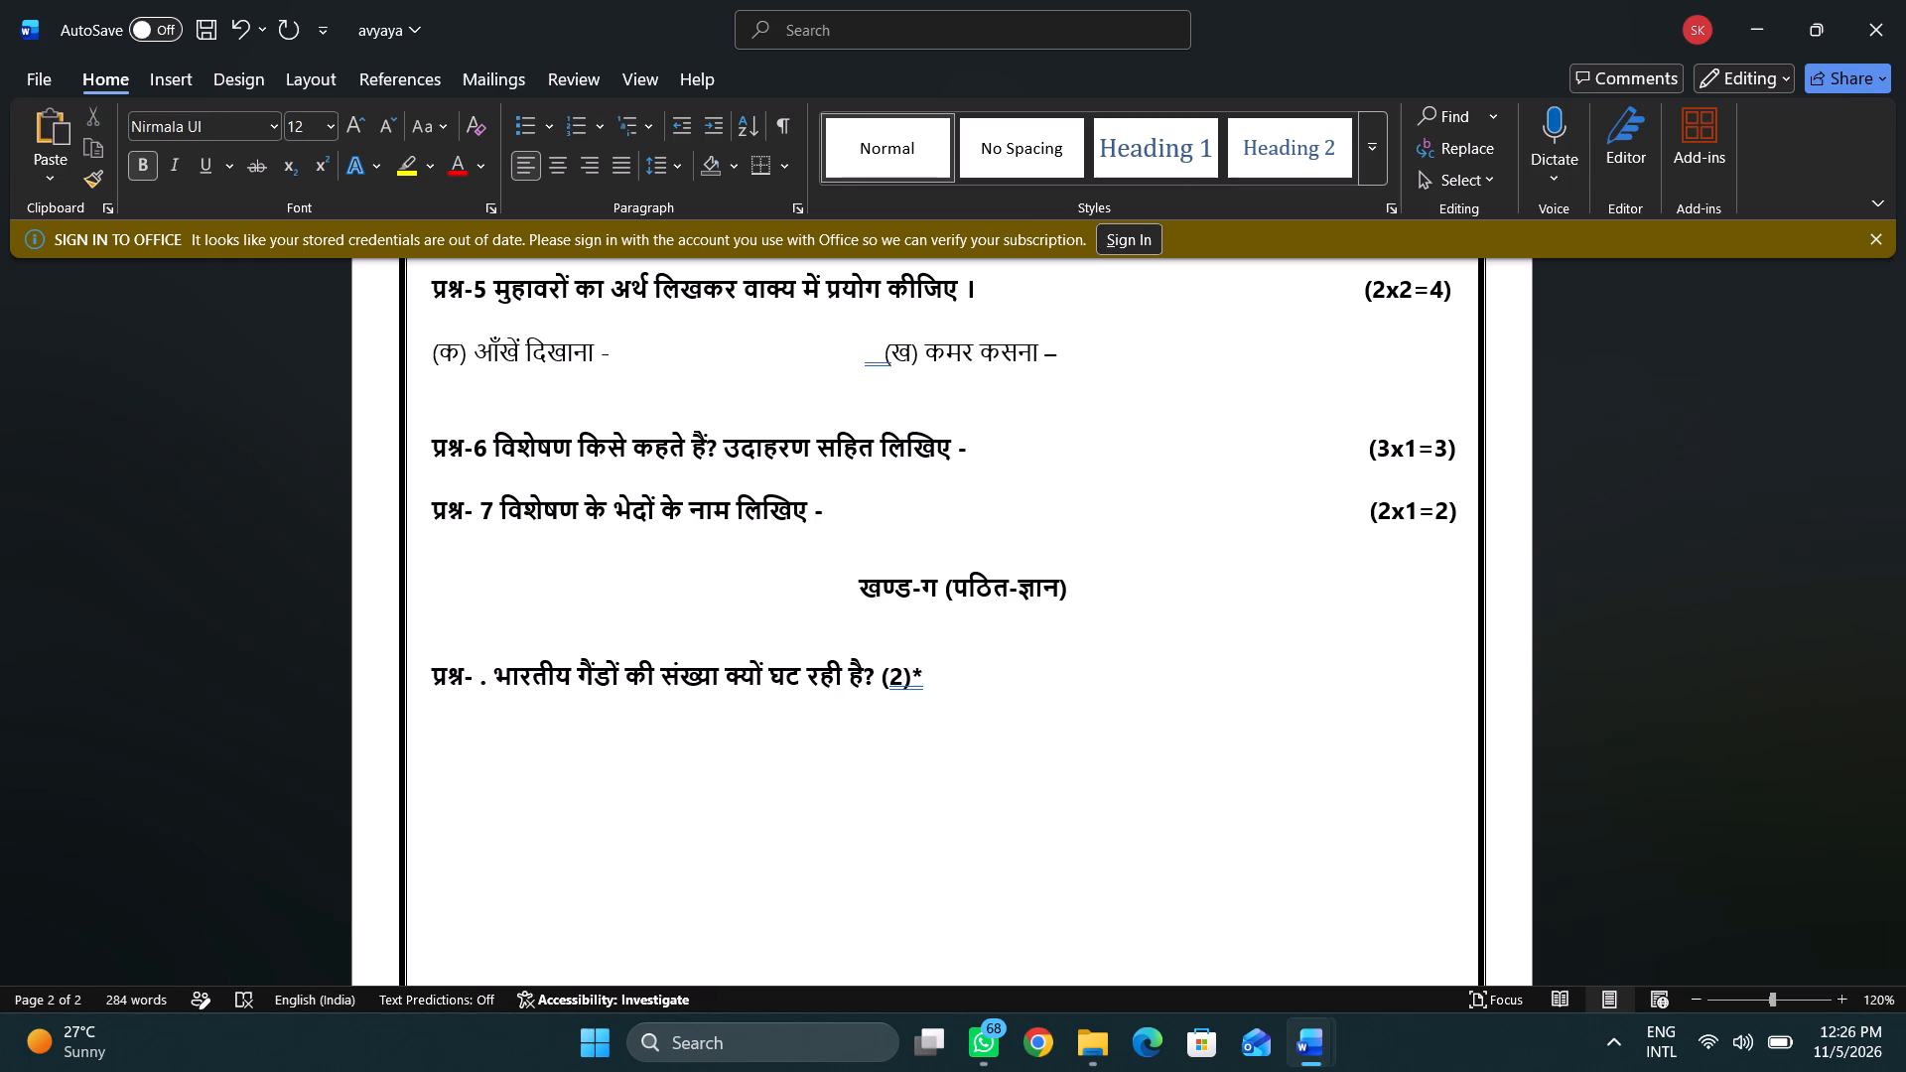
key("8")
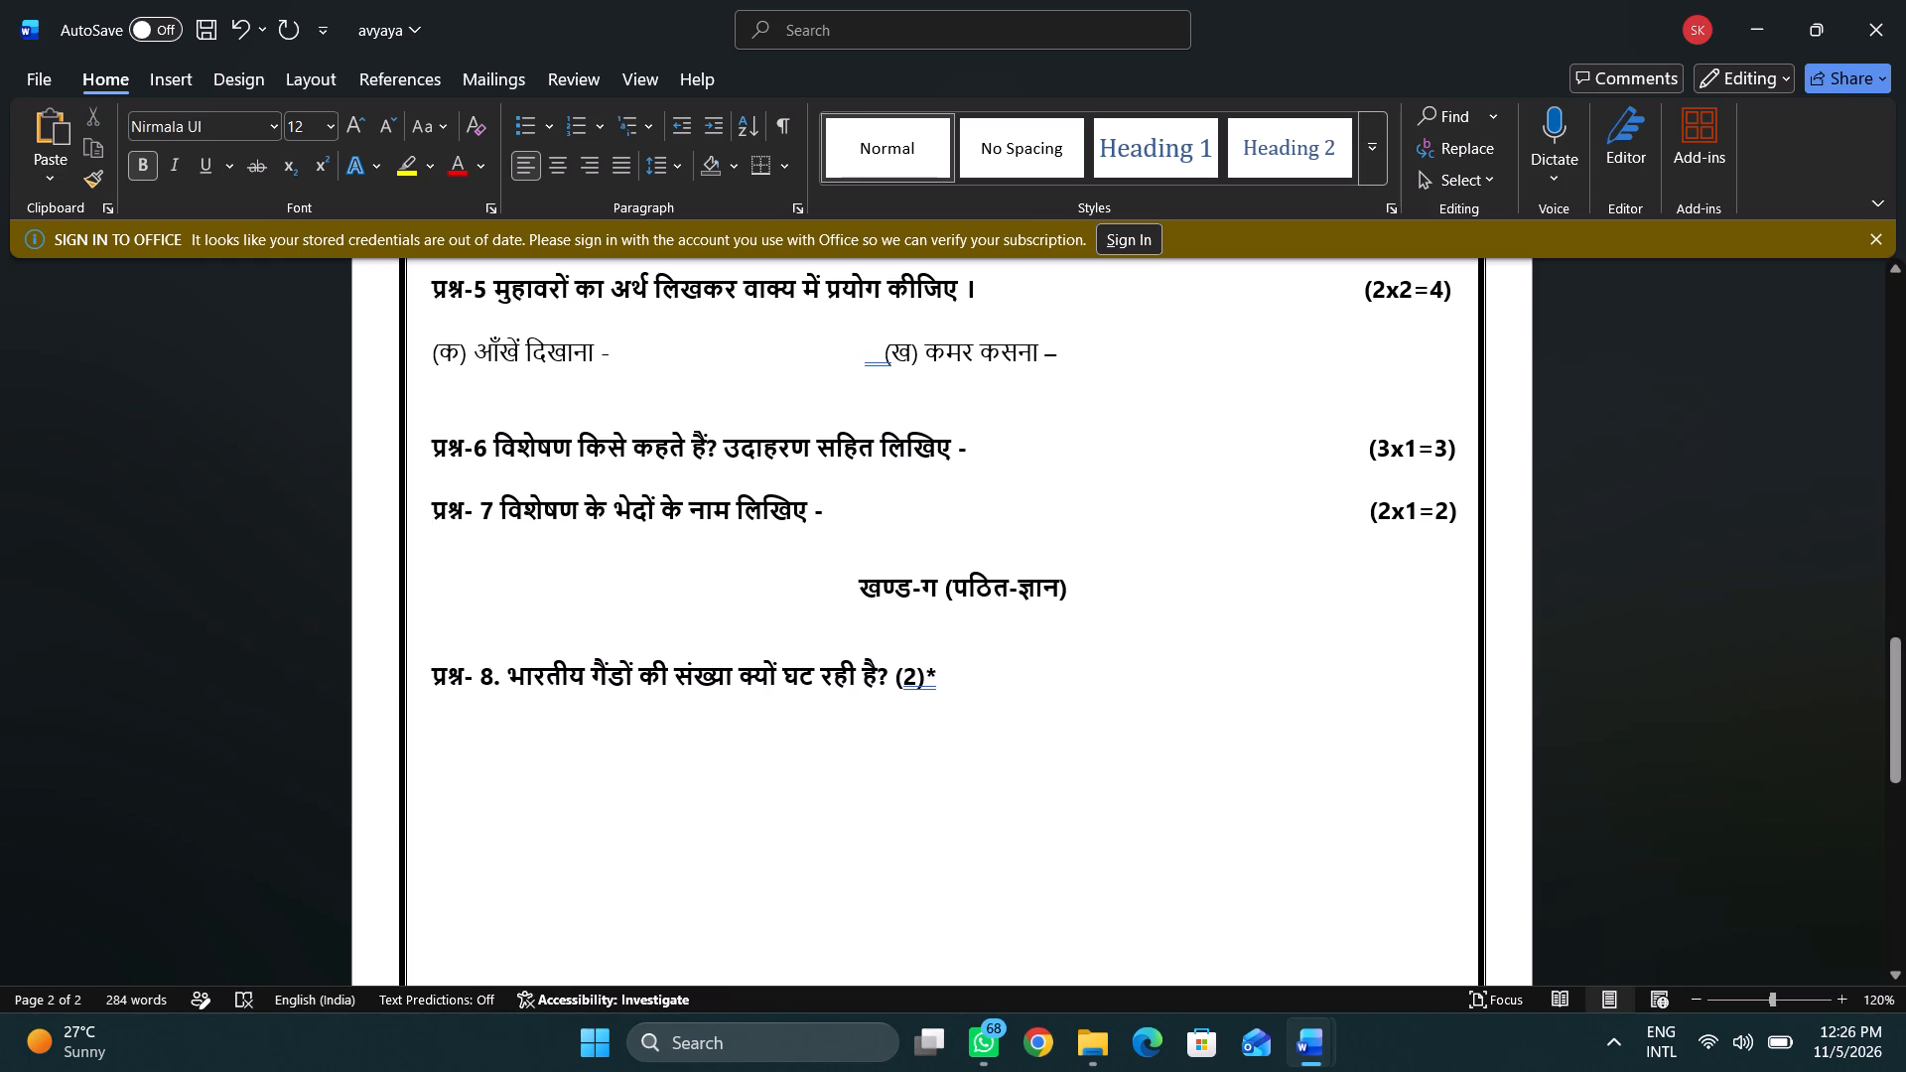
Delete the trailing (2)* from the end of the प्रश्न- 8 question.
left_click(933, 678)
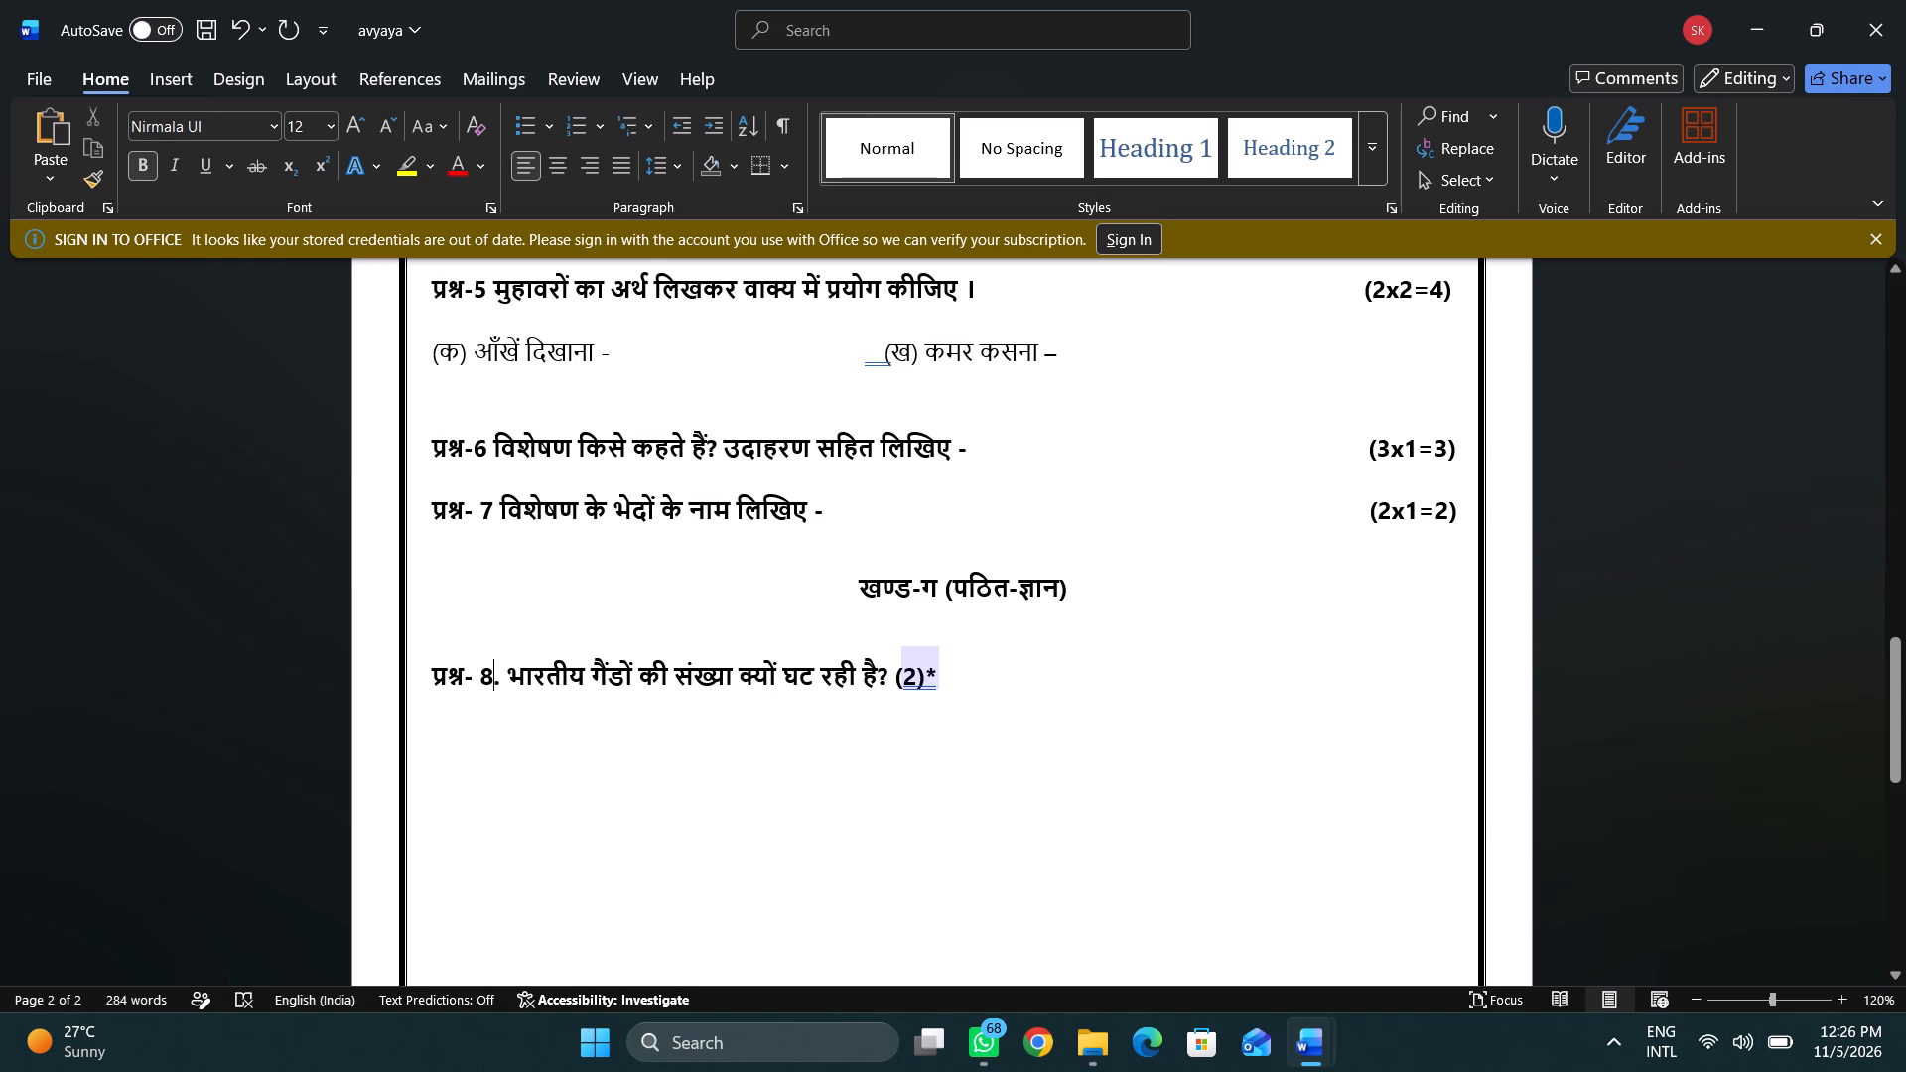
left_click(942, 672)
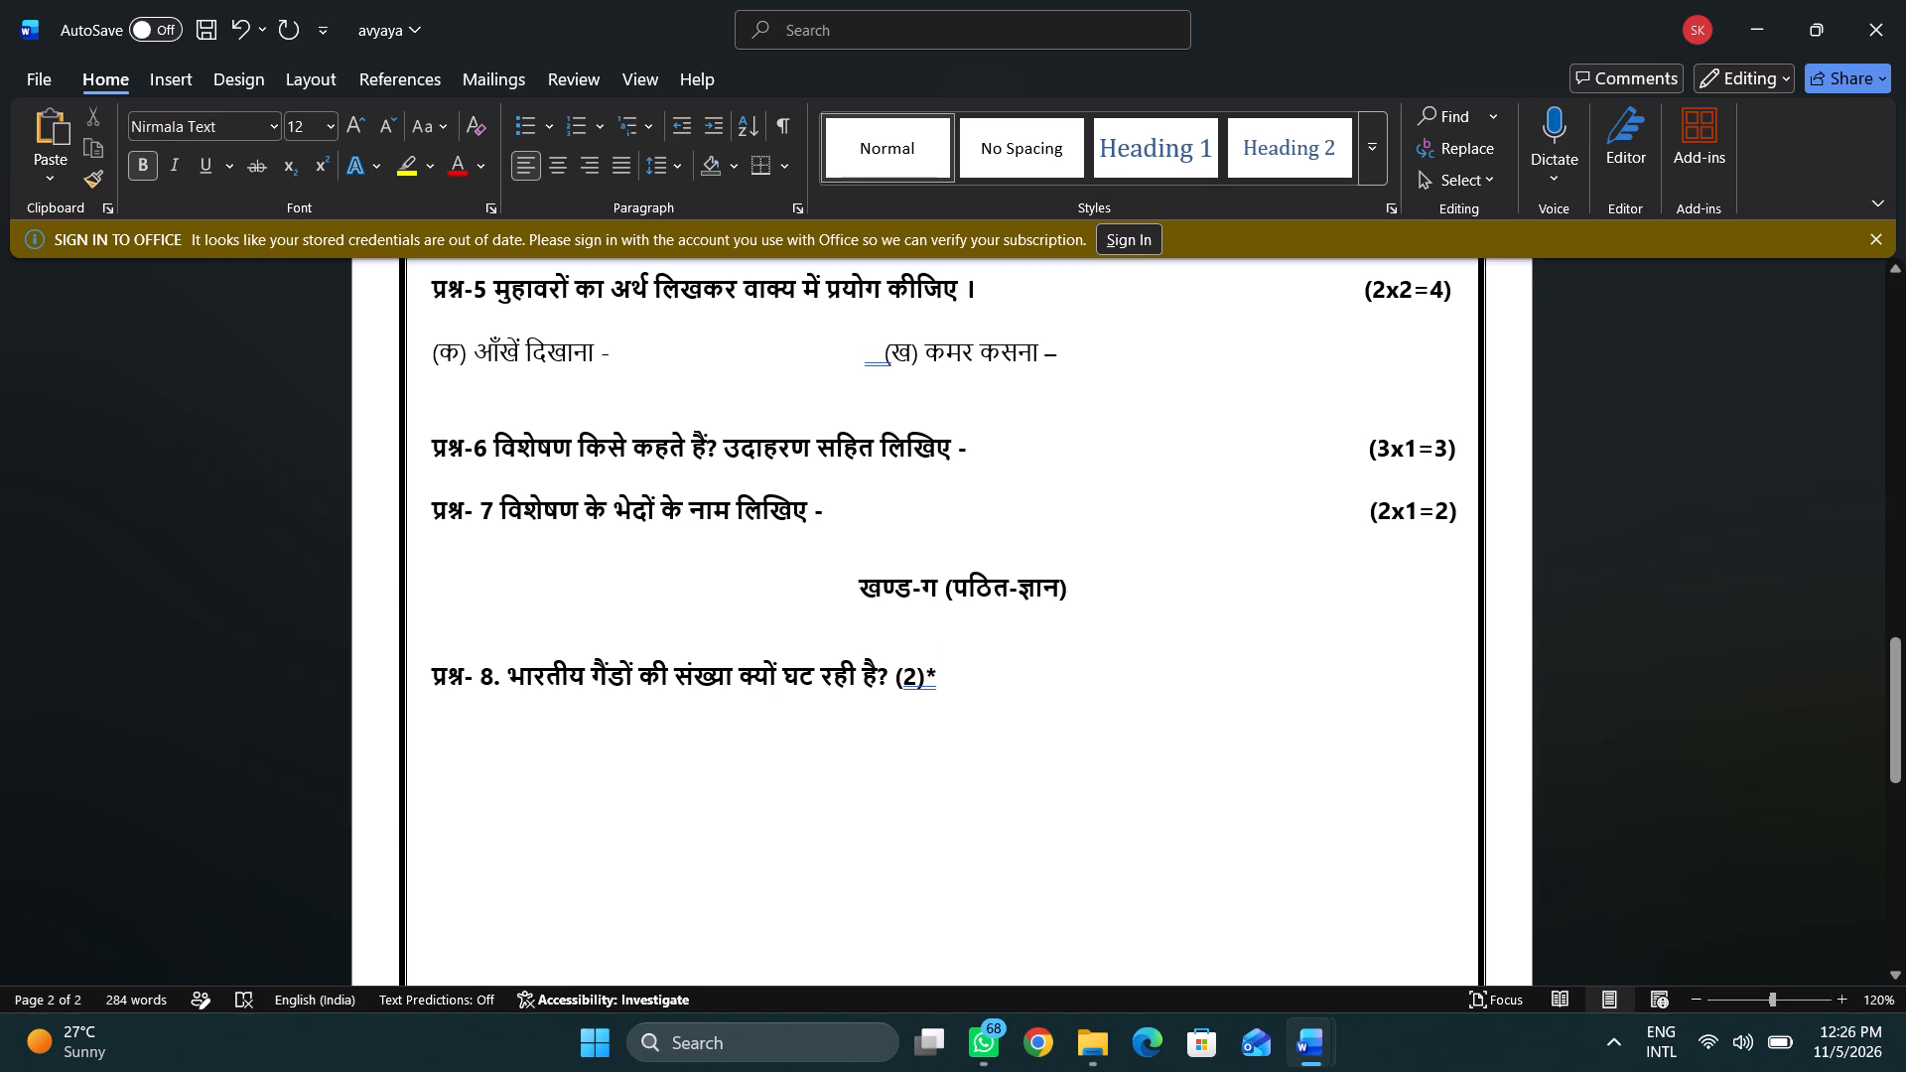
key("BackSpace")
key("BackSpace")
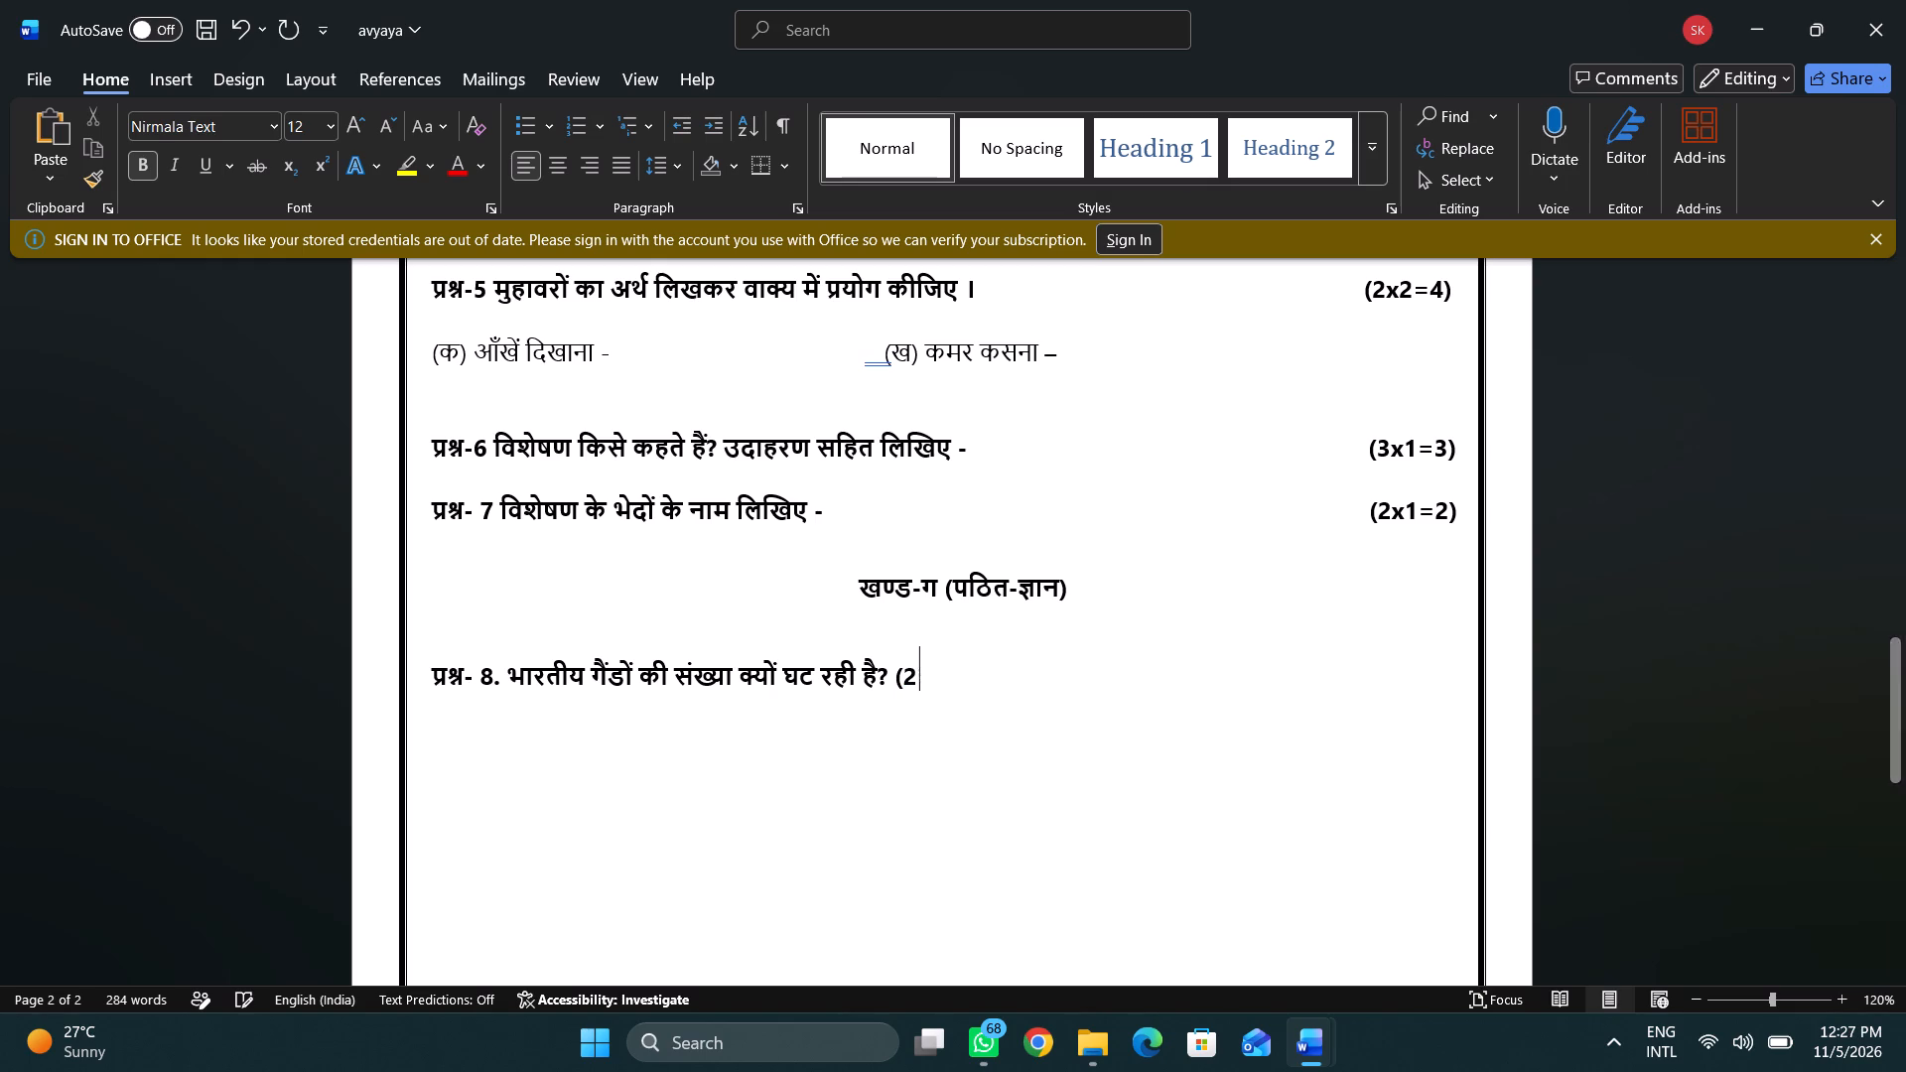
key("BackSpace")
key("BackSpace")
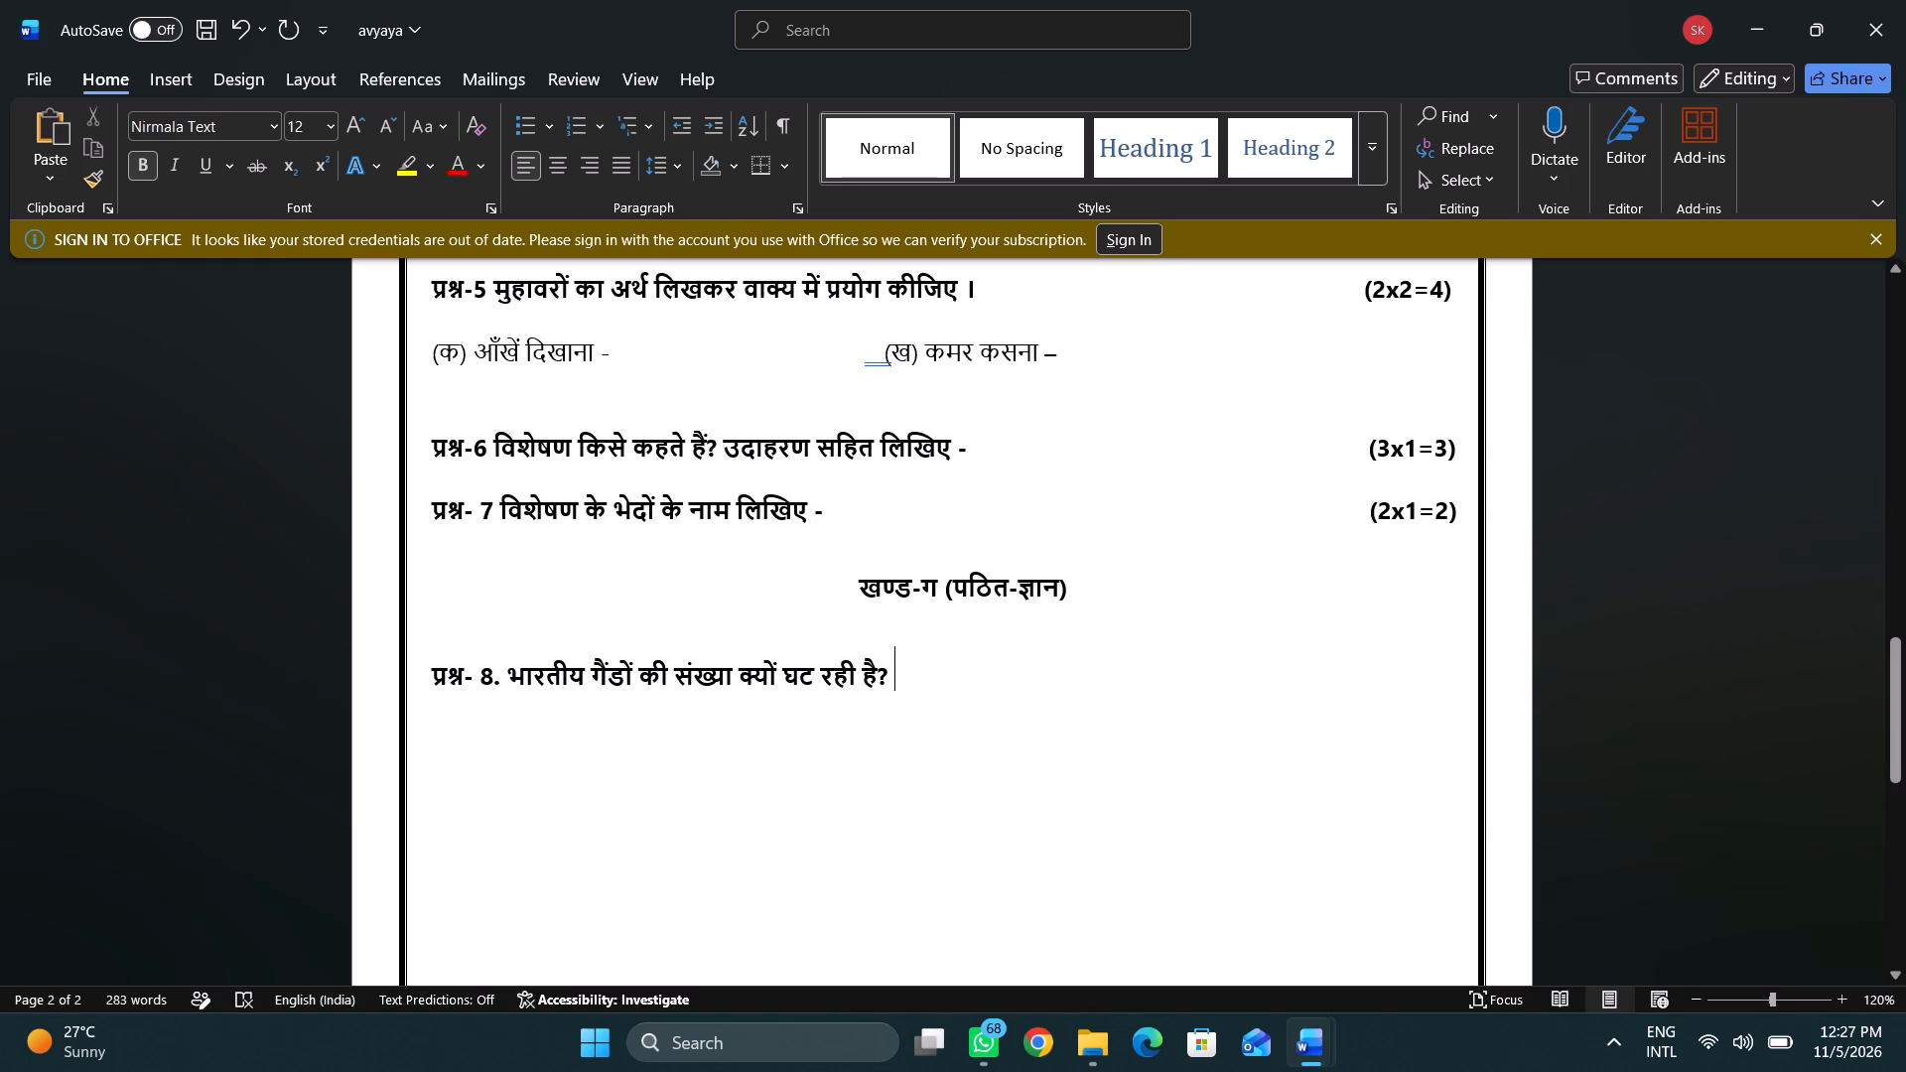
Copy the marks text (2x1=2) from the प्रश्न- 7 line for reuse on प्रश्न- 8.
left_click_drag(1458, 505, 1370, 524)
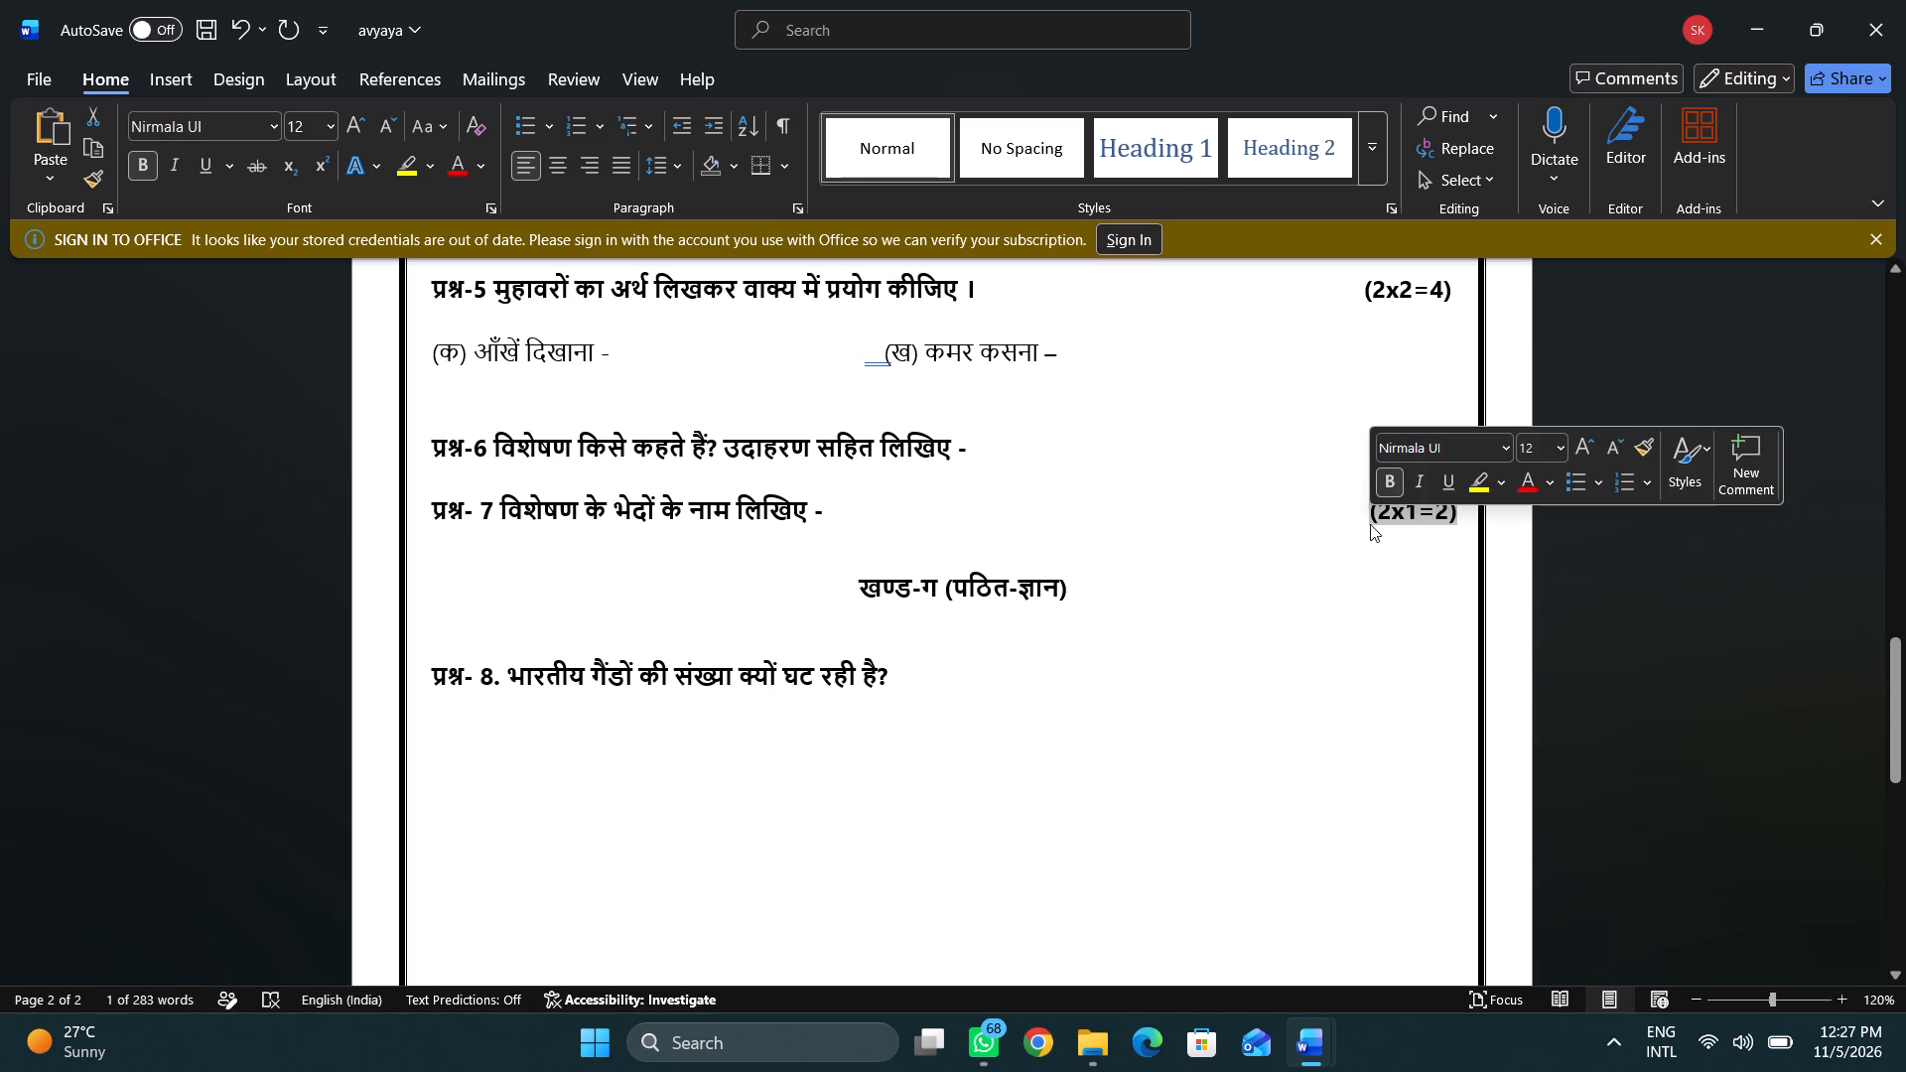
key("ctrl+c")
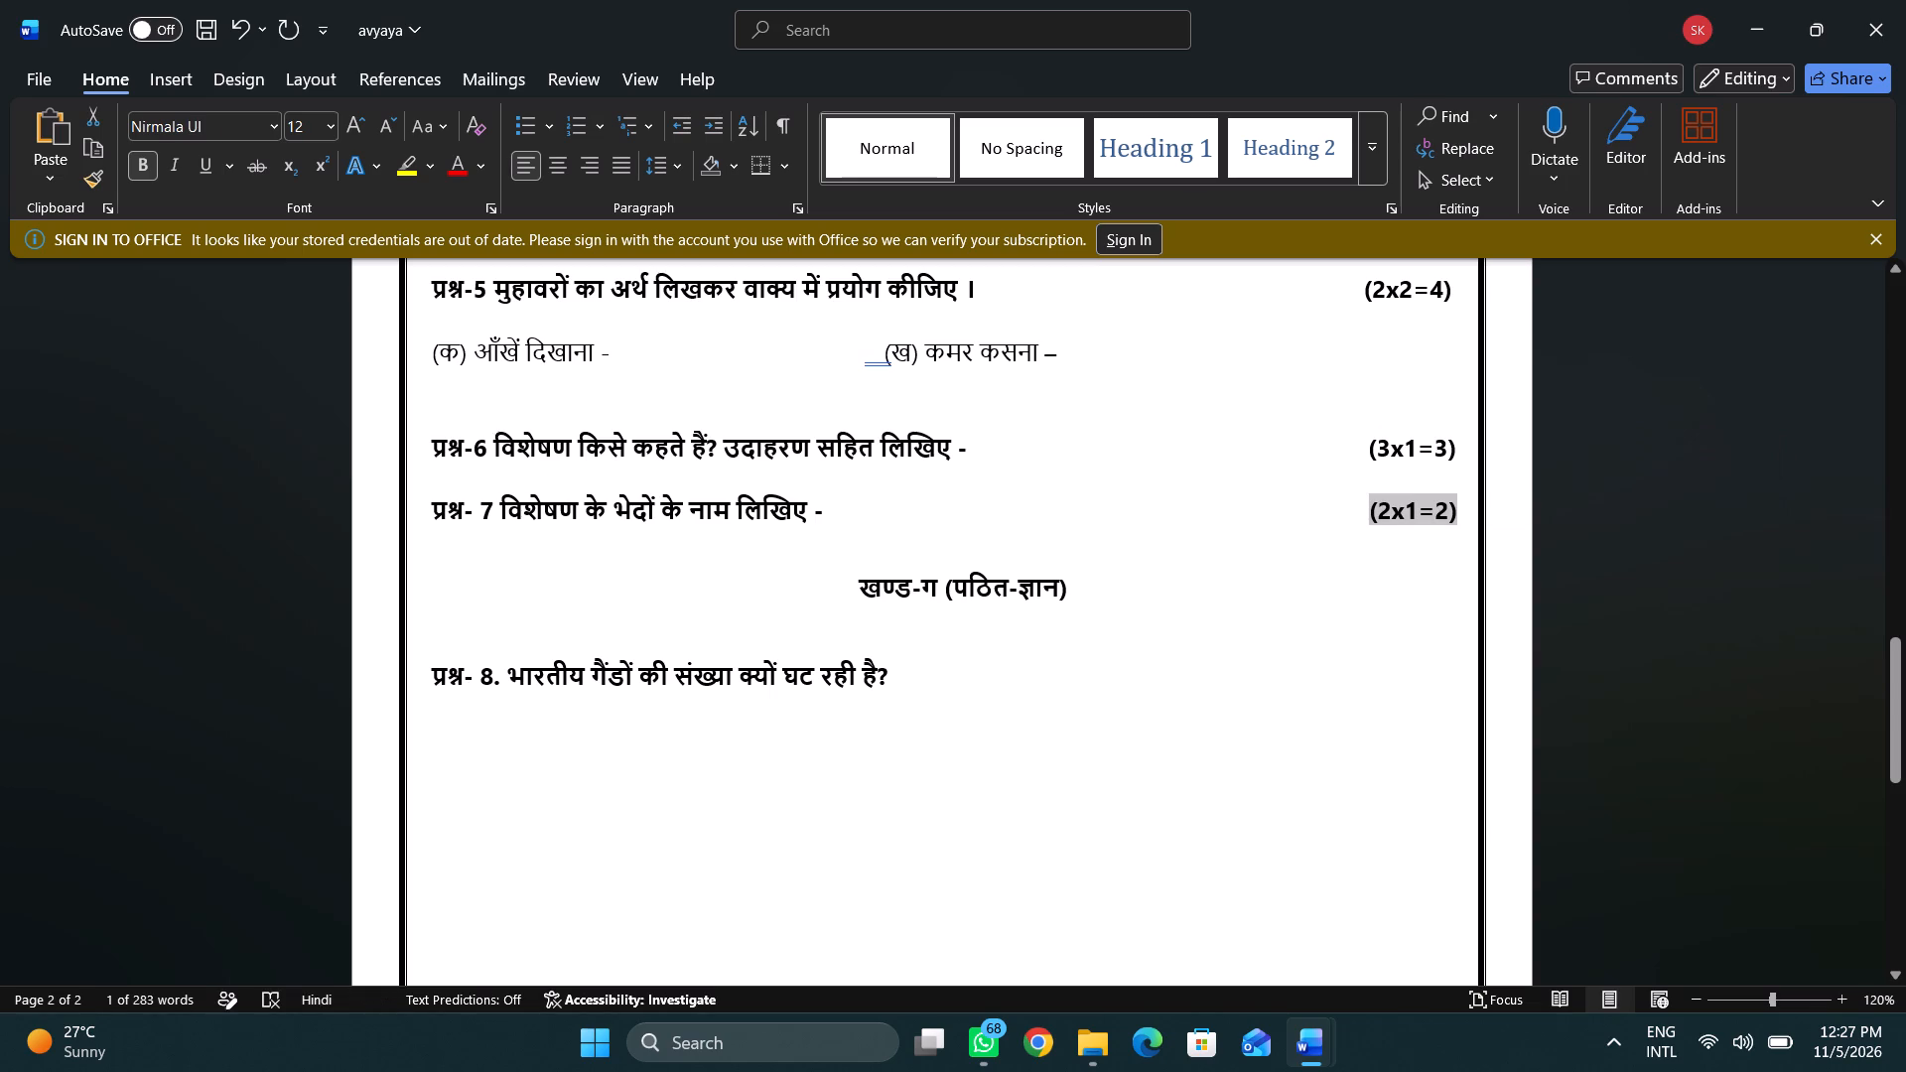
Paste the copied marks (2x1=2) at the end of the प्रश्न- 8 question, separated by a space.
left_click(940, 671)
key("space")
key("ctrl+v")
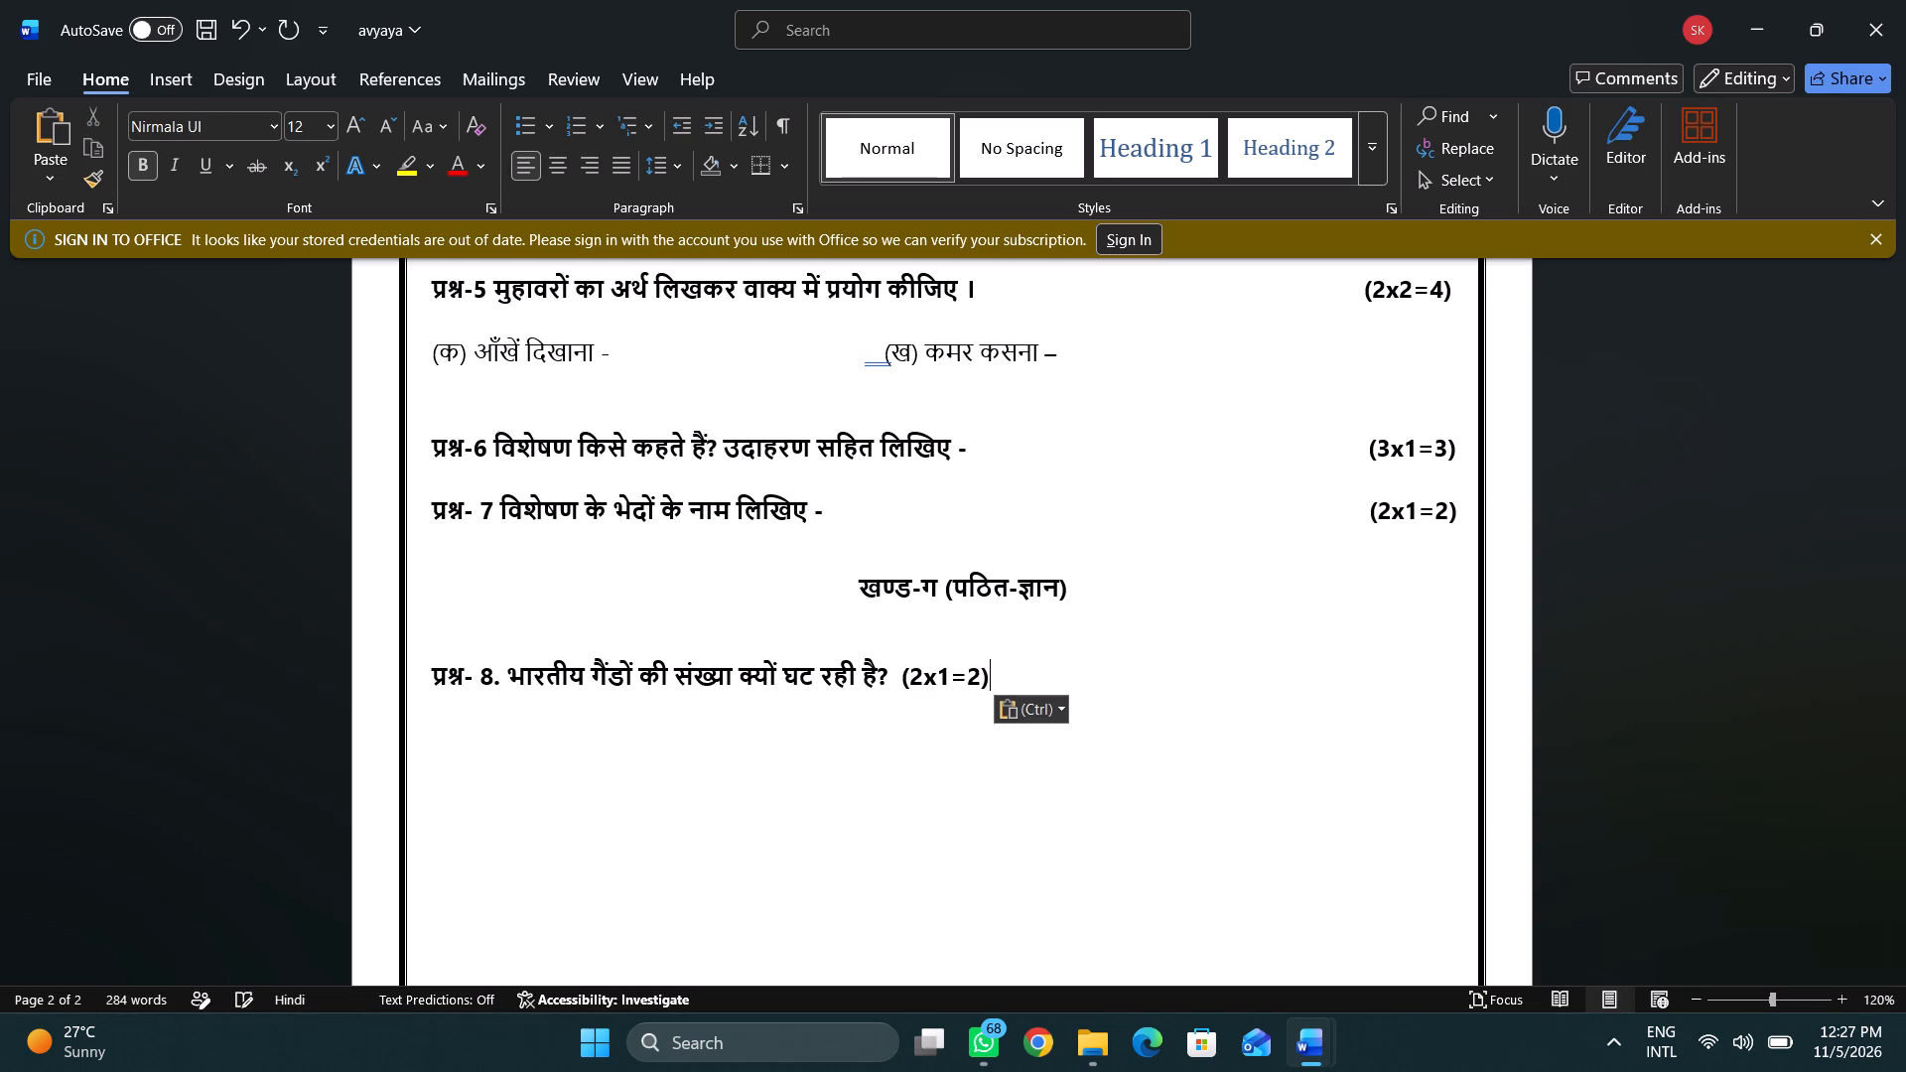
Space the (2x1=2) marks on the प्रश्न- 8 line across until they align with the marks of प्रश्न- 7 above.
left_click(891, 674)
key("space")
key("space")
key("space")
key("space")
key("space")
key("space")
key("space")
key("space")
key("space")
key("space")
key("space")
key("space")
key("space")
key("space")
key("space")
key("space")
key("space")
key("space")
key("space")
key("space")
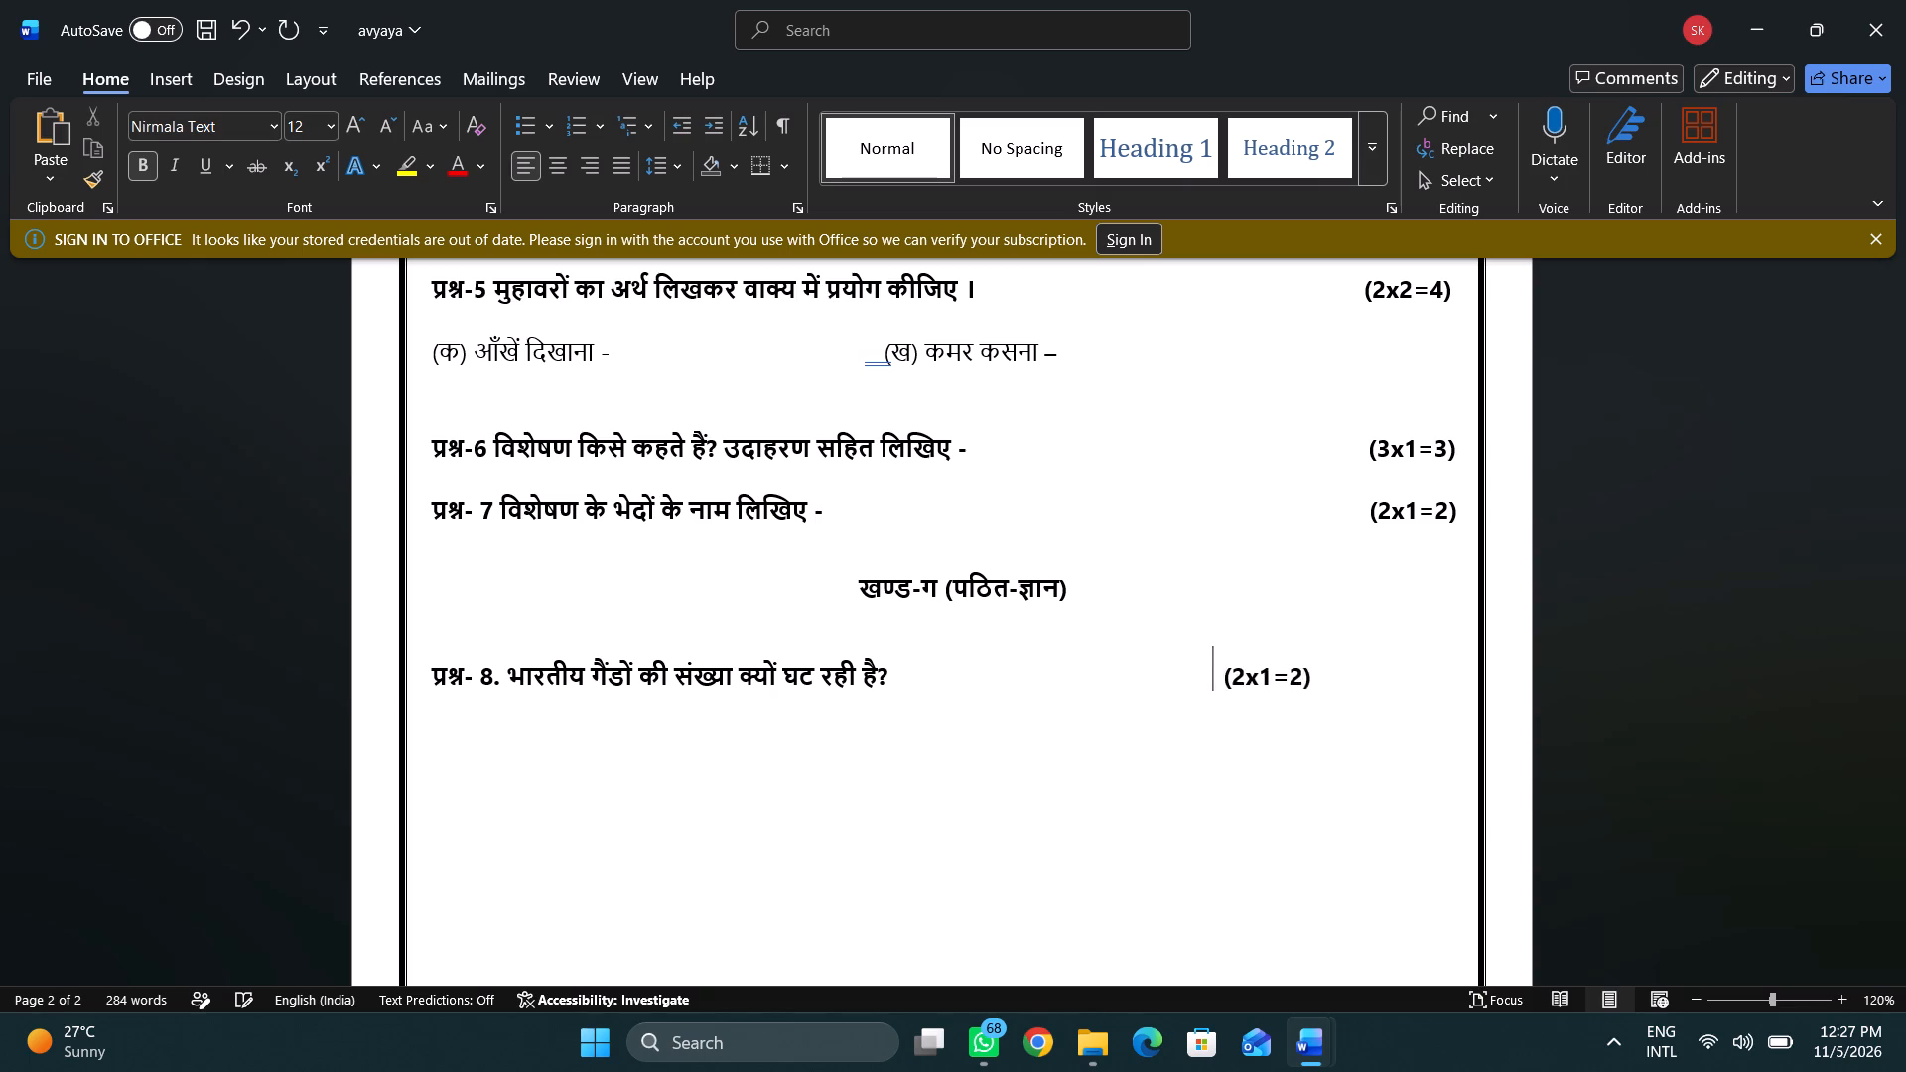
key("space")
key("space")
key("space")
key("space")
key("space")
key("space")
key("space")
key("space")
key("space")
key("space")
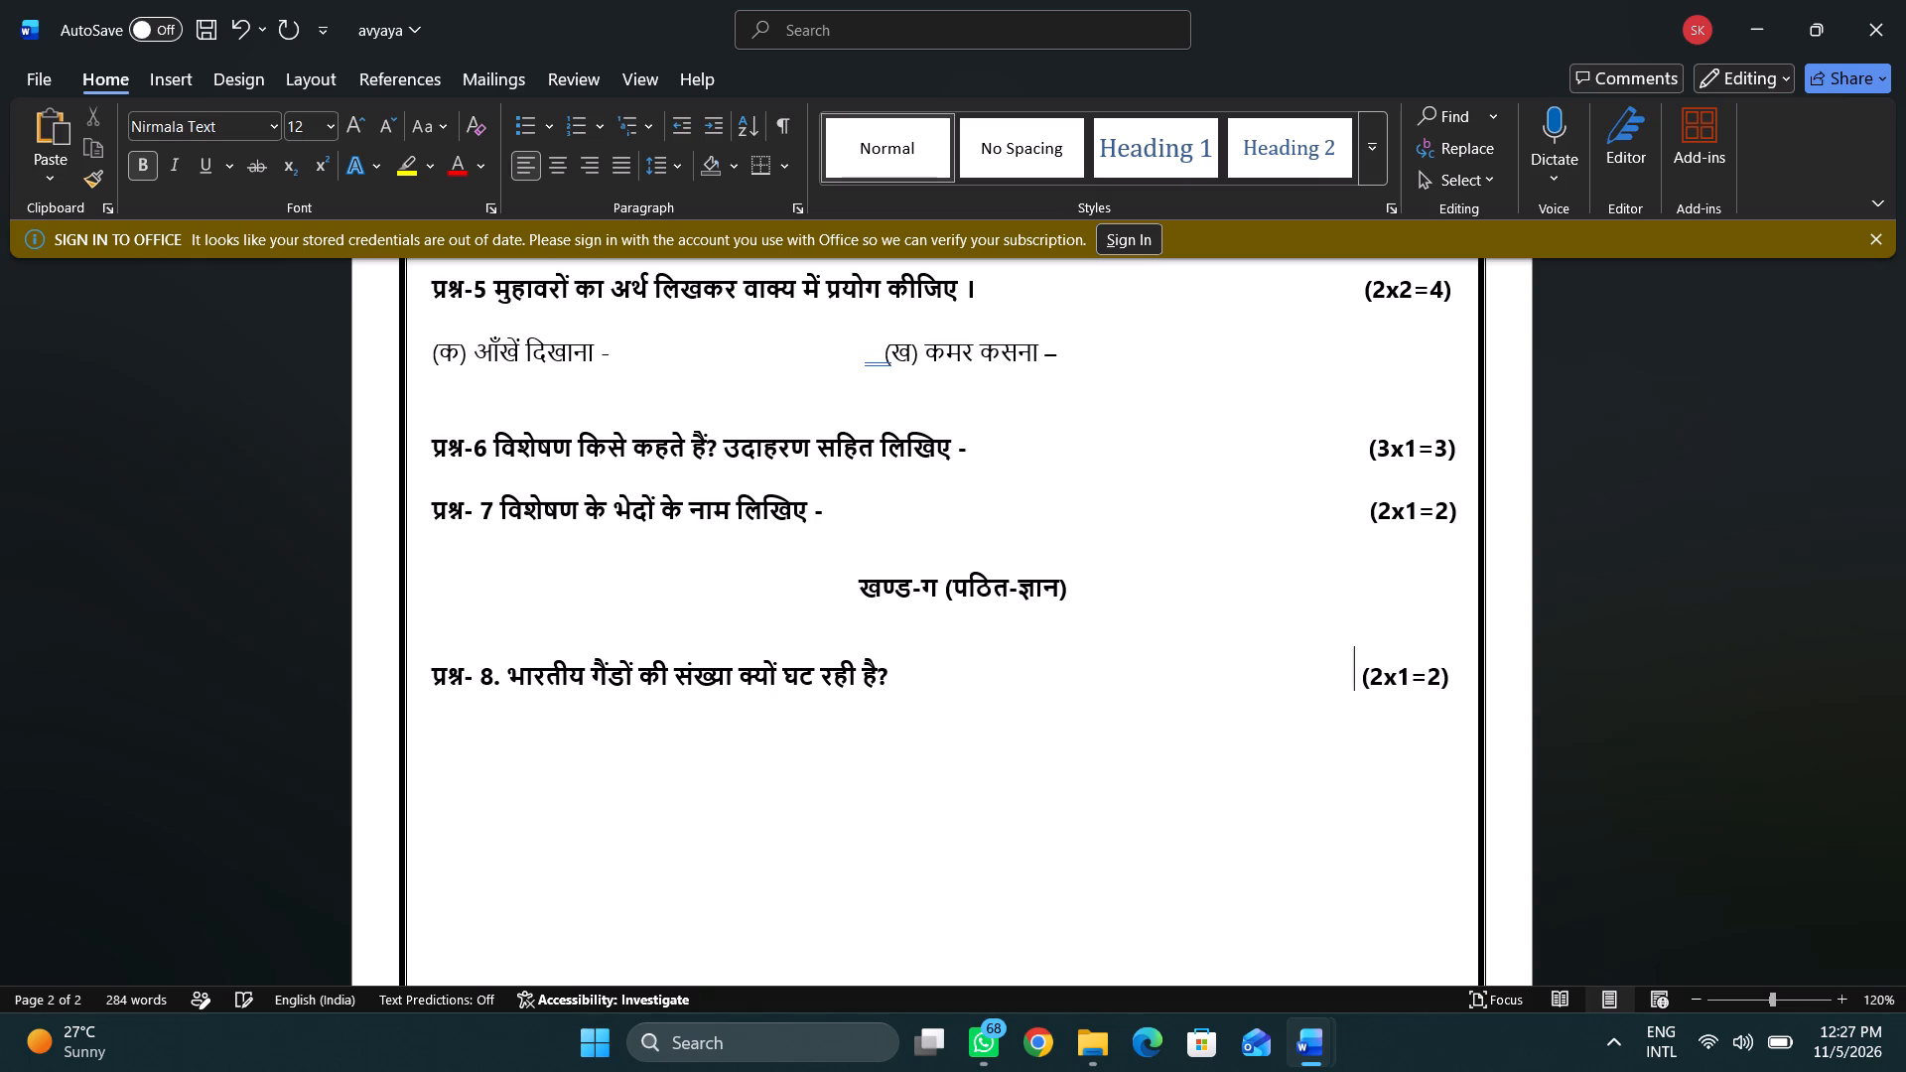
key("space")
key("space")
key("BackSpace")
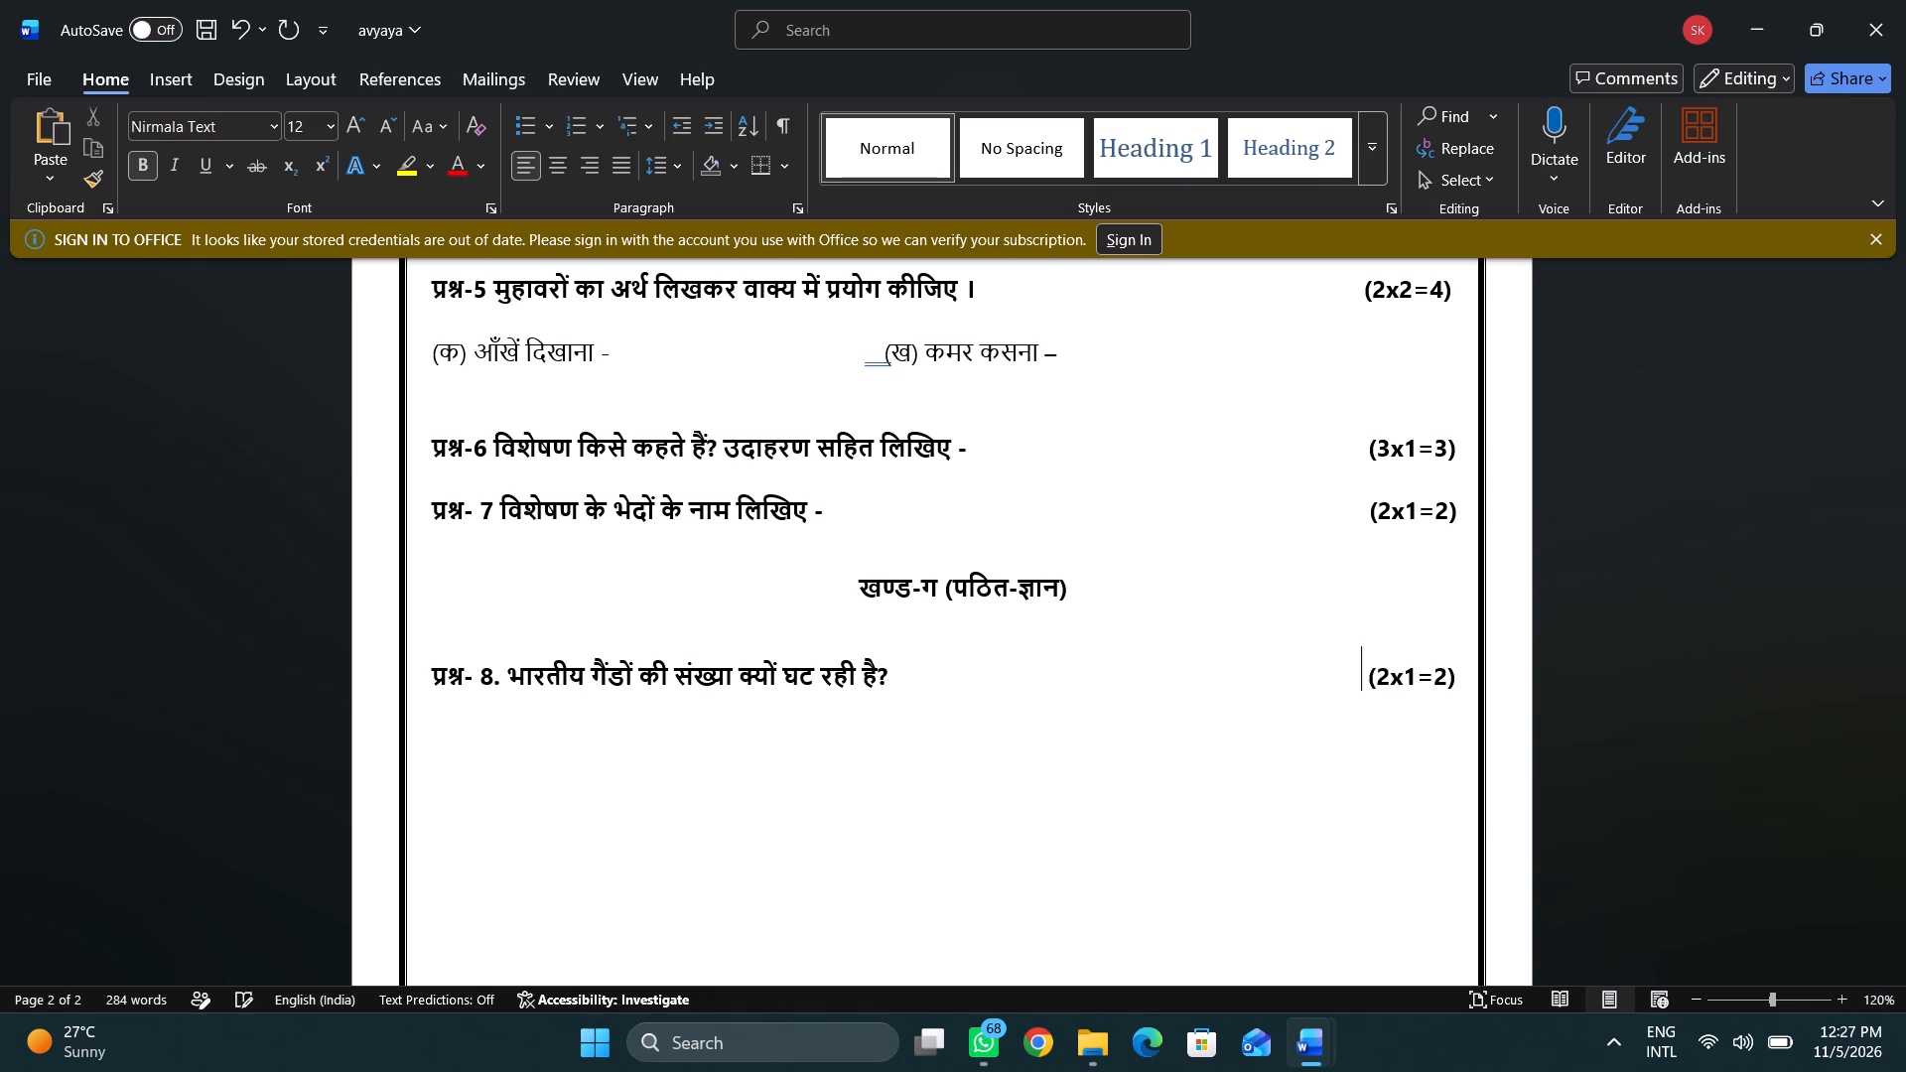
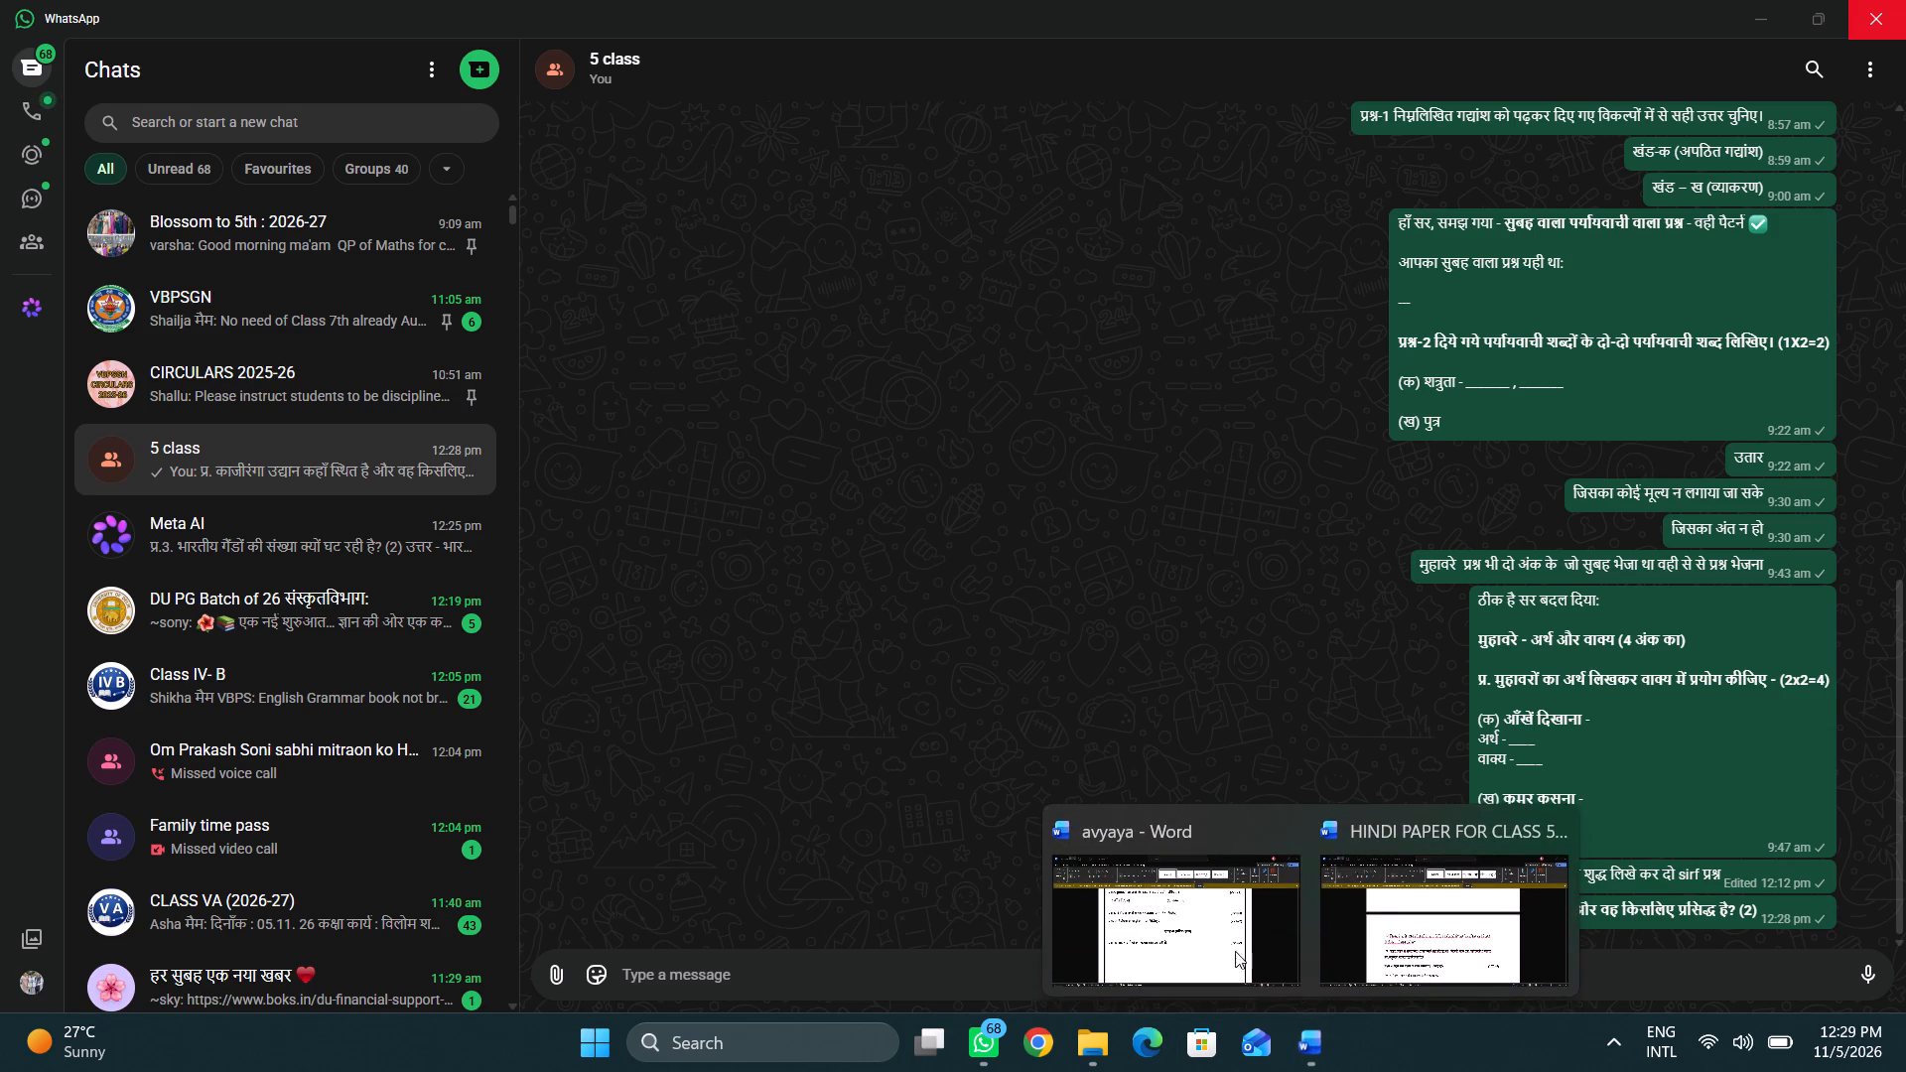
left_click(1218, 926)
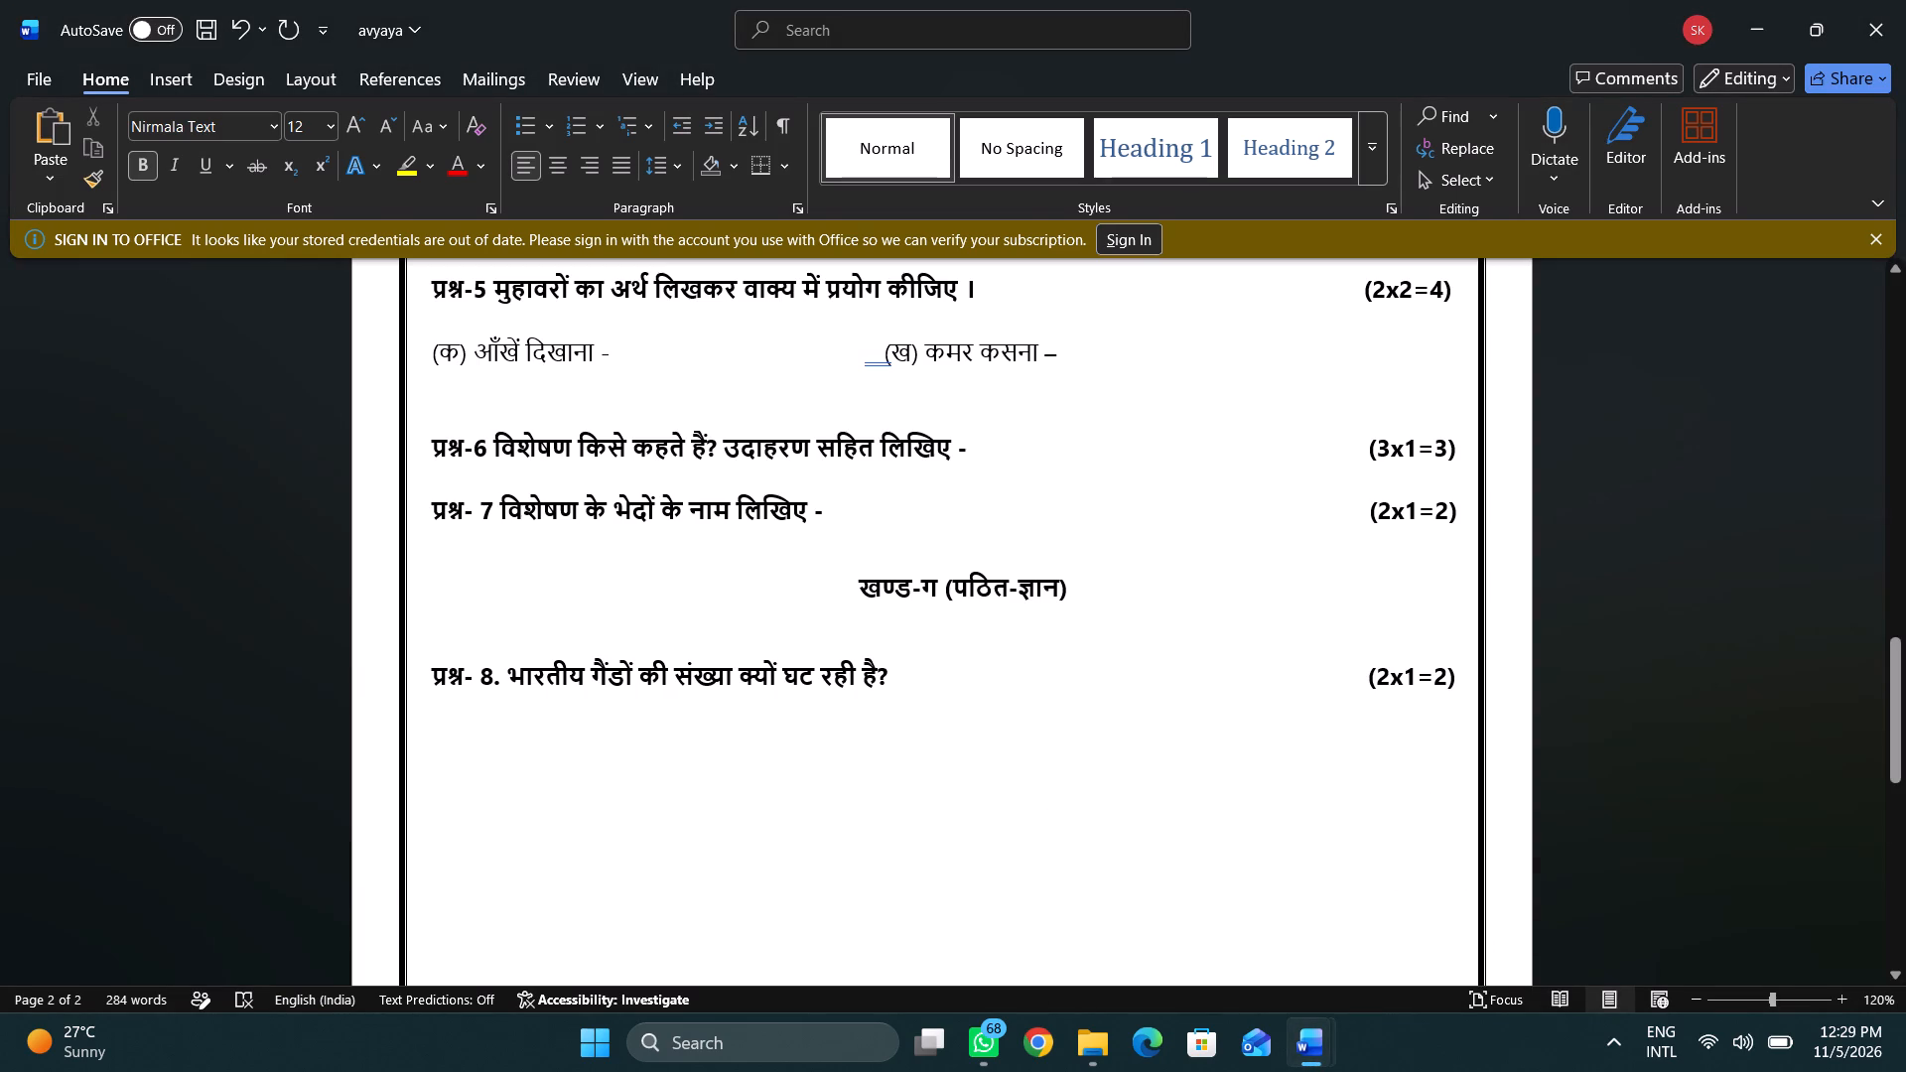
left_click(1458, 666)
key("Return")
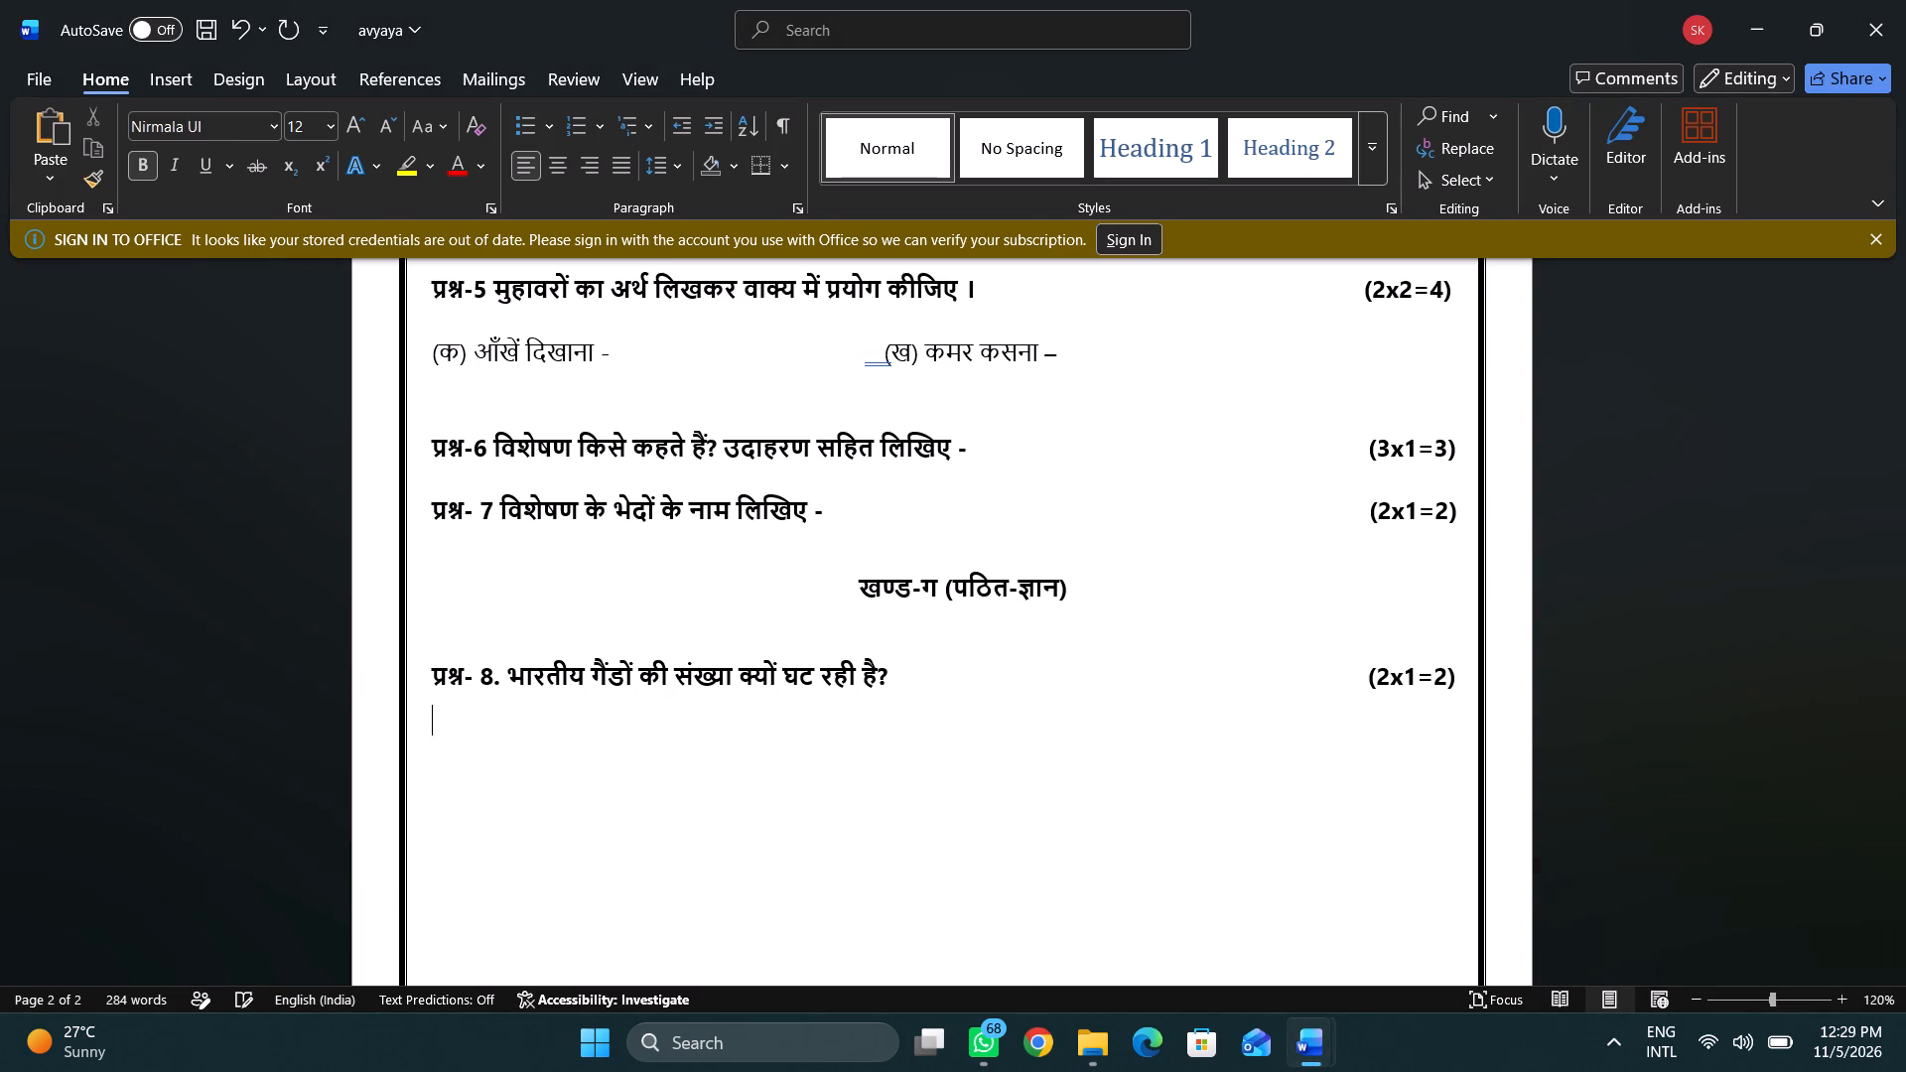
key("Return")
key("ctrl+v")
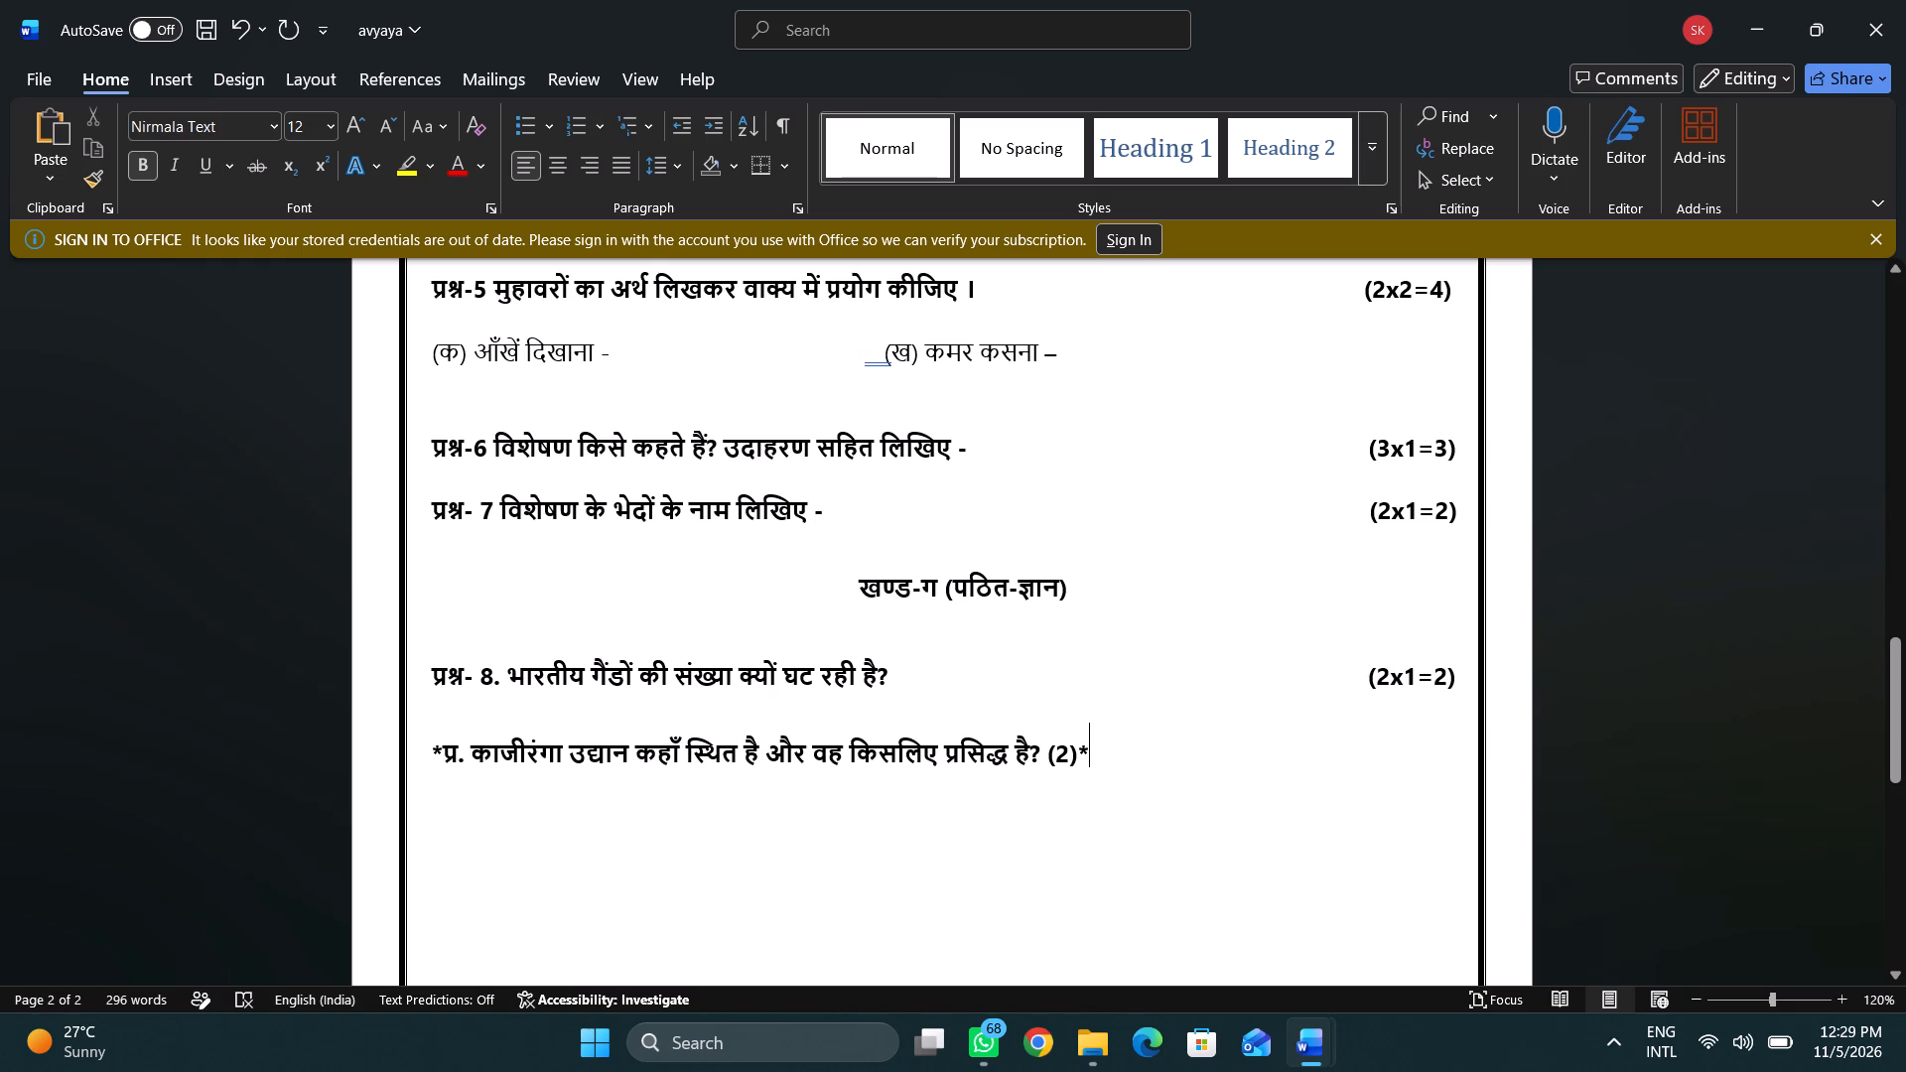
Delete the trailing asterisk from the end of the pasted काजीरंगा उद्यान question.
key("BackSpace")
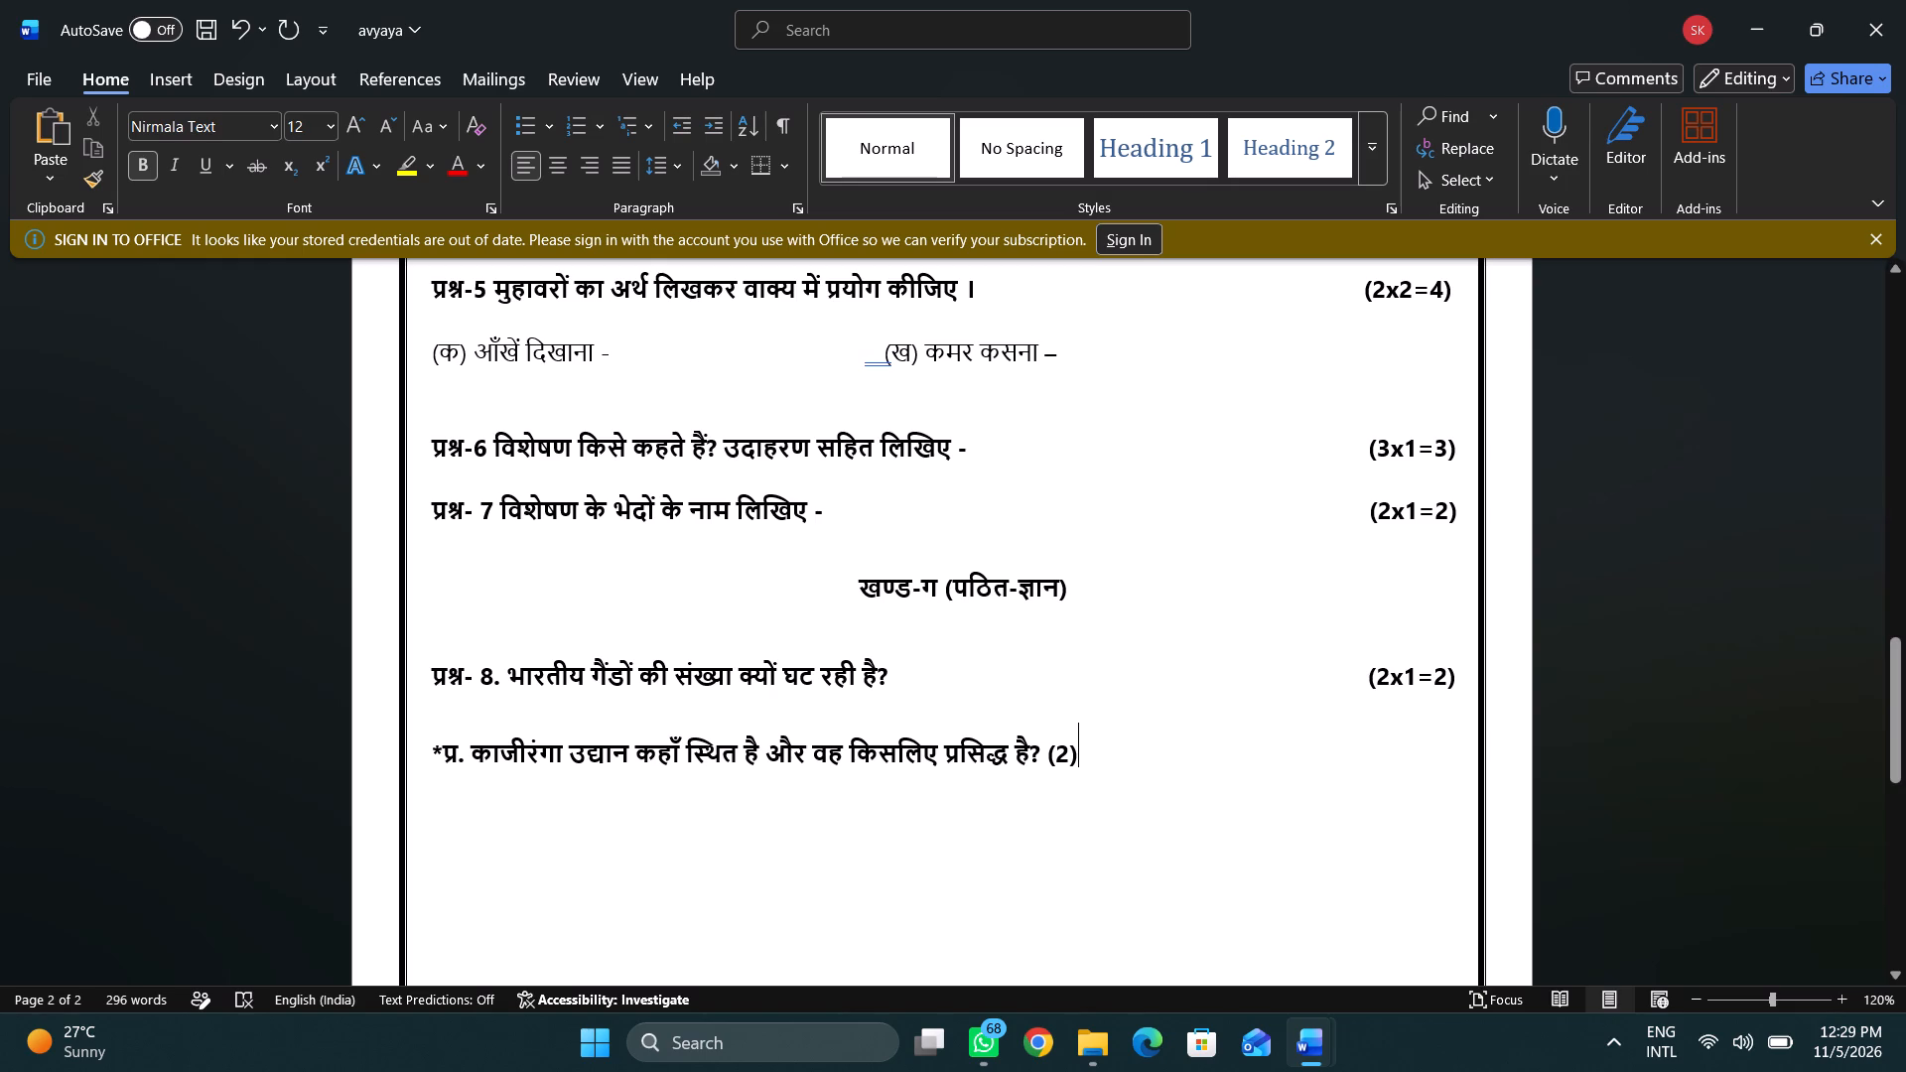
Delete the leading asterisk from the काजीरंगा उद्यान question below प्रश्न- 8.
left_click(444, 751)
key("BackSpace")
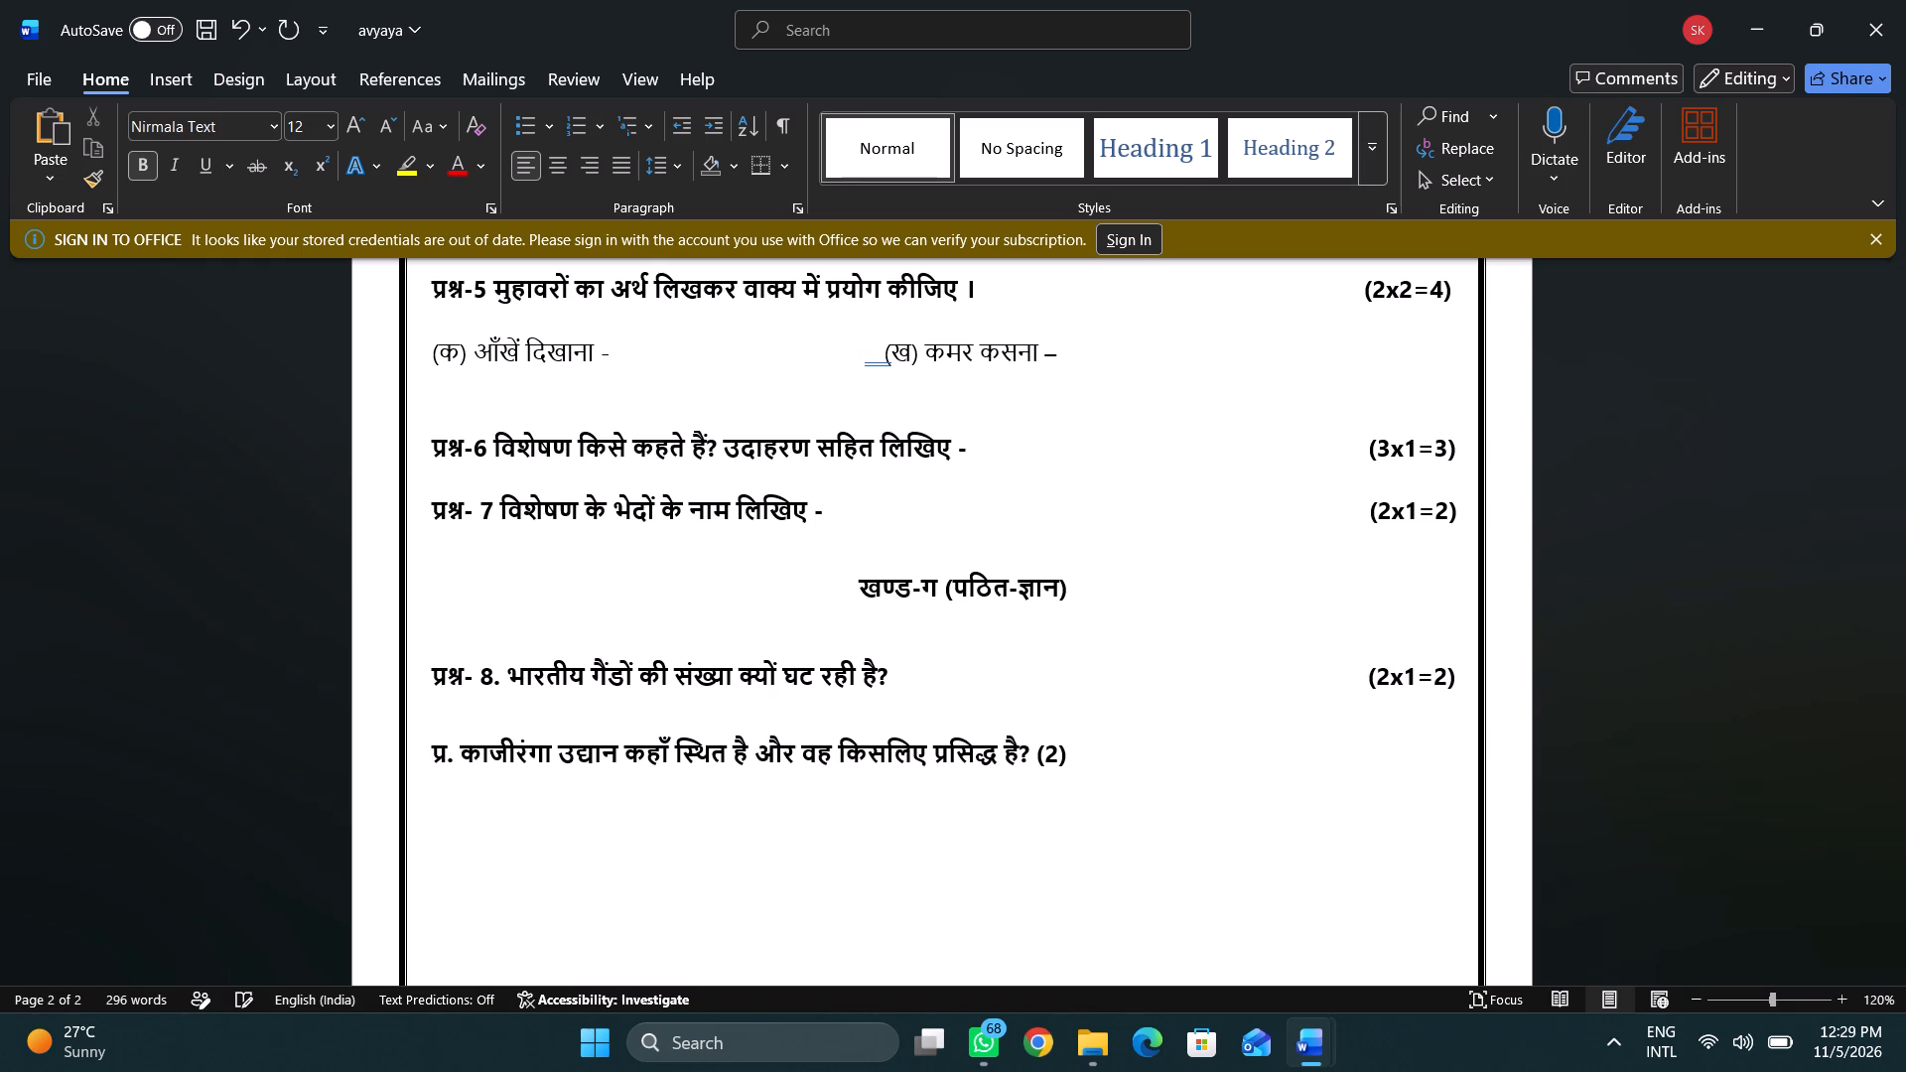
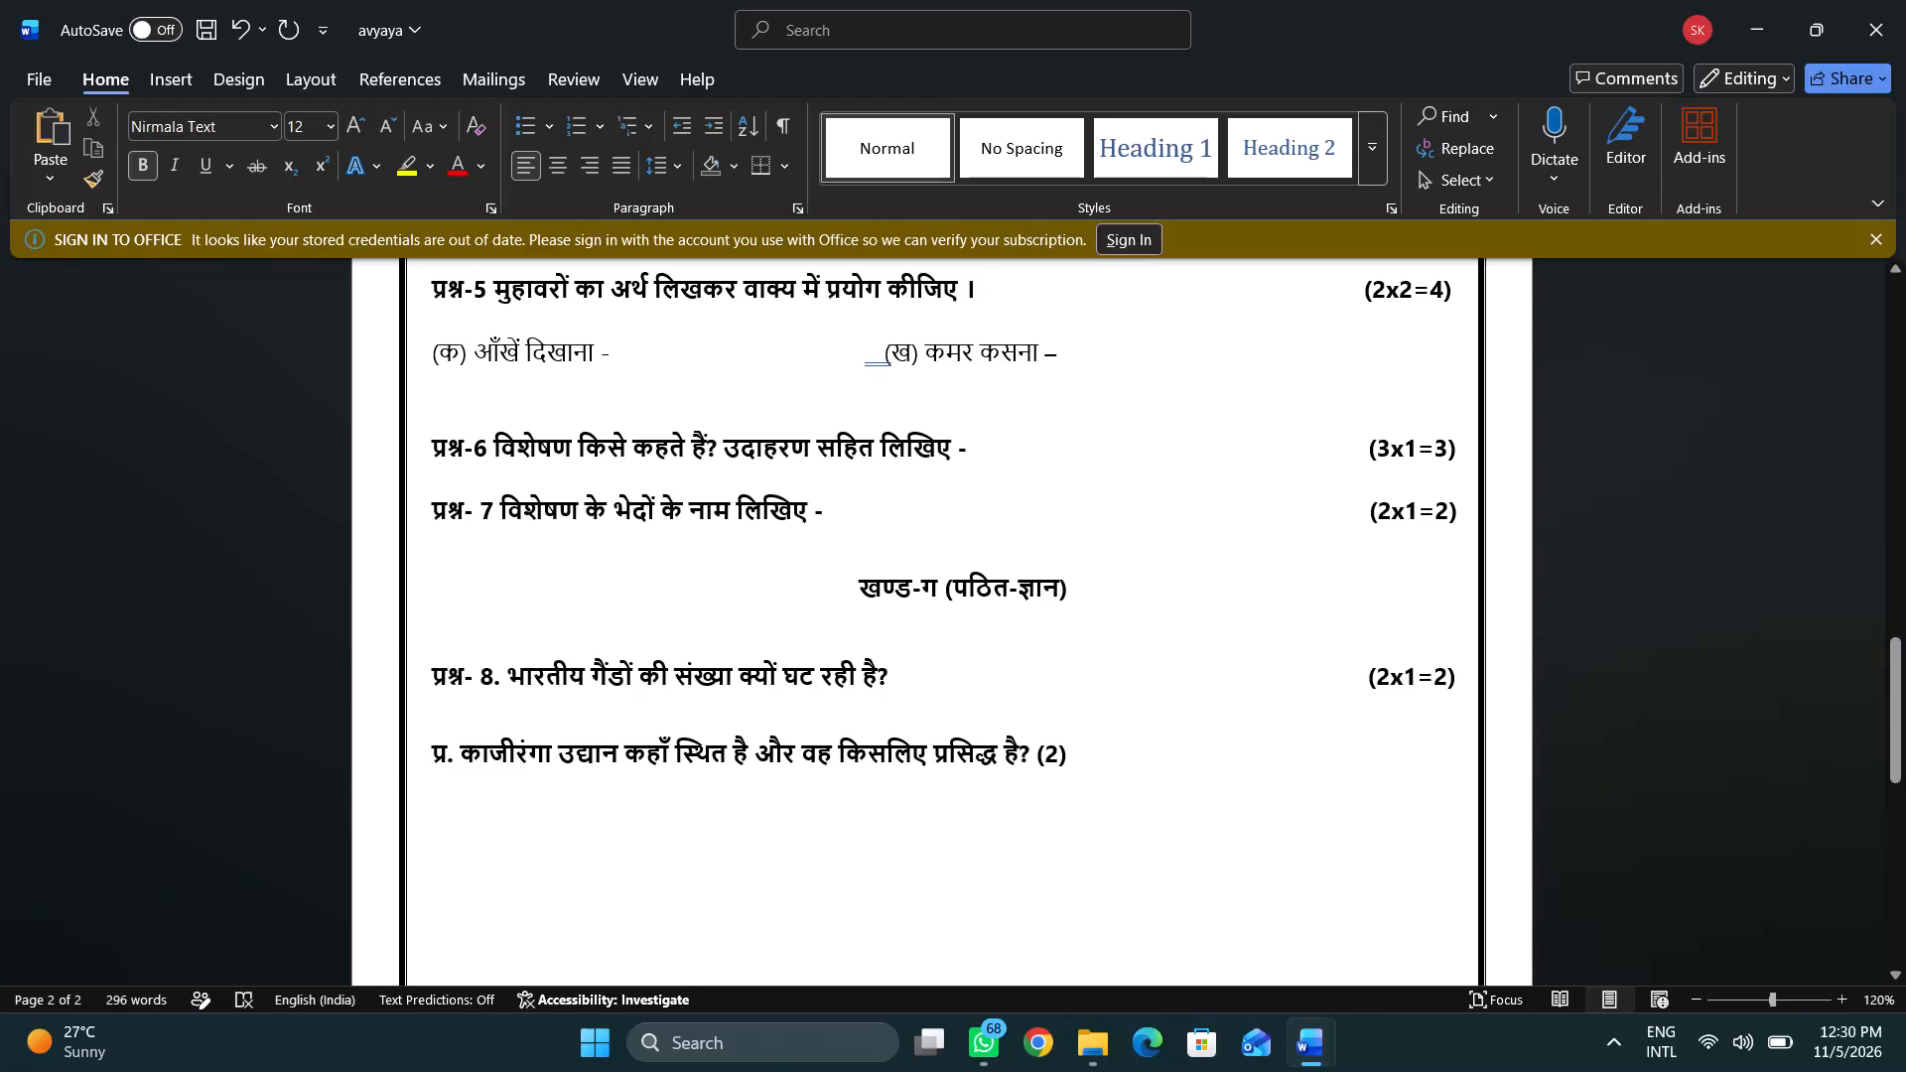
Paste the copied block of रामलीला, बचपन and खेलते समय चोट questions below प्रश्न- 8, separated by blank lines.
left_click(1456, 685)
left_click(1467, 674)
key("Return")
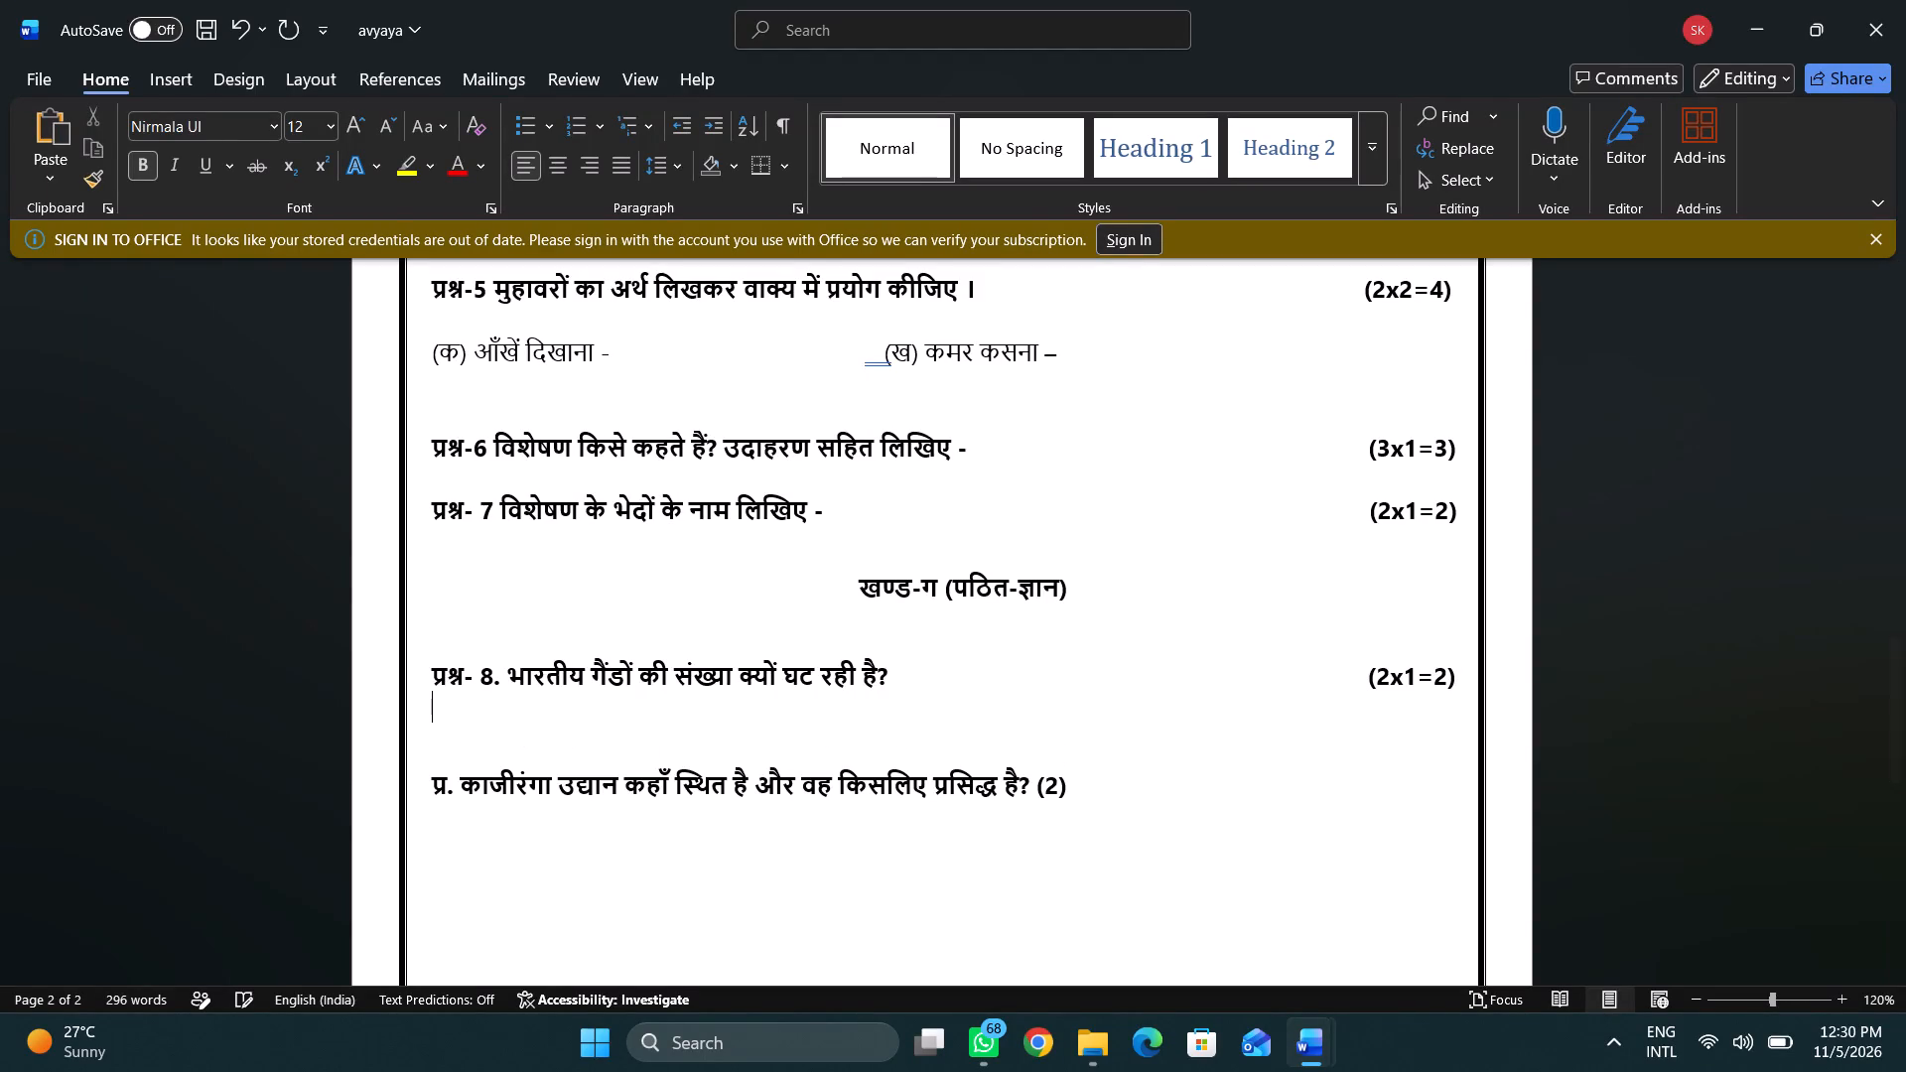
key("ctrl+v")
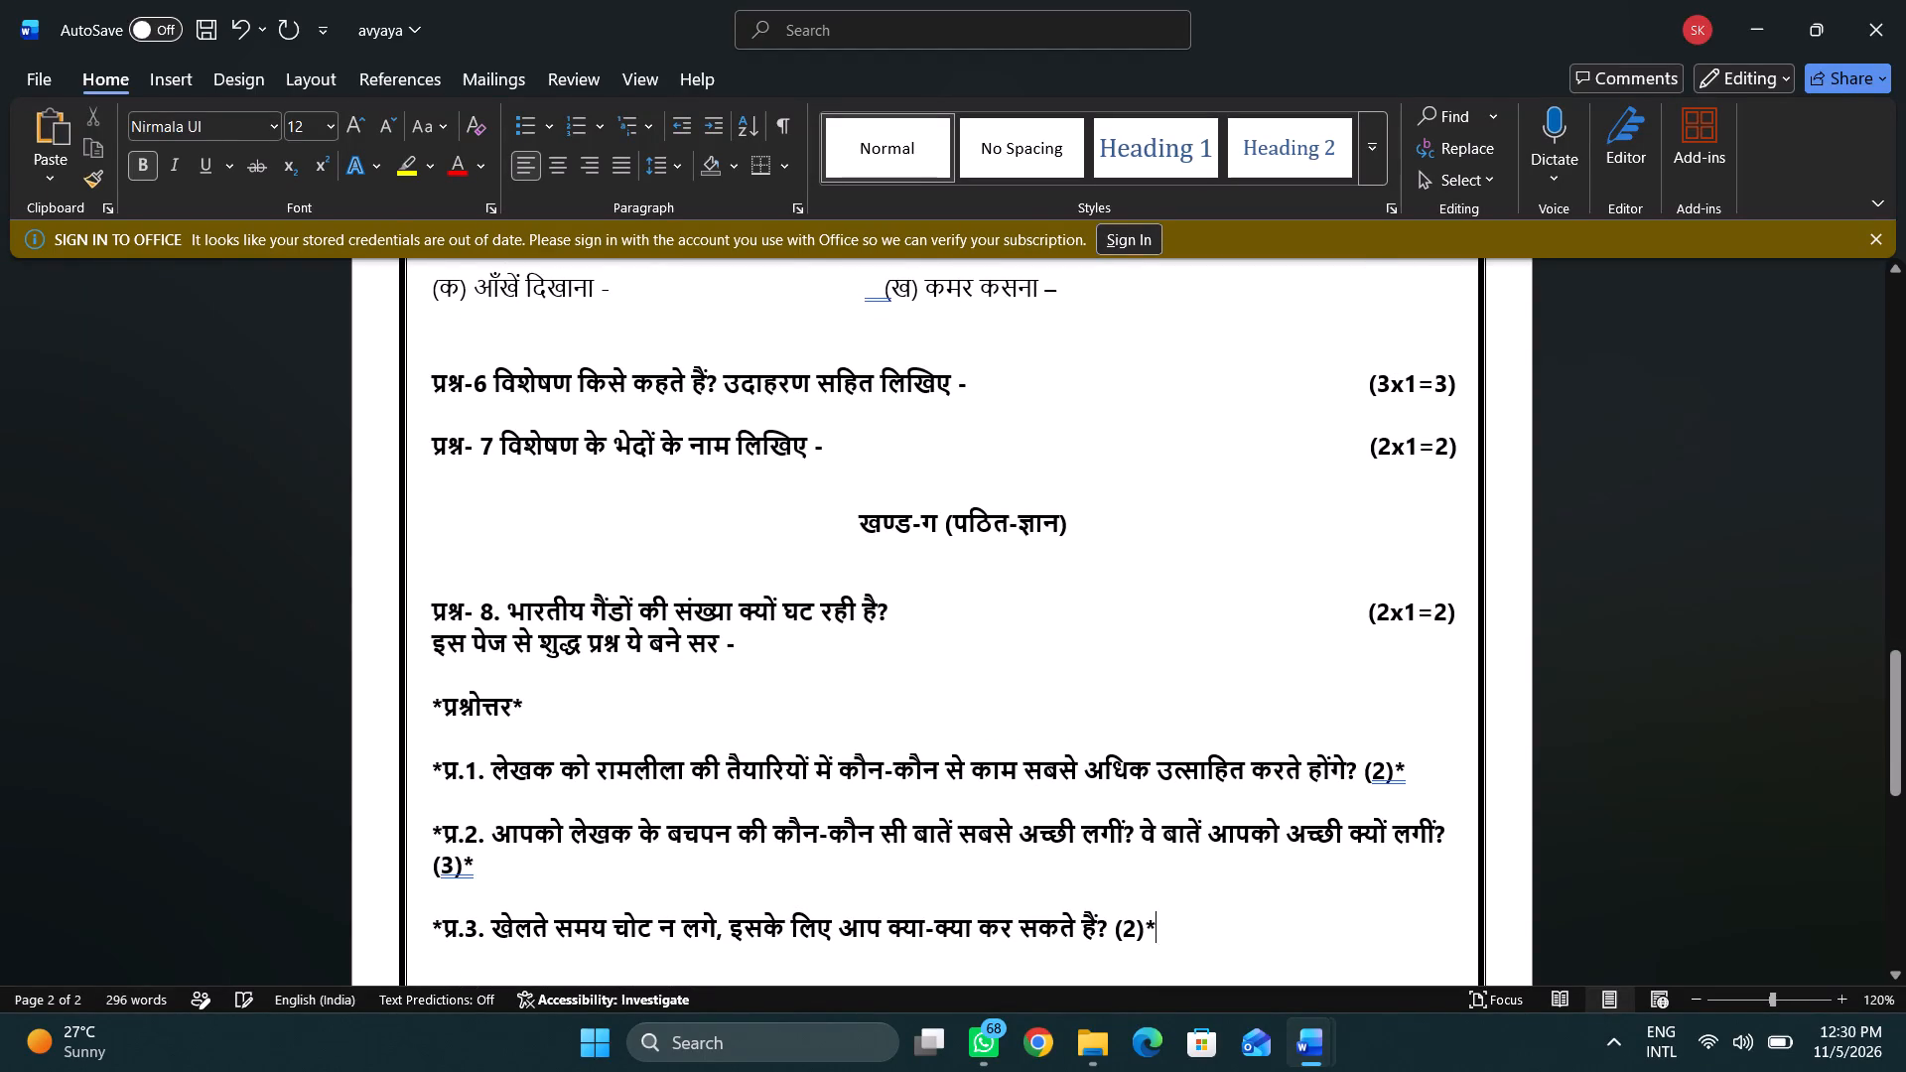
left_click(1464, 595)
key("Return")
key("Return")
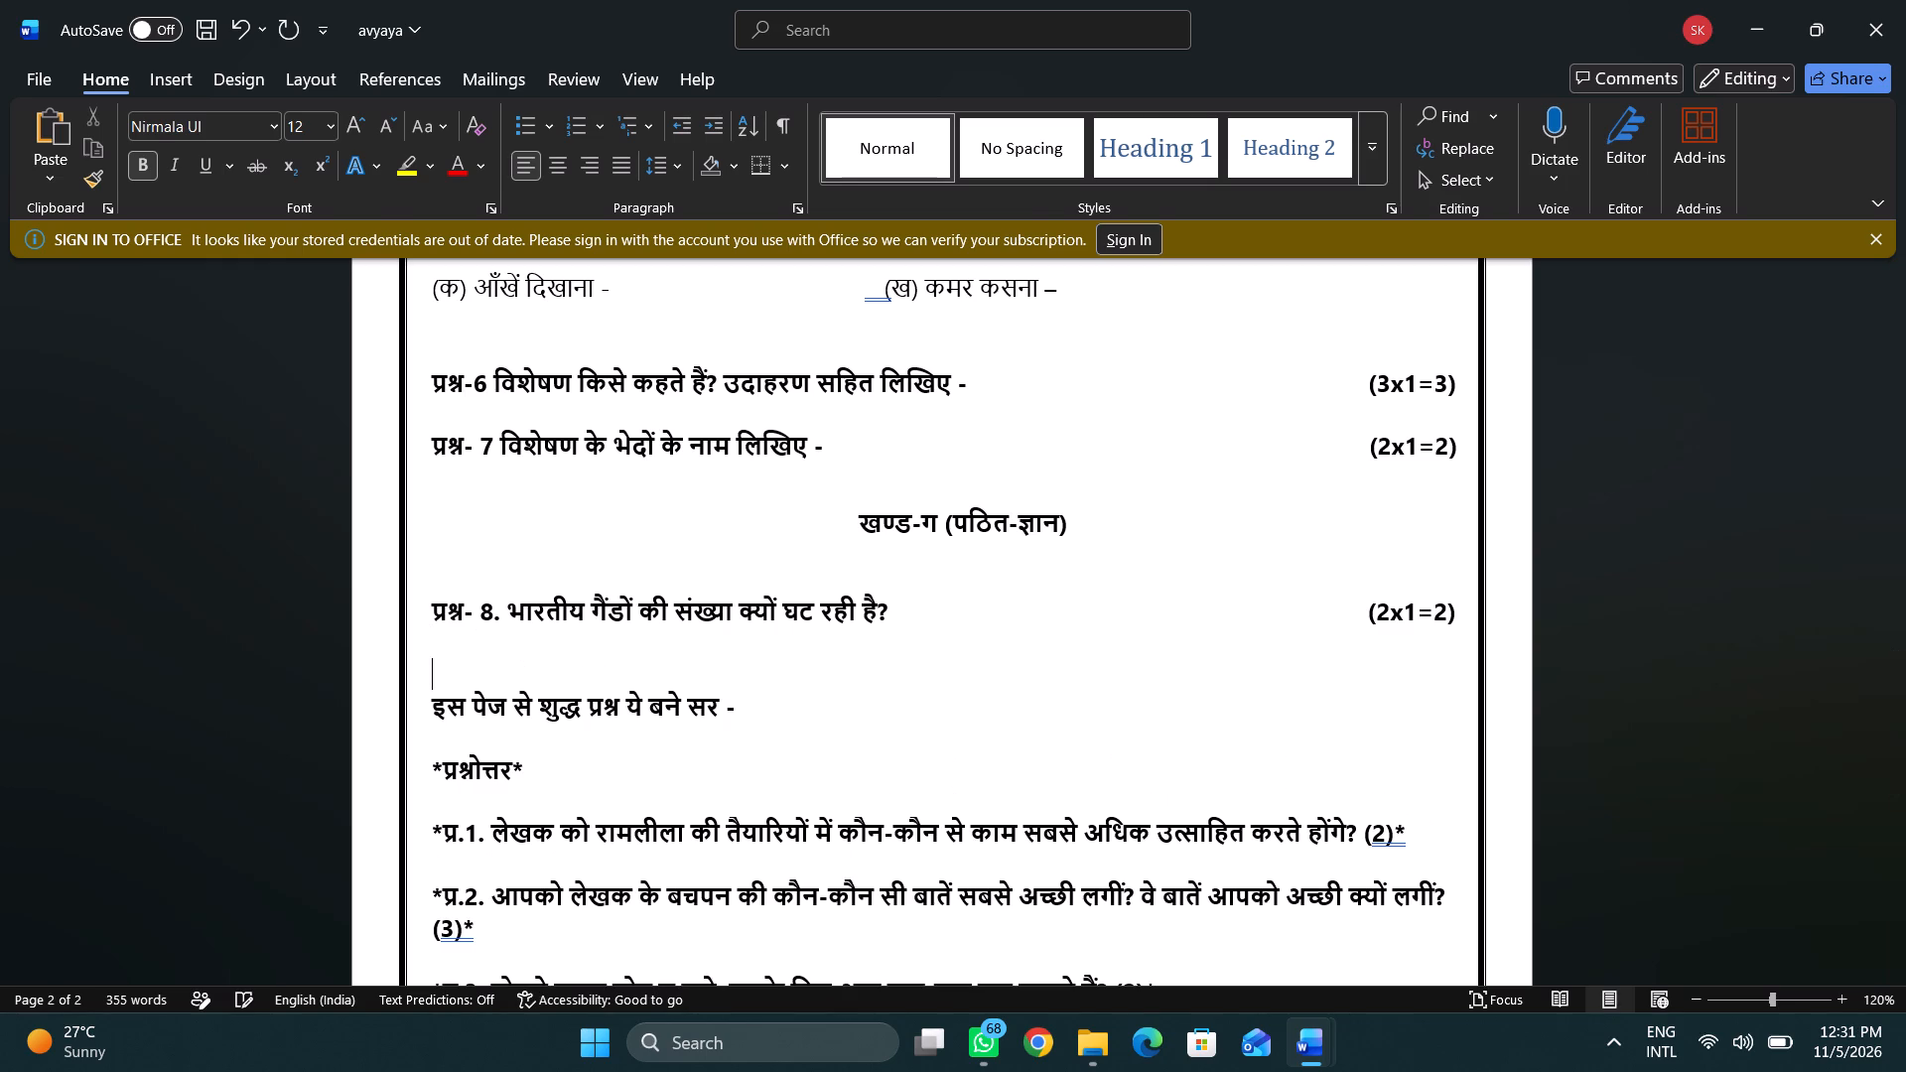
Delete the pasted intro line "इस पेज से शुद्ध प्रश्न ये बने सर -" and the *प्रश्नोत्तर* heading.
left_click(429, 702)
left_click_drag(429, 702, 535, 794)
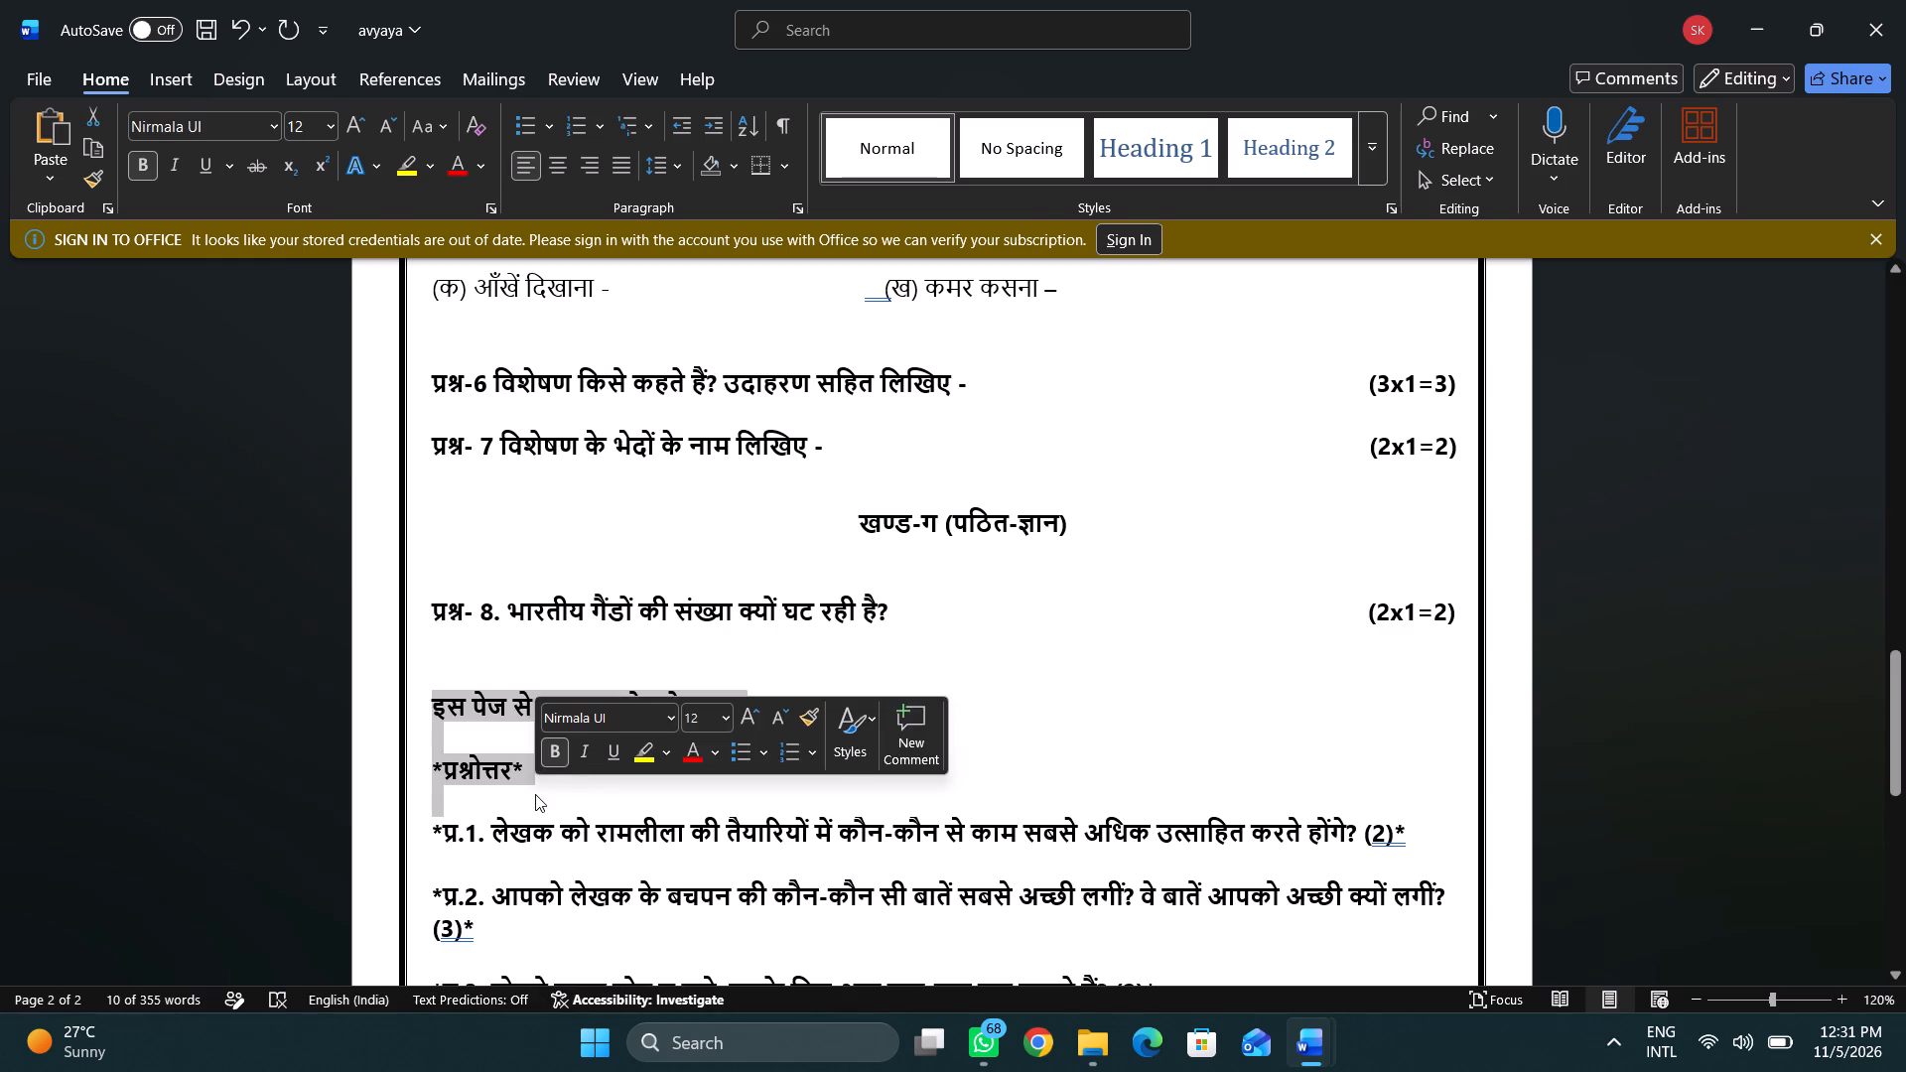
key("BackSpace")
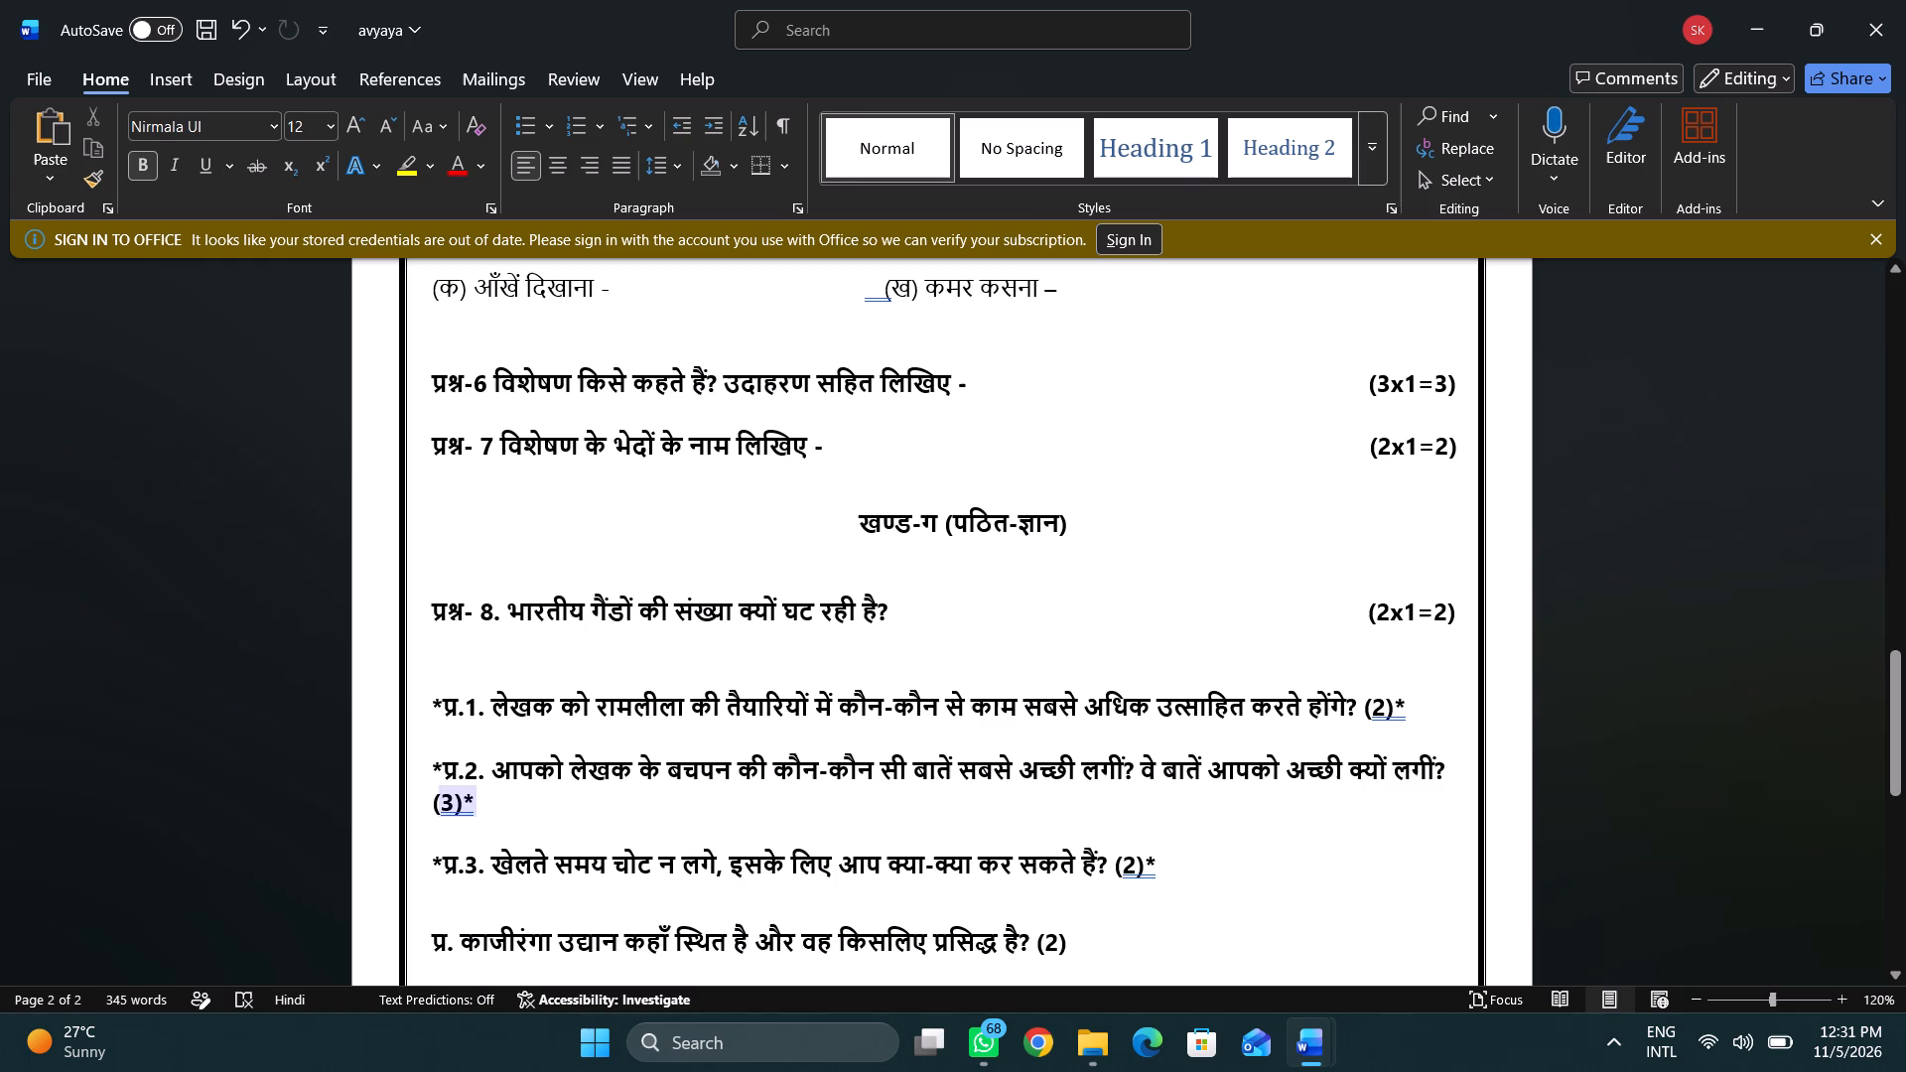
Copy the *प्र.3. खेलते समय चोट न लगे question to below प्रश्न- 8, with blank lines before and after it.
left_click_drag(450, 876, 450, 865)
double_click(450, 865)
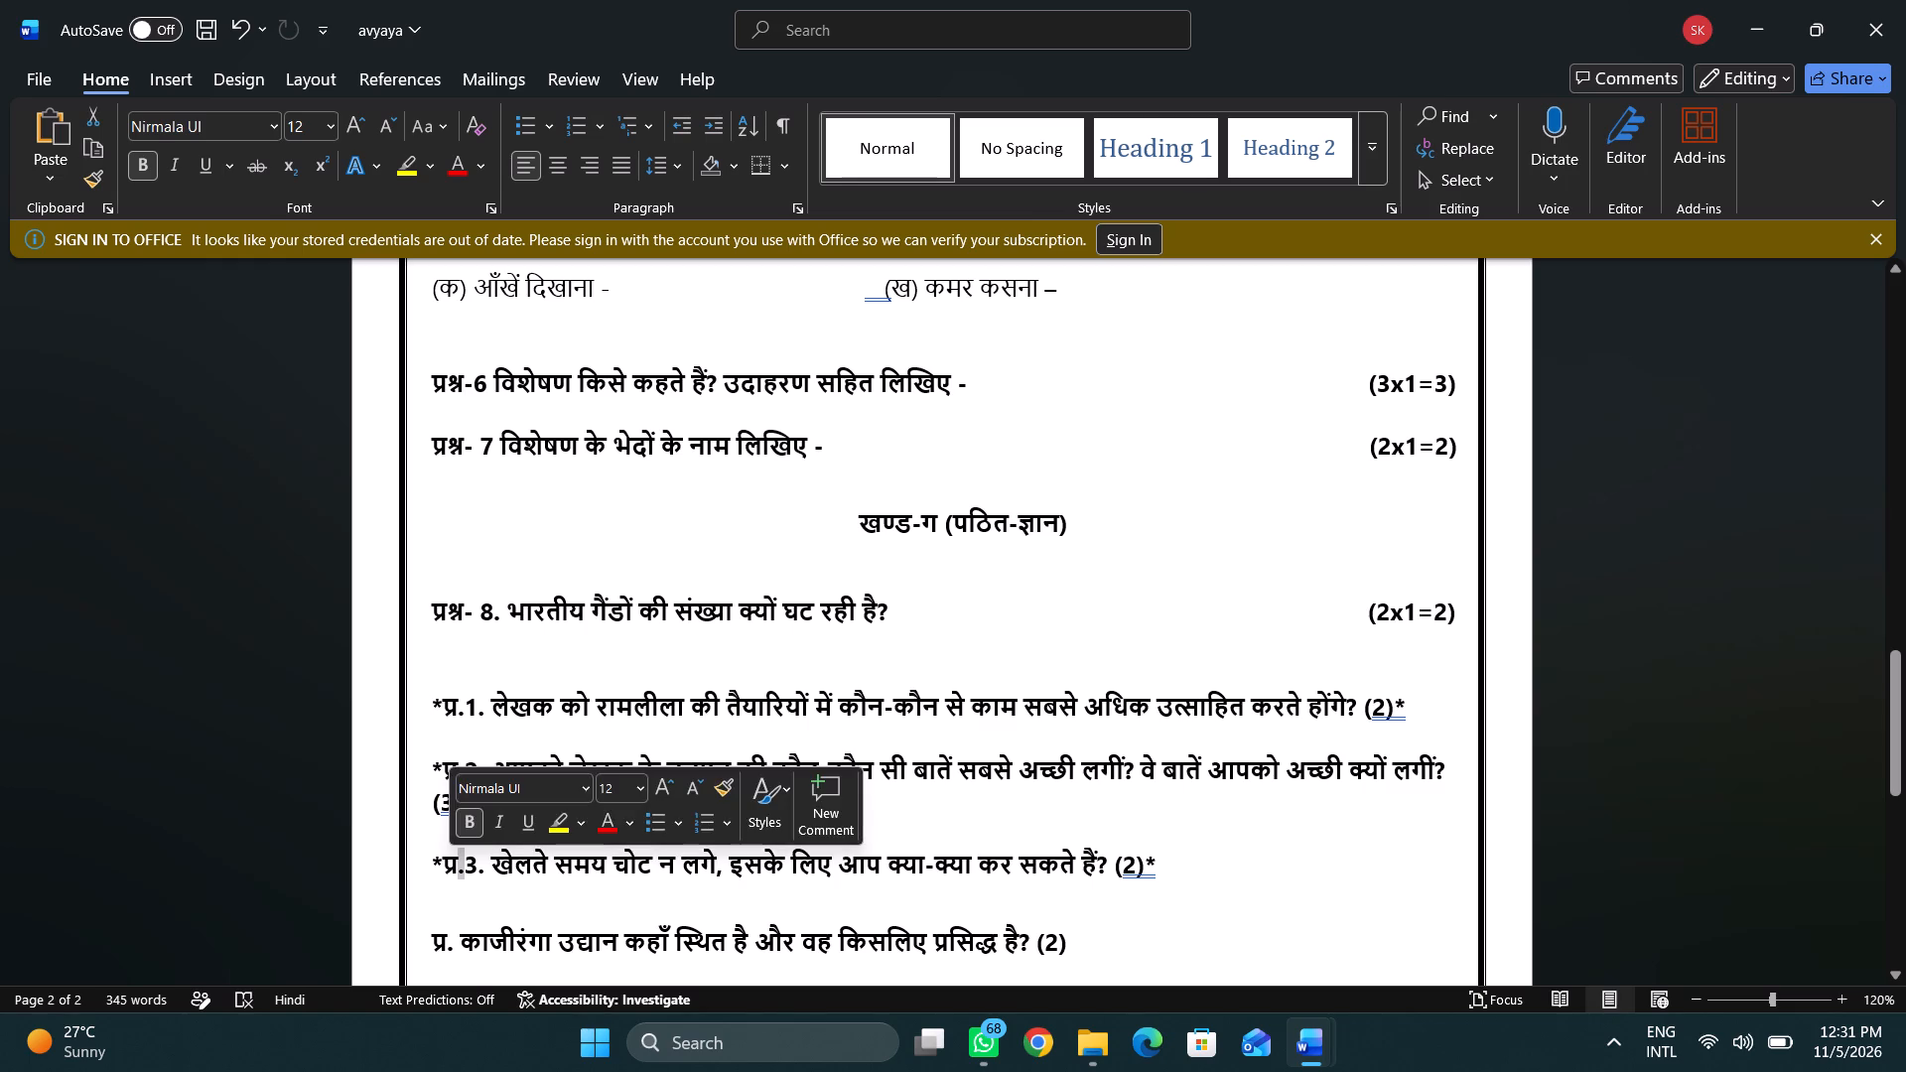
left_click(448, 865)
left_click_drag(448, 865, 776, 878)
left_click(776, 878)
left_click_drag(434, 857, 1089, 868)
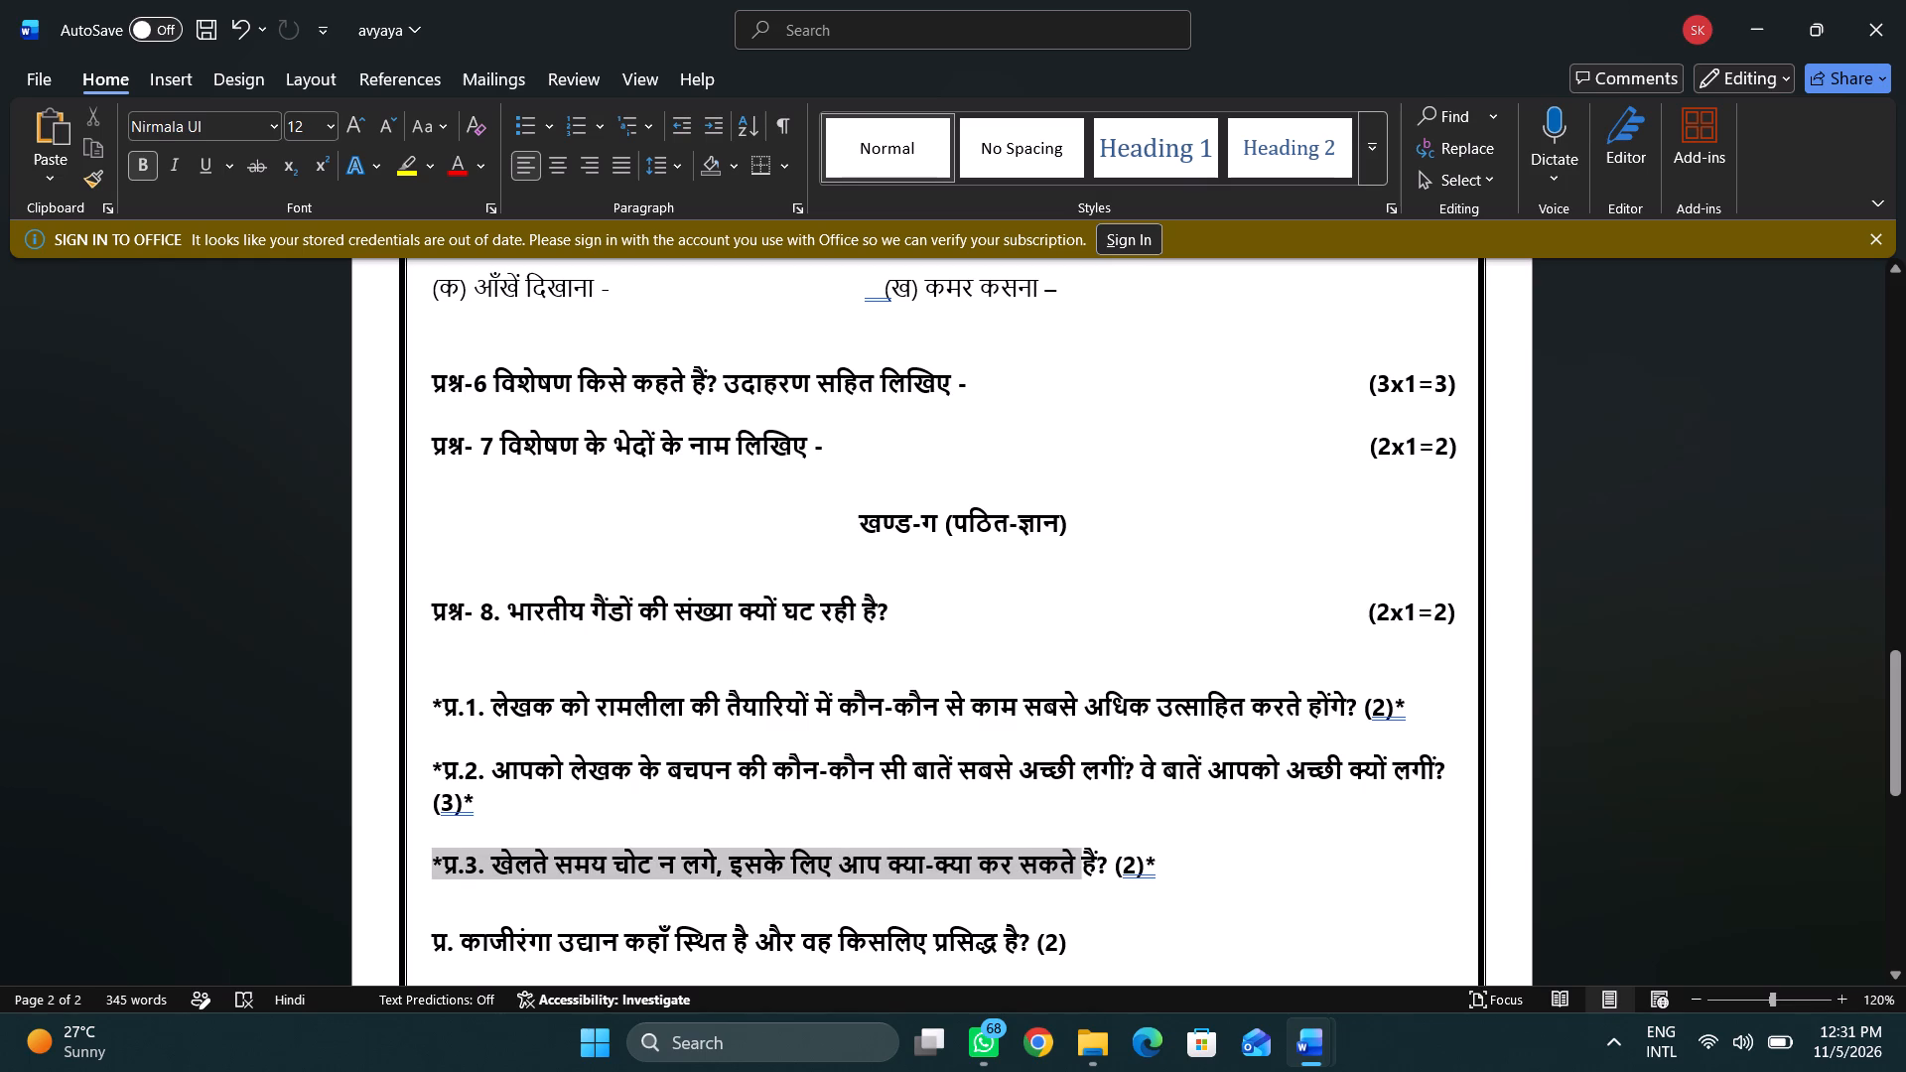
left_click_drag(1089, 868, 1201, 868)
key("ctrl+c")
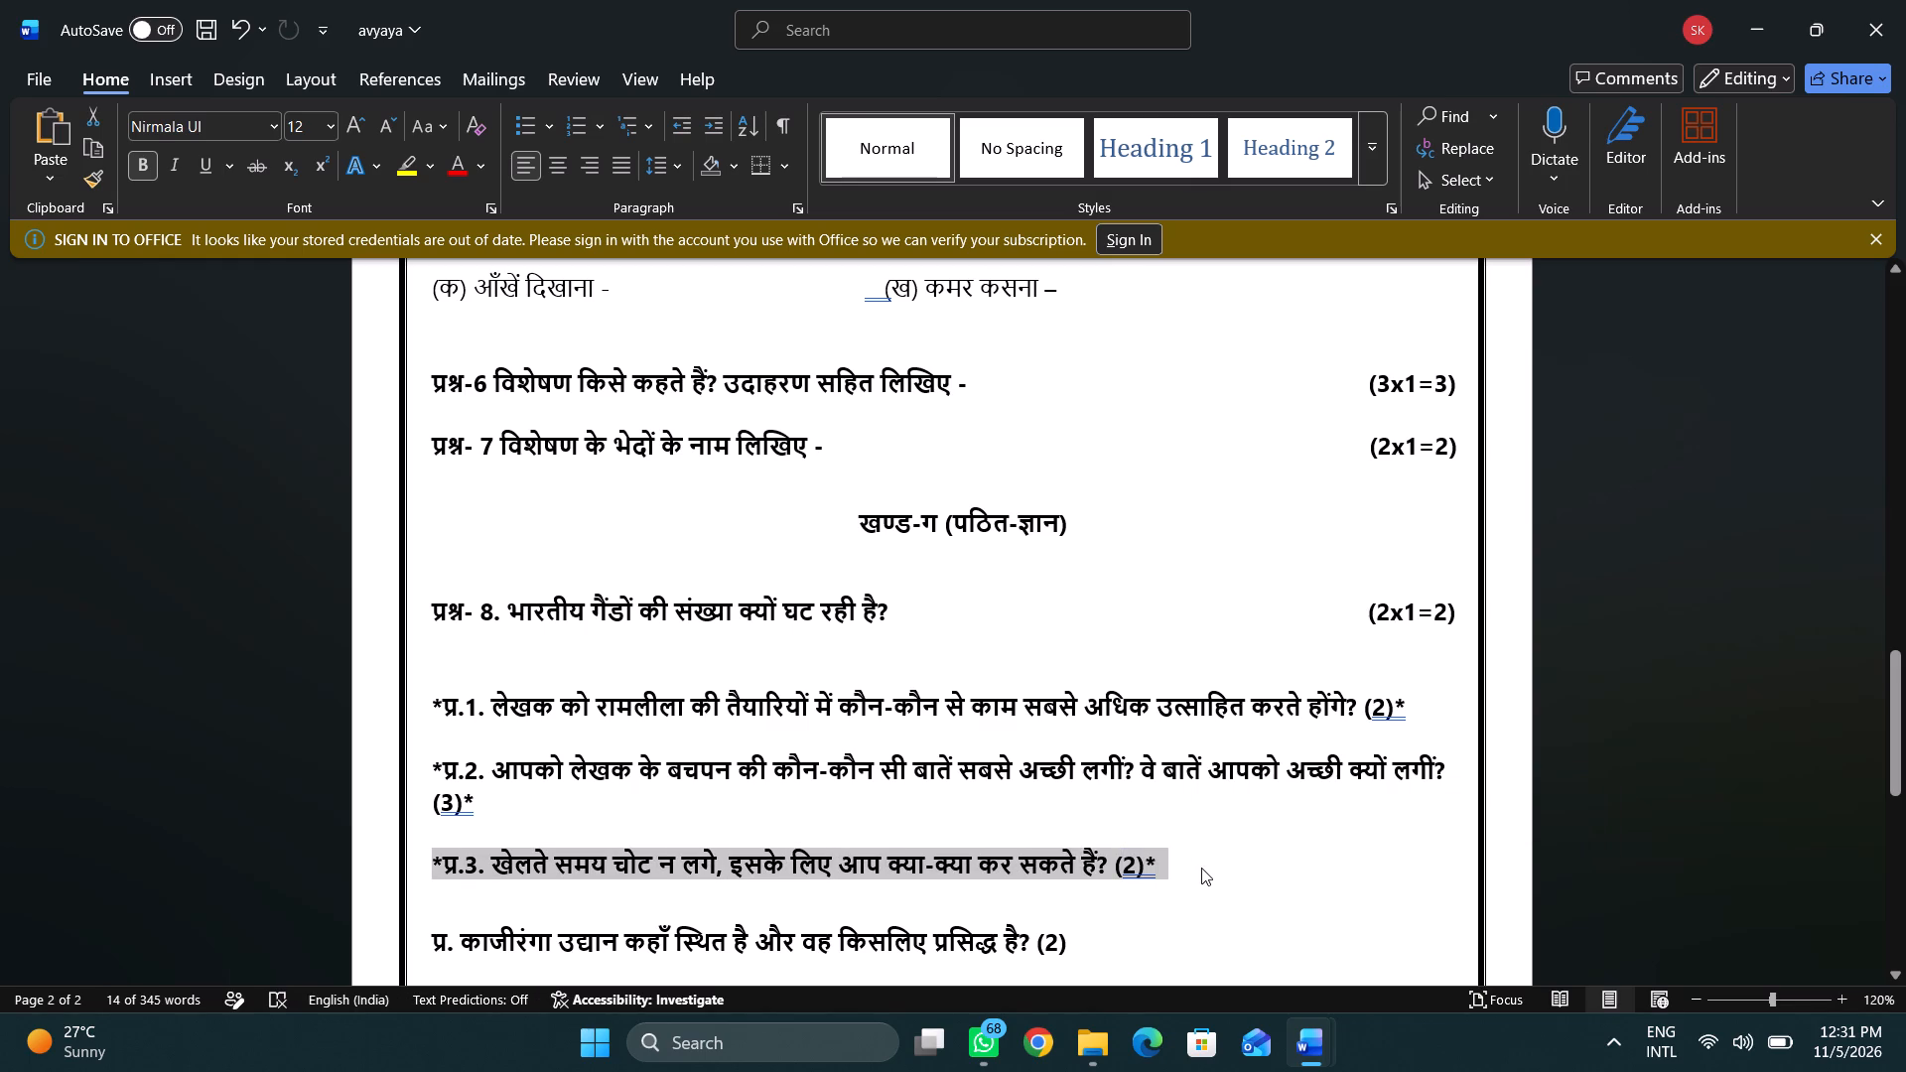
left_click(1463, 611)
key("Return")
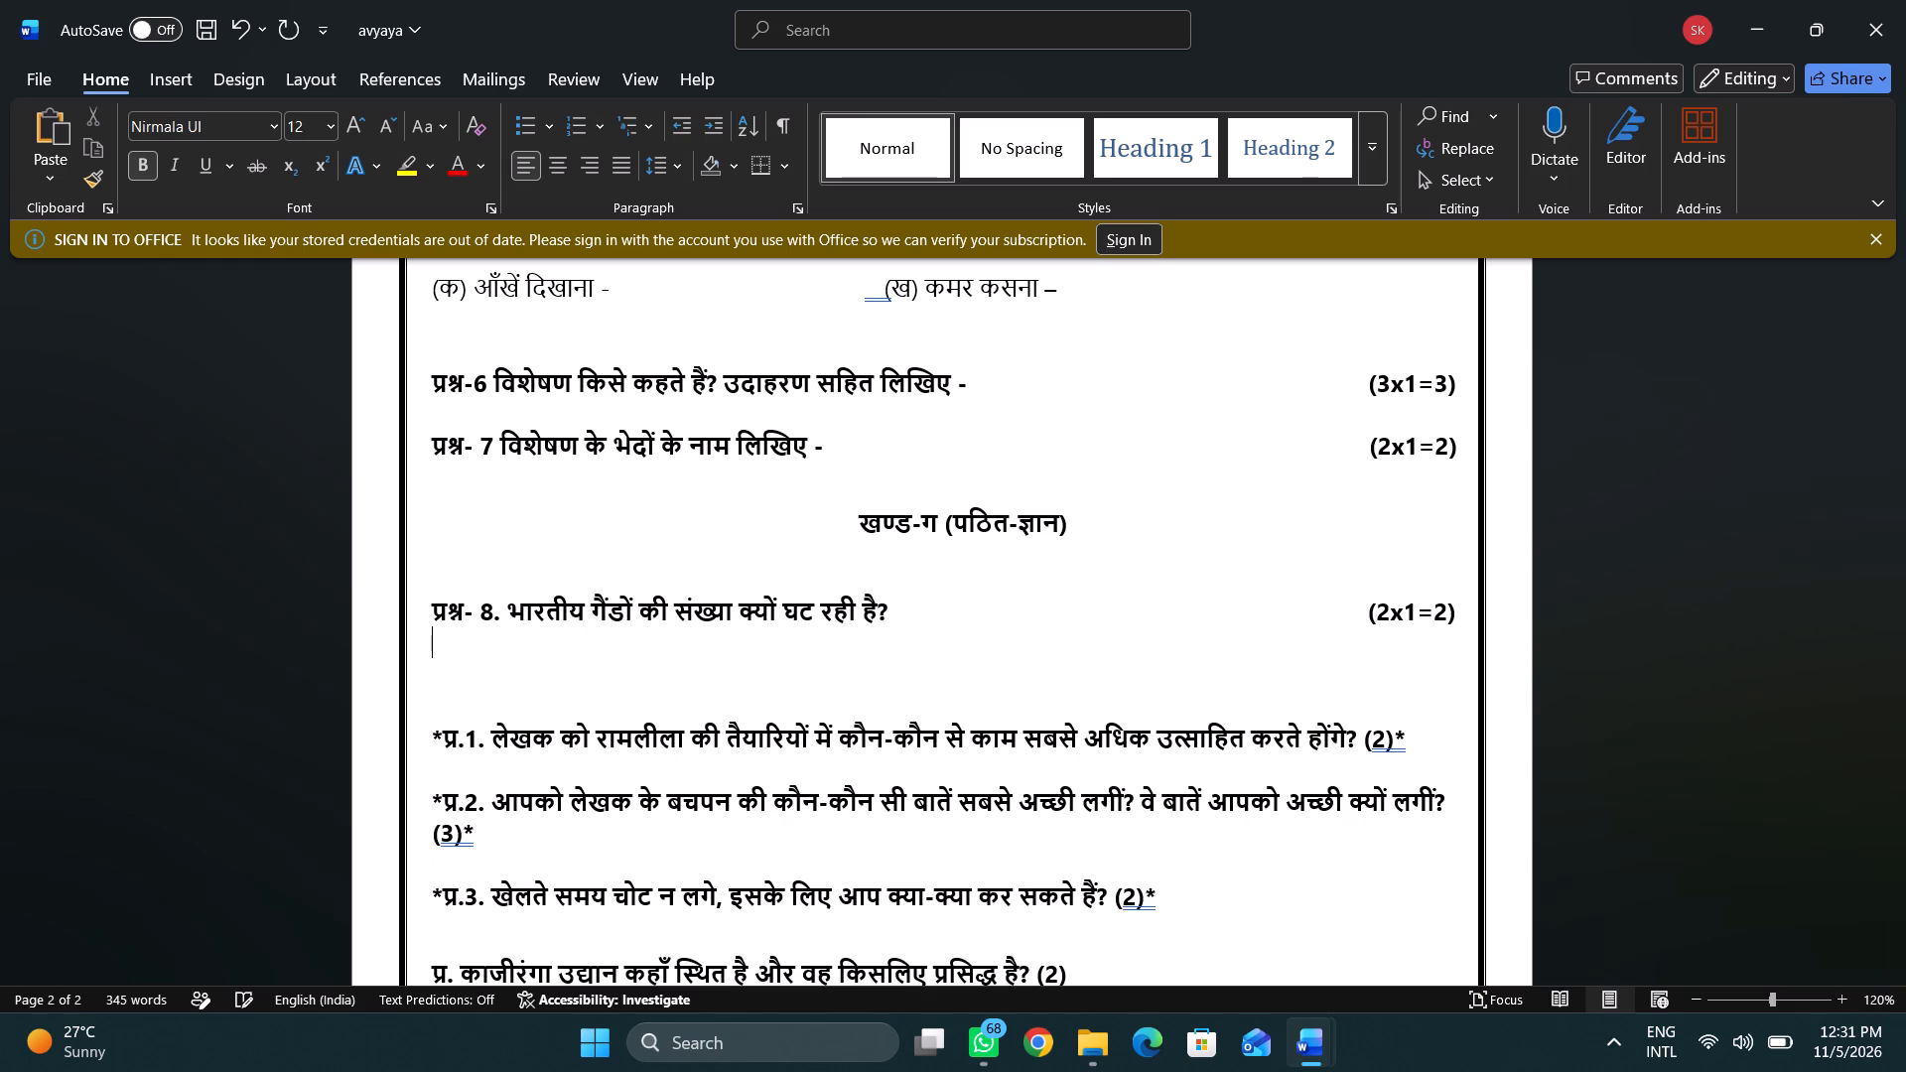
key("ctrl+v")
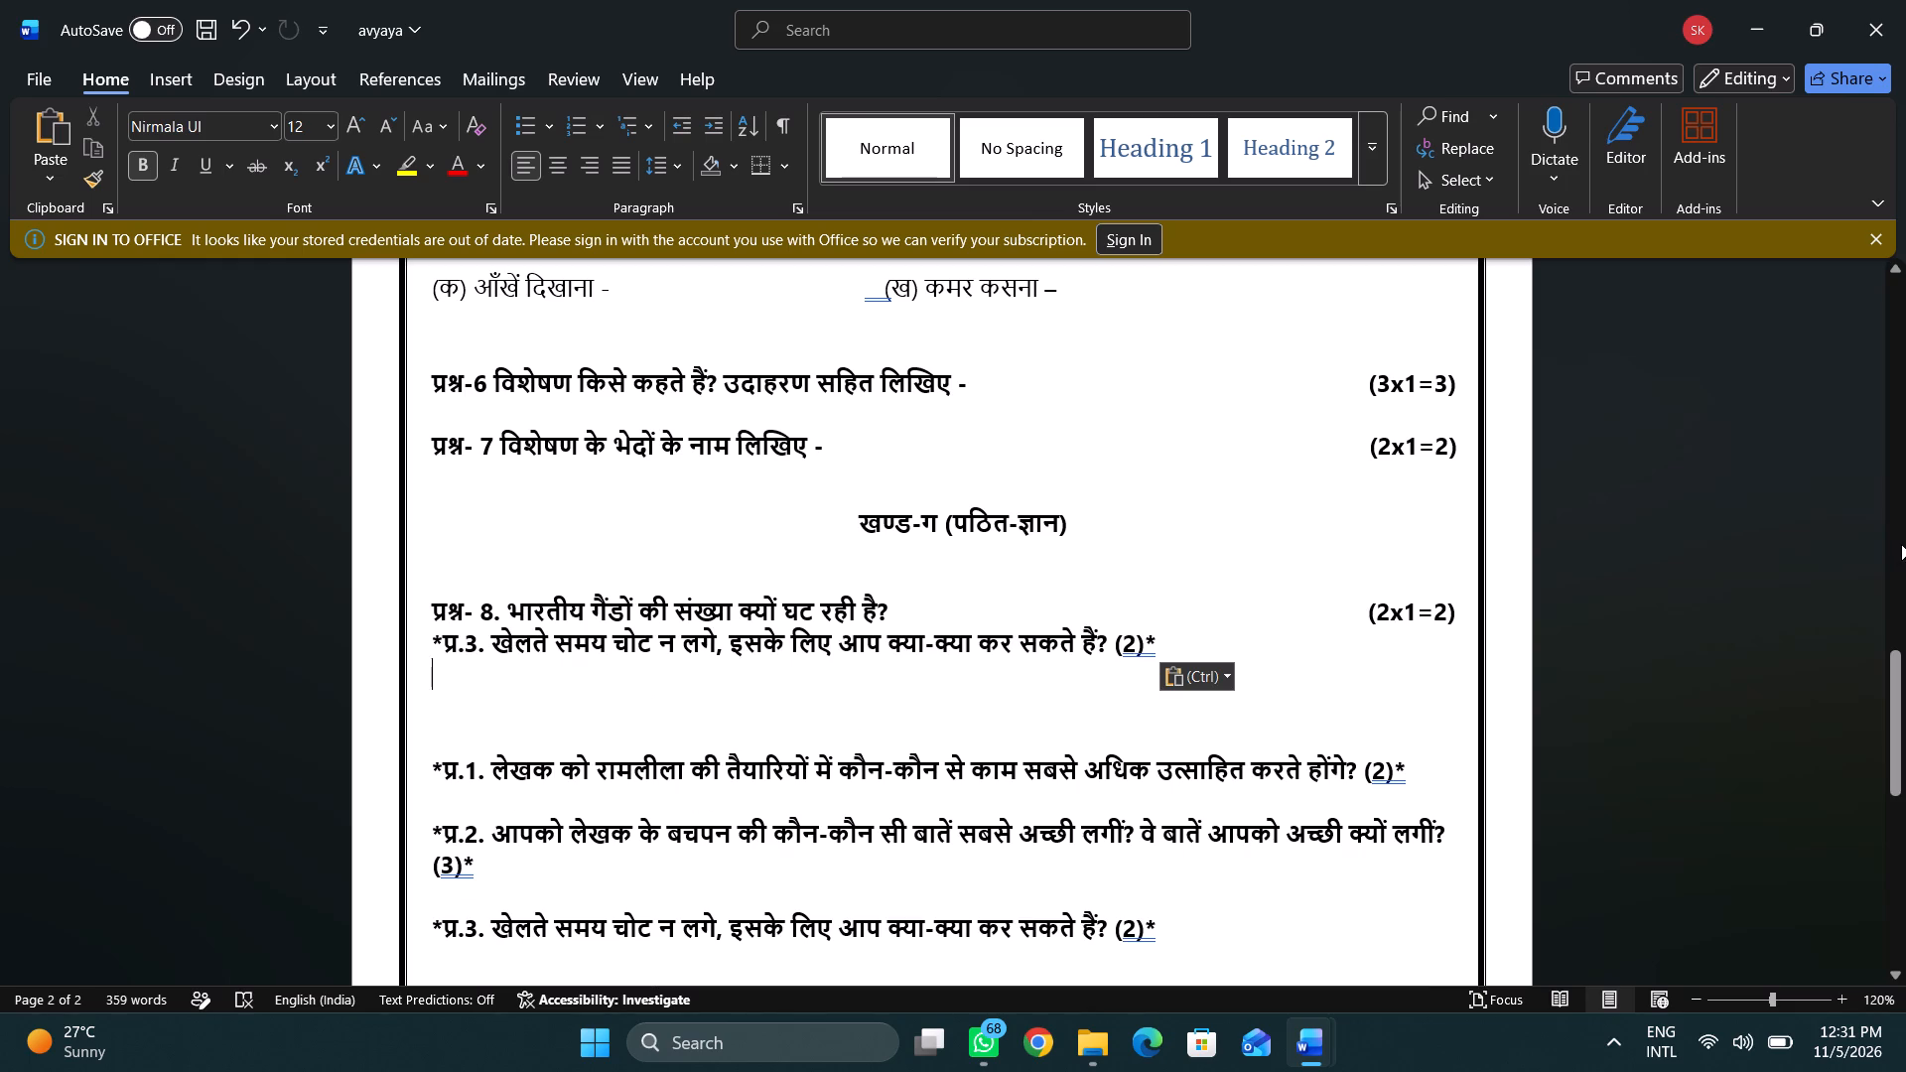
key("Return")
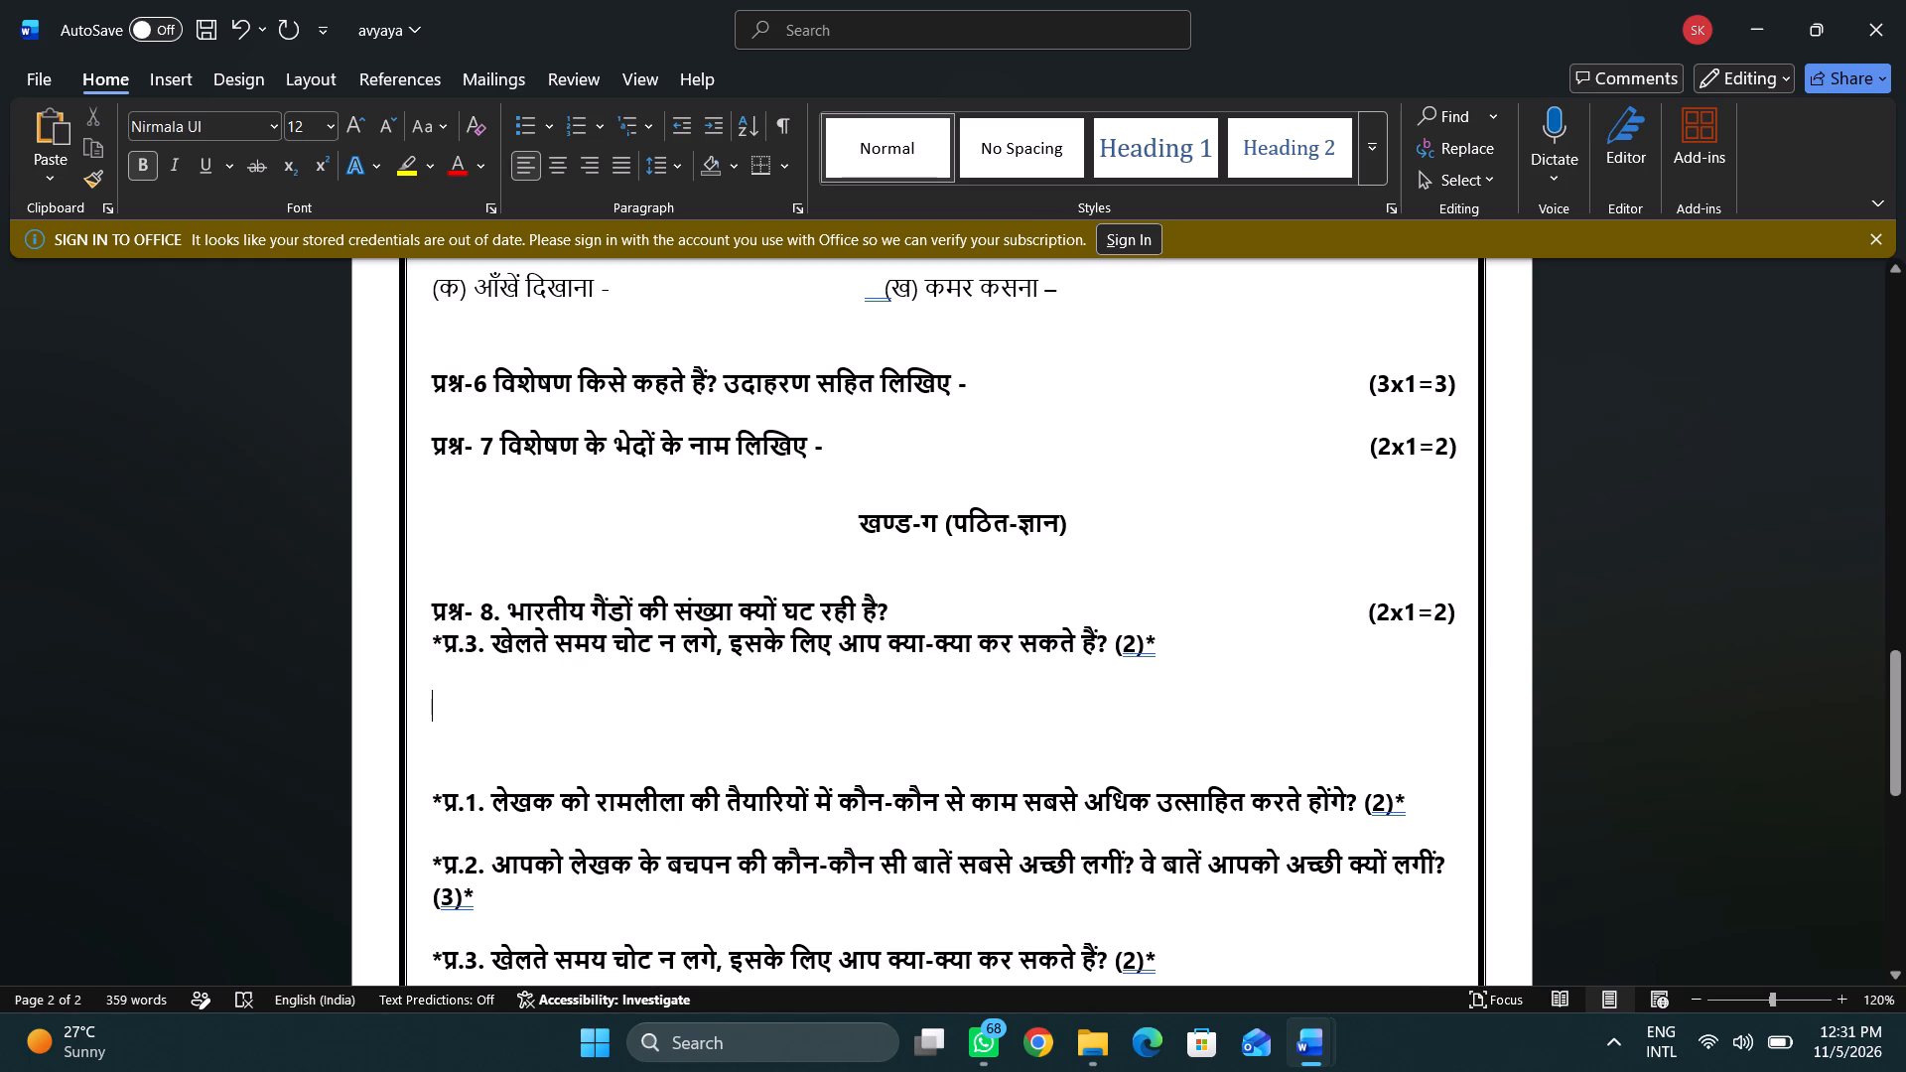
left_click(1463, 600)
key("Return")
Remove the trailing asterisk from the copied खेलते समय चोट question and replace its *प्र.3 label with प्रश्न-9.
left_click(1164, 672)
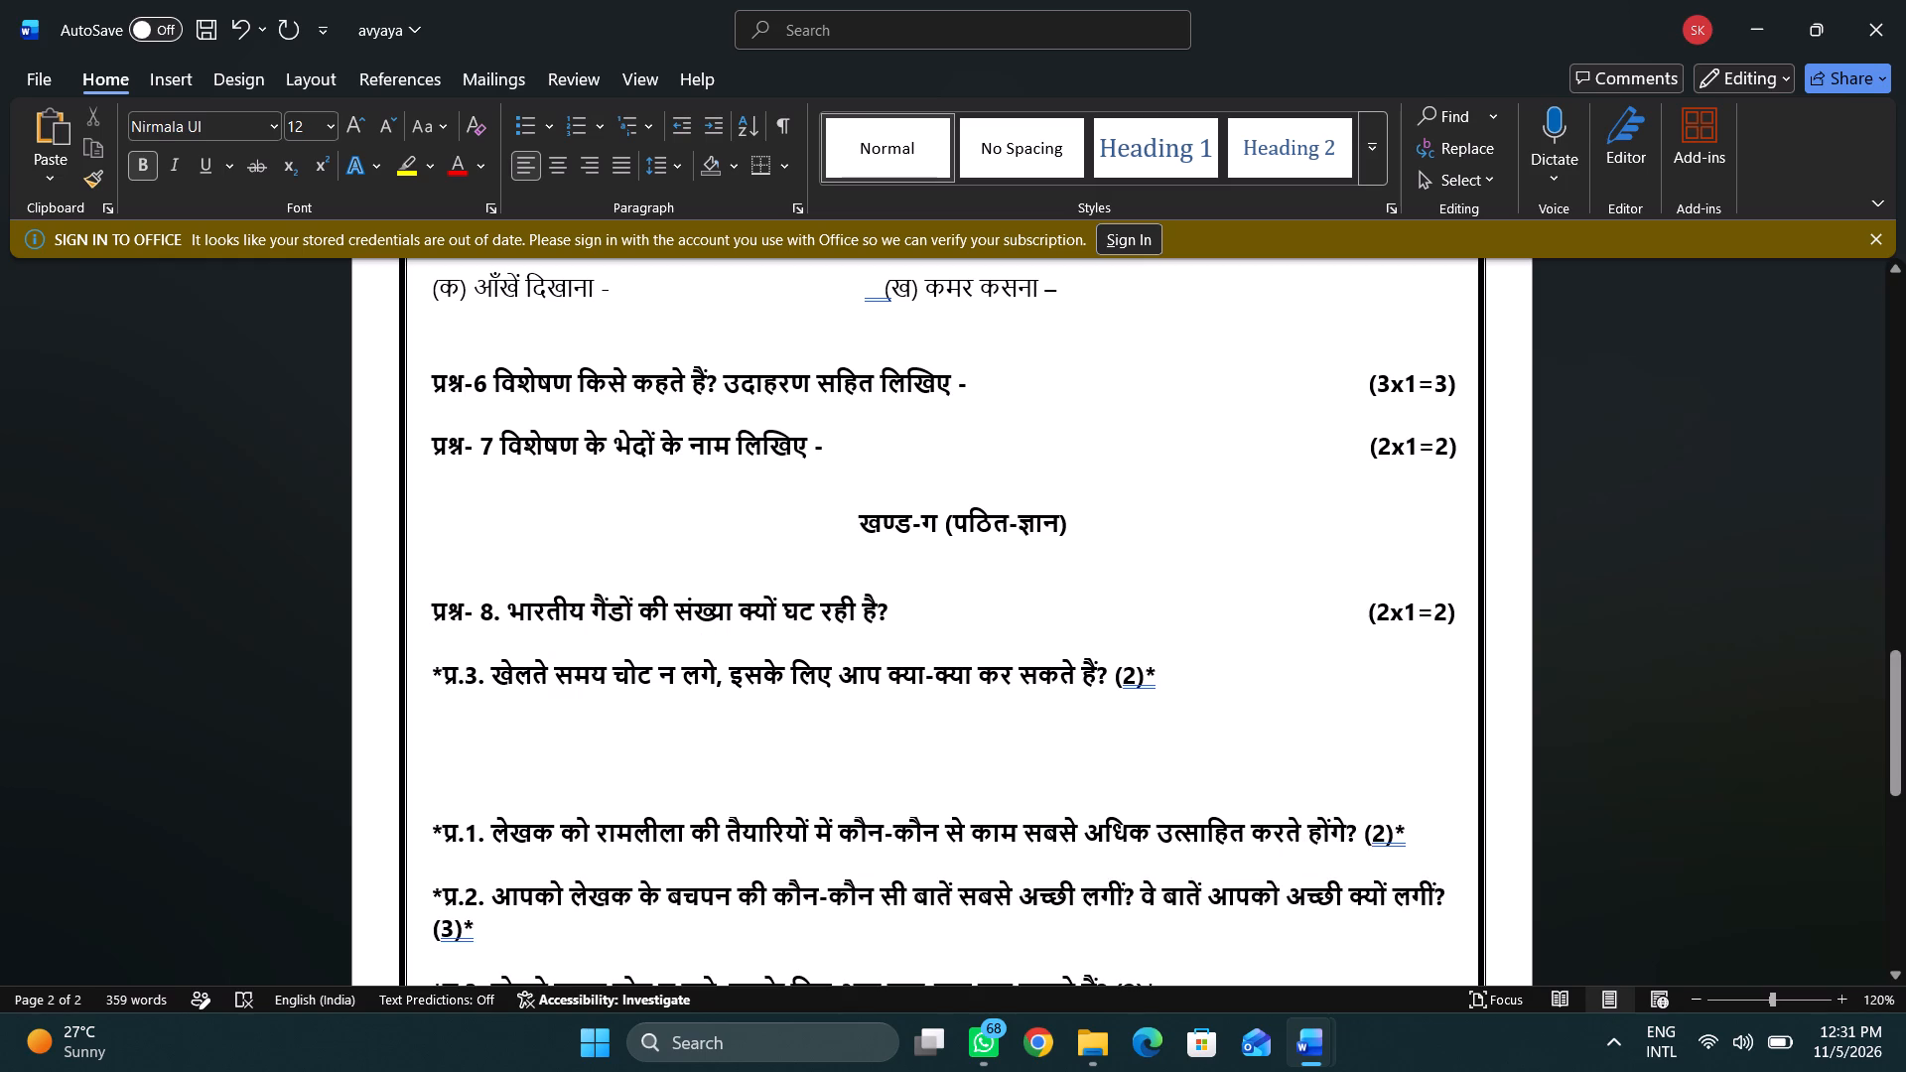
key("BackSpace")
left_click_drag(477, 675, 413, 673)
key("BackSpace")
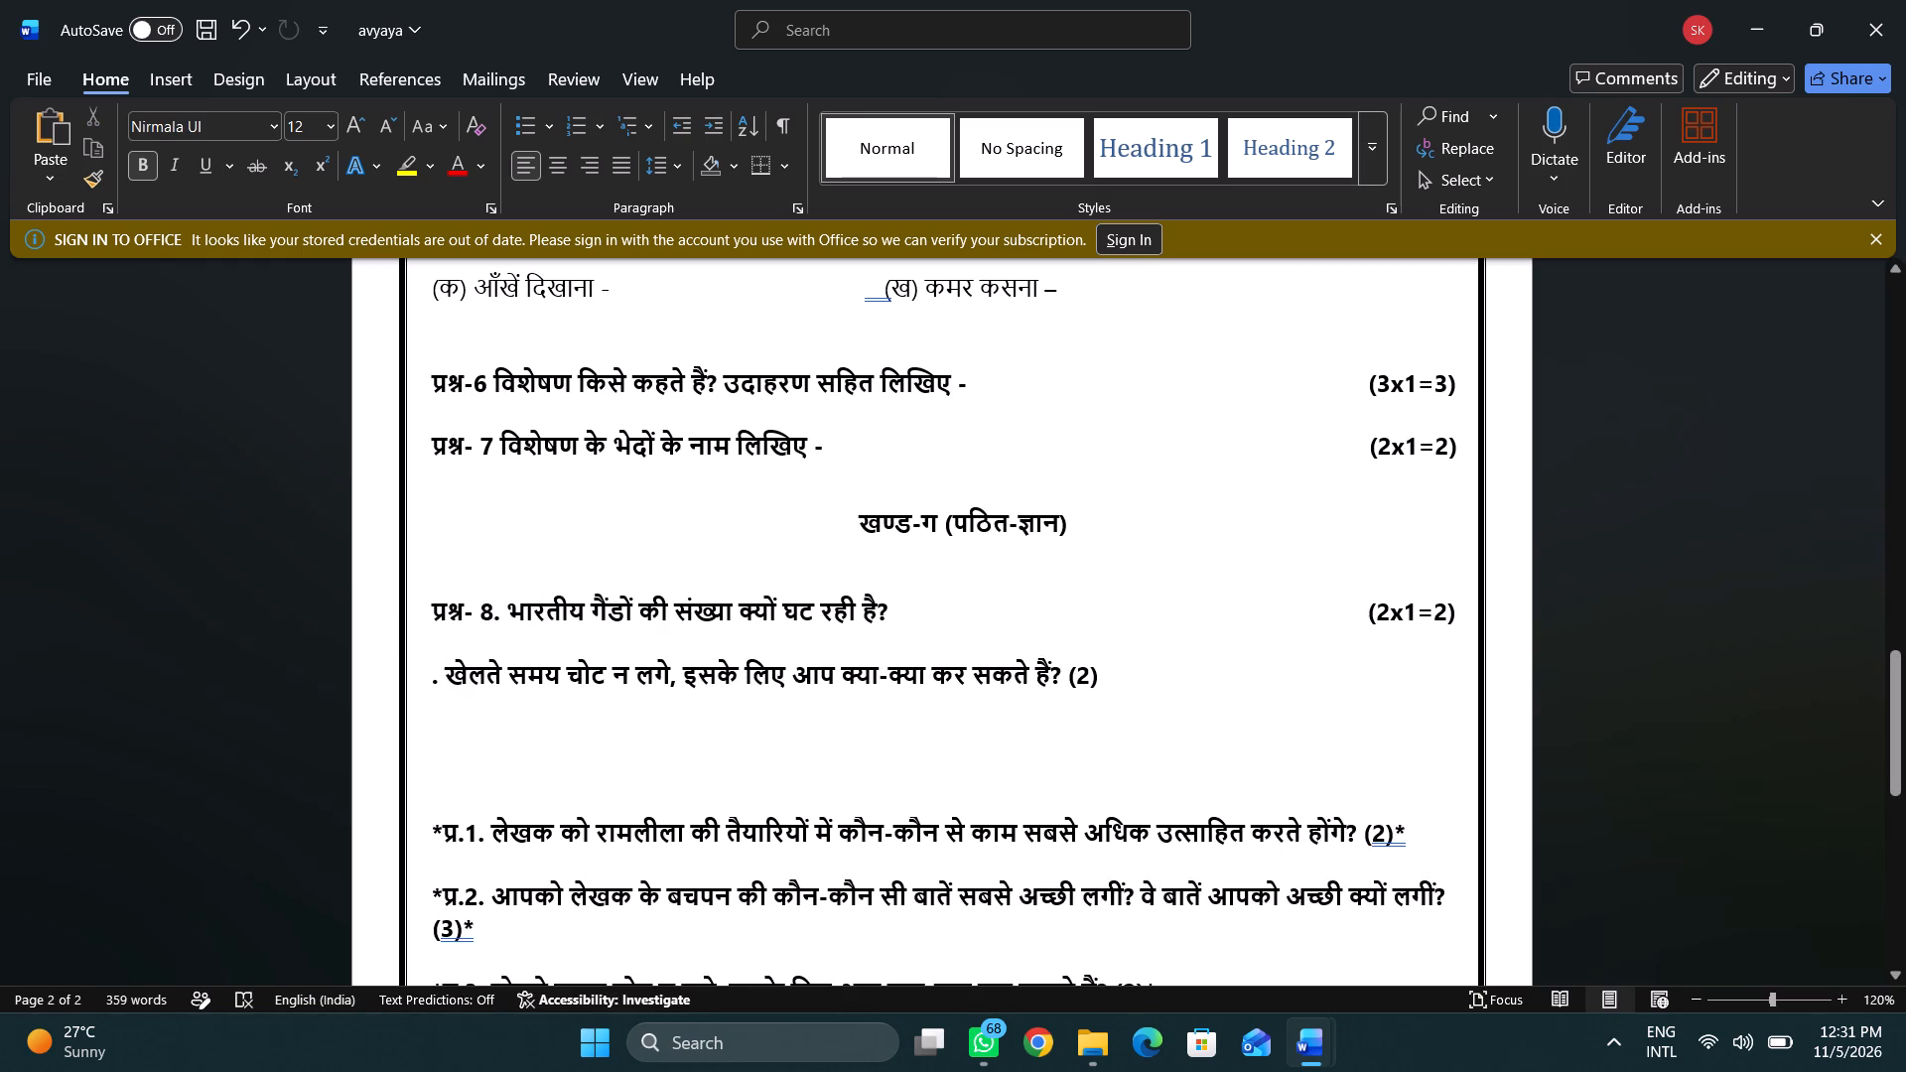
left_click_drag(478, 617, 430, 617)
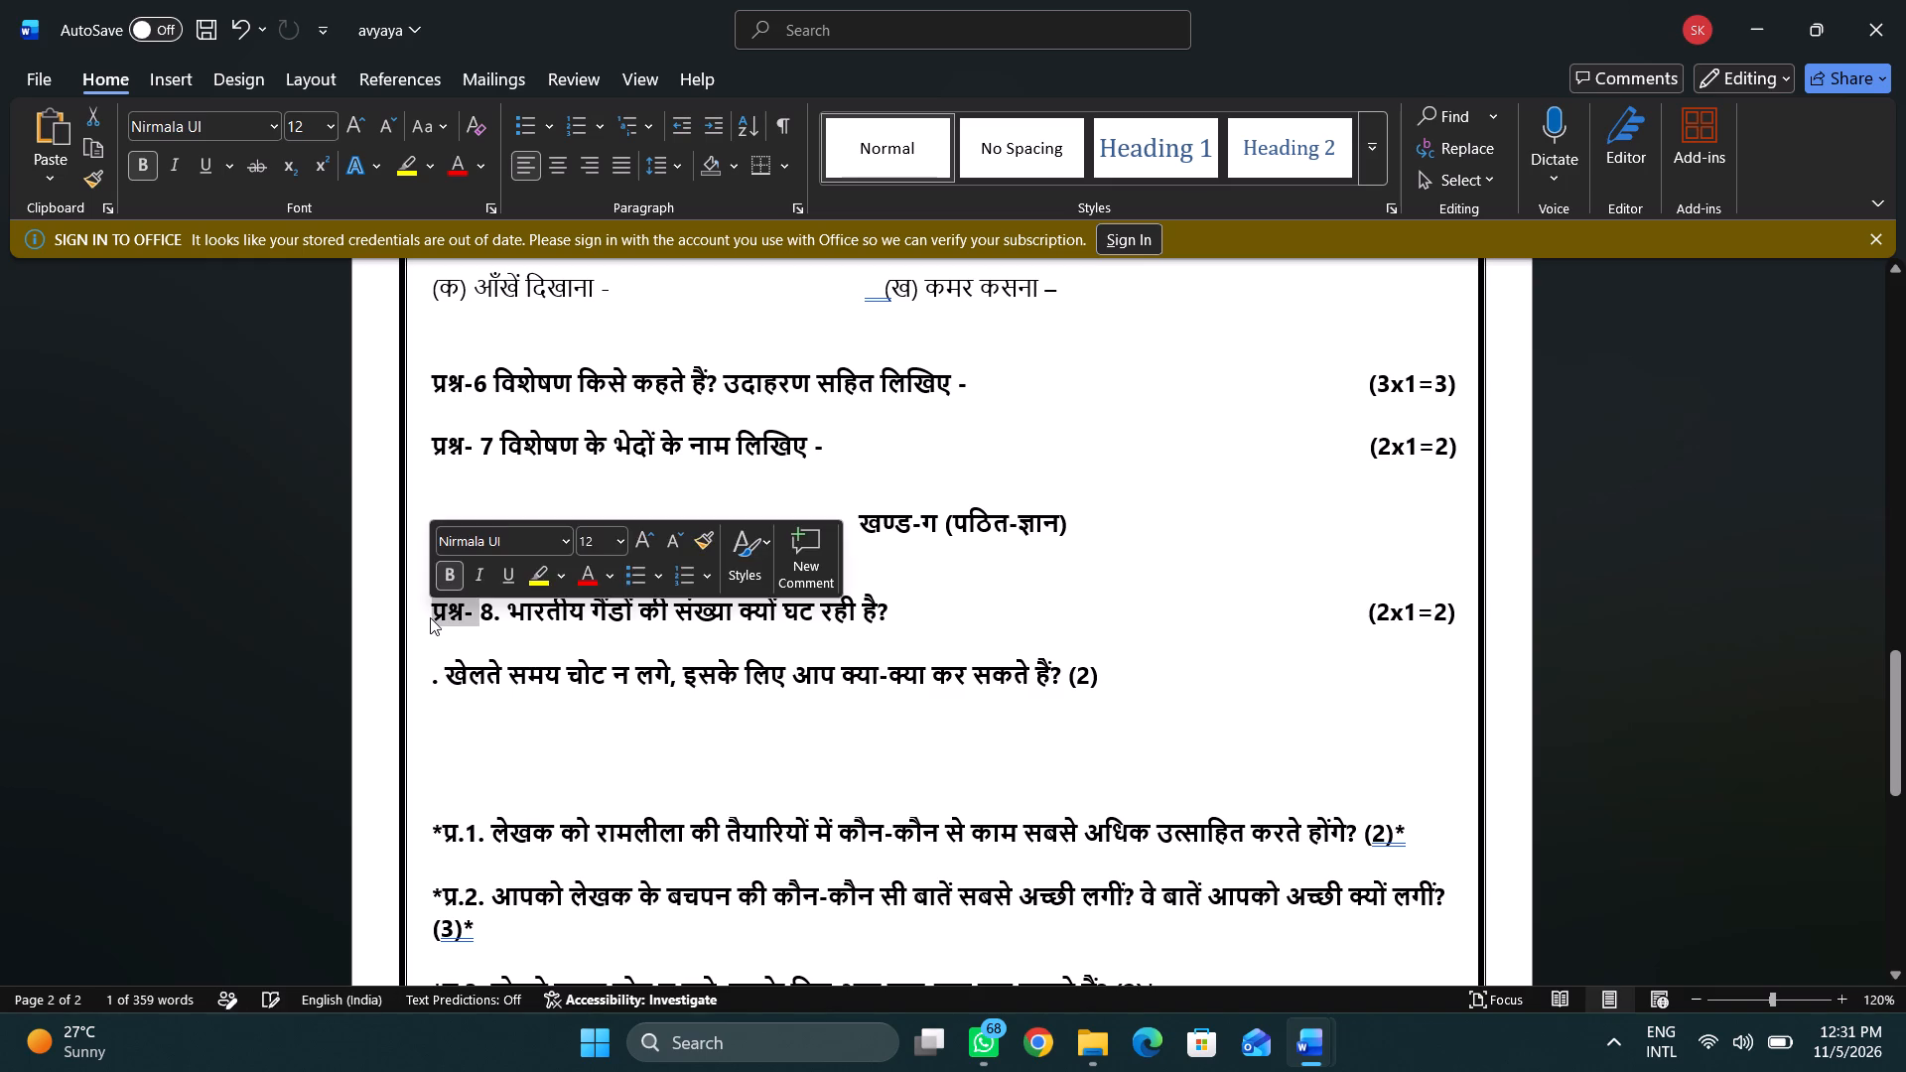
key("ctrl+c")
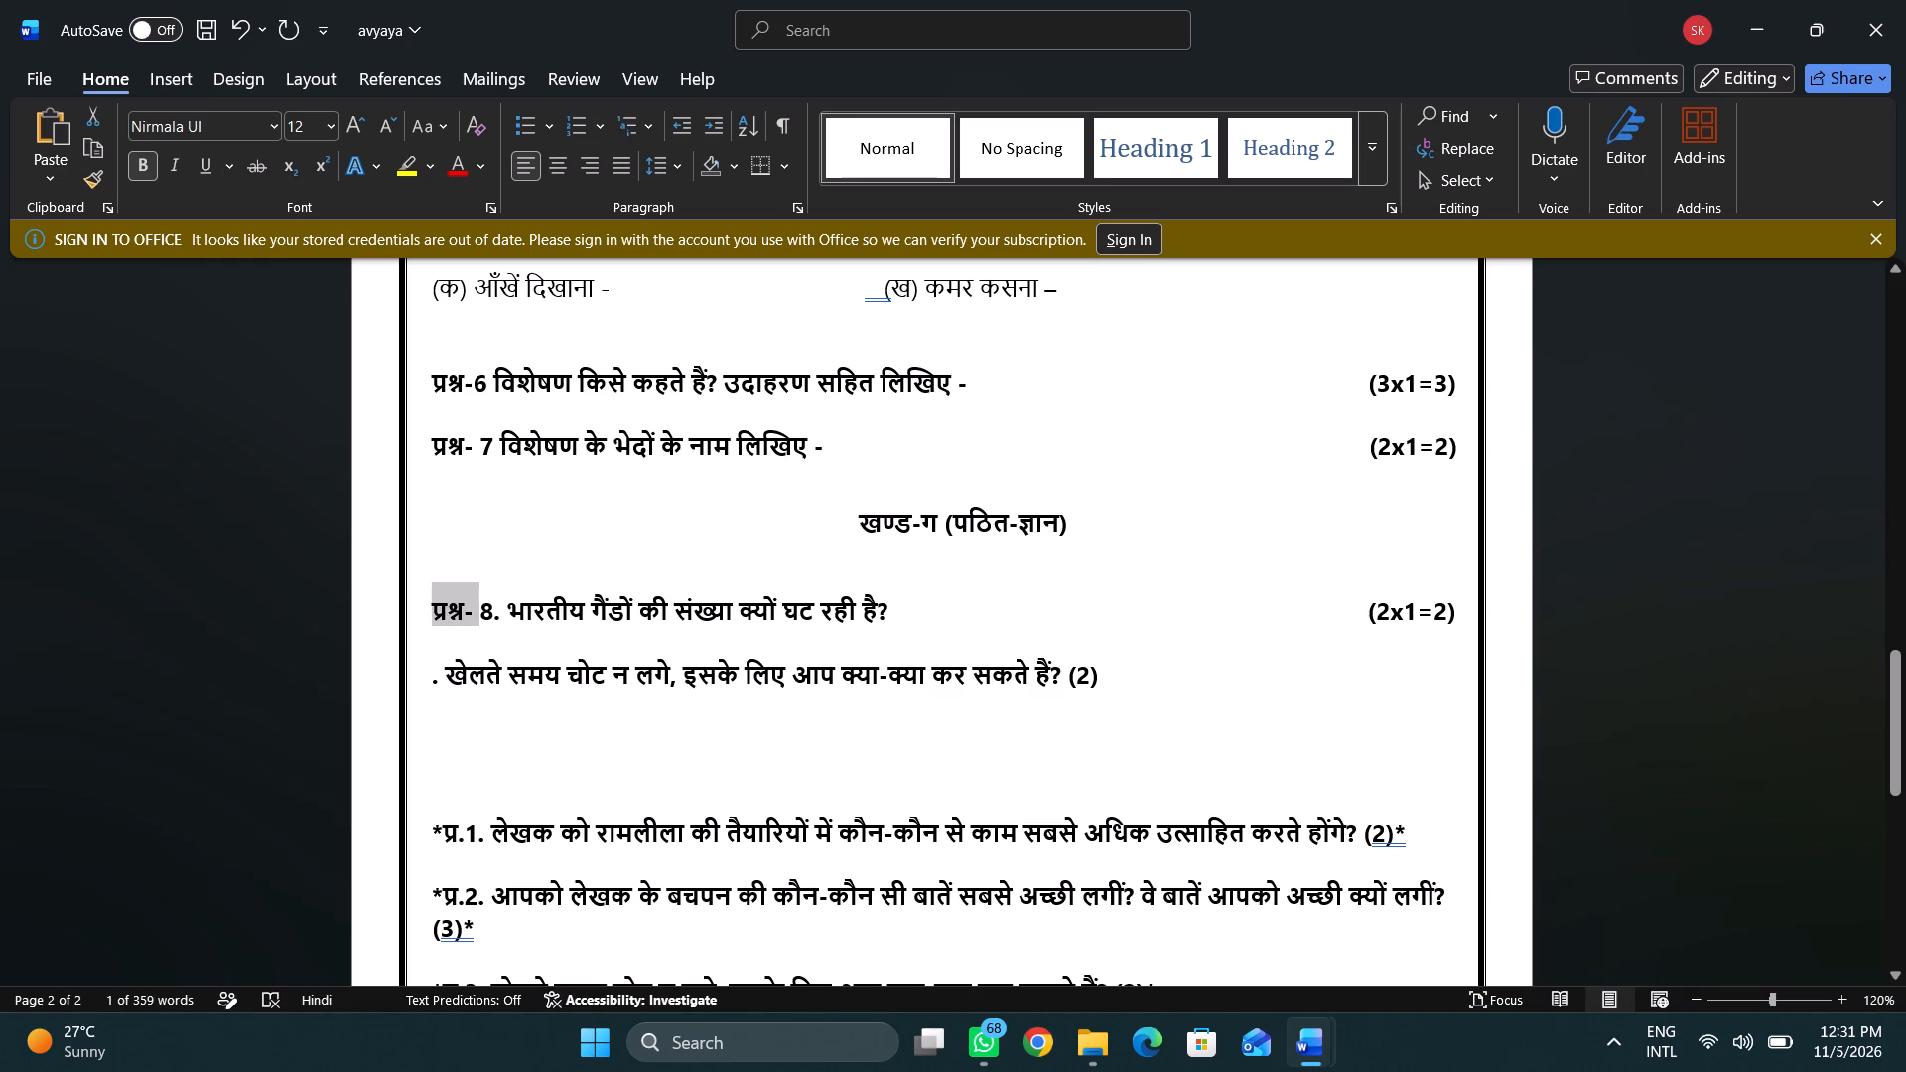
left_click(418, 667)
key("ctrl+v")
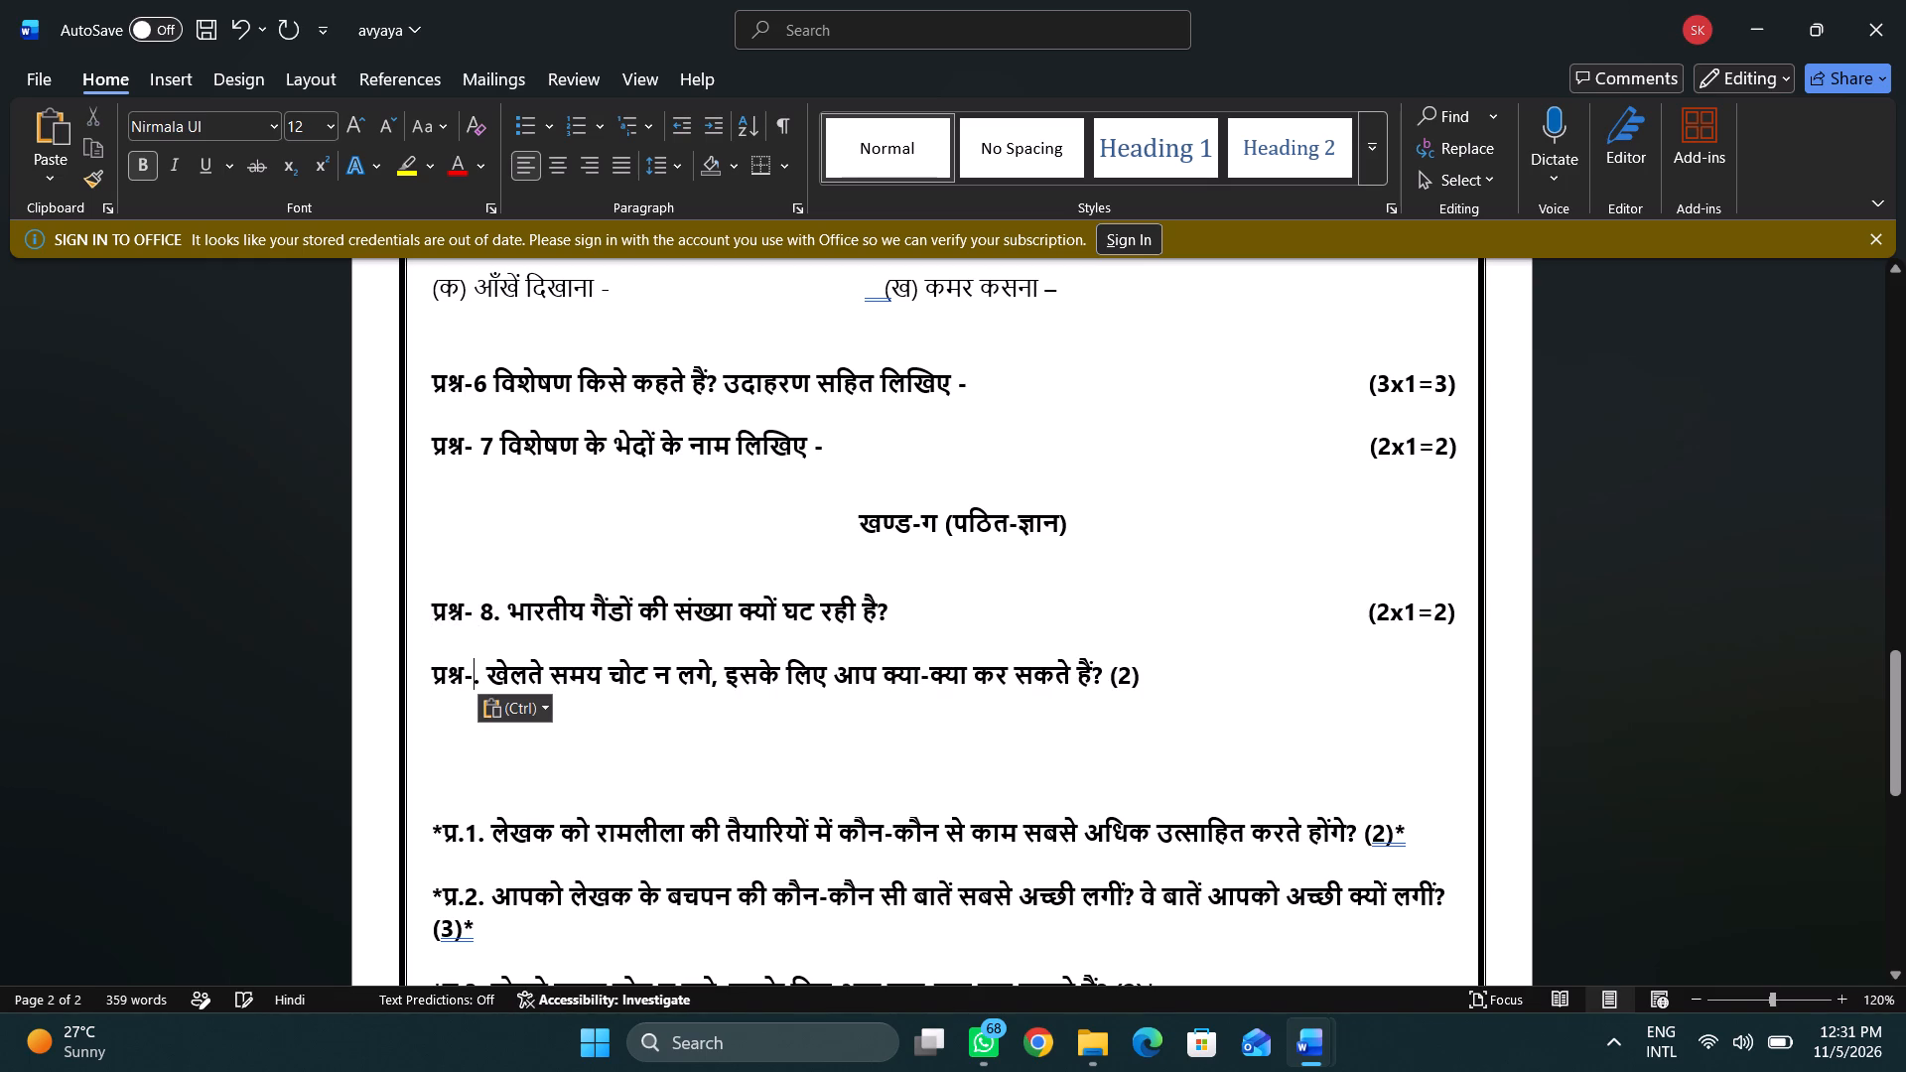
key("9")
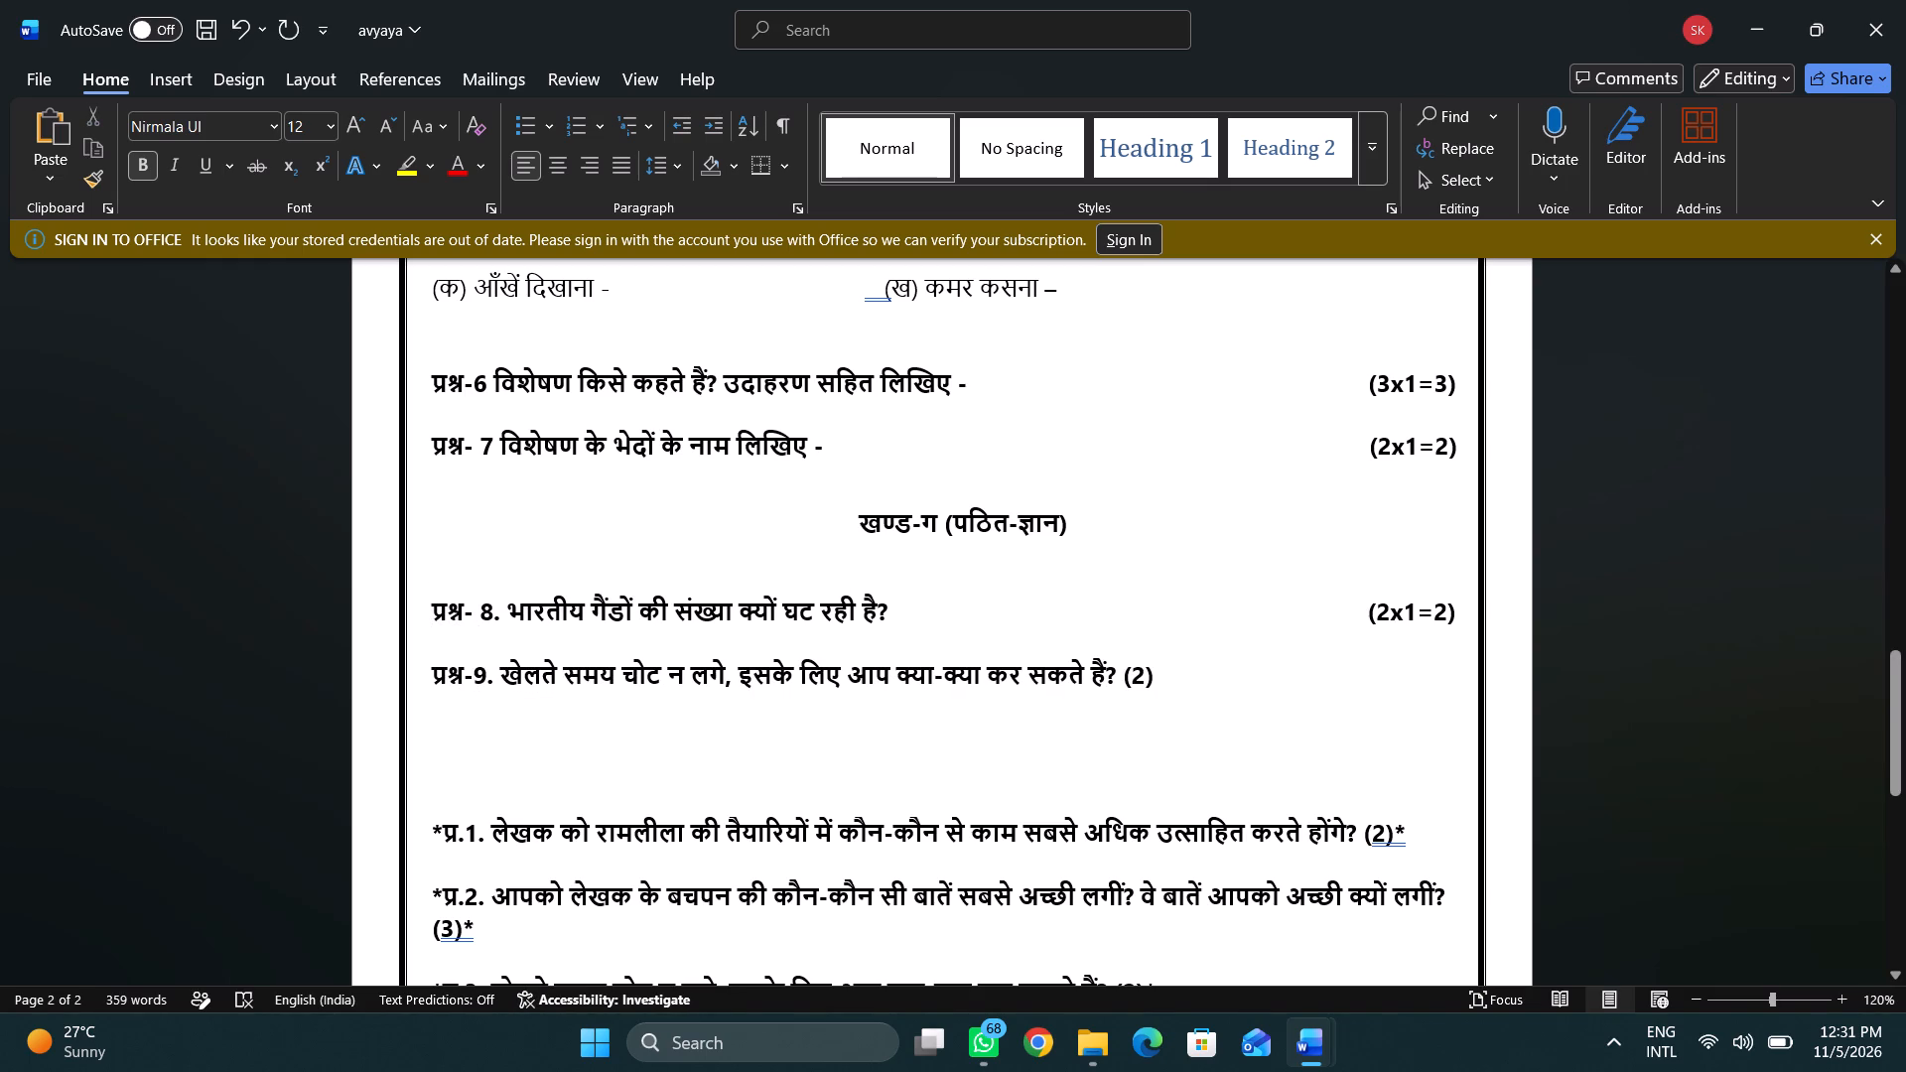
Replace the *प्र.1 label of the लेखक को रामलीला question with प्रश्न-10, without a space before the number.
left_click_drag(430, 827, 564, 884)
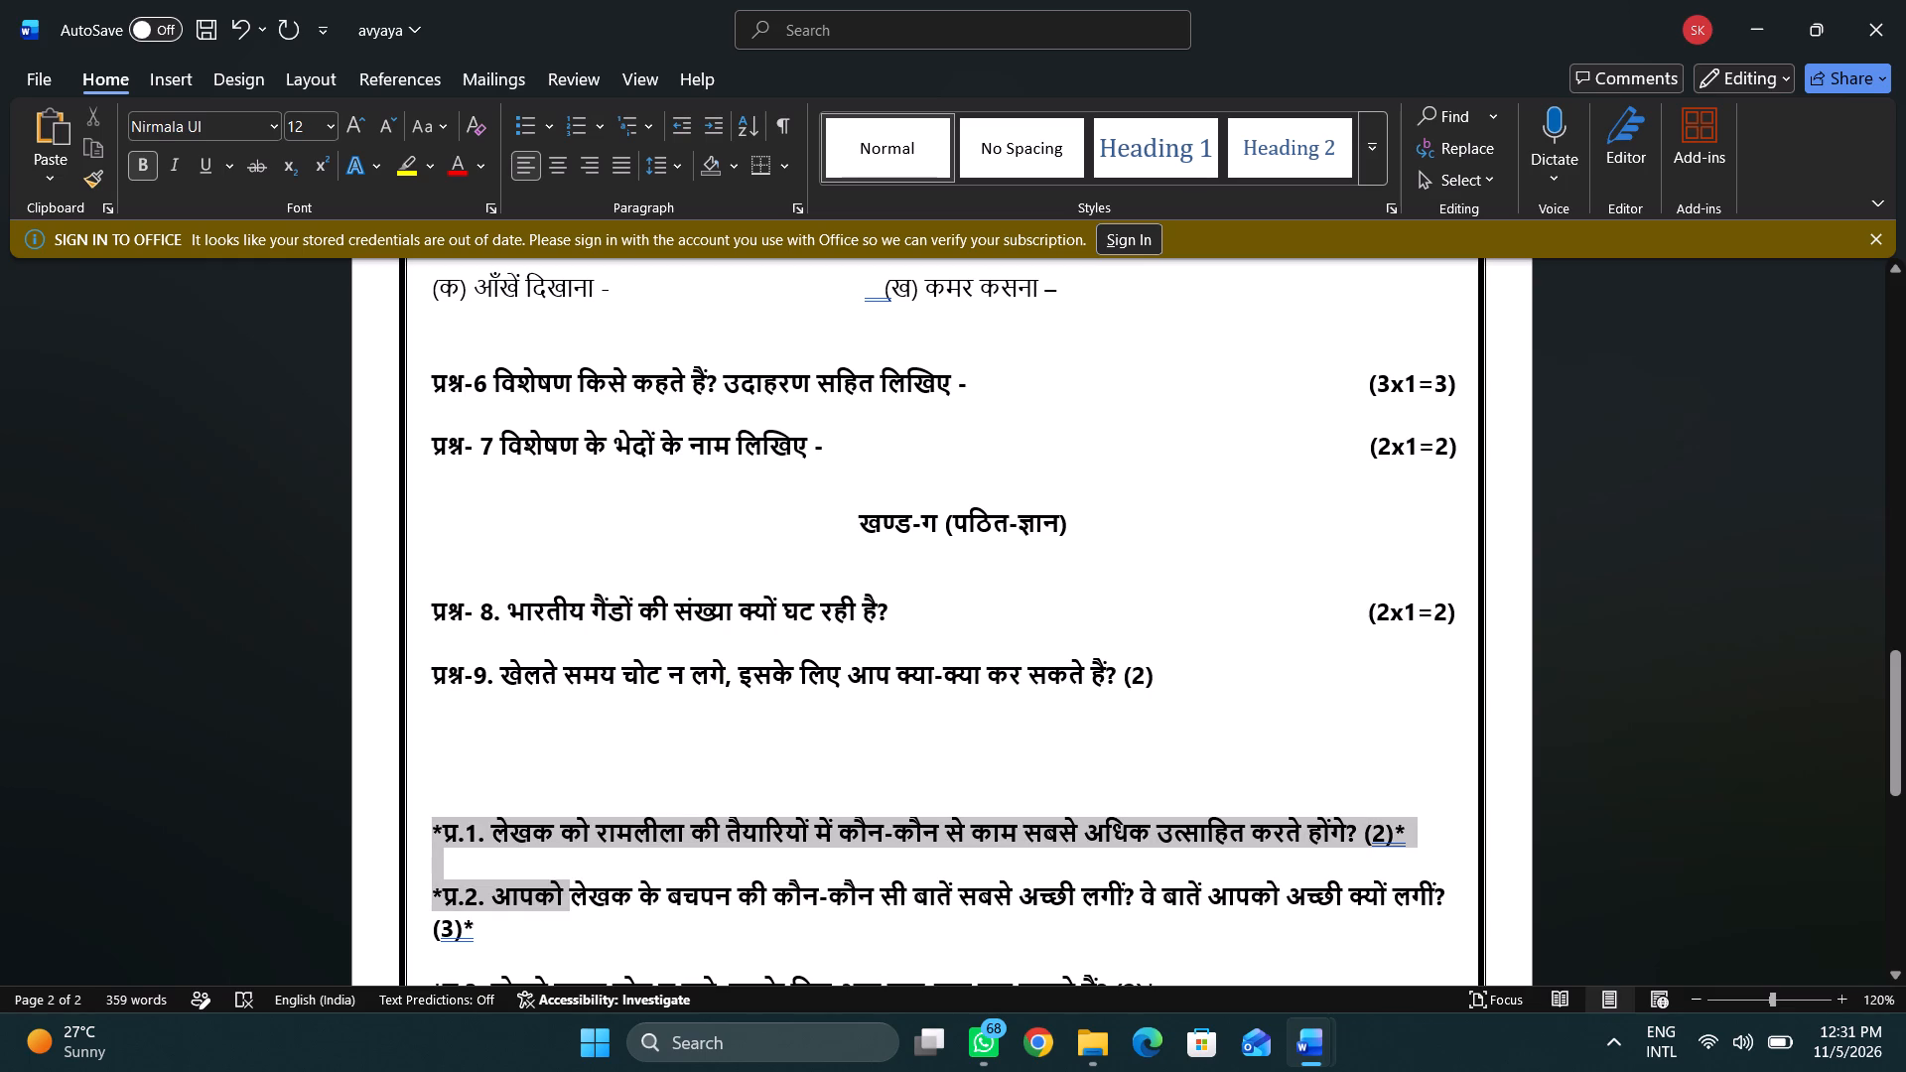
left_click_drag(564, 884, 546, 856)
left_click(445, 833)
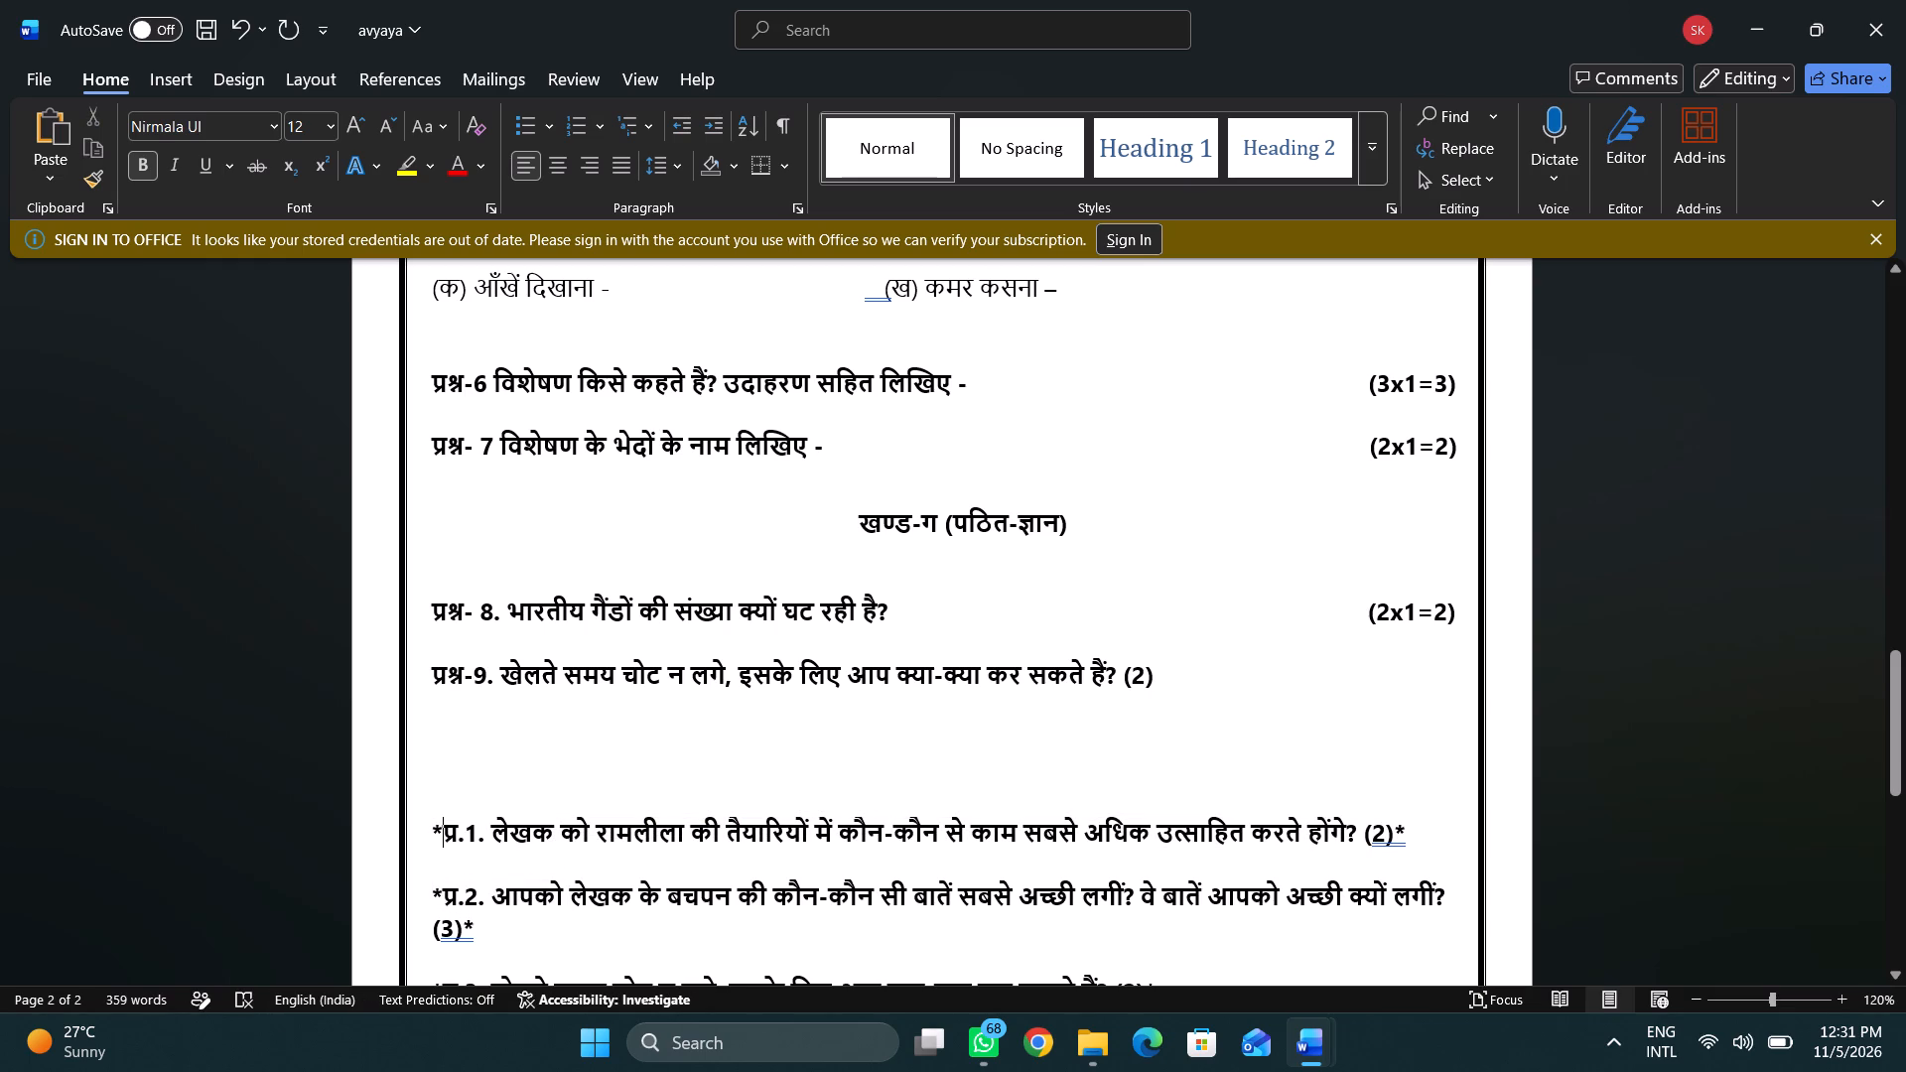
left_click(433, 830)
left_click_drag(433, 830, 469, 843)
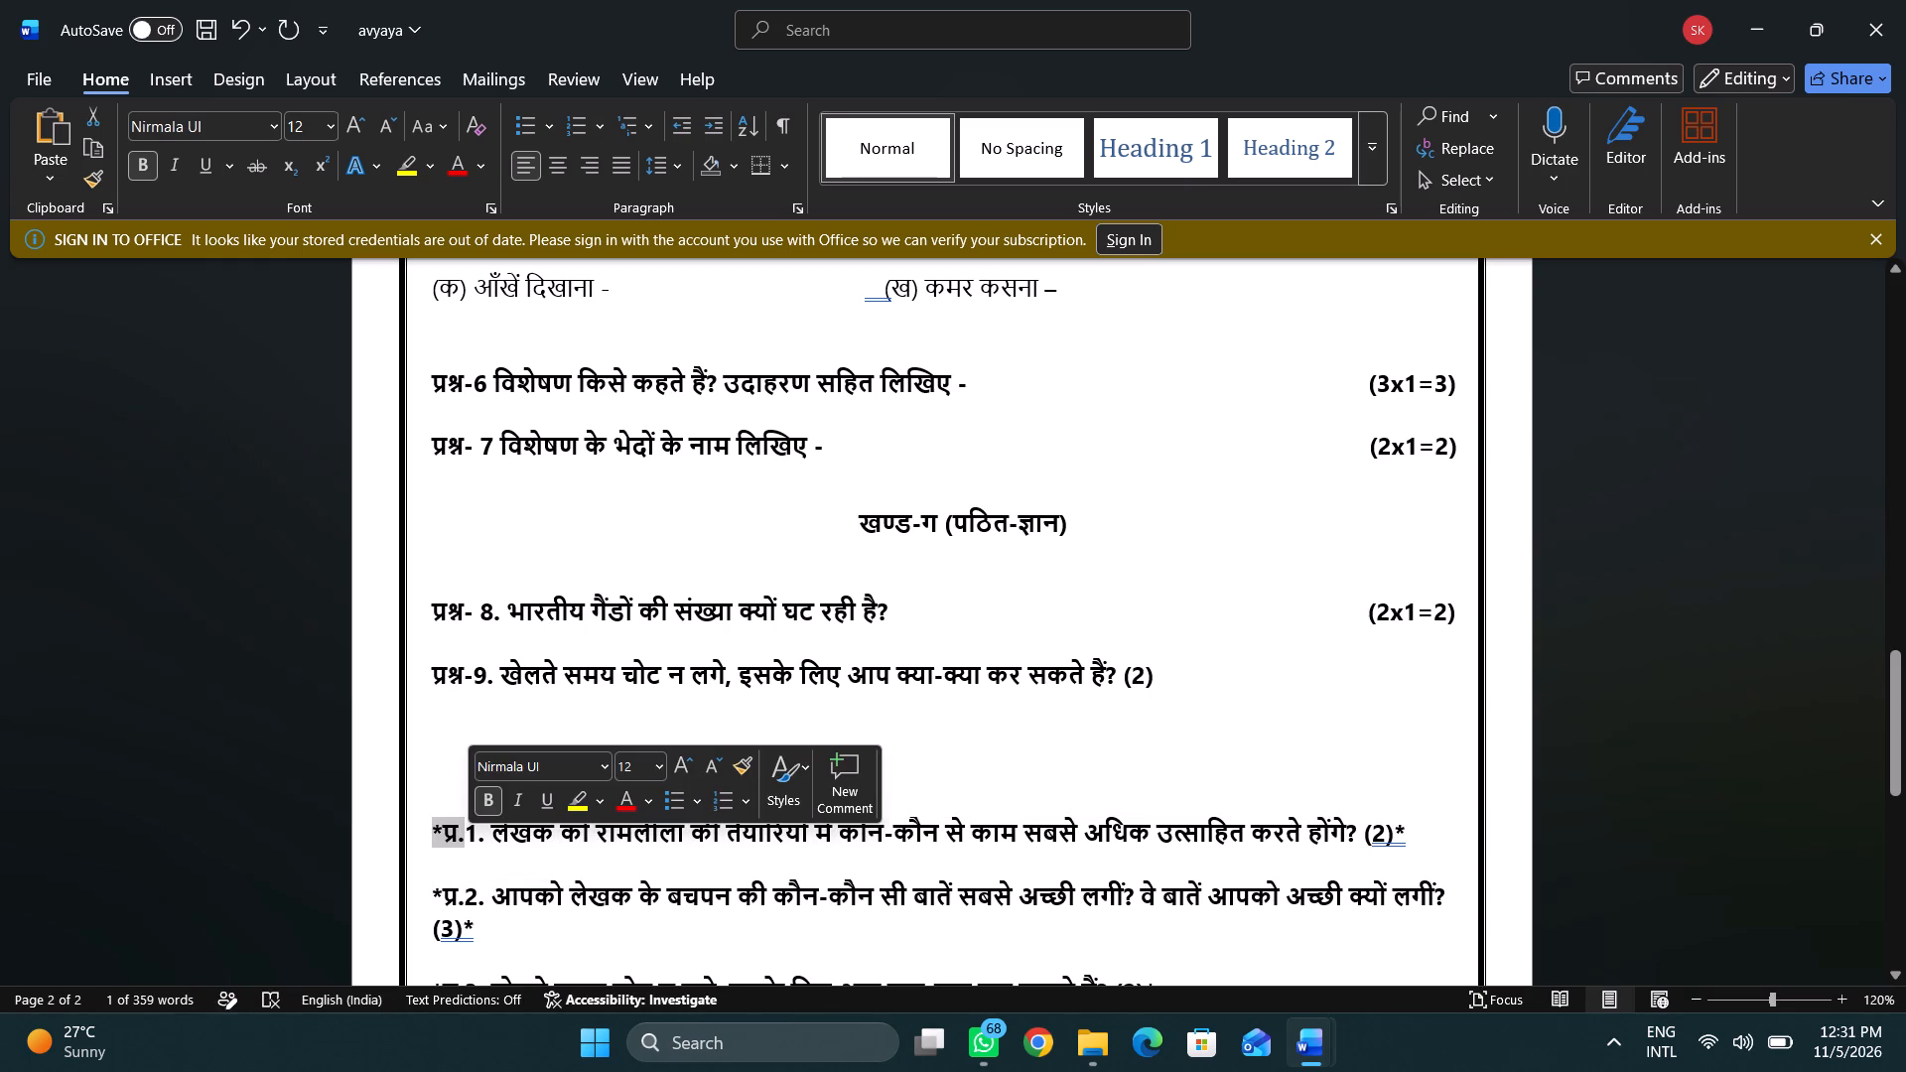
key("BackSpace")
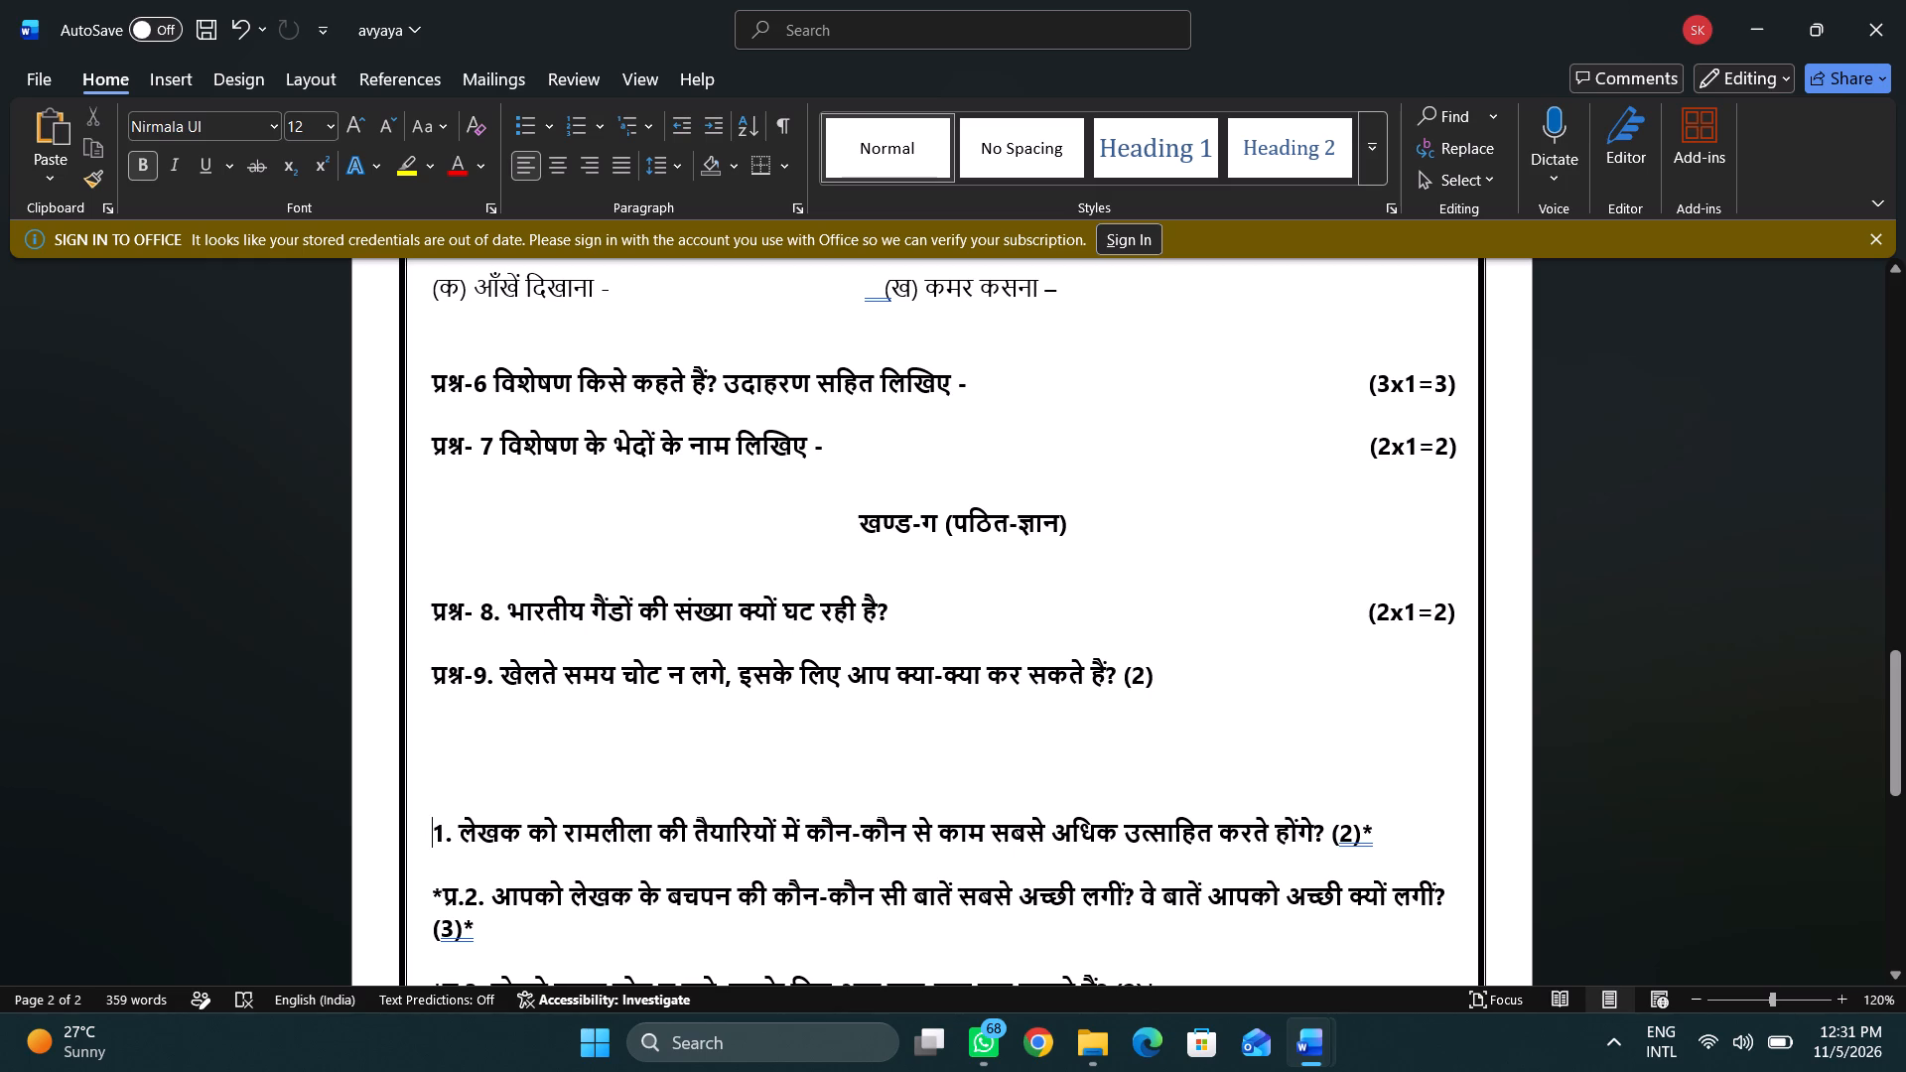
key("ctrl+c")
key("ctrl+v")
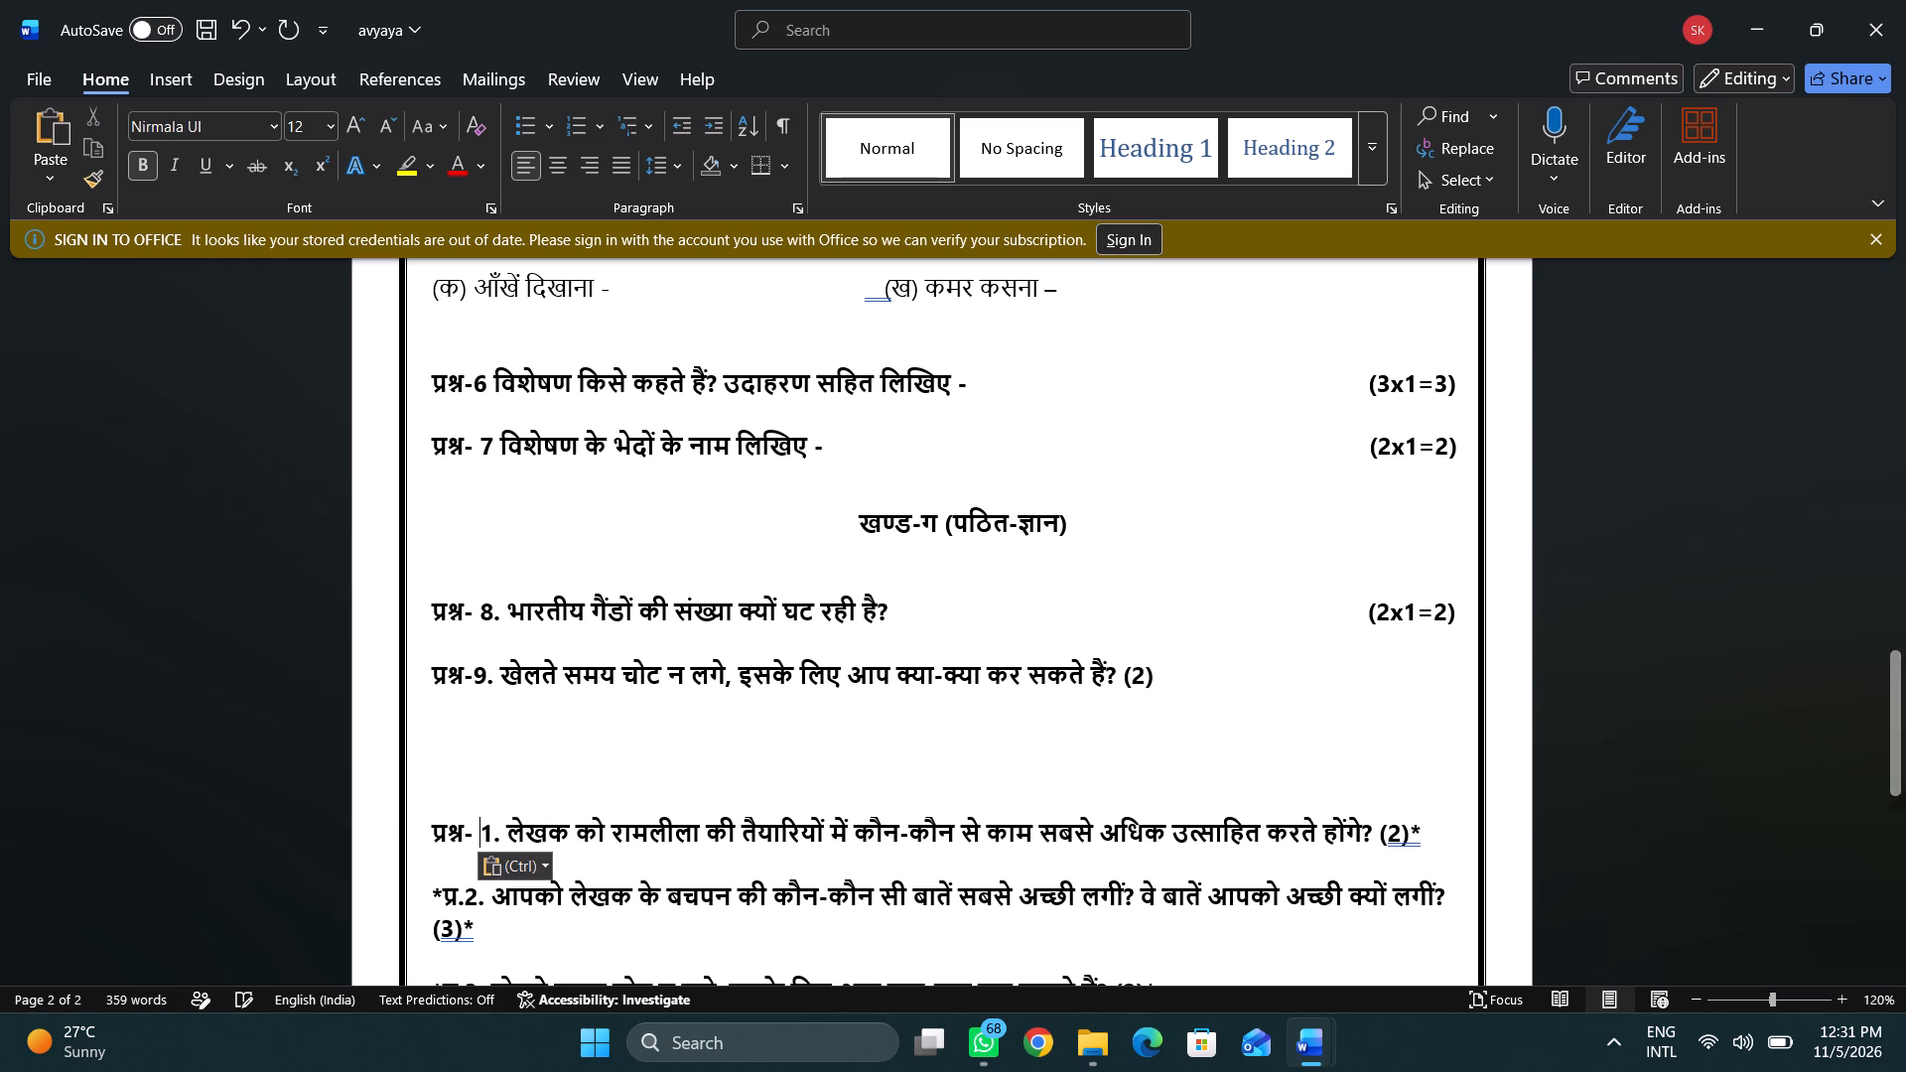
left_click(488, 828)
key("0")
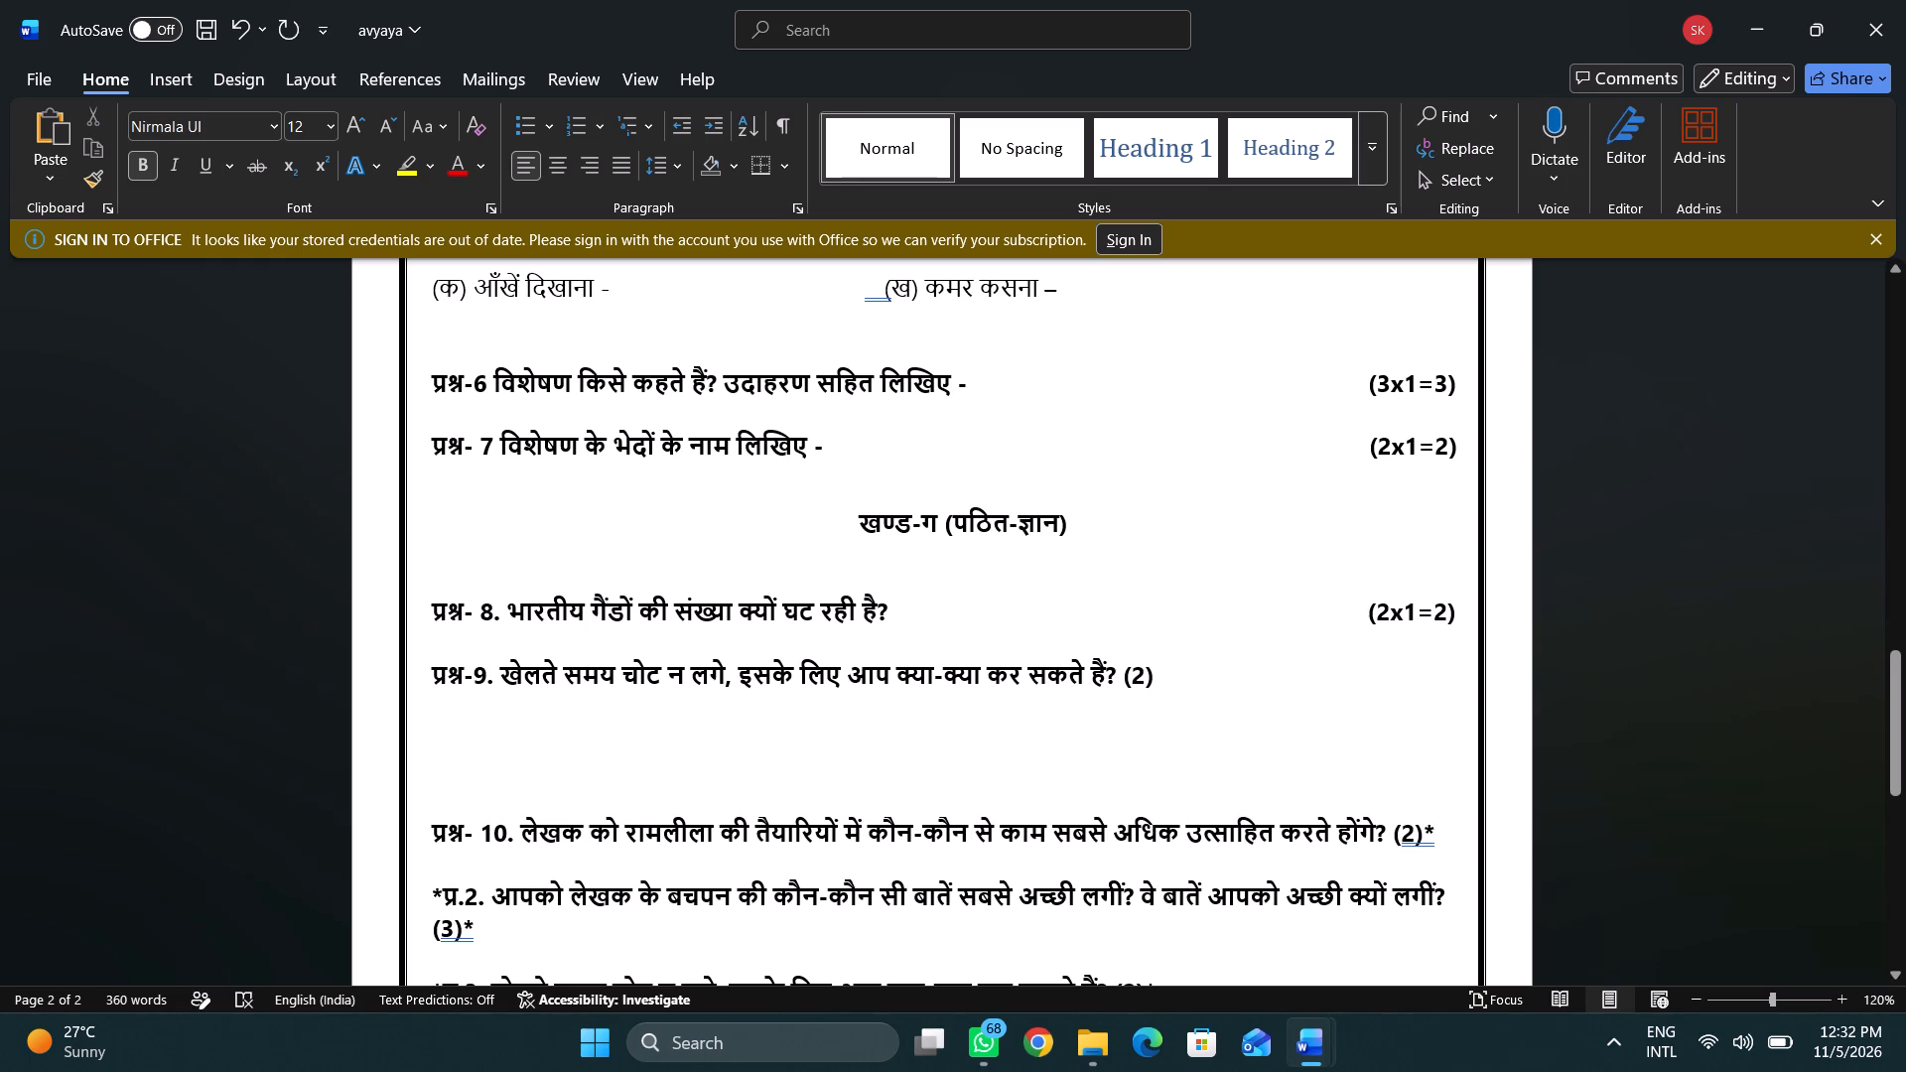
left_click(480, 835)
key("BackSpace")
Delete the inline marks (2)* at the end of प्रश्न-10 and (2) at the end of प्रश्न-9.
scroll(522, 951, "down", 1)
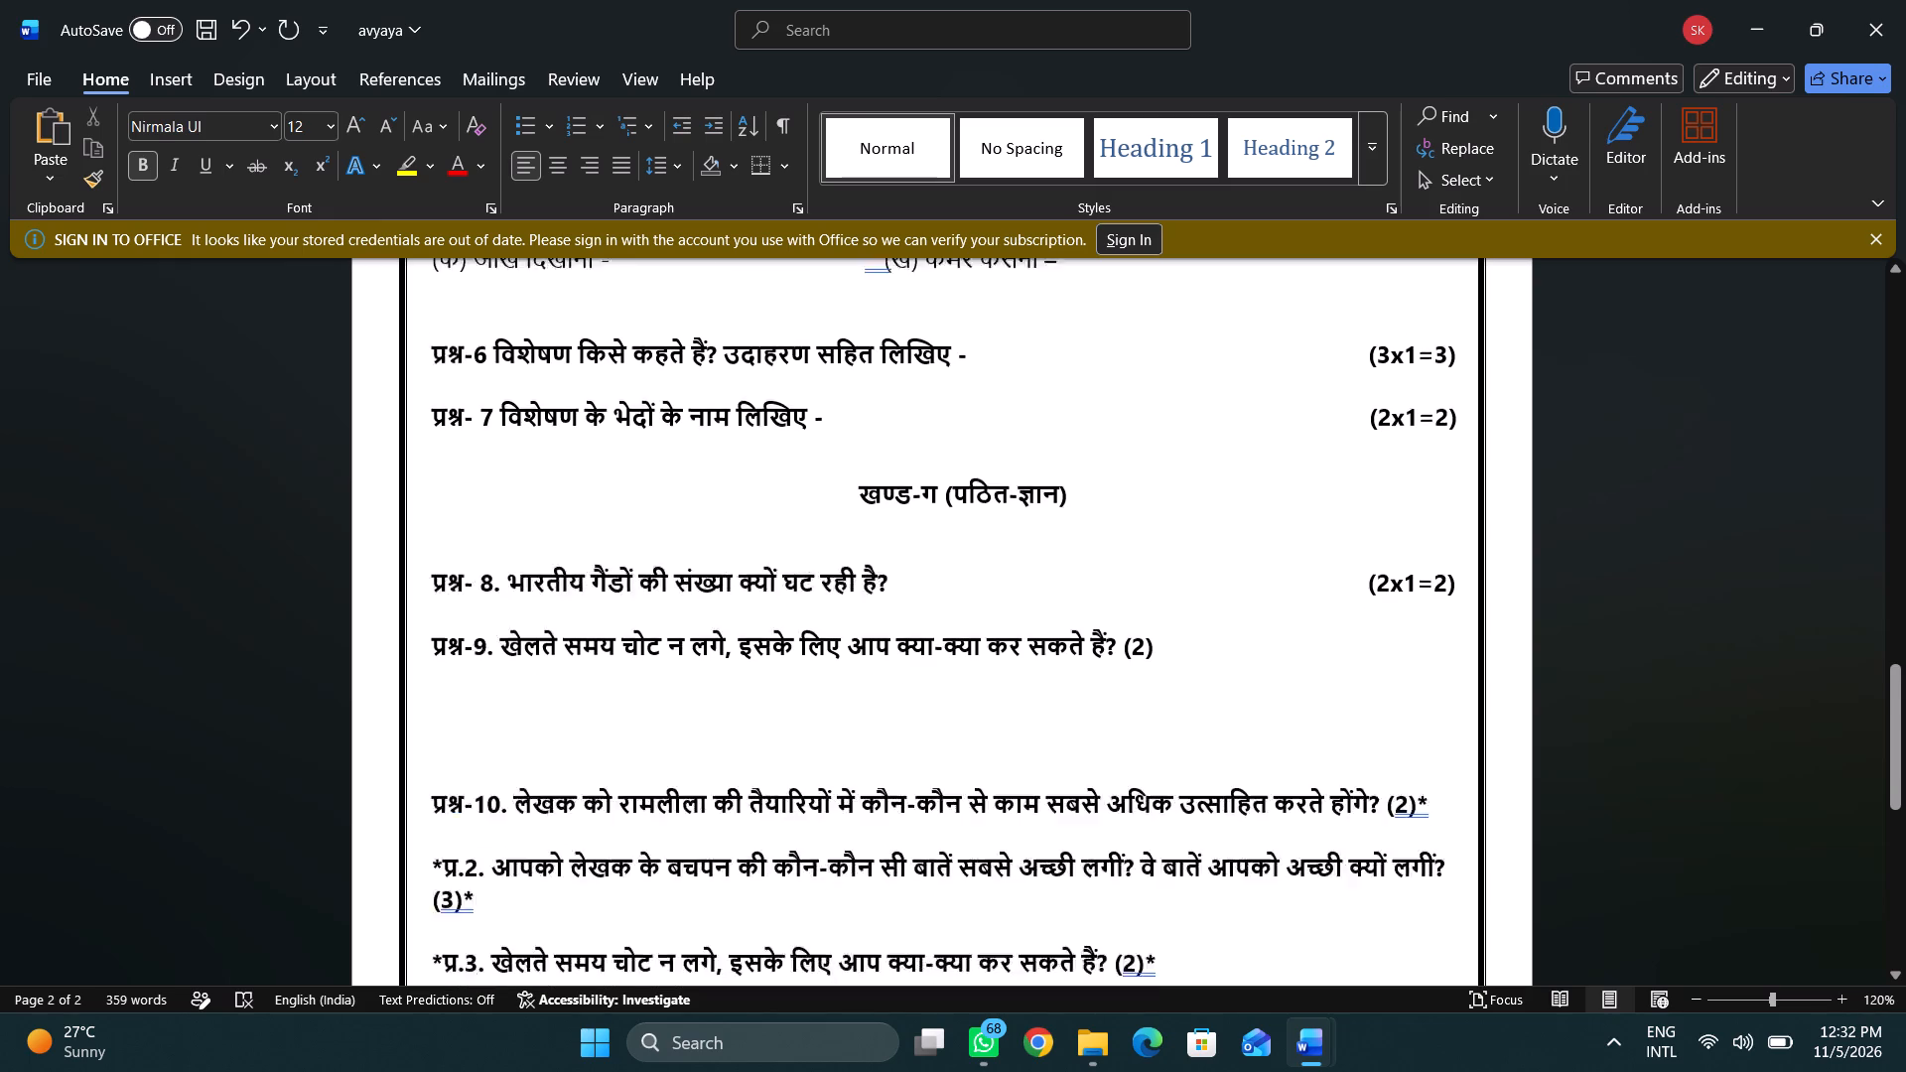
scroll(522, 951, "down", 1)
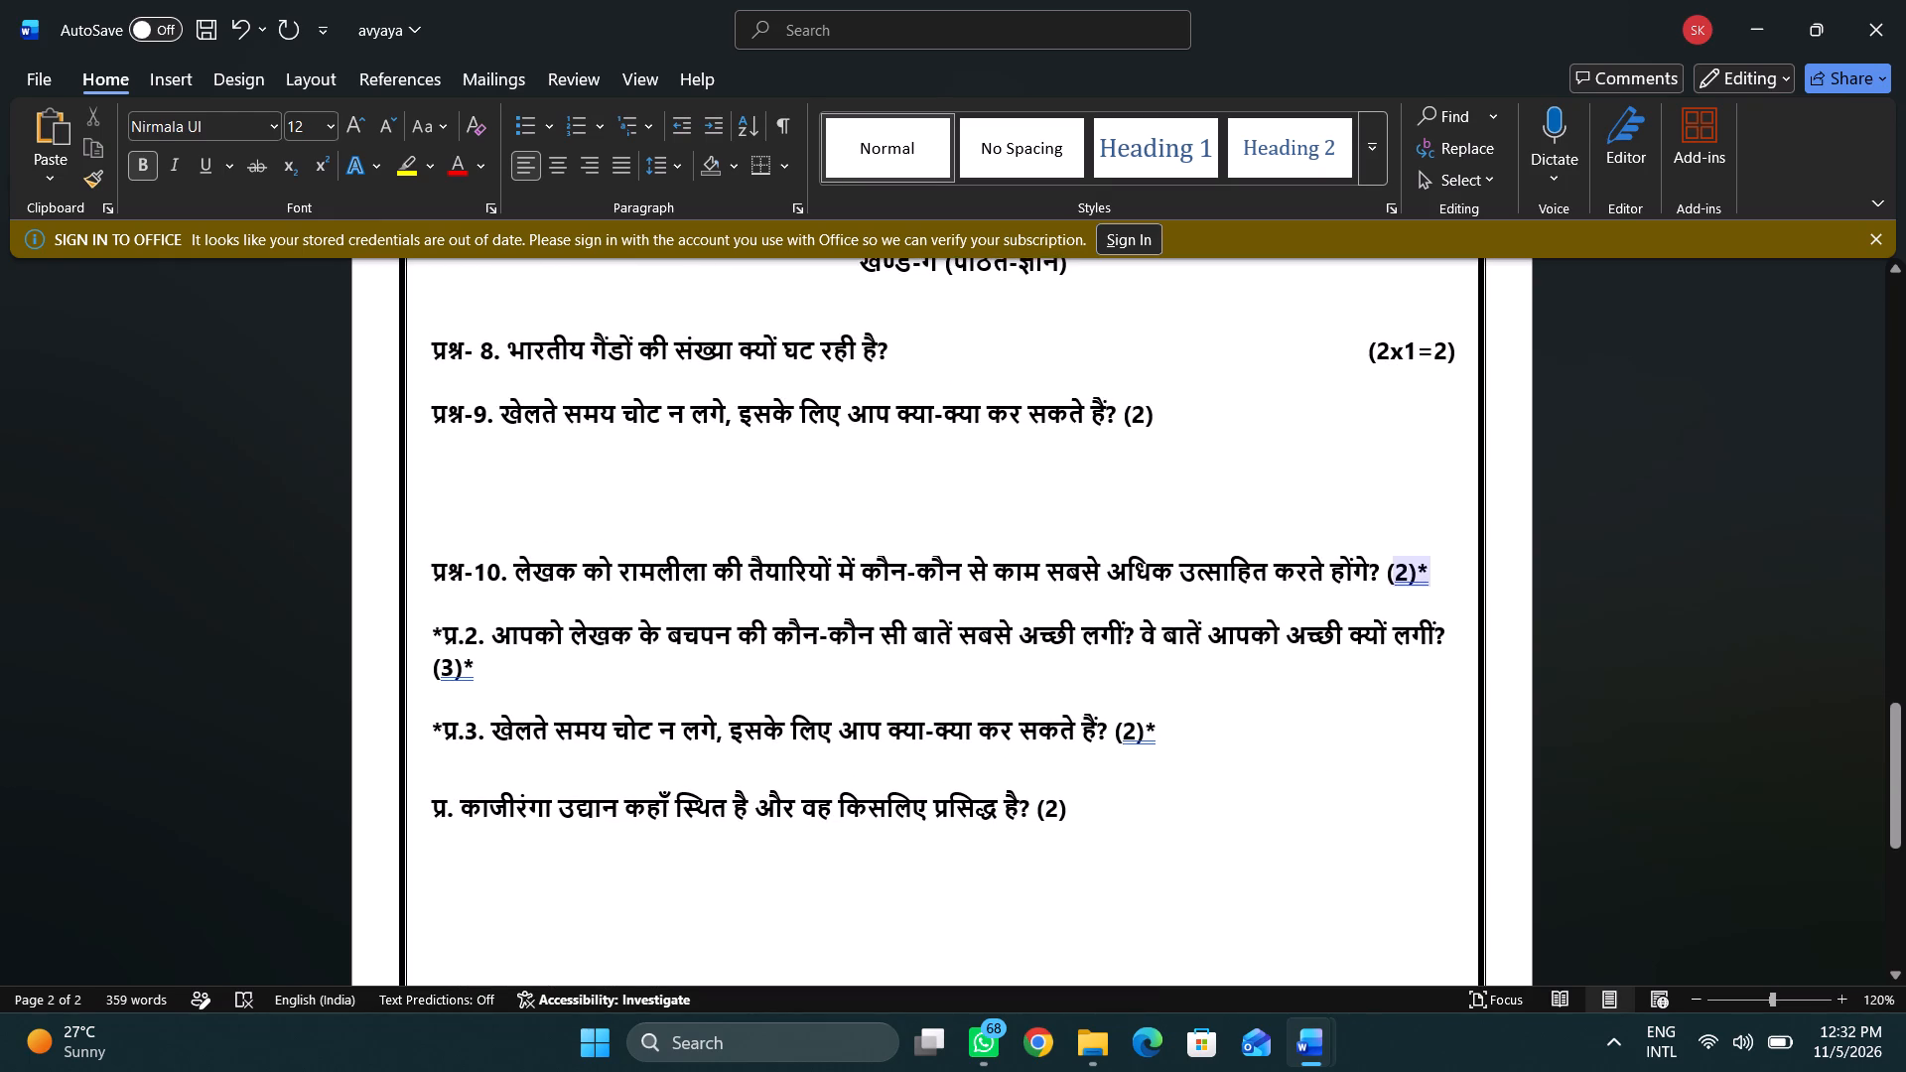
left_click_drag(1403, 579, 1419, 581)
left_click_drag(1427, 572, 1391, 574)
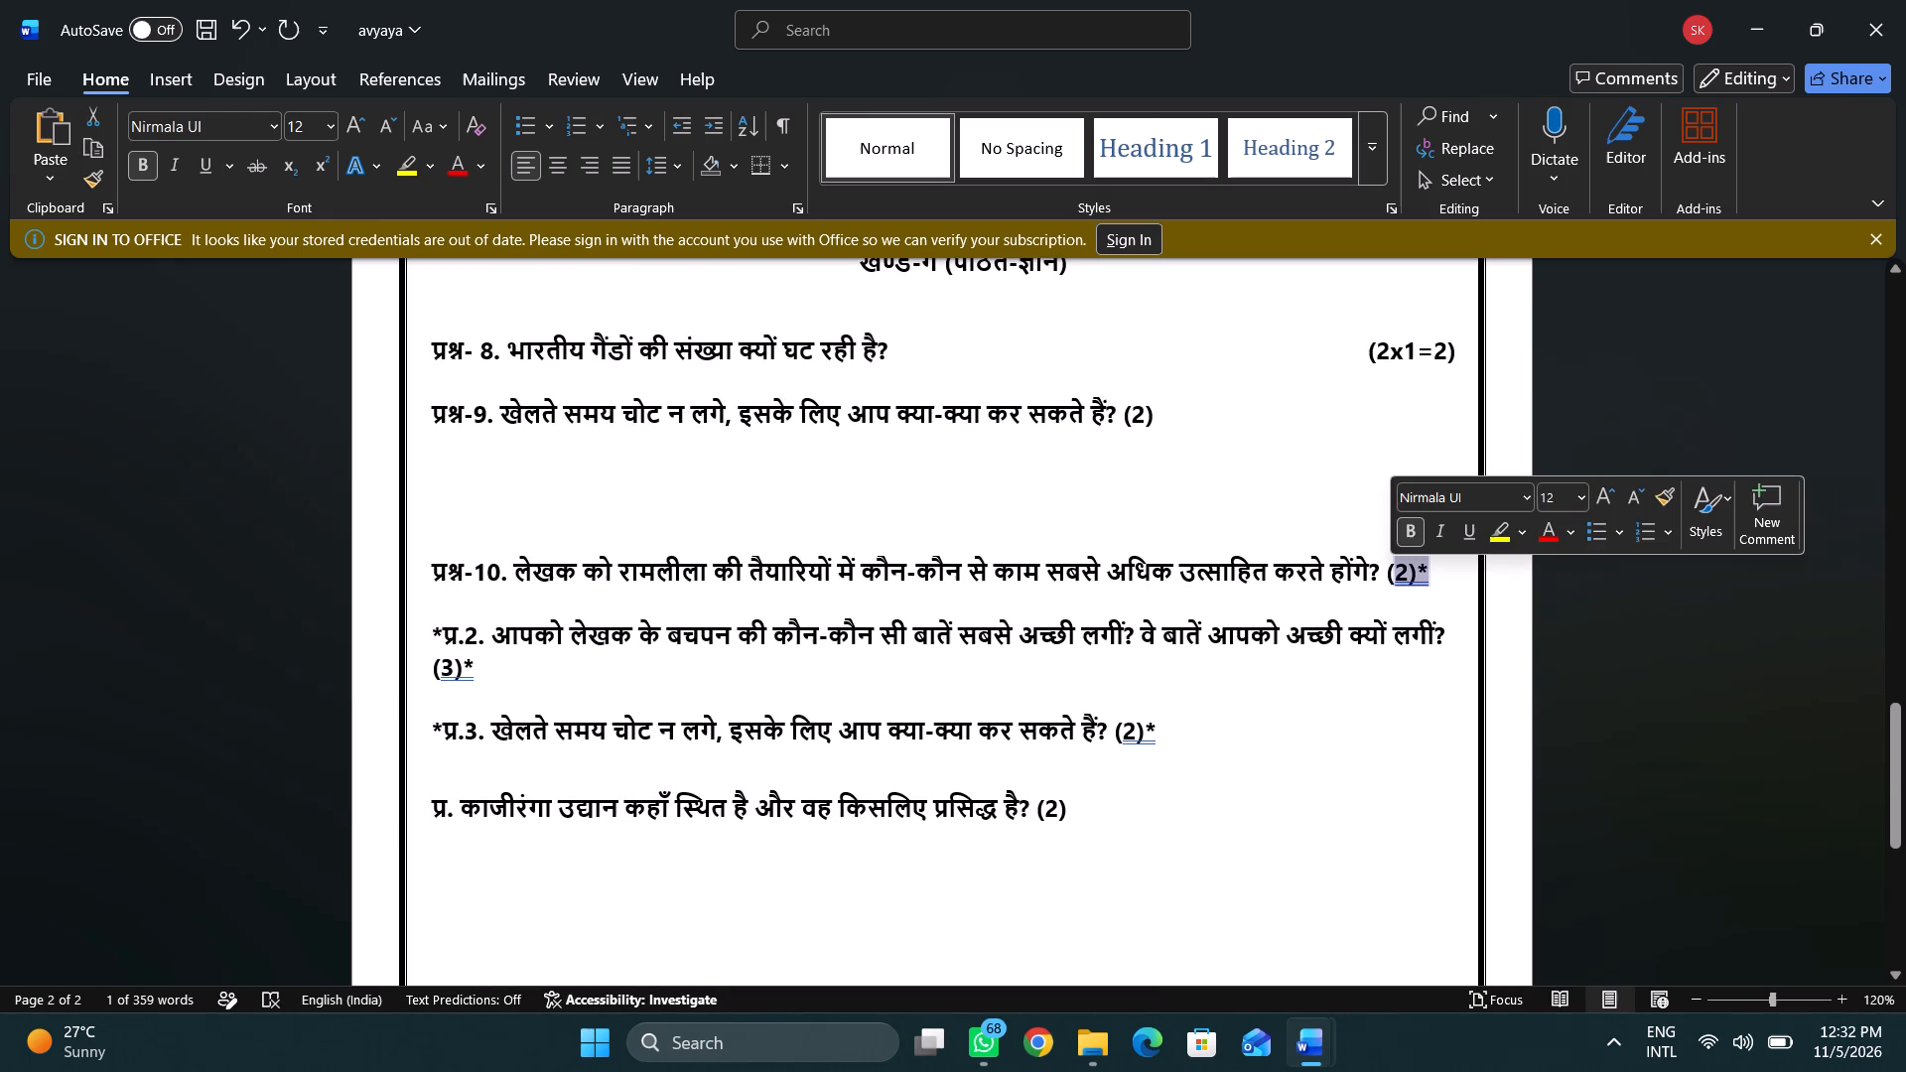
key("BackSpace")
left_click(1391, 574)
key("BackSpace")
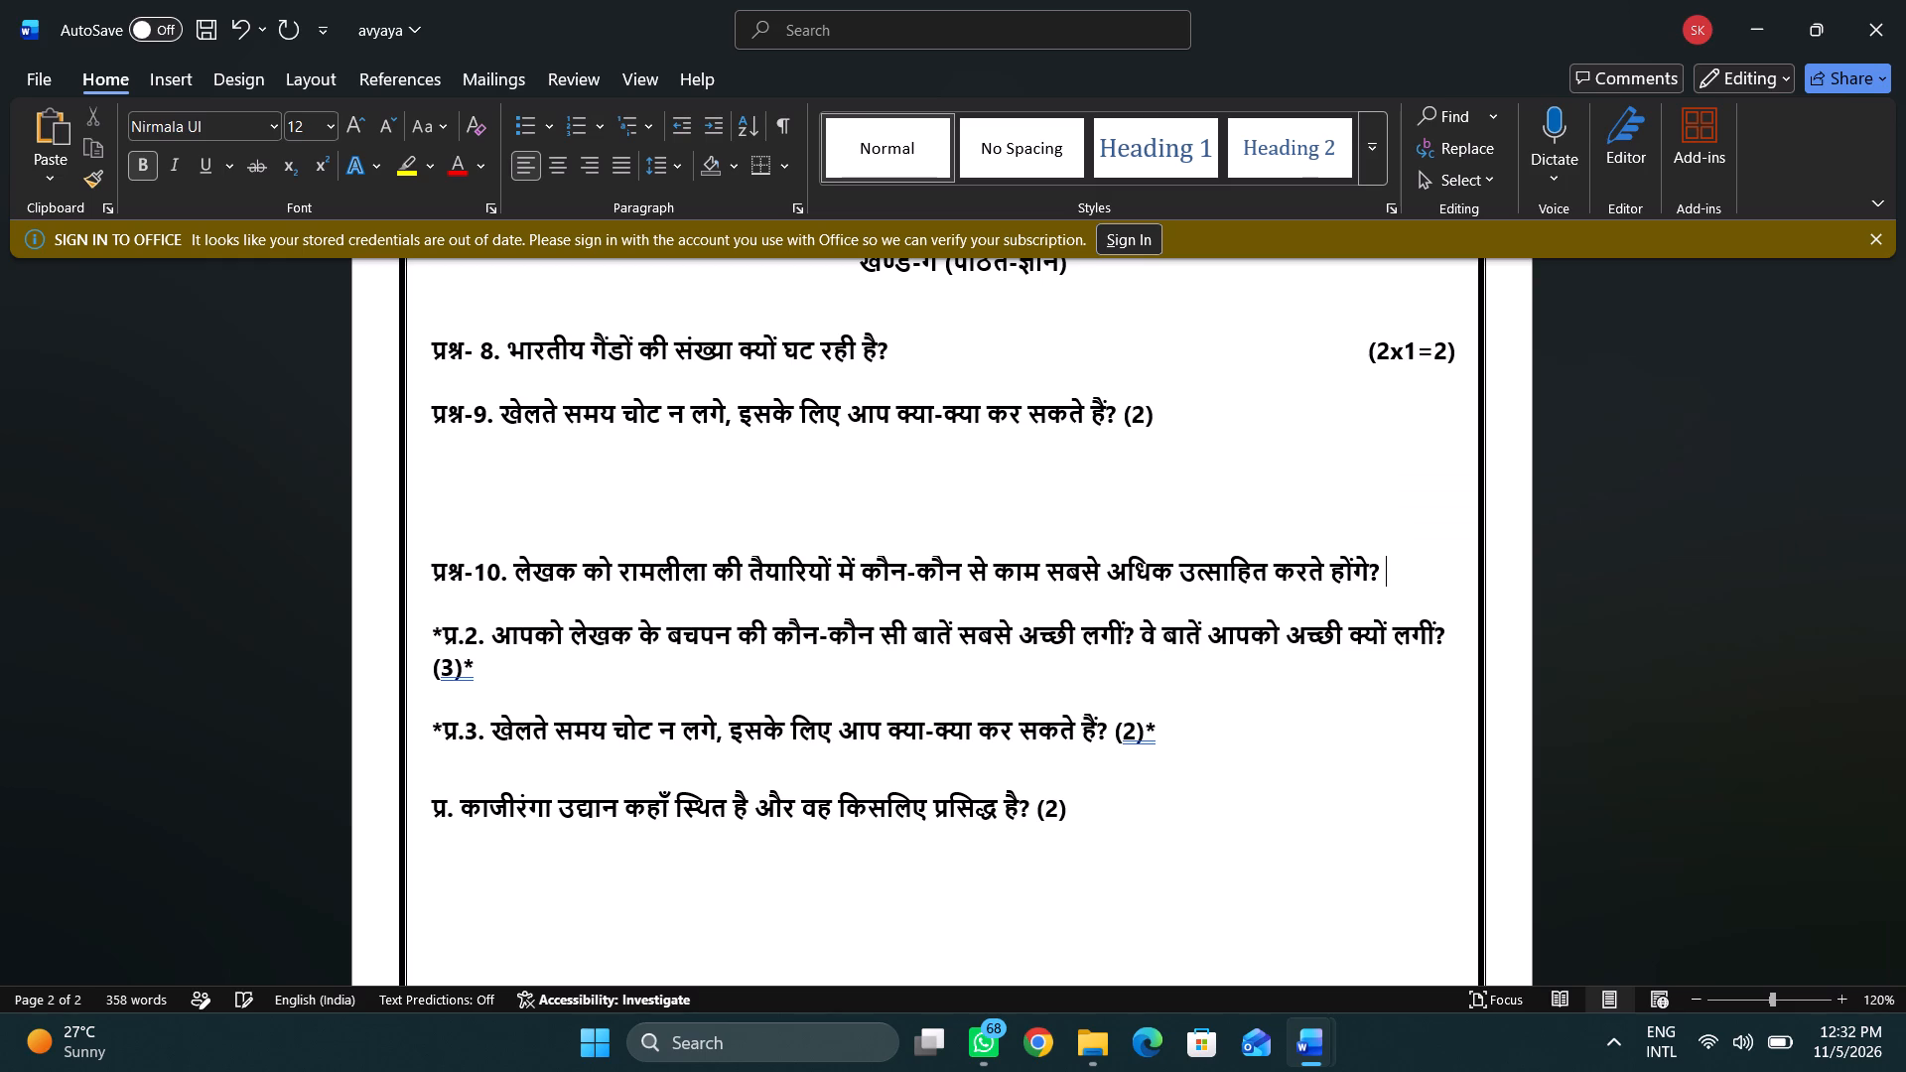
left_click_drag(1127, 412, 1148, 414)
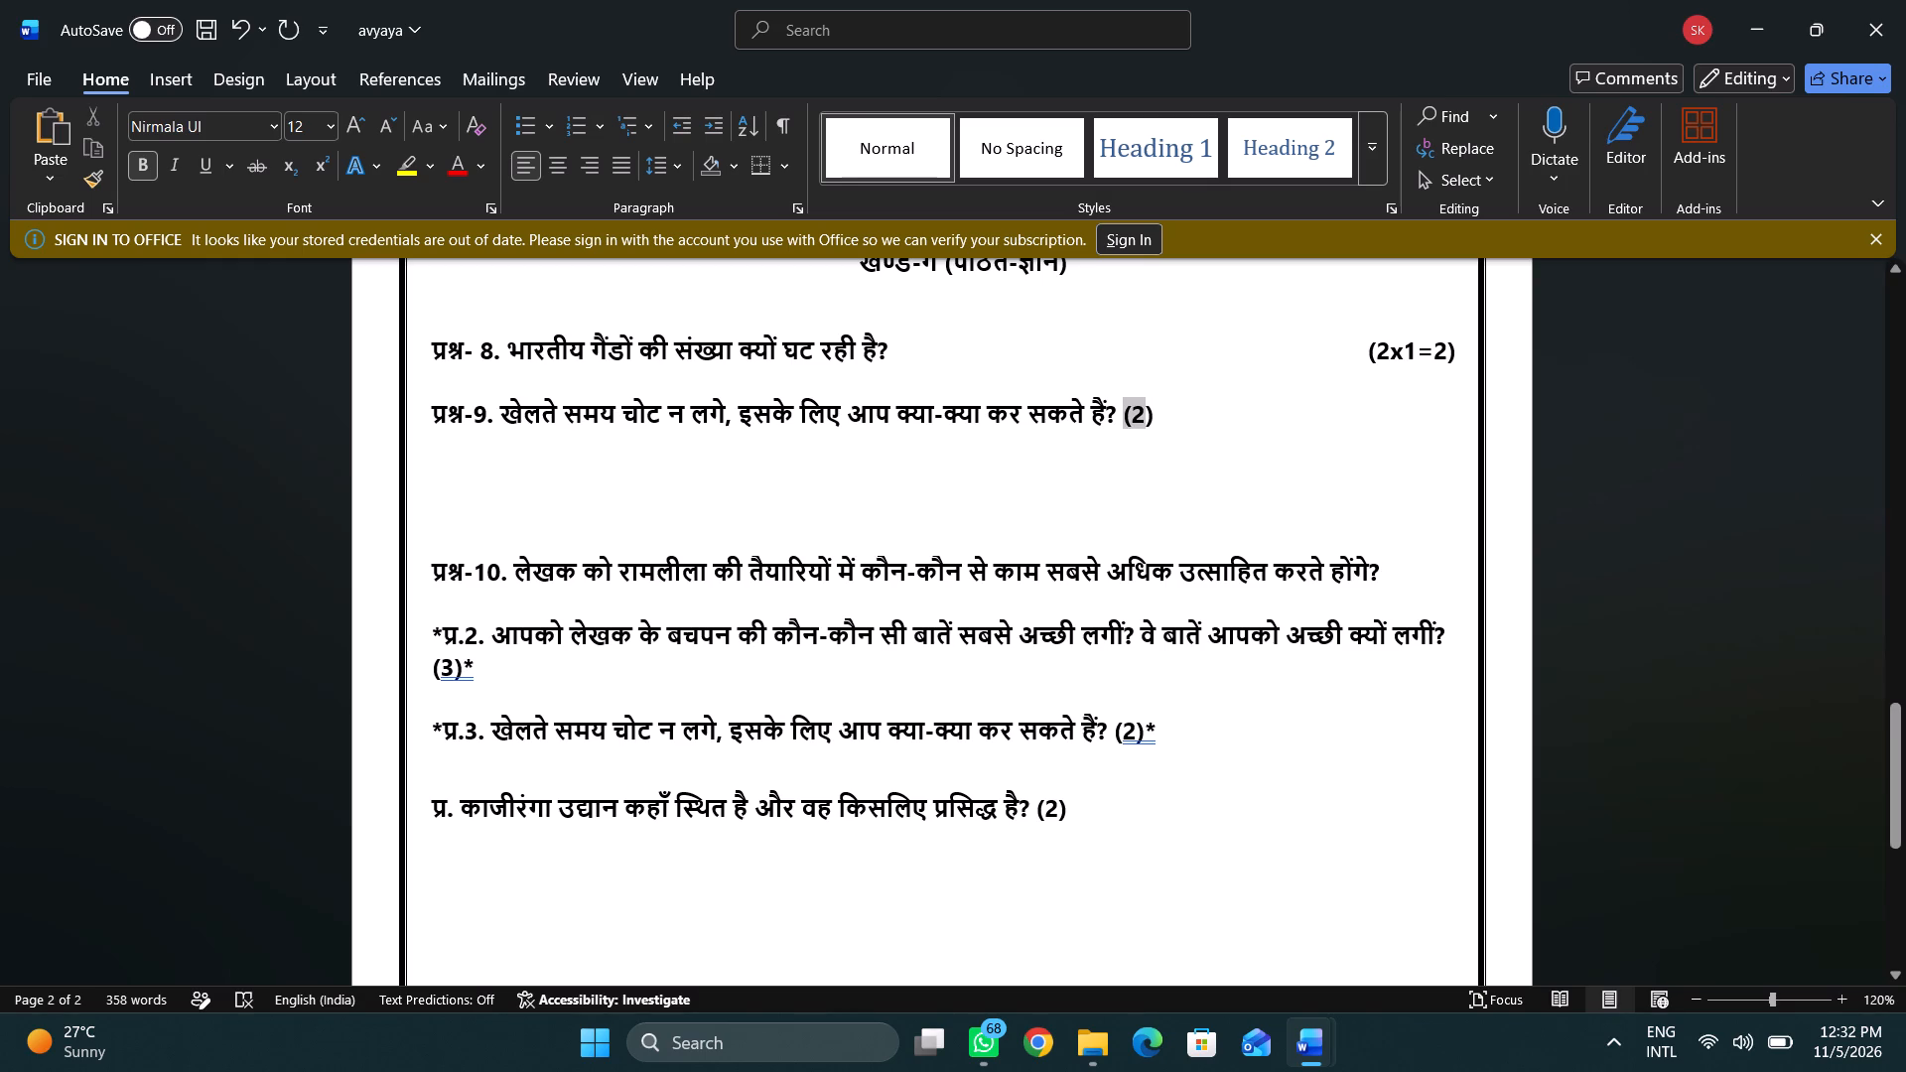
left_click_drag(1148, 414, 1164, 414)
key("BackSpace")
Copy the (2x1=2) marks from प्रश्न- 8 to the end of प्रश्न-9 and space them to align with the marks above.
left_click_drag(1453, 352, 1372, 356)
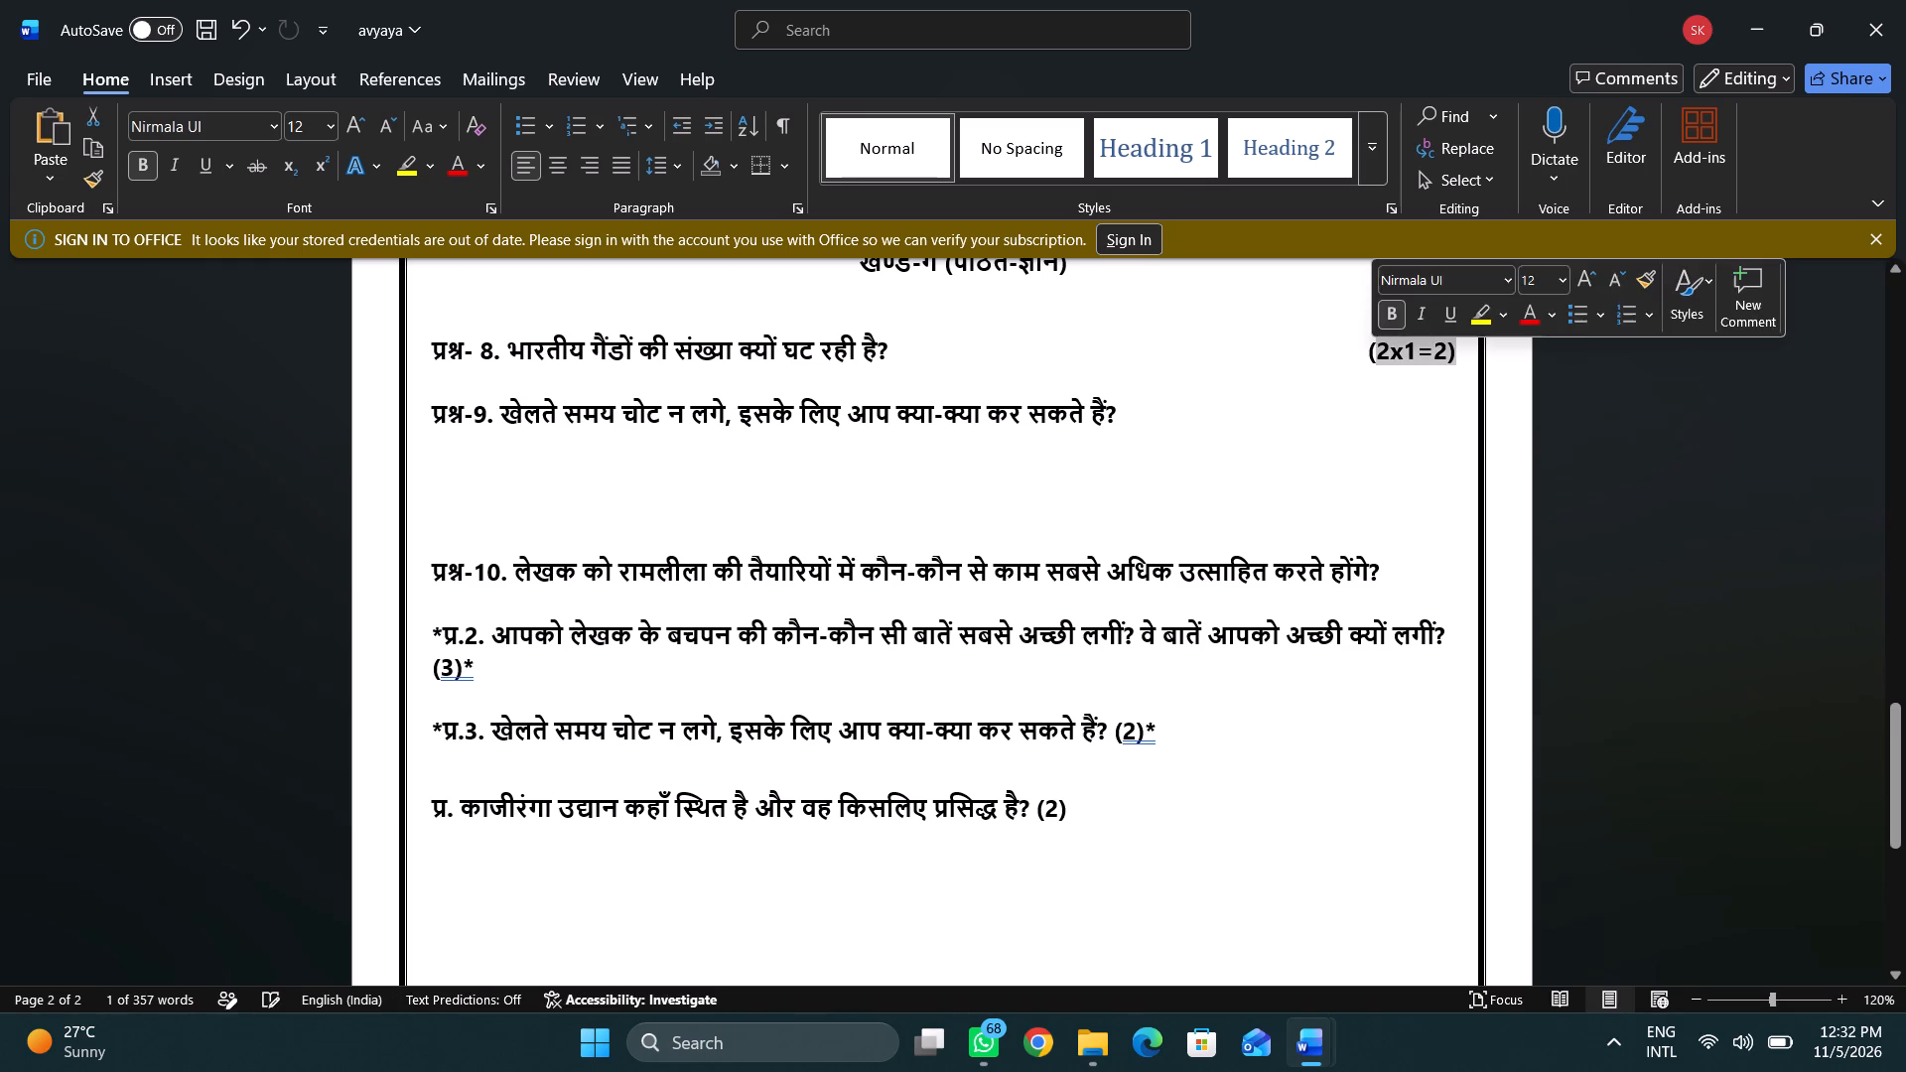
left_click(1372, 356)
left_click(1466, 347)
left_click_drag(1466, 347, 1443, 347)
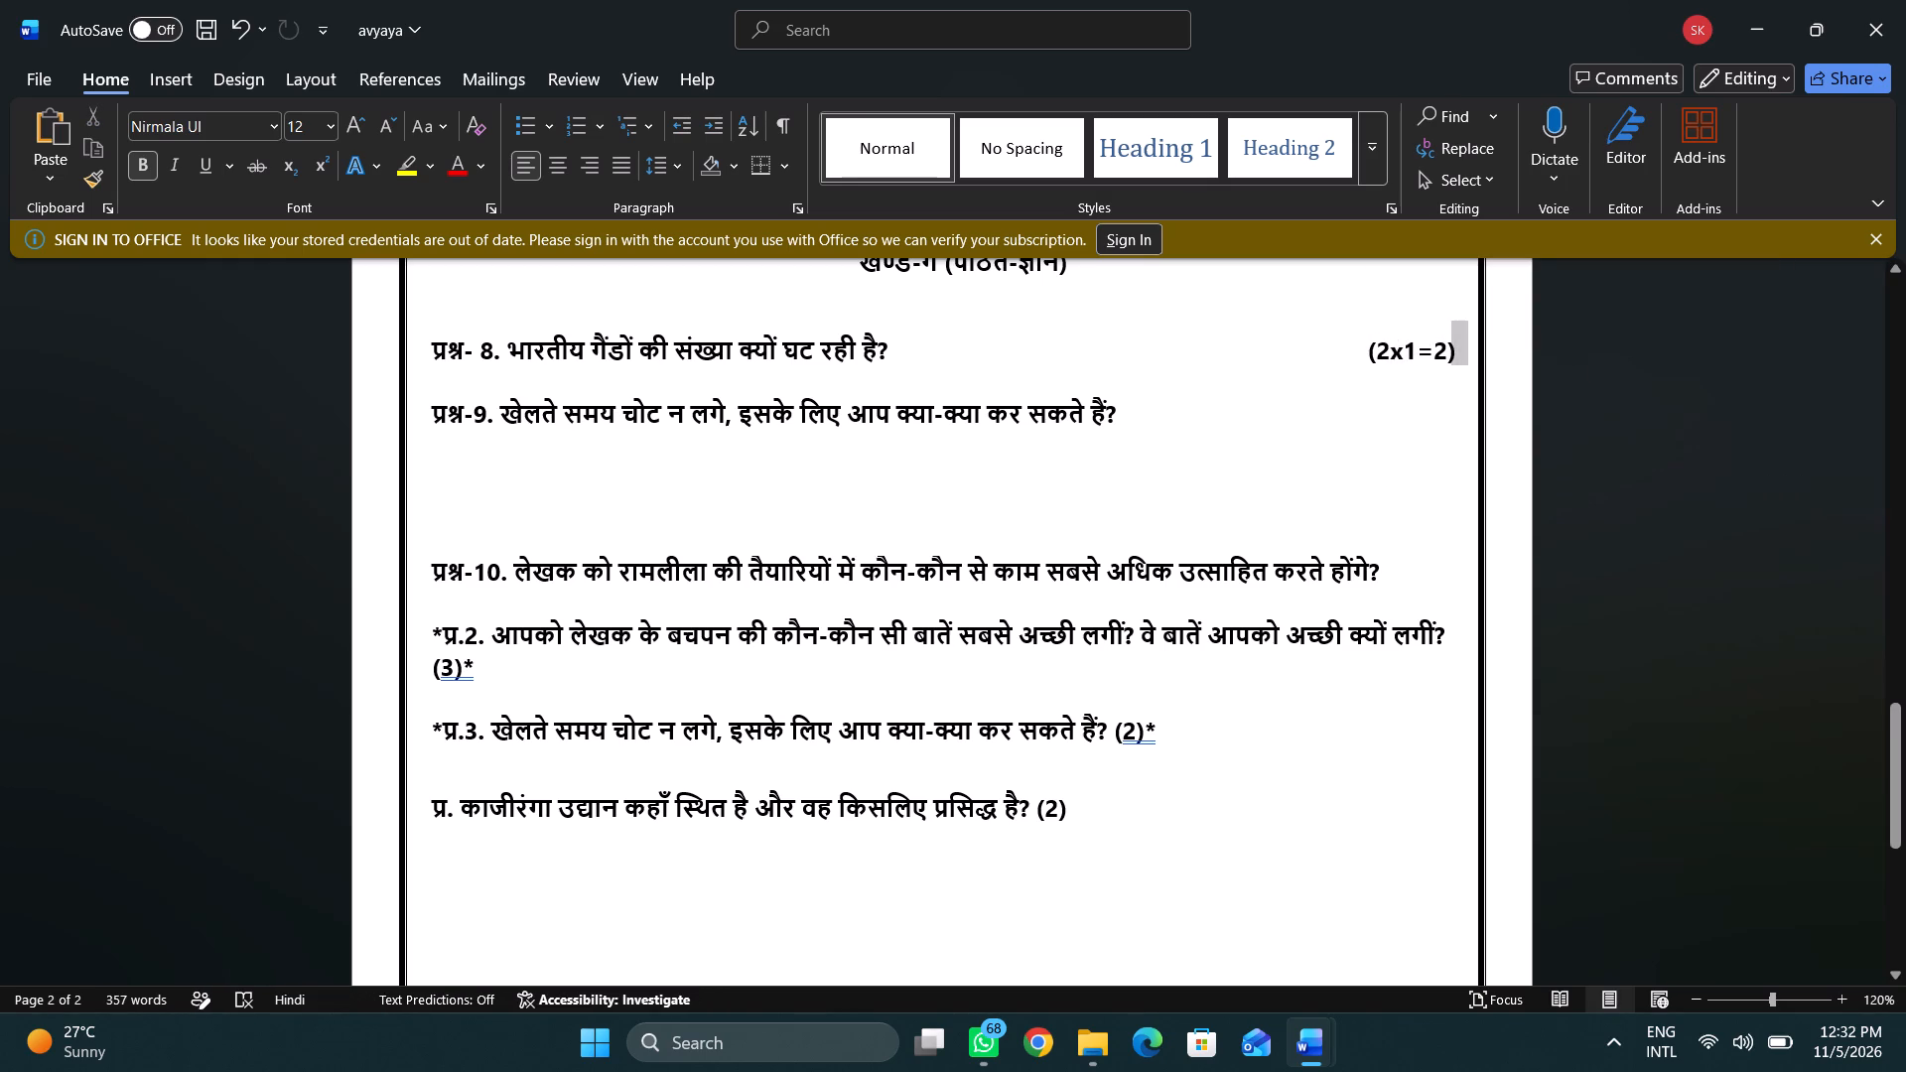
left_click_drag(1443, 347, 1369, 341)
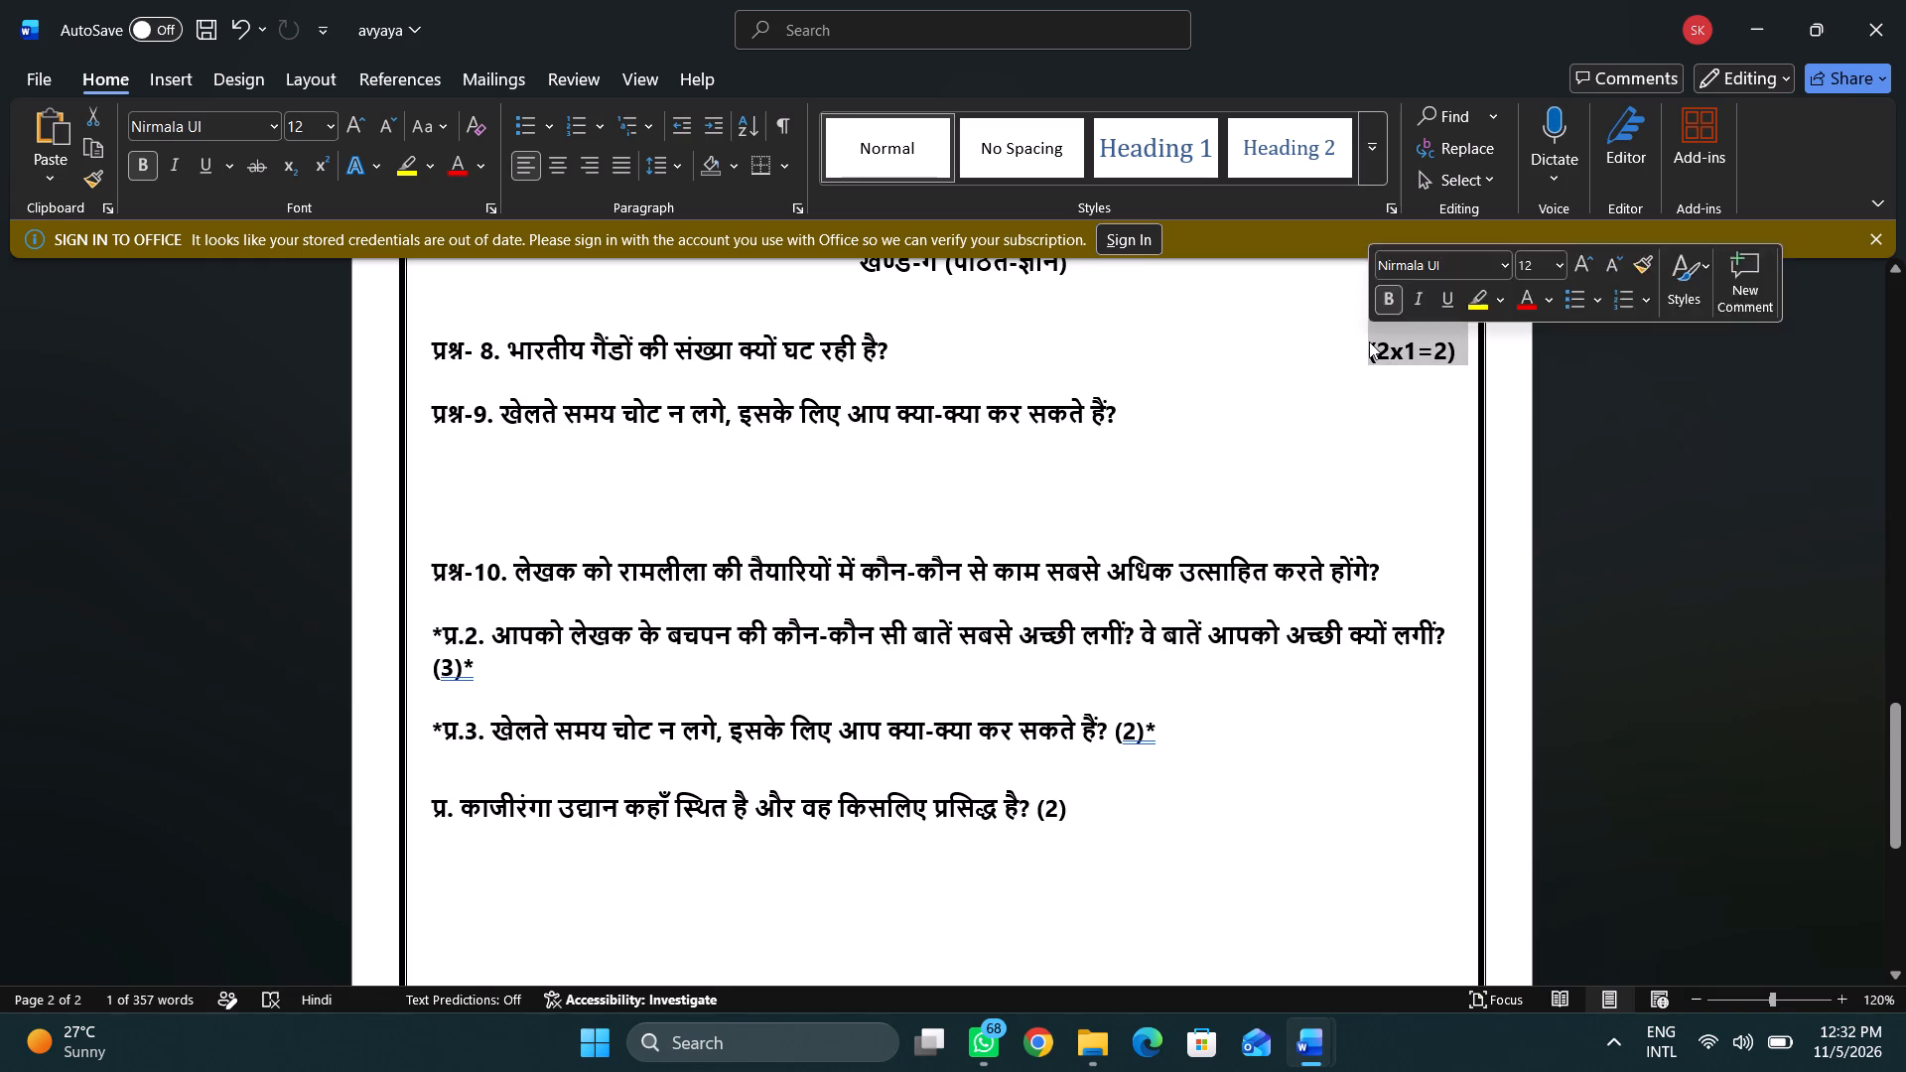
key("ctrl+c")
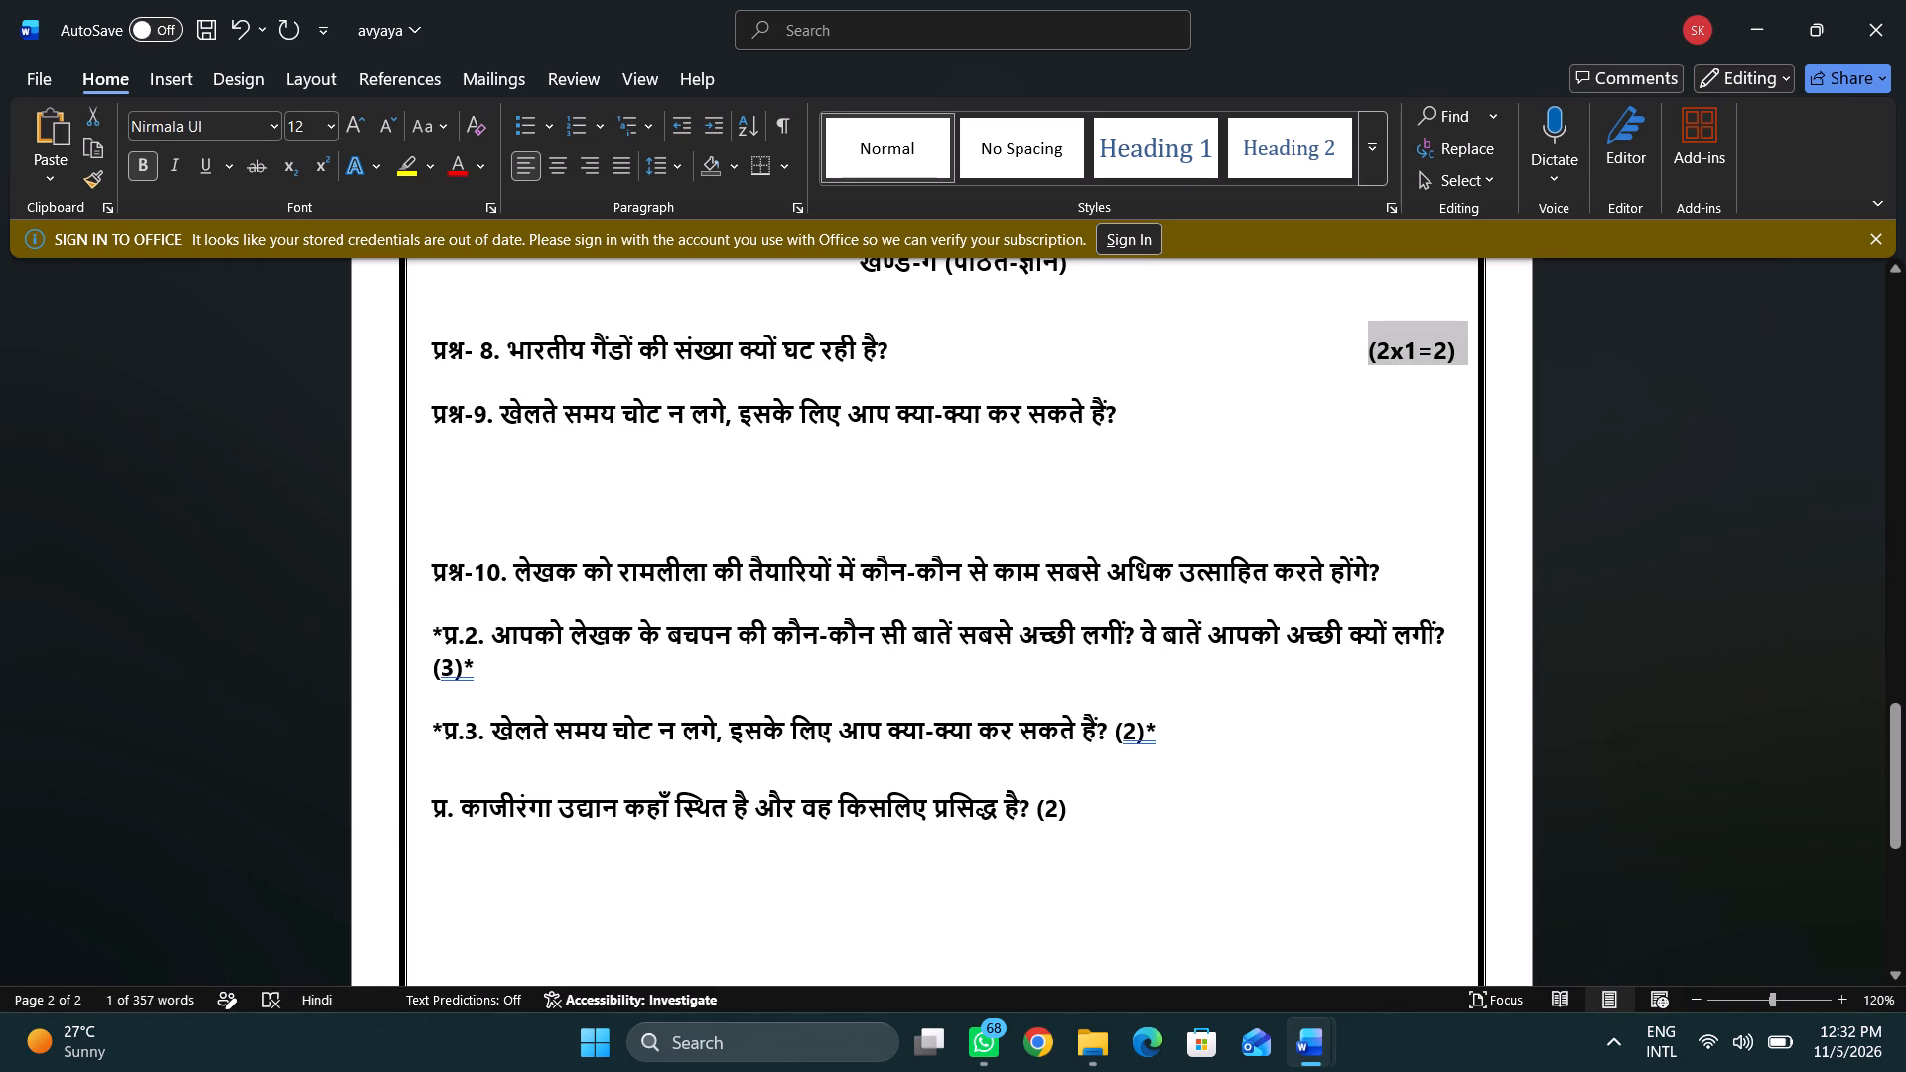
left_click(1157, 413)
key("space")
key("space")
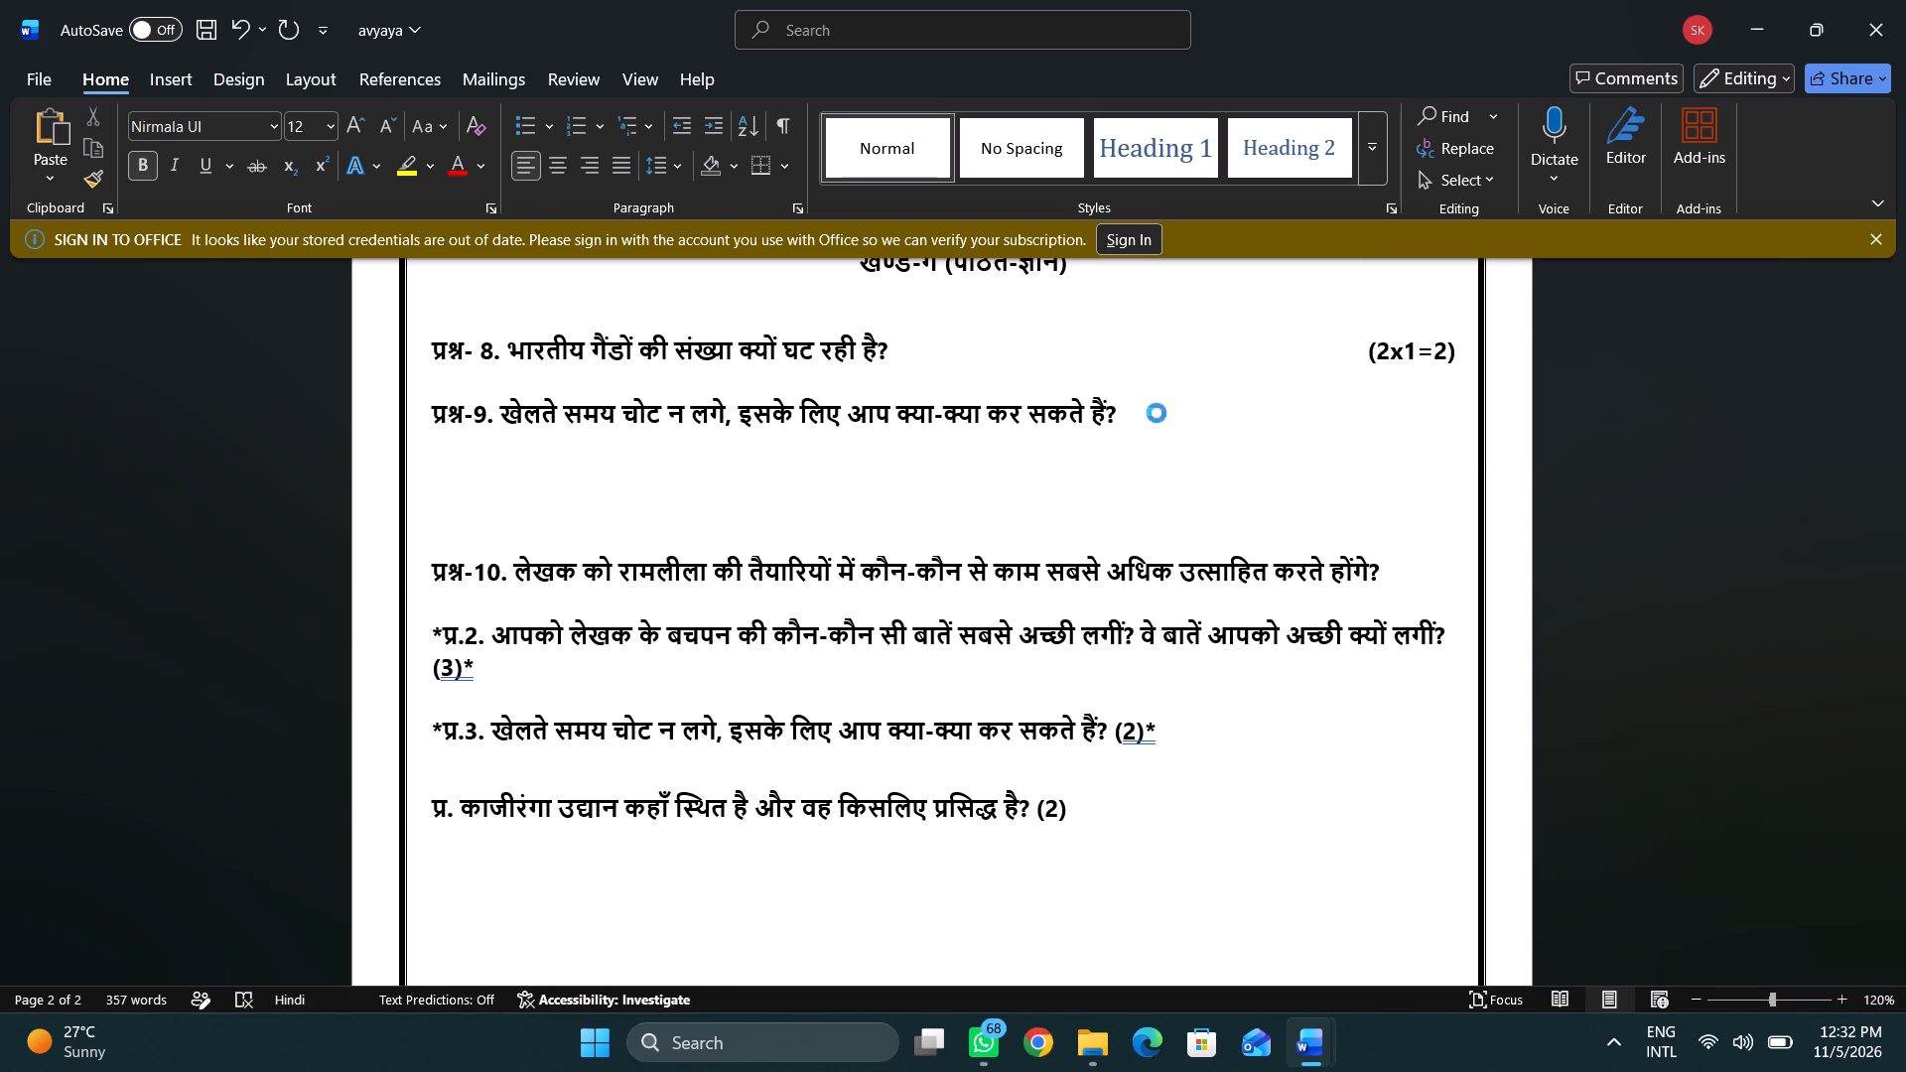
key("ctrl+v")
left_click(1199, 403)
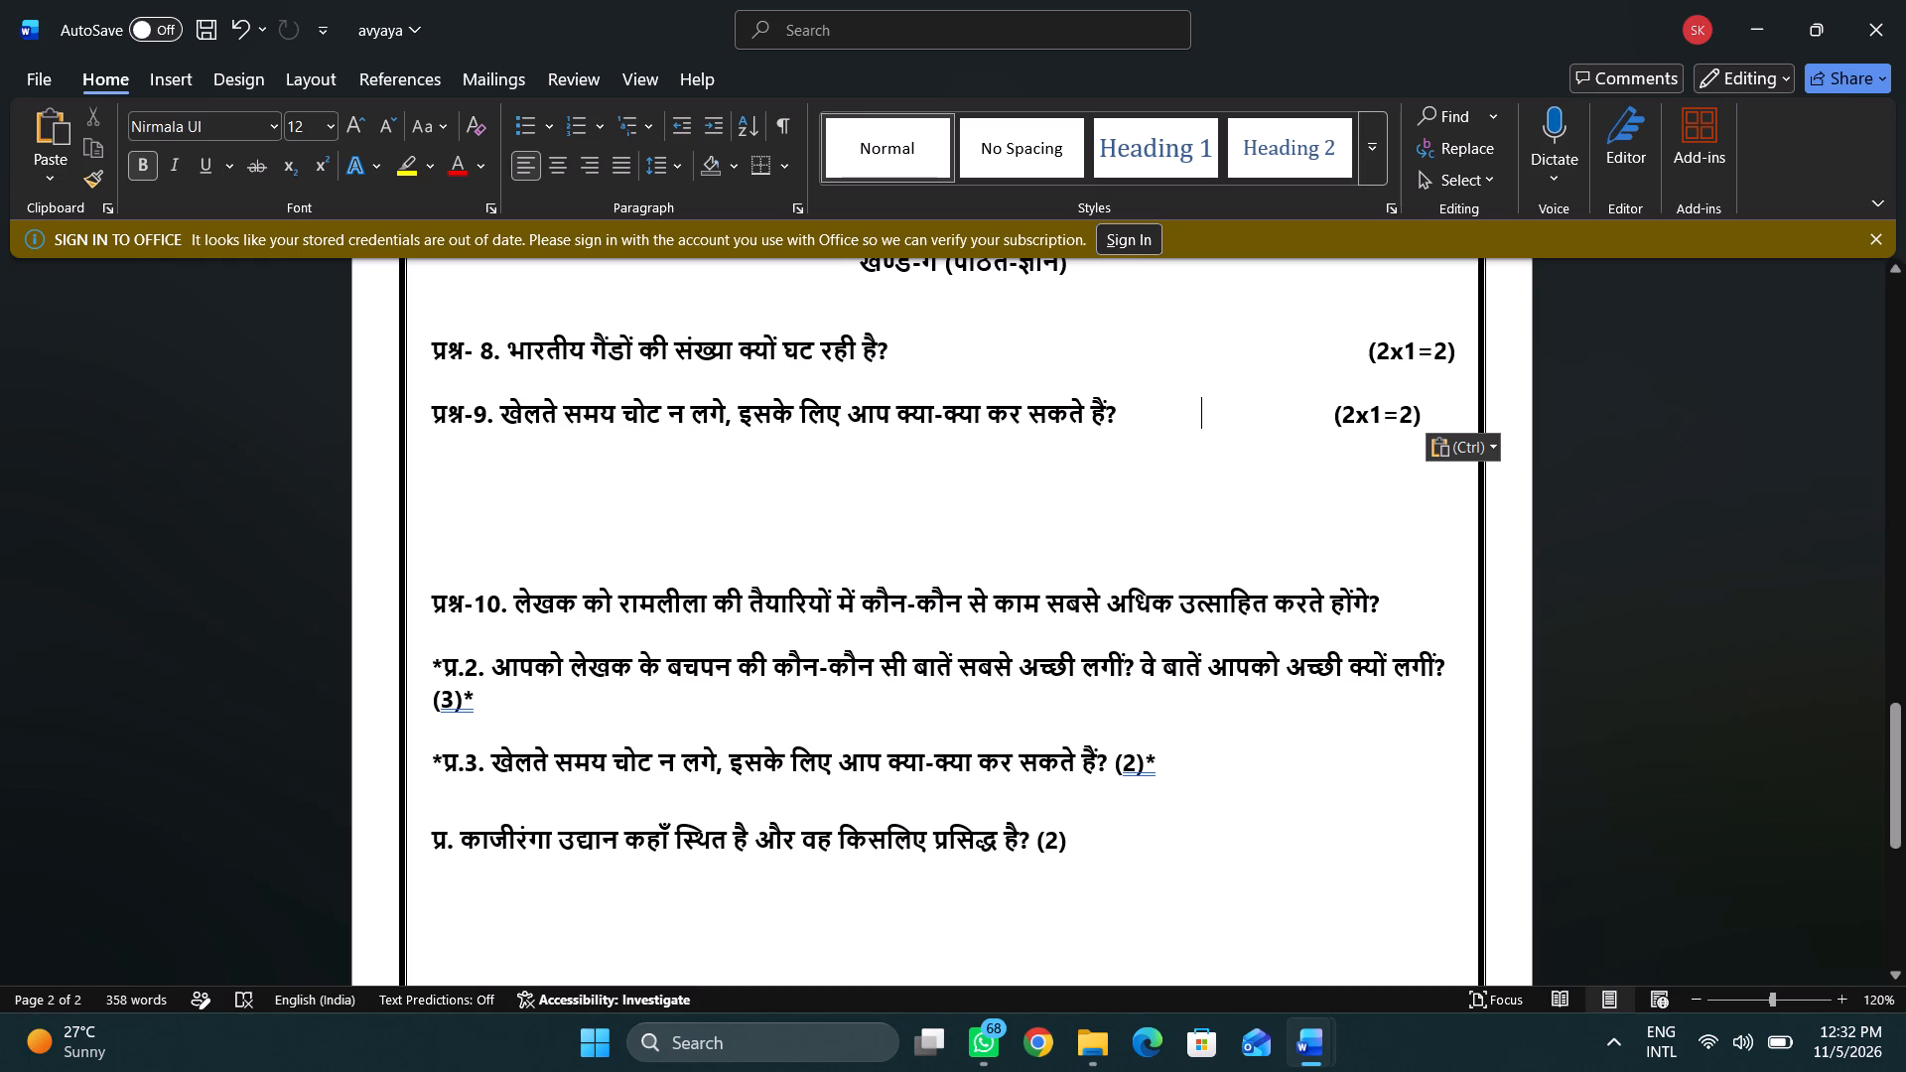
key("space")
key("space")
key("space")
key("space")
key("space")
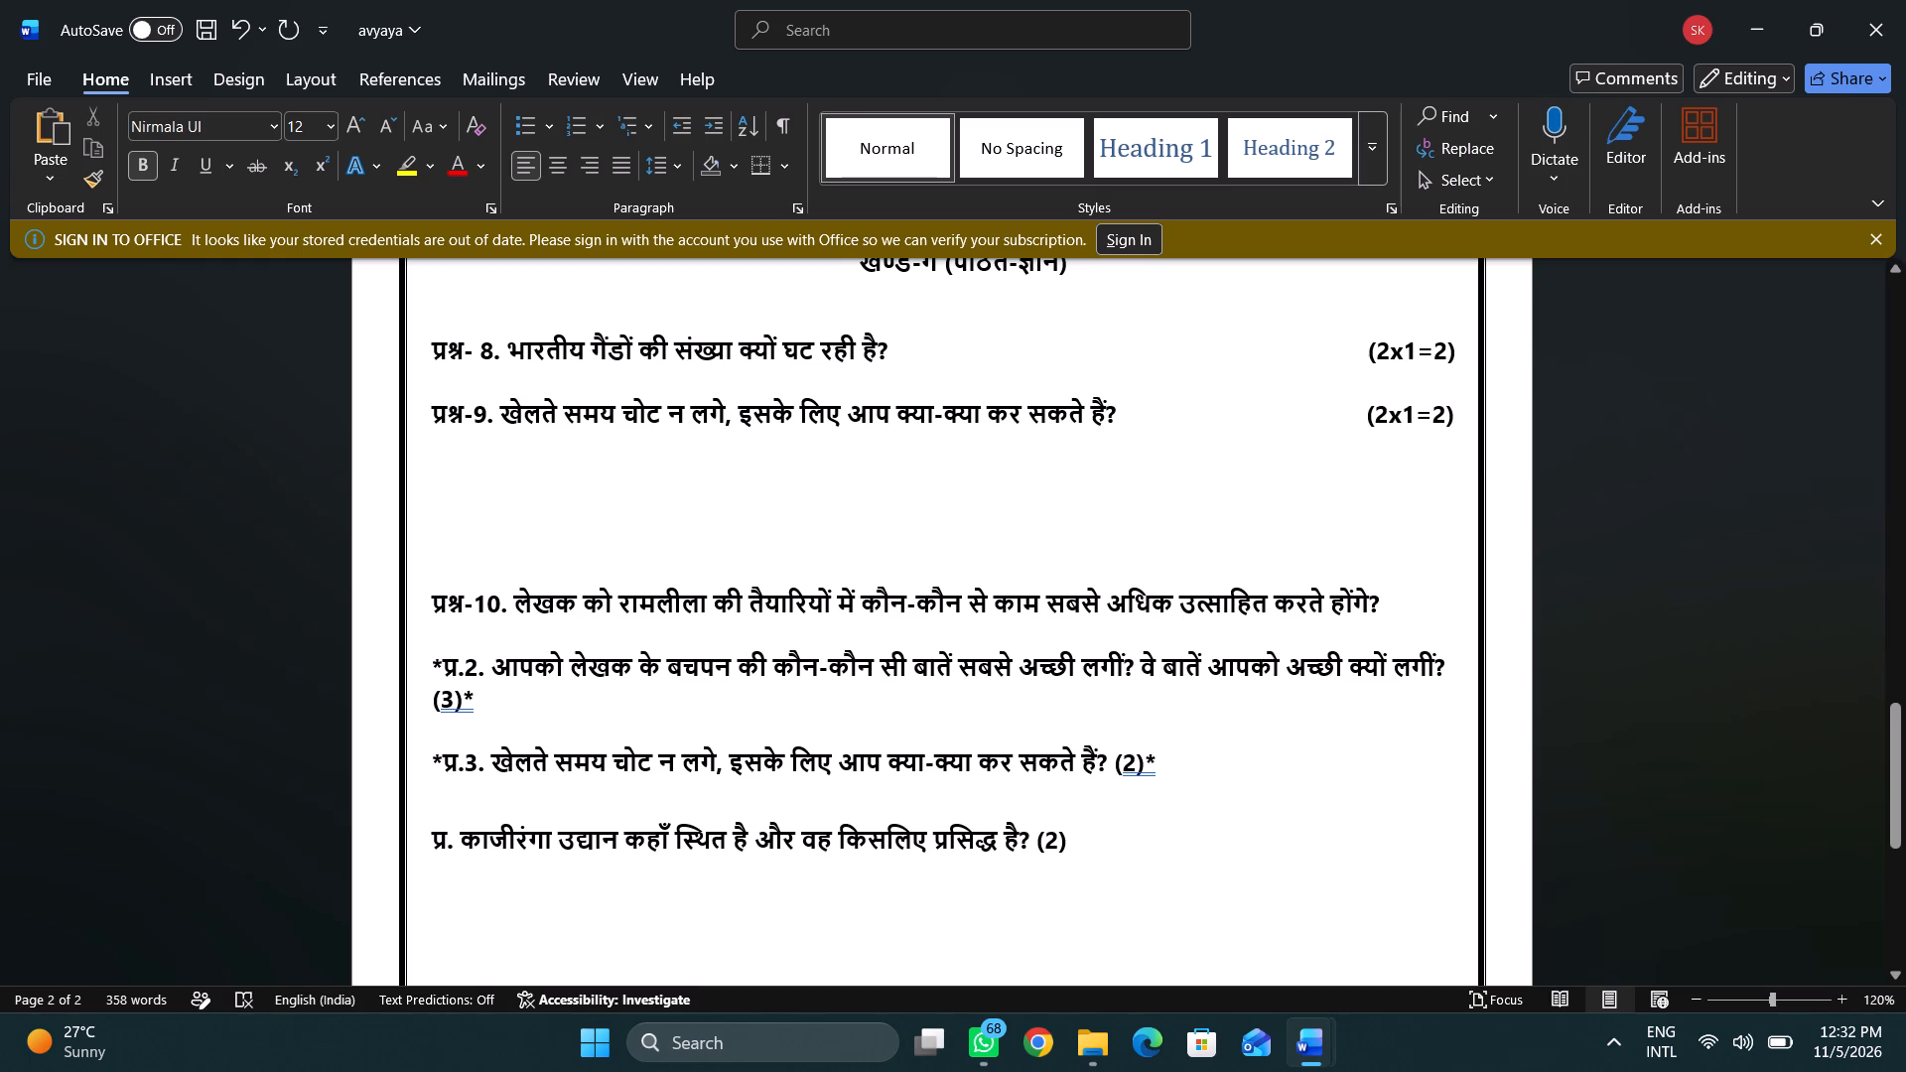
Copy the (2x1=2) marks from प्रश्न-9 to प्रश्न-10, removing the question mark so they fit on the same line.
left_click(1394, 601)
left_click_drag(1456, 416, 1368, 419)
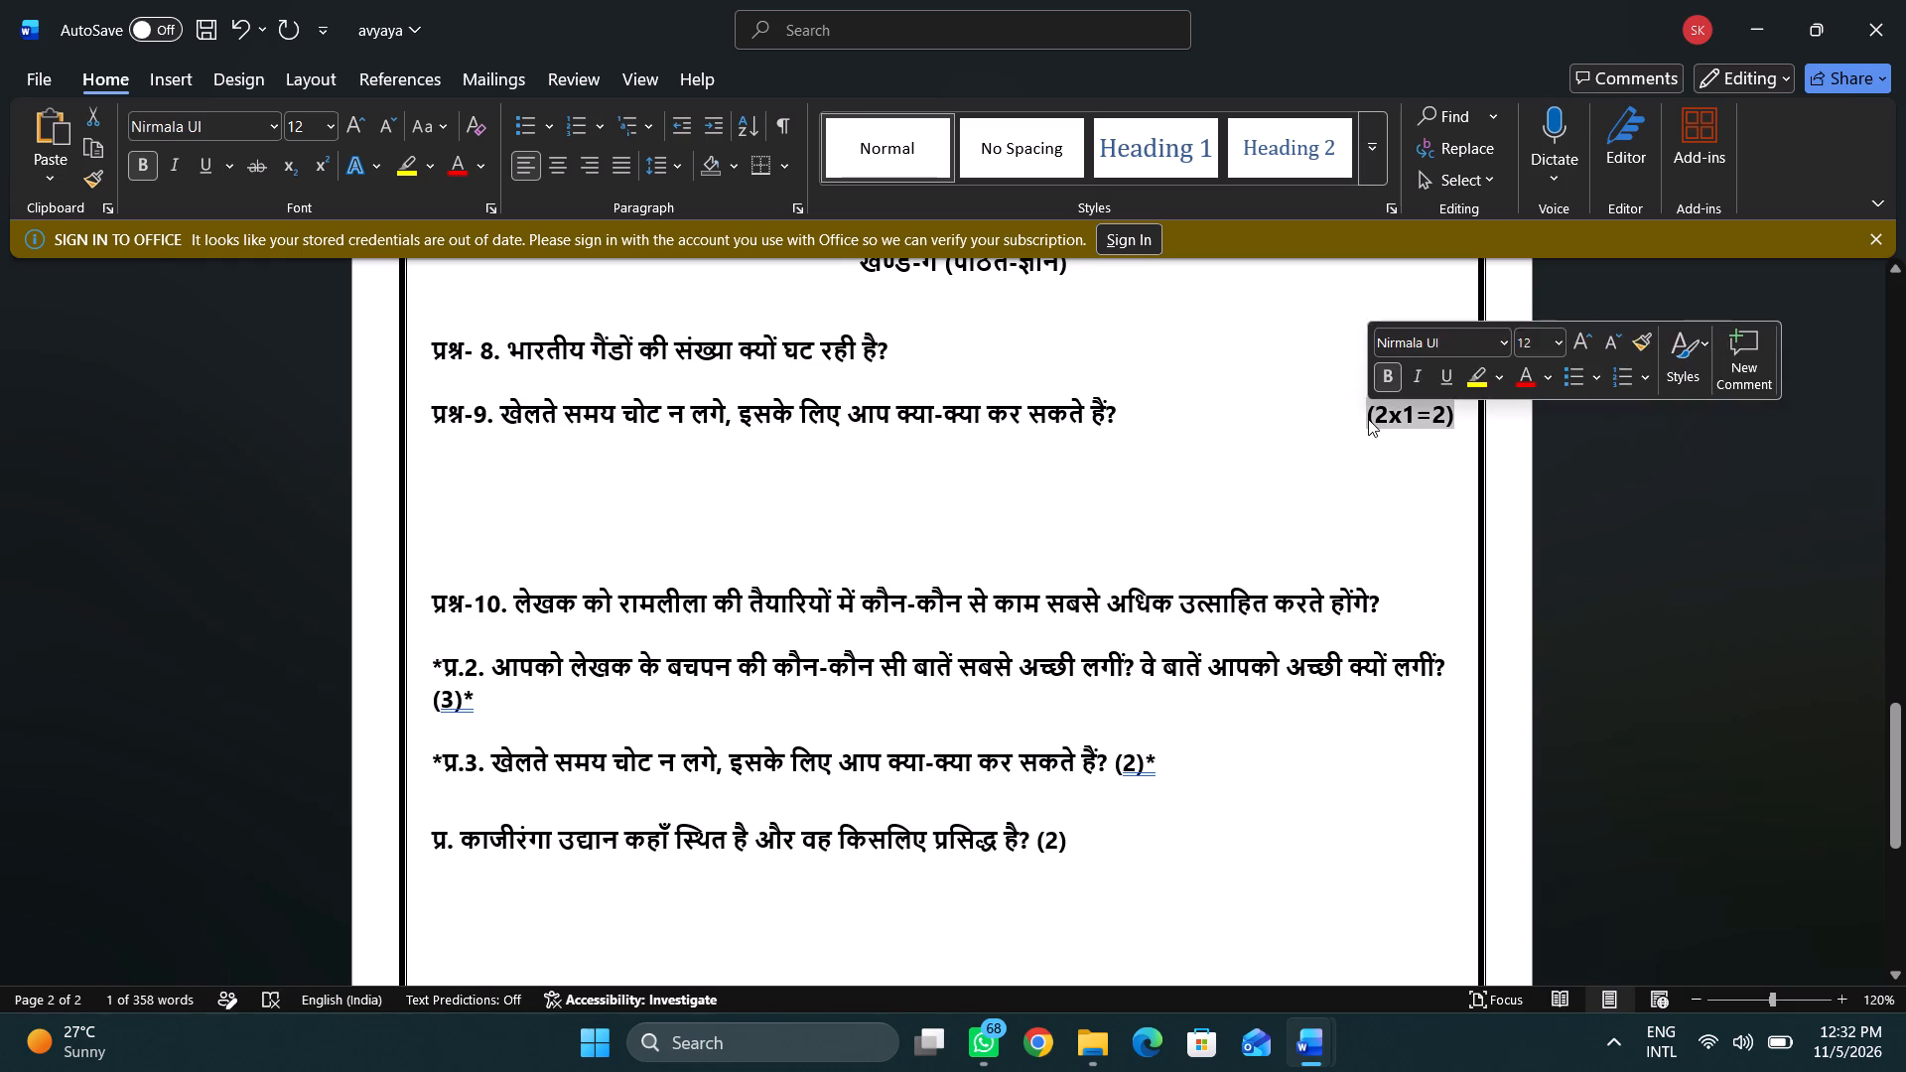
key("ctrl+c")
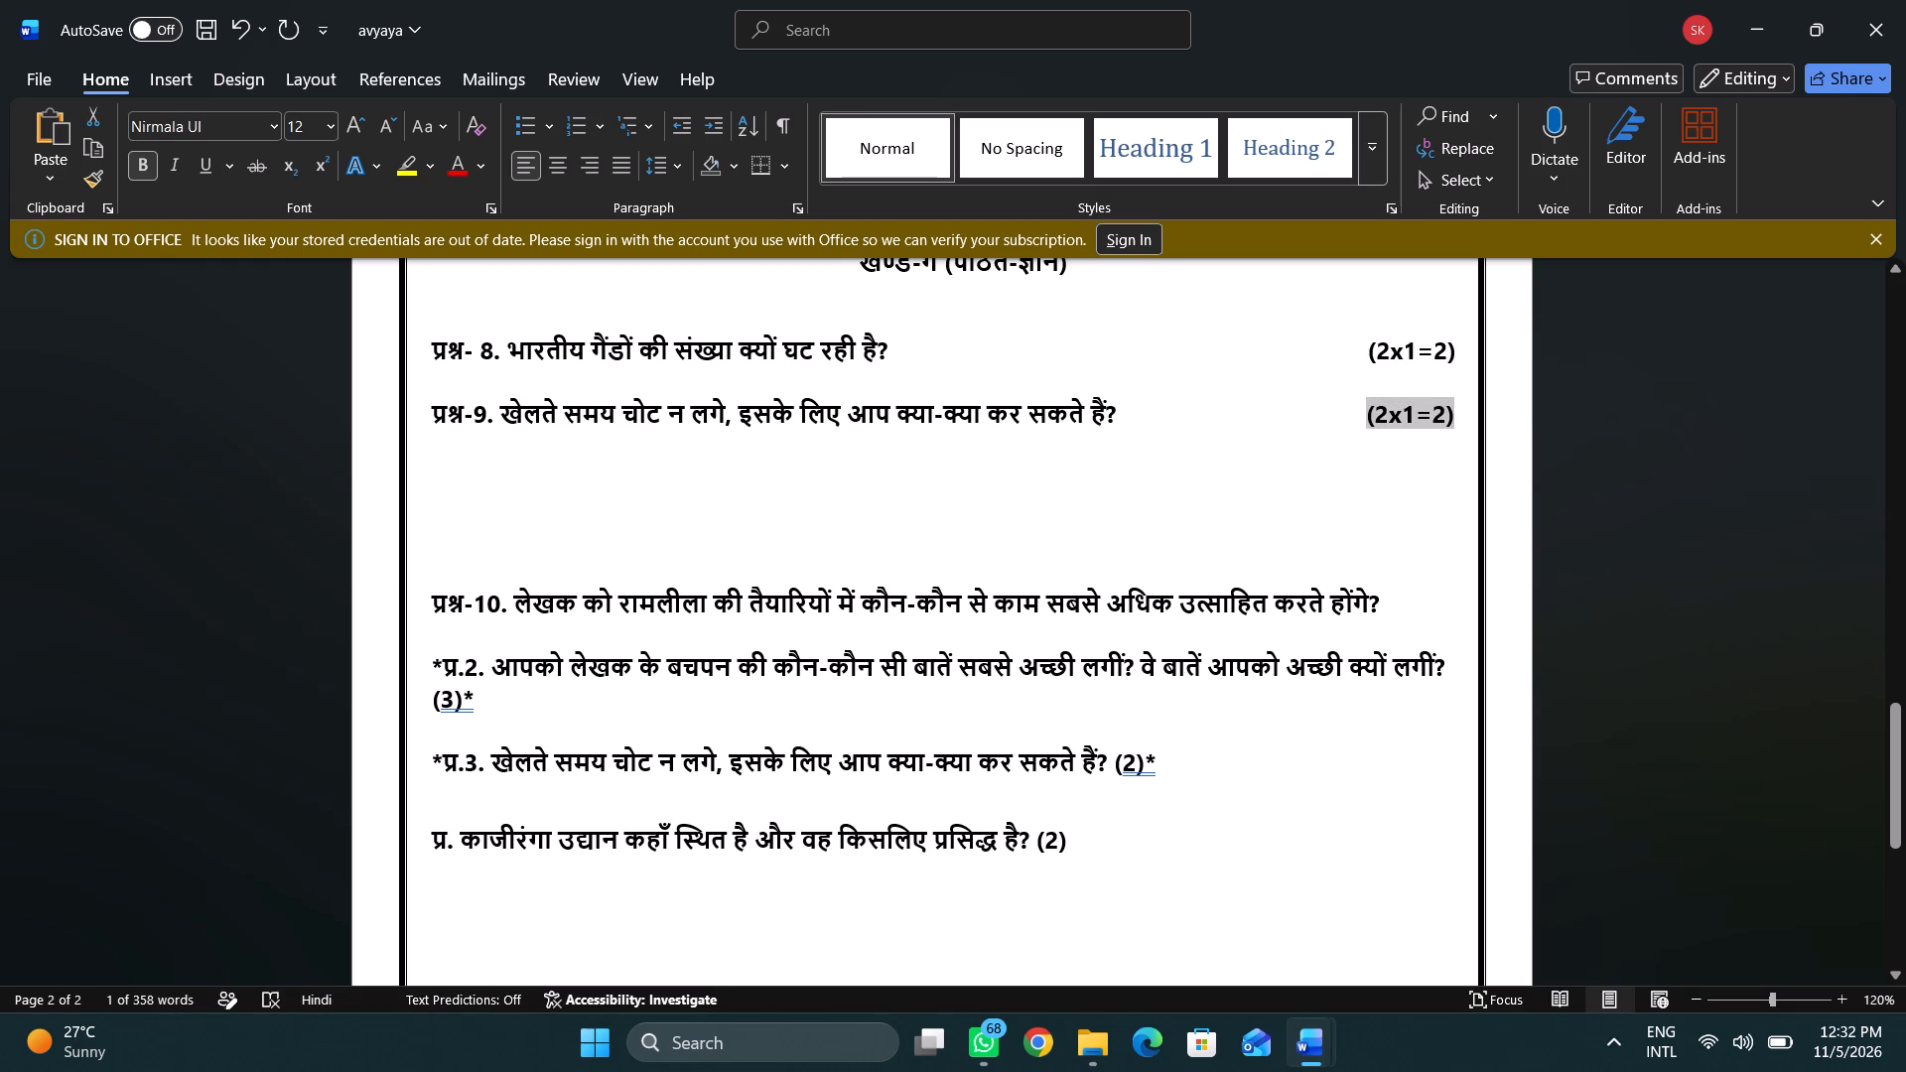
left_click(1390, 588)
key("ctrl+v")
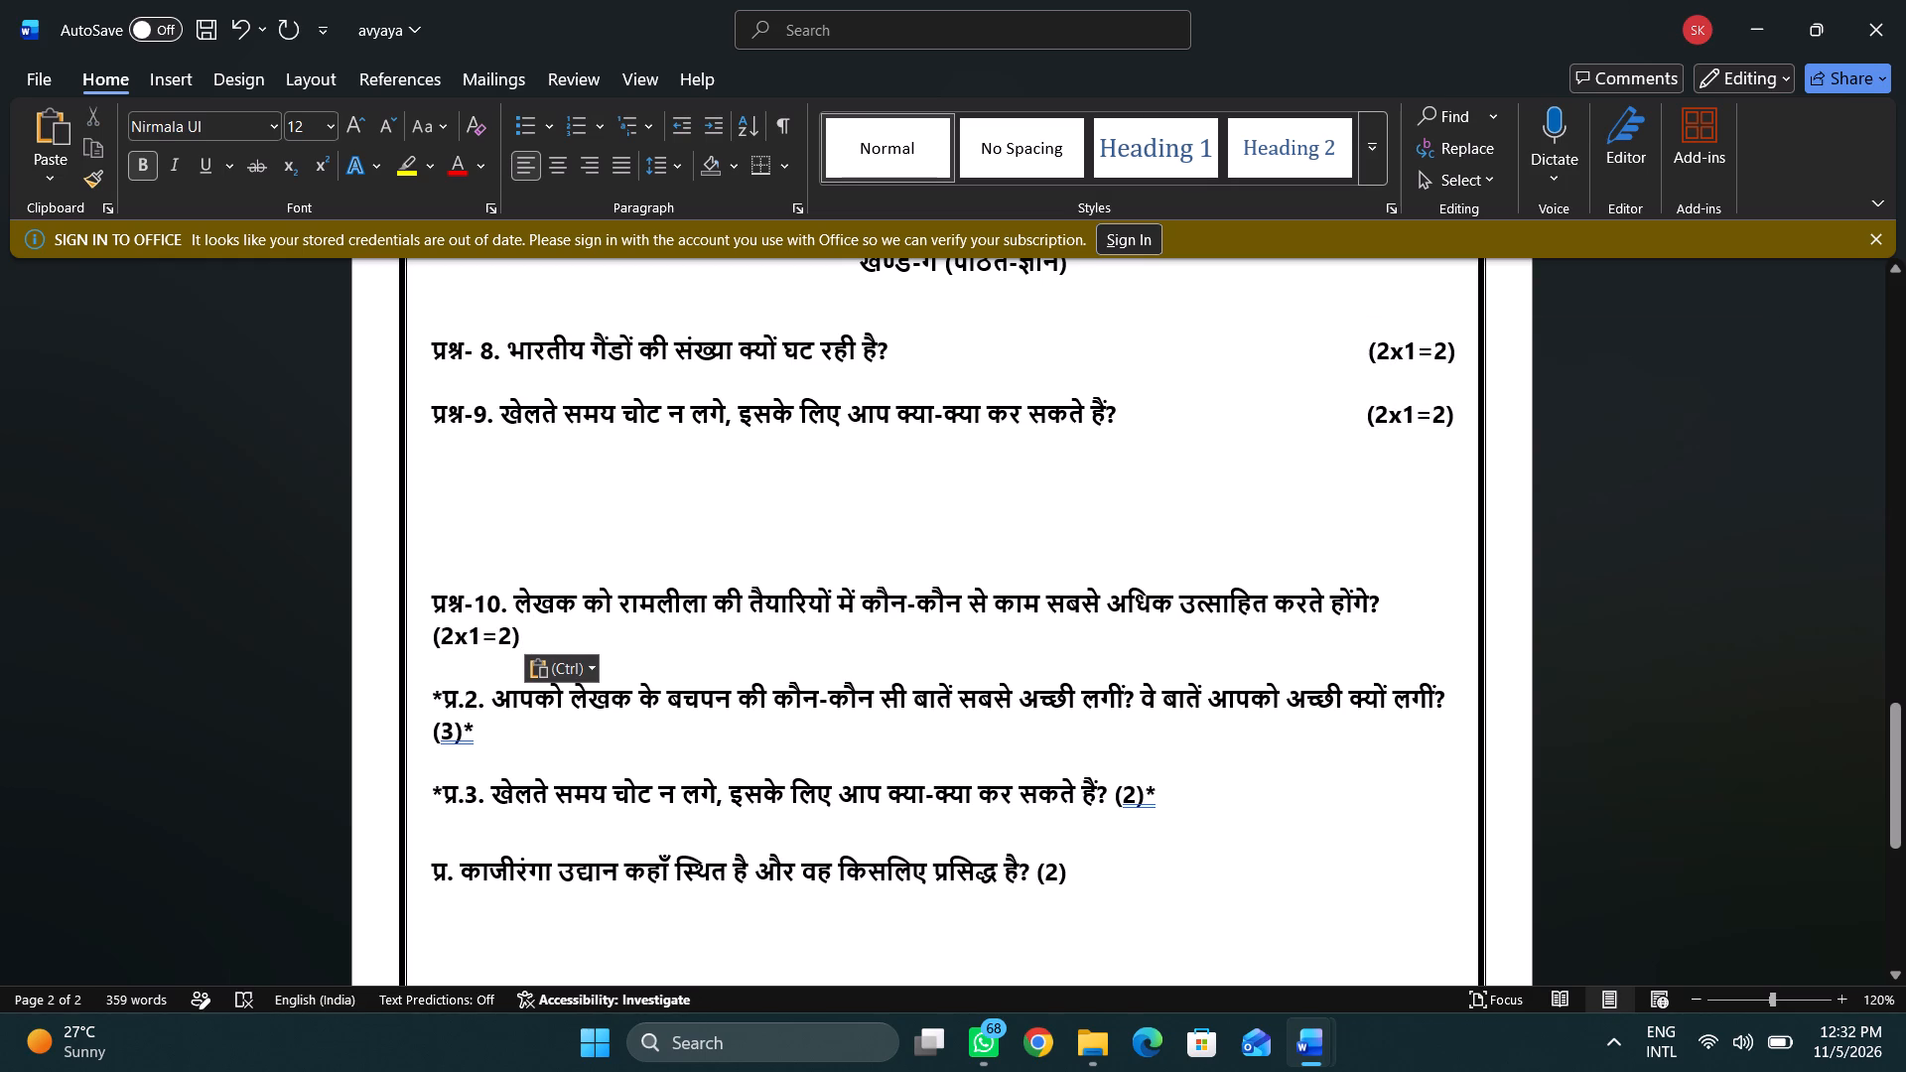
left_click(427, 637)
key("BackSpace")
key("BackSpace")
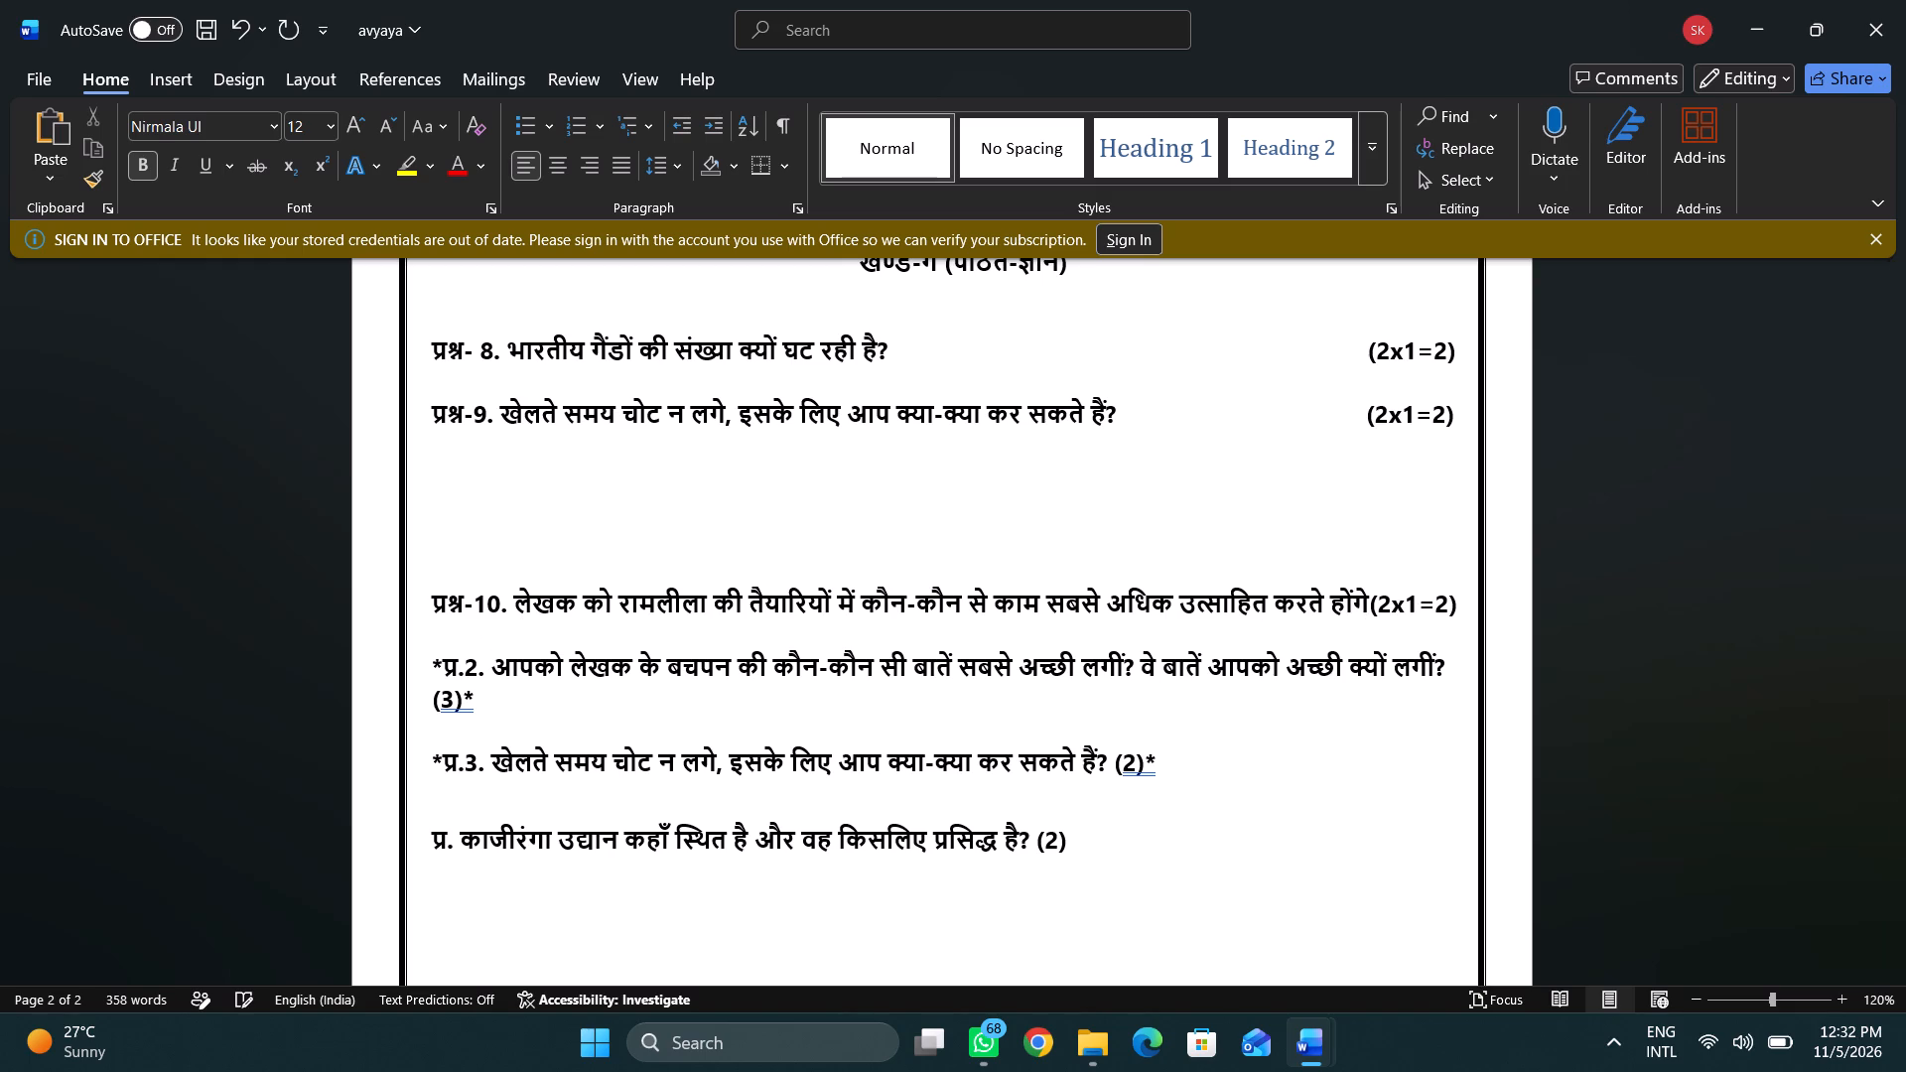
key("space")
key("BackSpace")
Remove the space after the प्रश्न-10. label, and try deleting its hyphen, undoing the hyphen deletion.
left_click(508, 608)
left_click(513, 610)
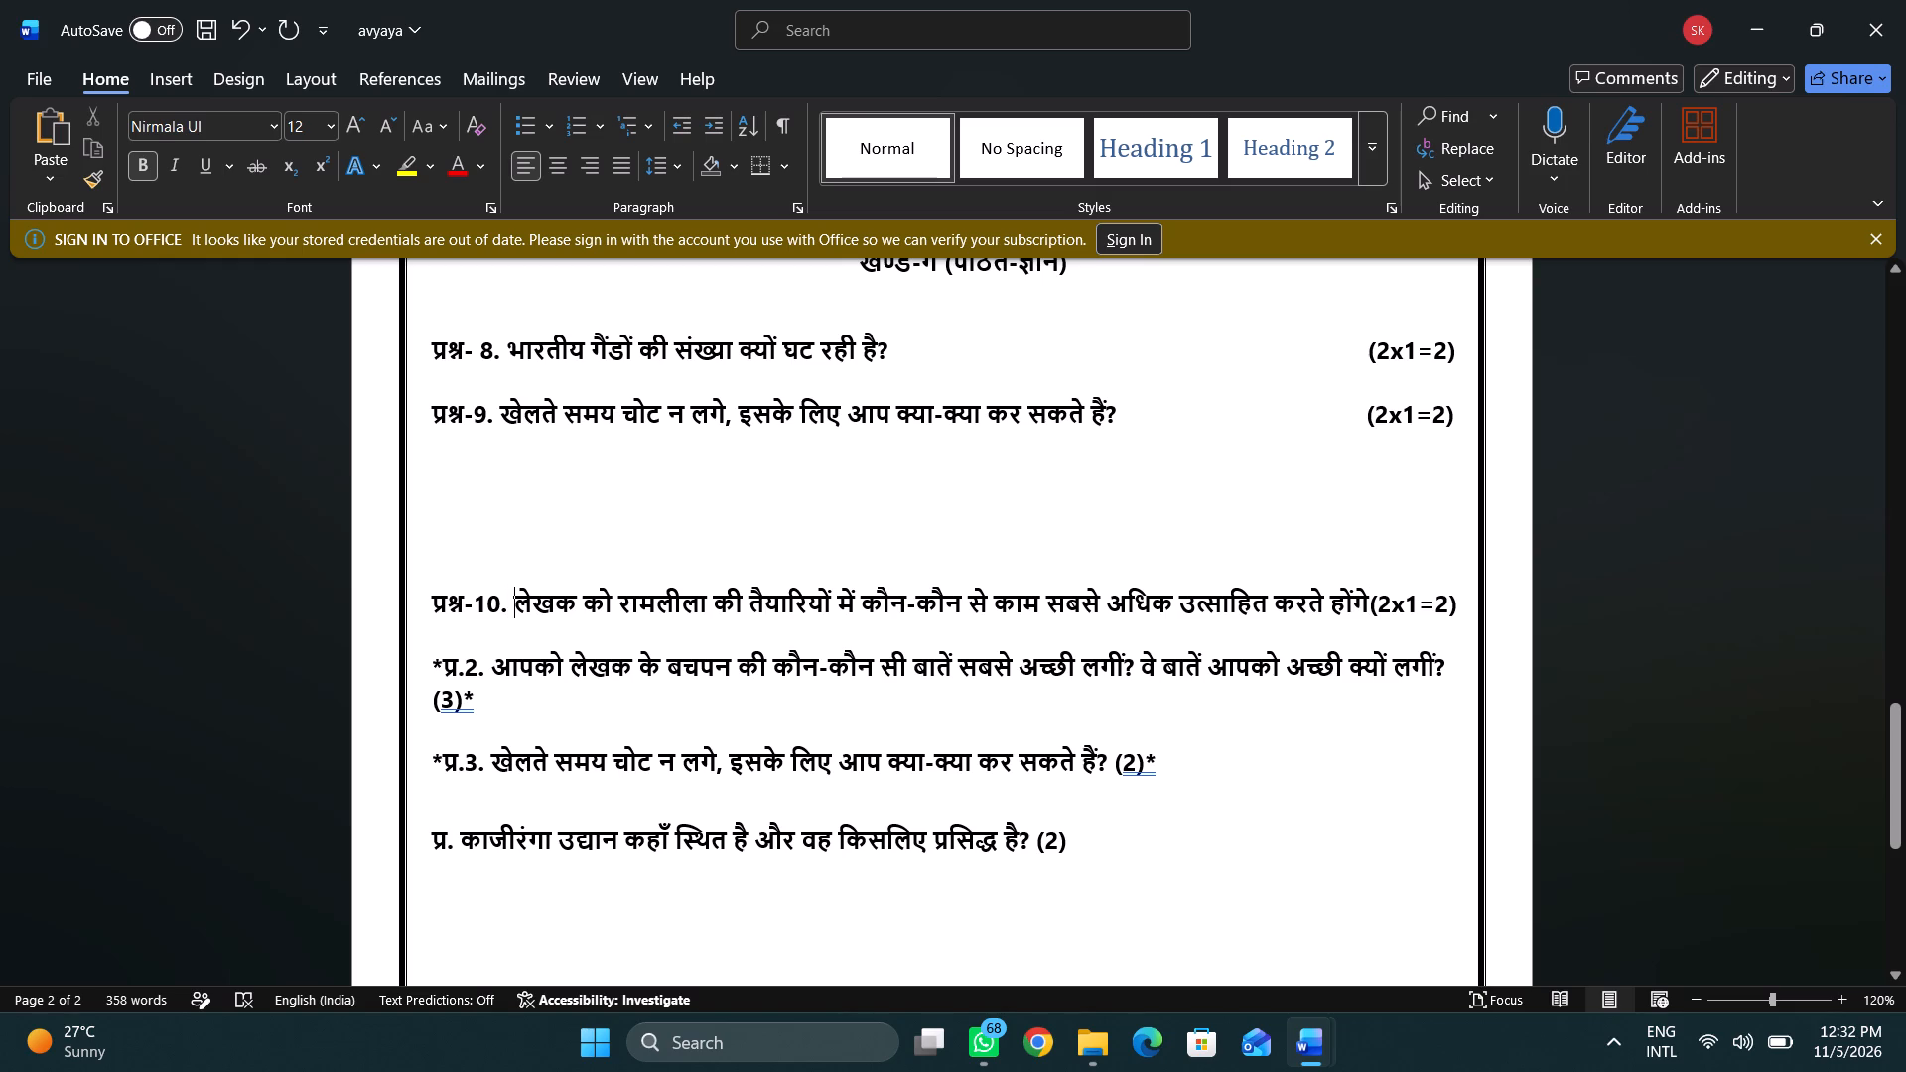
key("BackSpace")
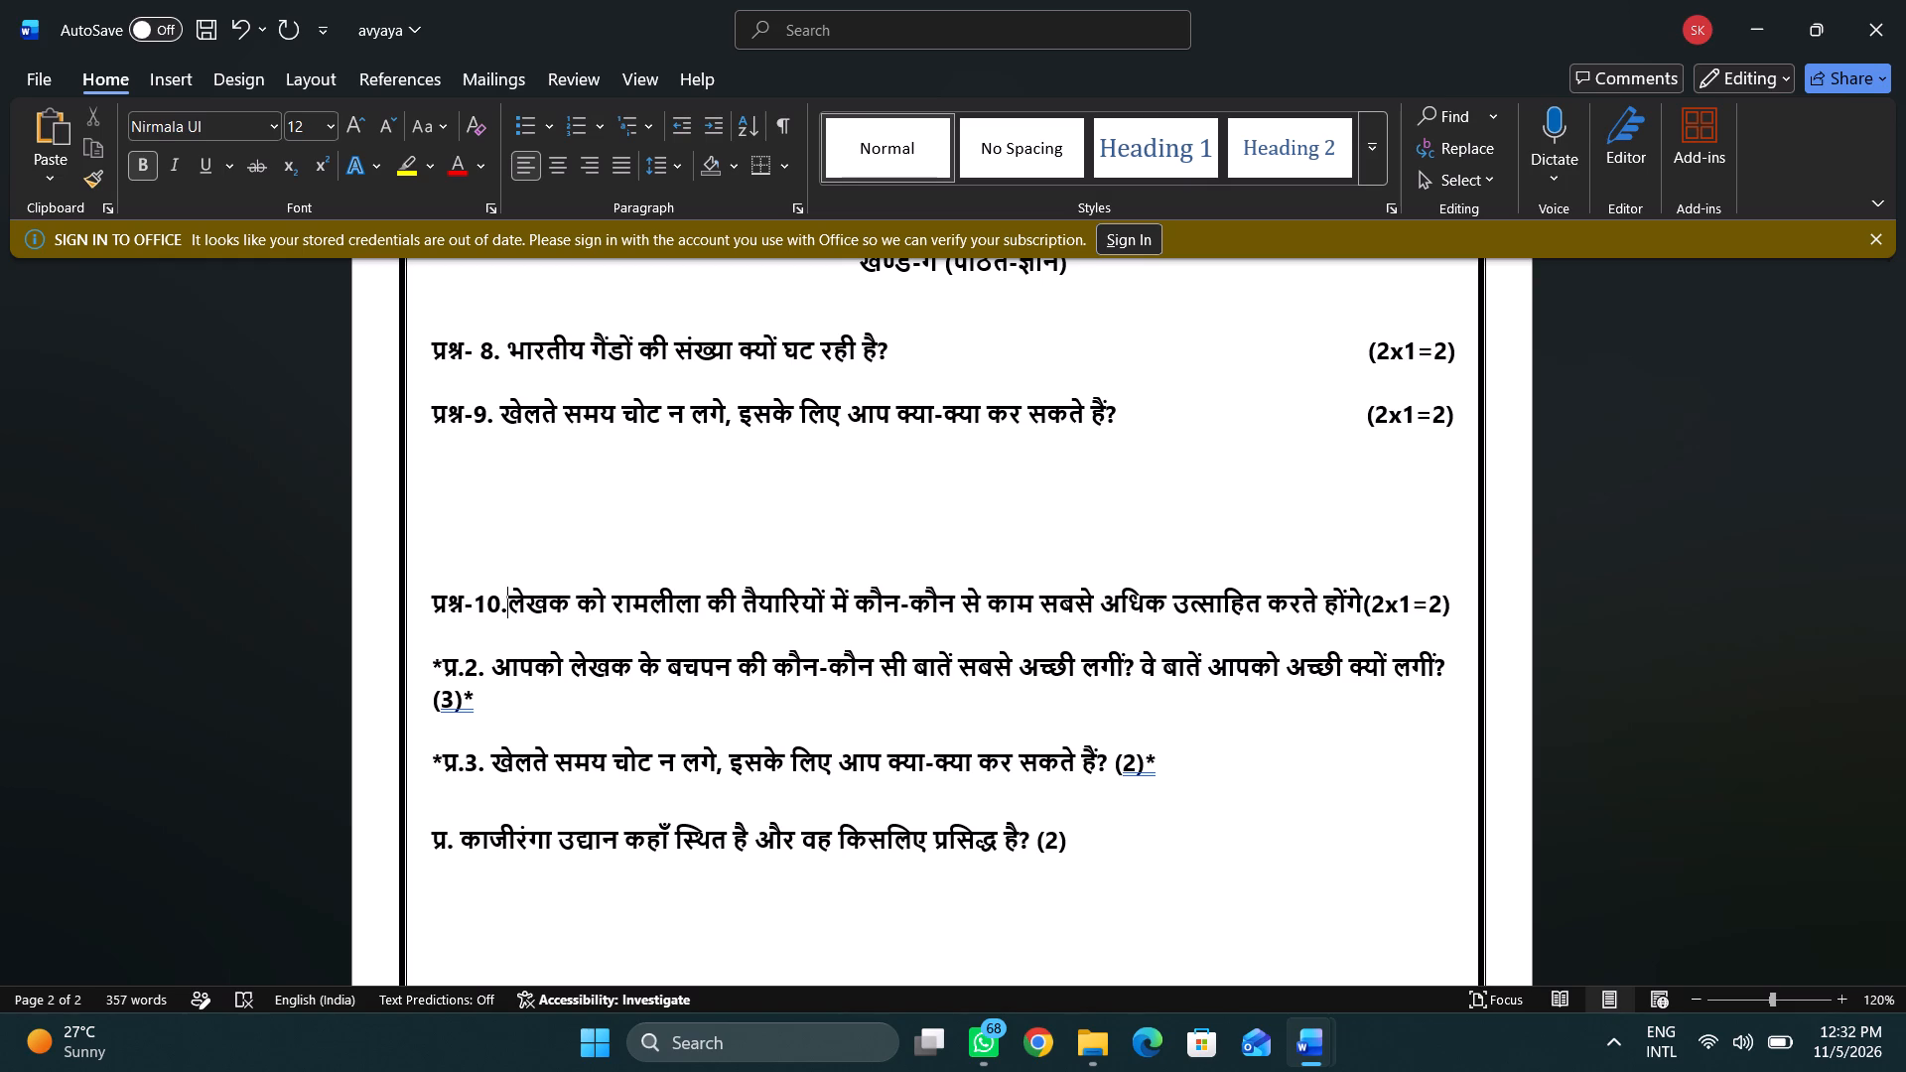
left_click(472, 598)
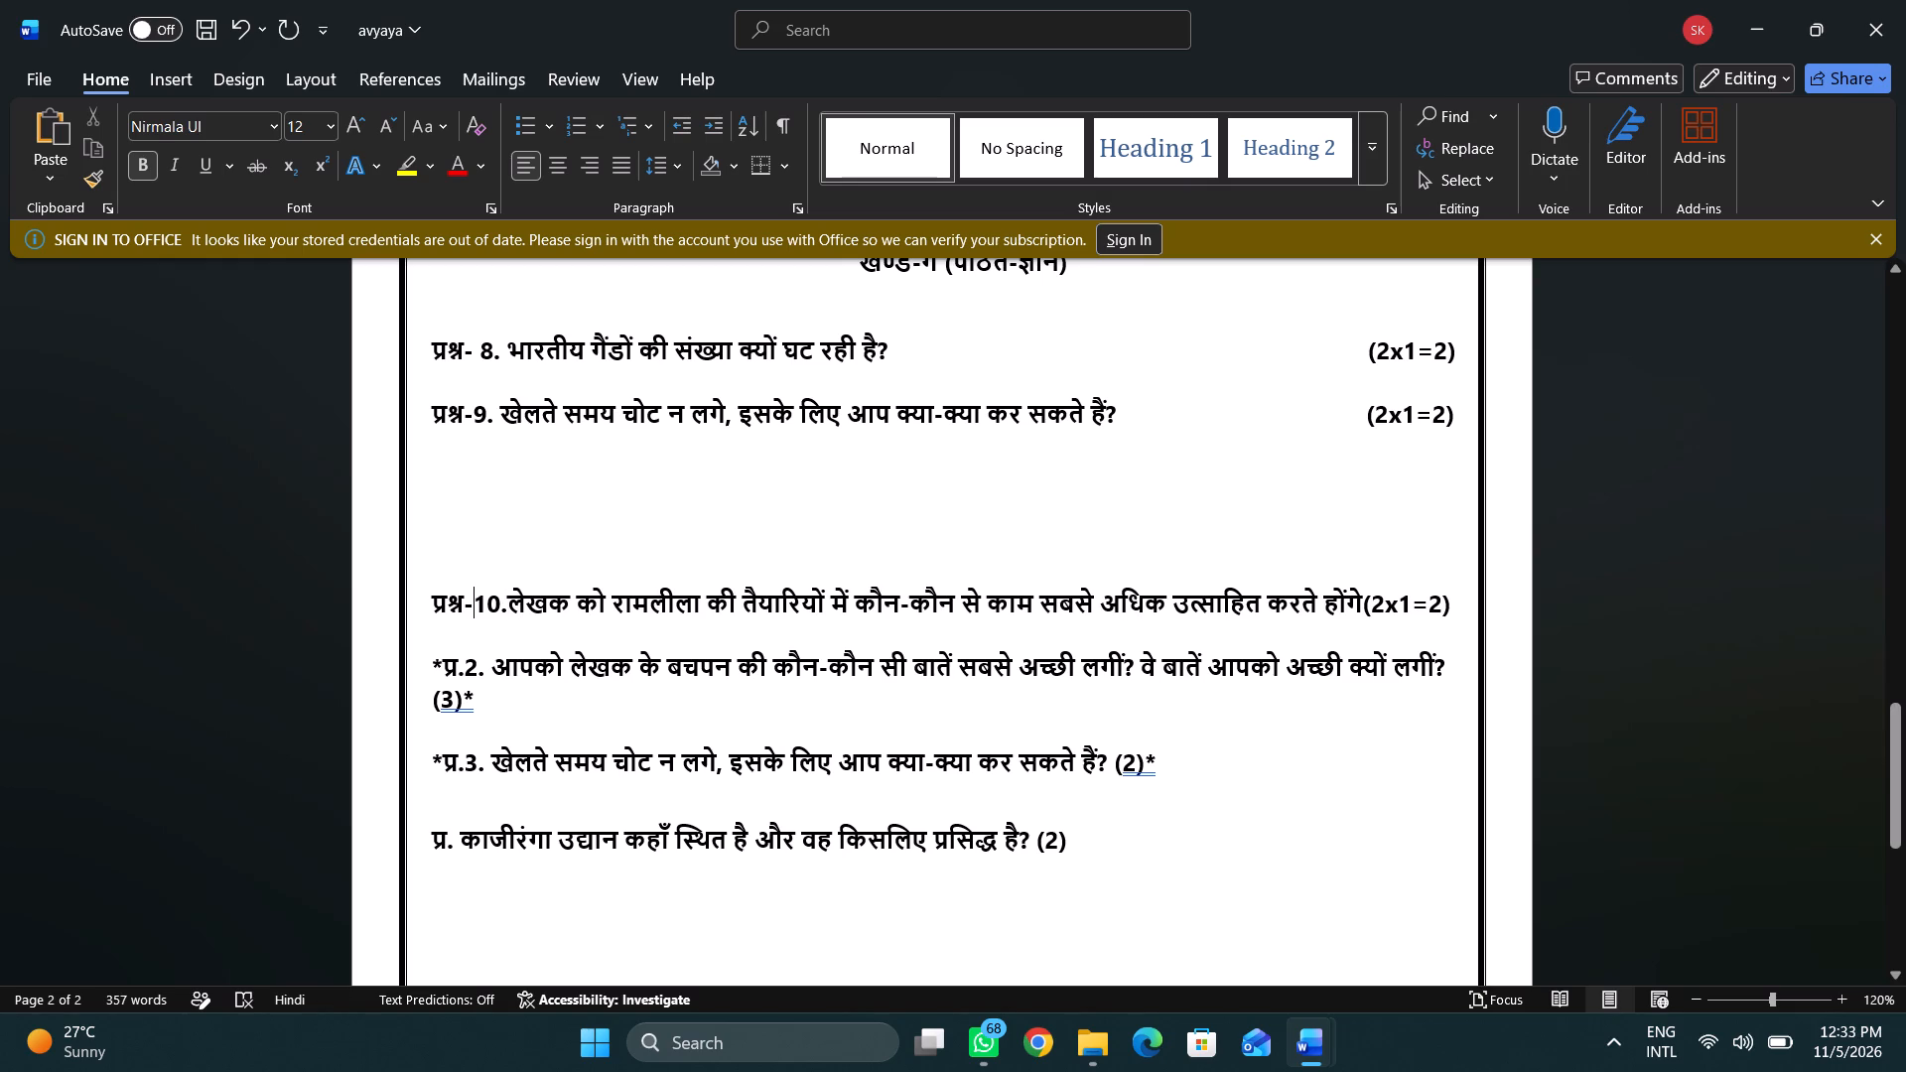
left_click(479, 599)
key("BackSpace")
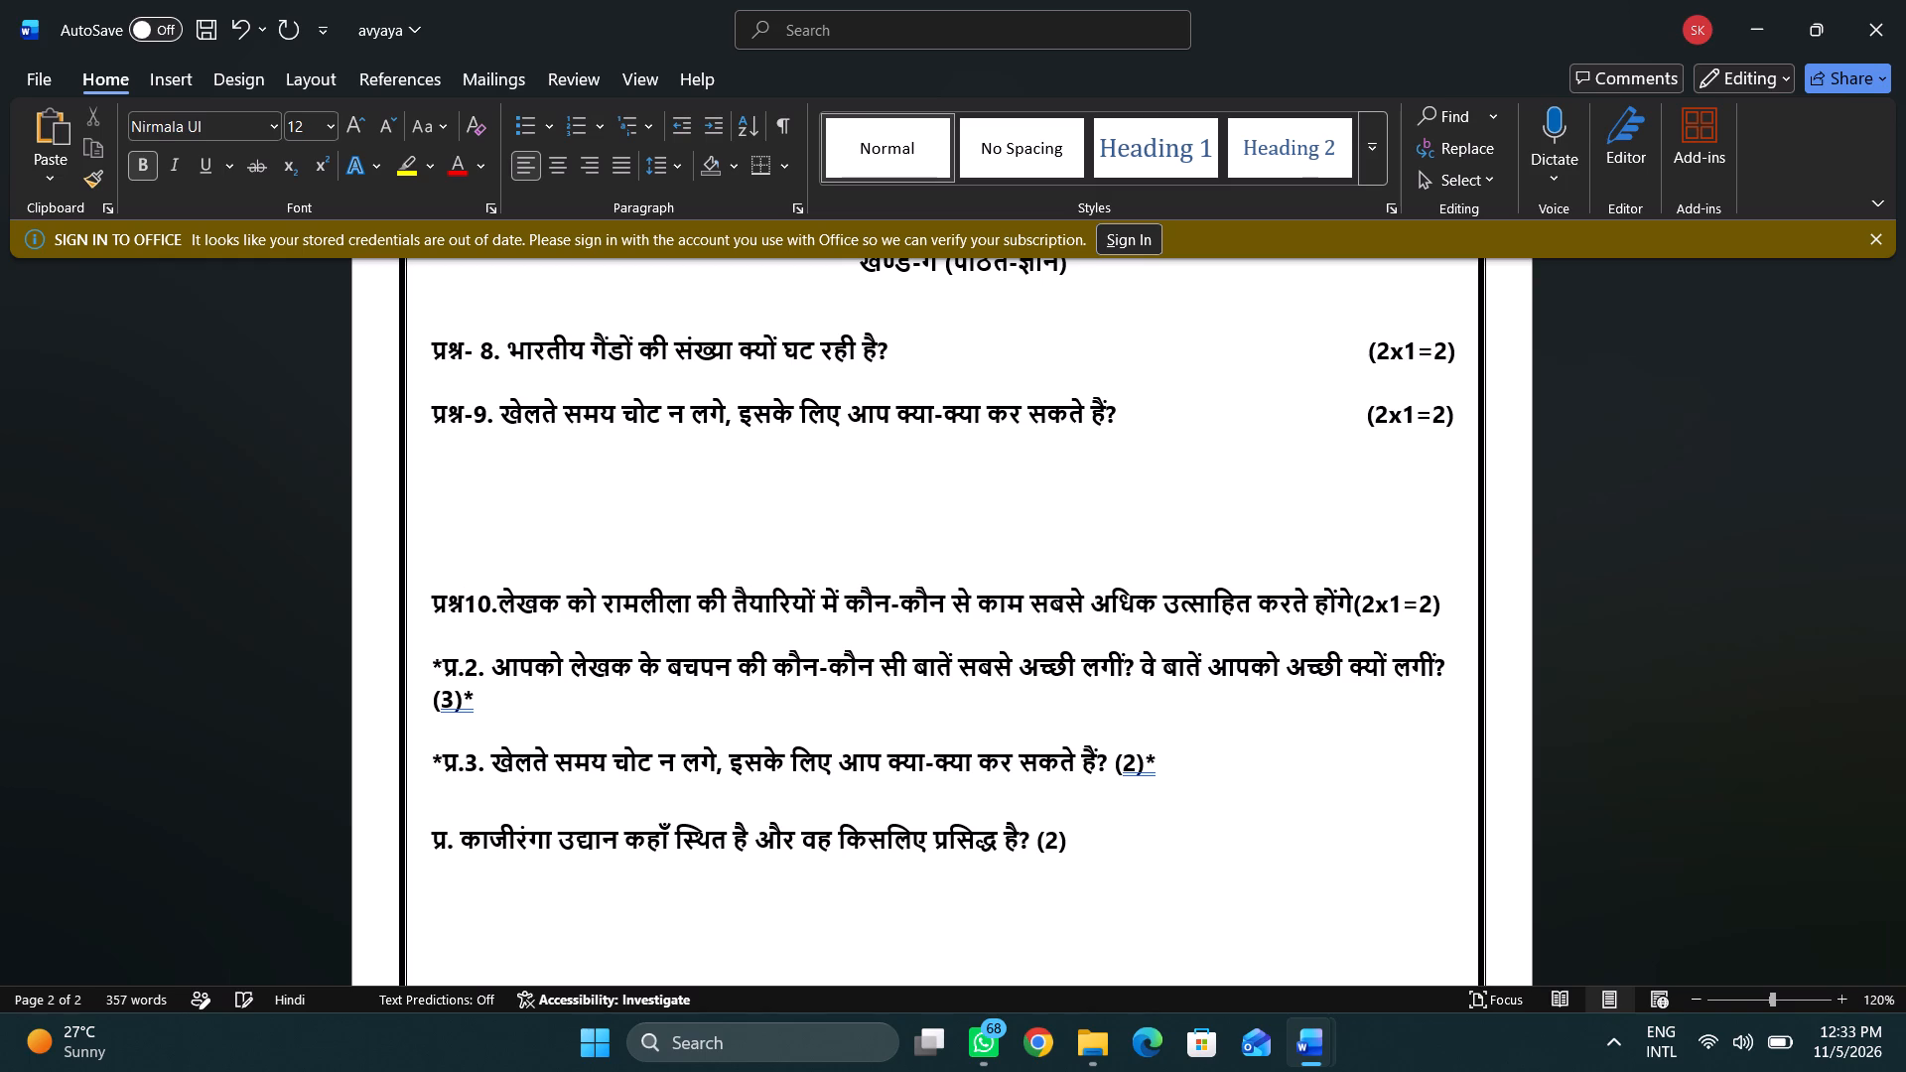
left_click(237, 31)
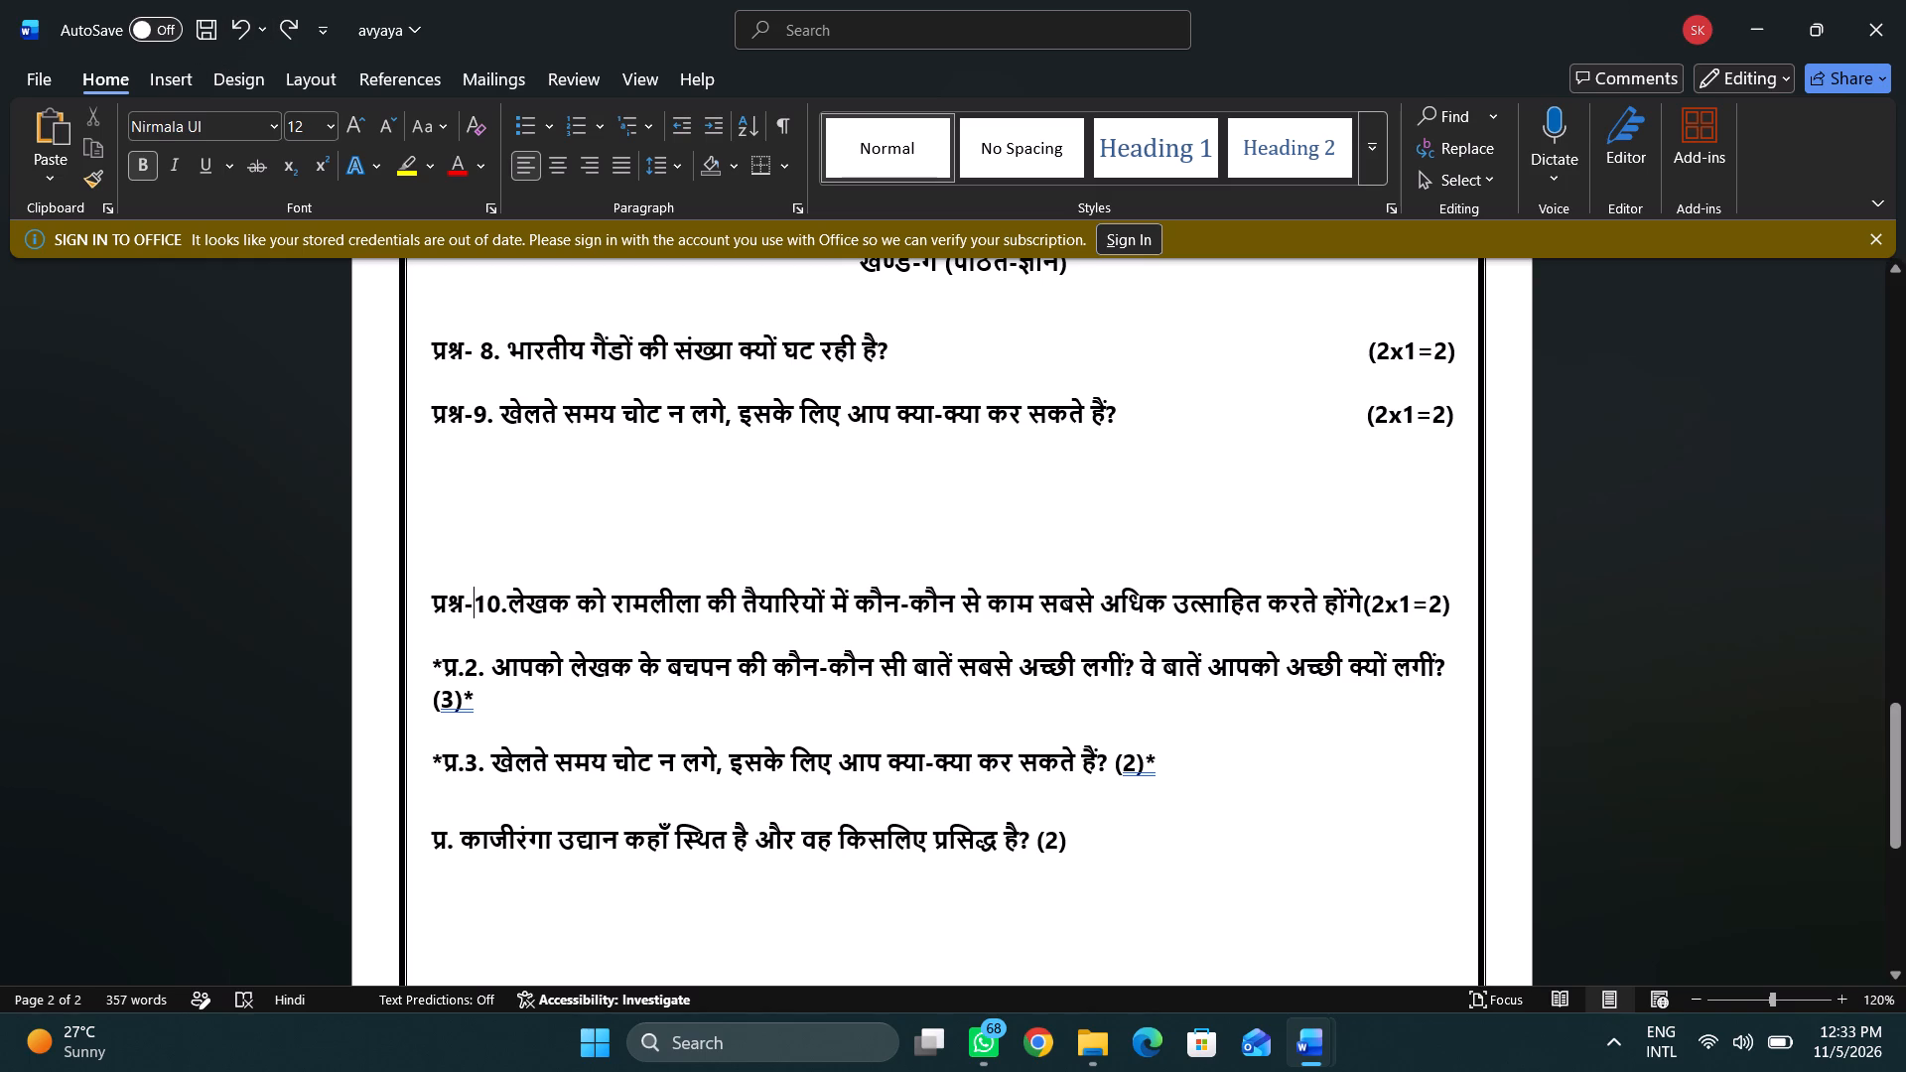
Change the marks at the end of प्रश्न-10 to (3x1=3).
left_click(1380, 606)
key("BackSpace")
key("3")
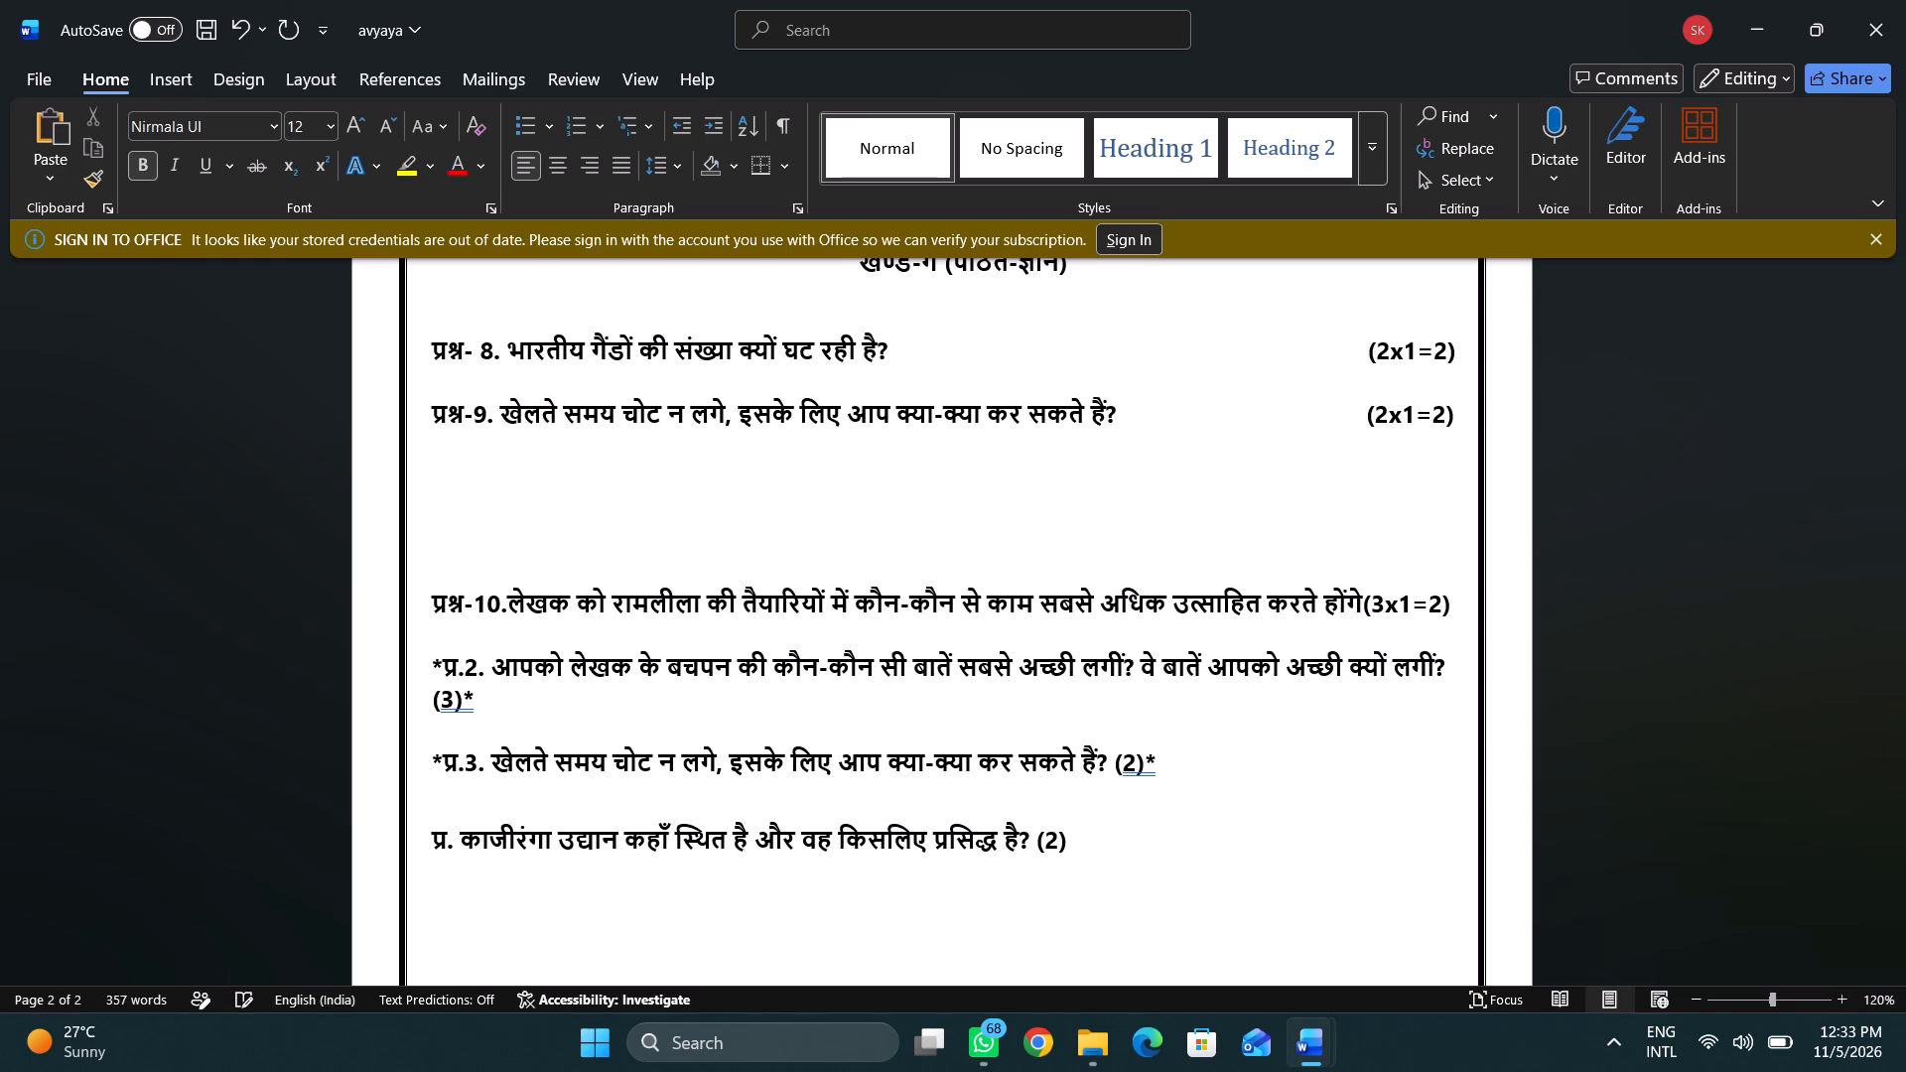
left_click(1440, 611)
key("BackSpace")
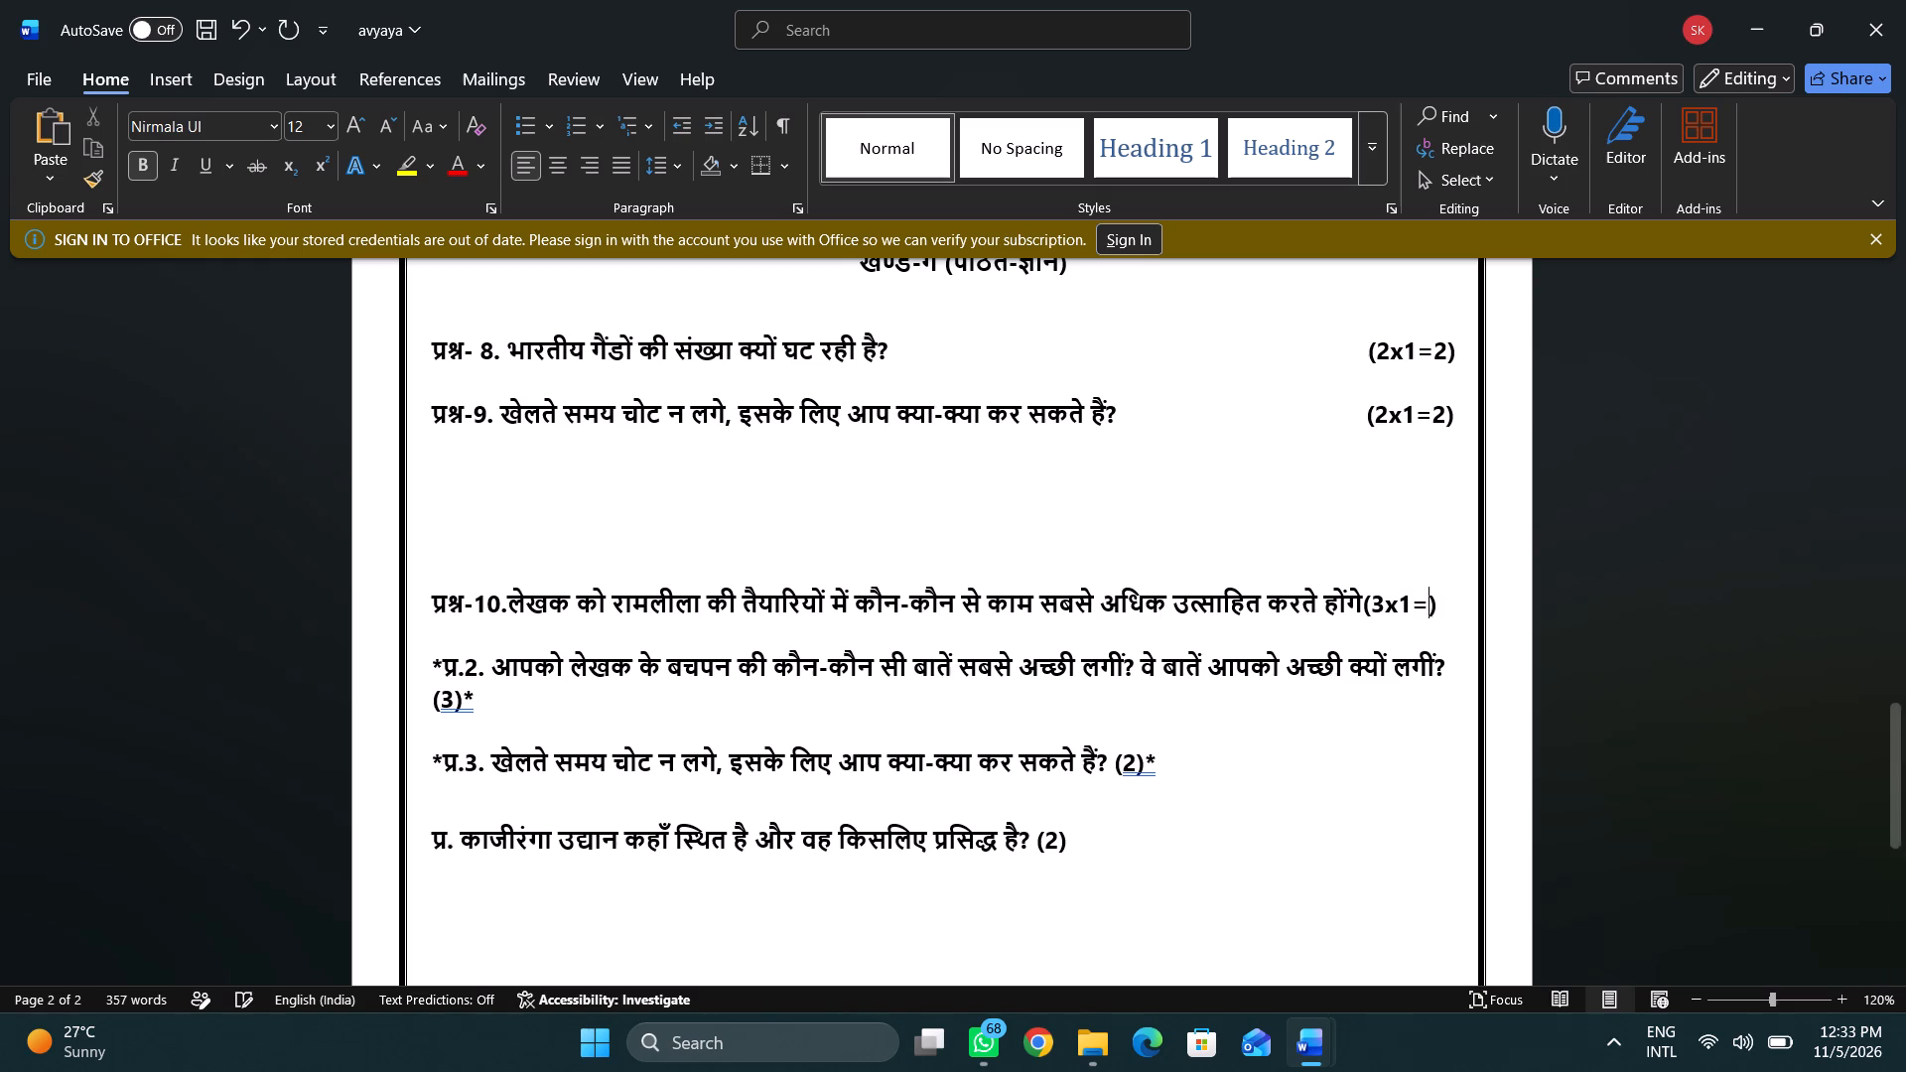
key("3")
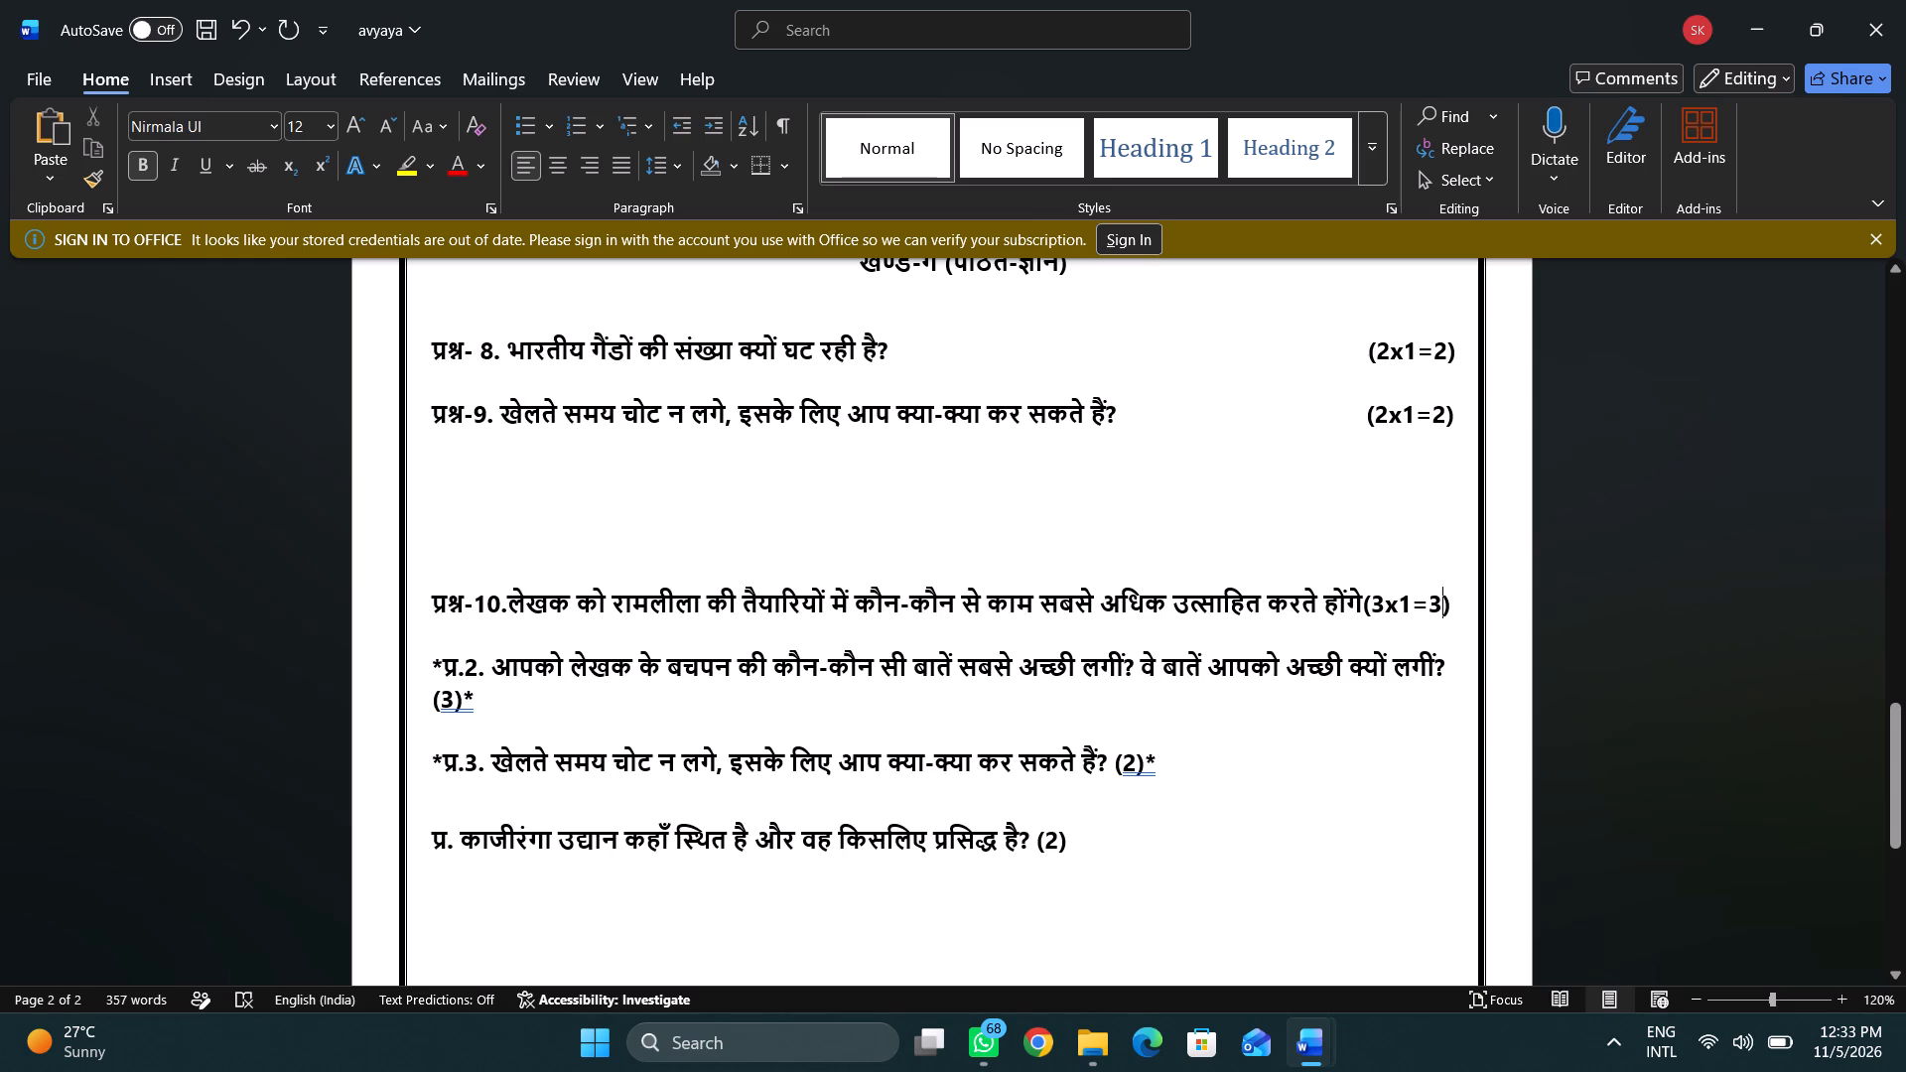
Delete the *प्र.2 question about लेखक के बचपन and the (2)* marks at the end of the *प्र.3 question.
left_click_drag(434, 663, 469, 708)
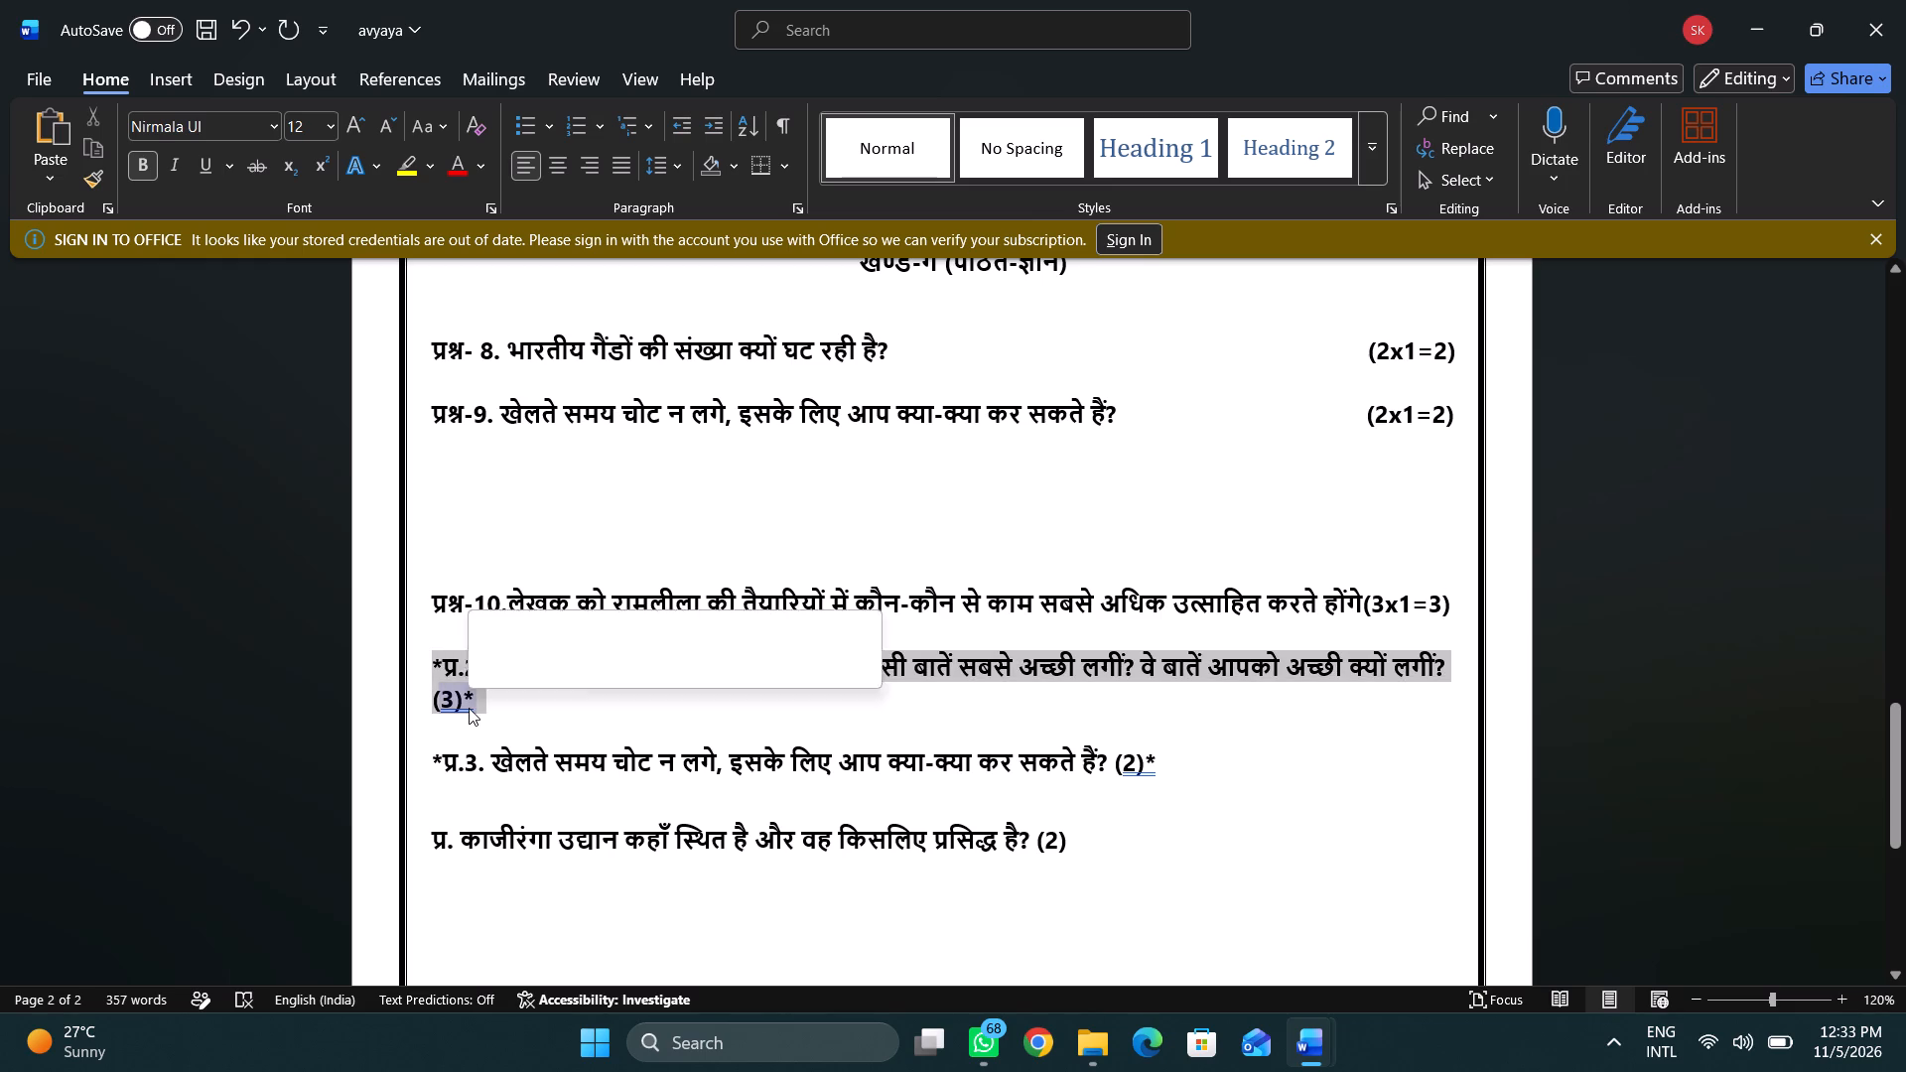
key("BackSpace")
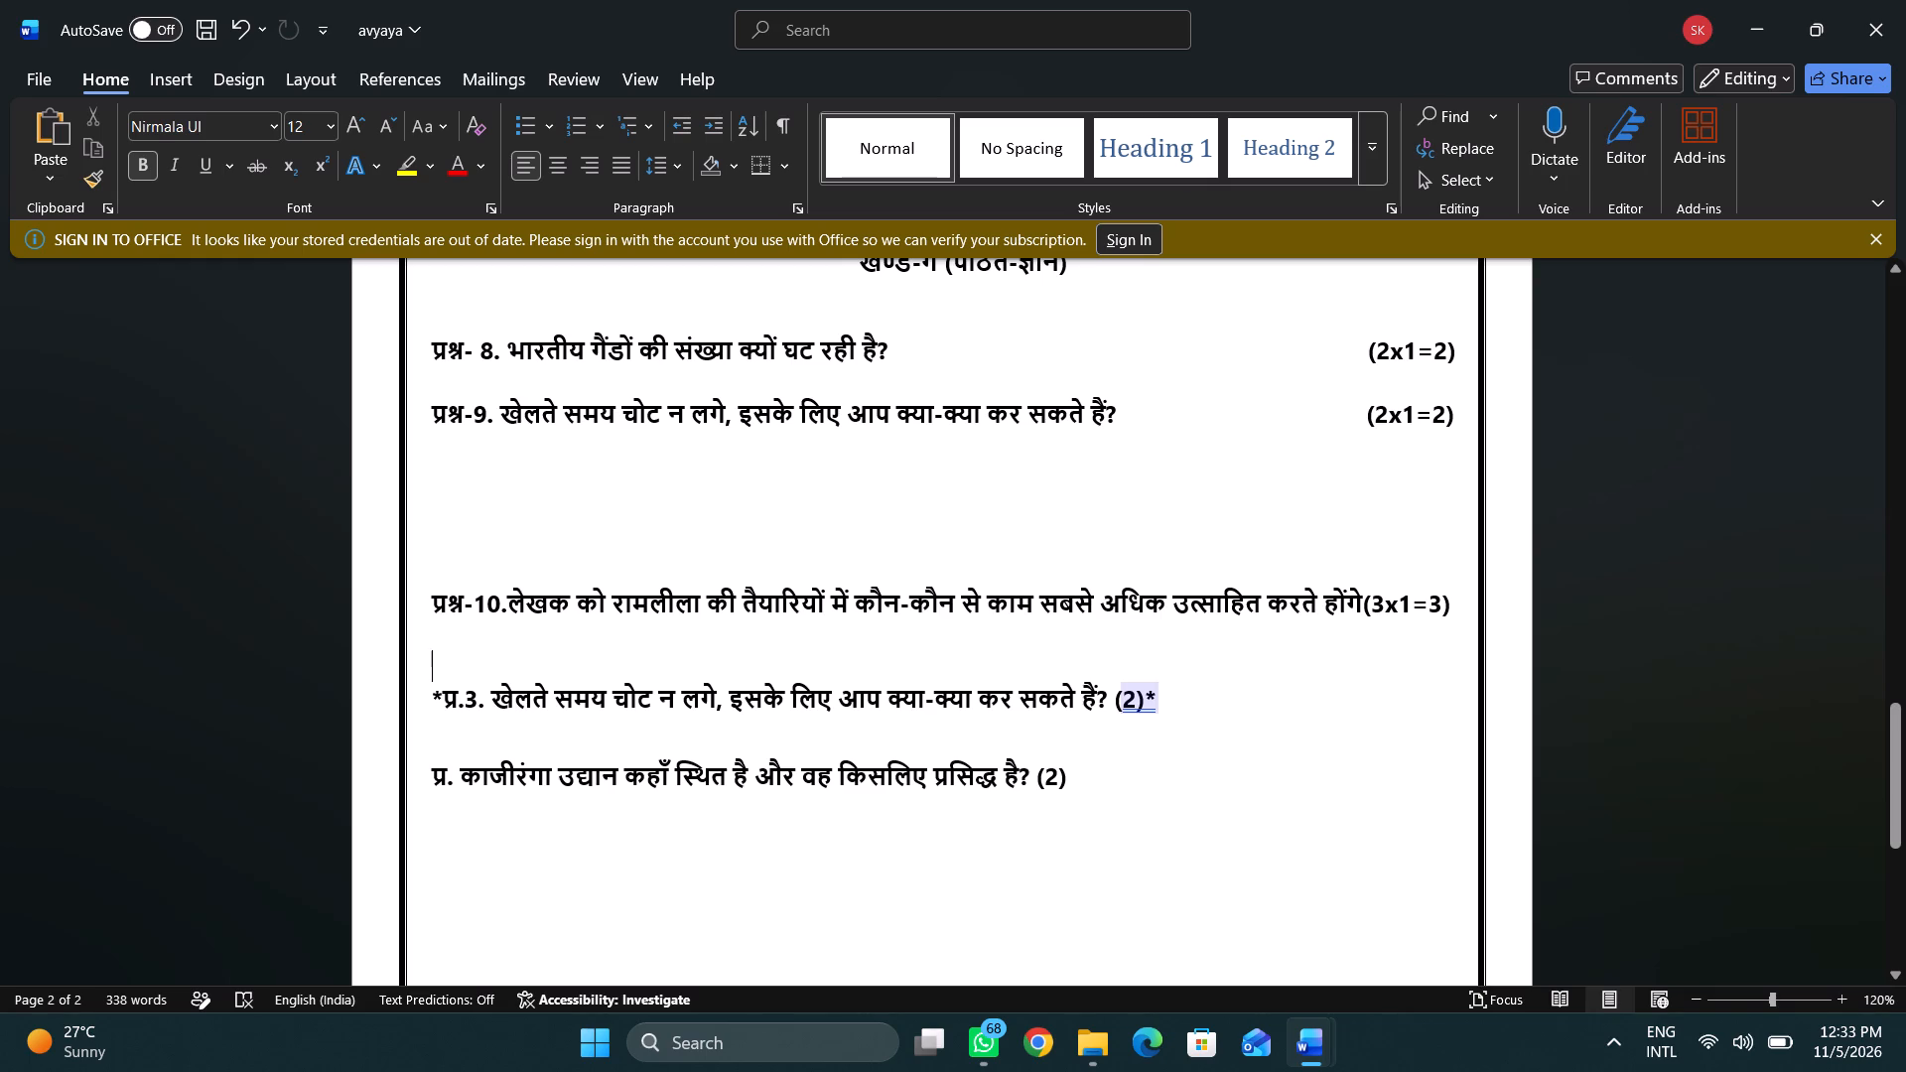
left_click_drag(1114, 701, 1163, 701)
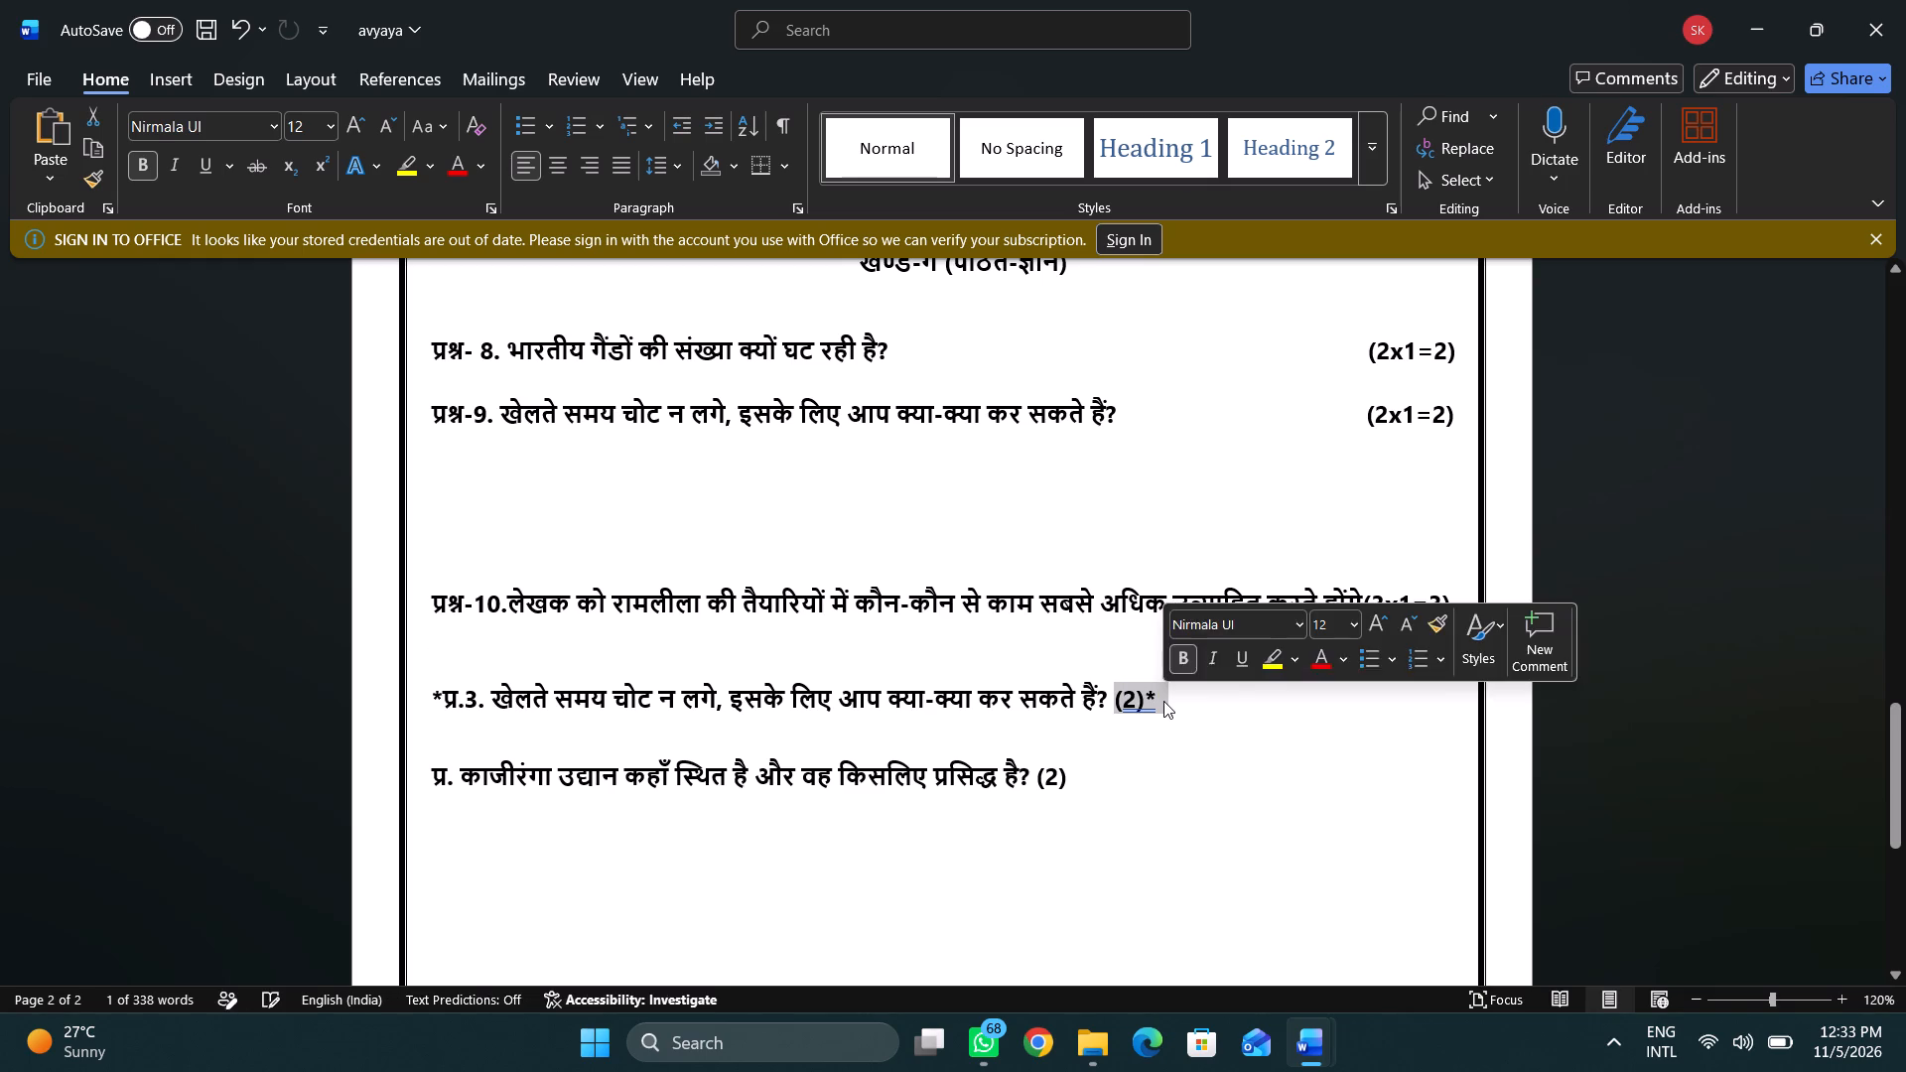
key("BackSpace")
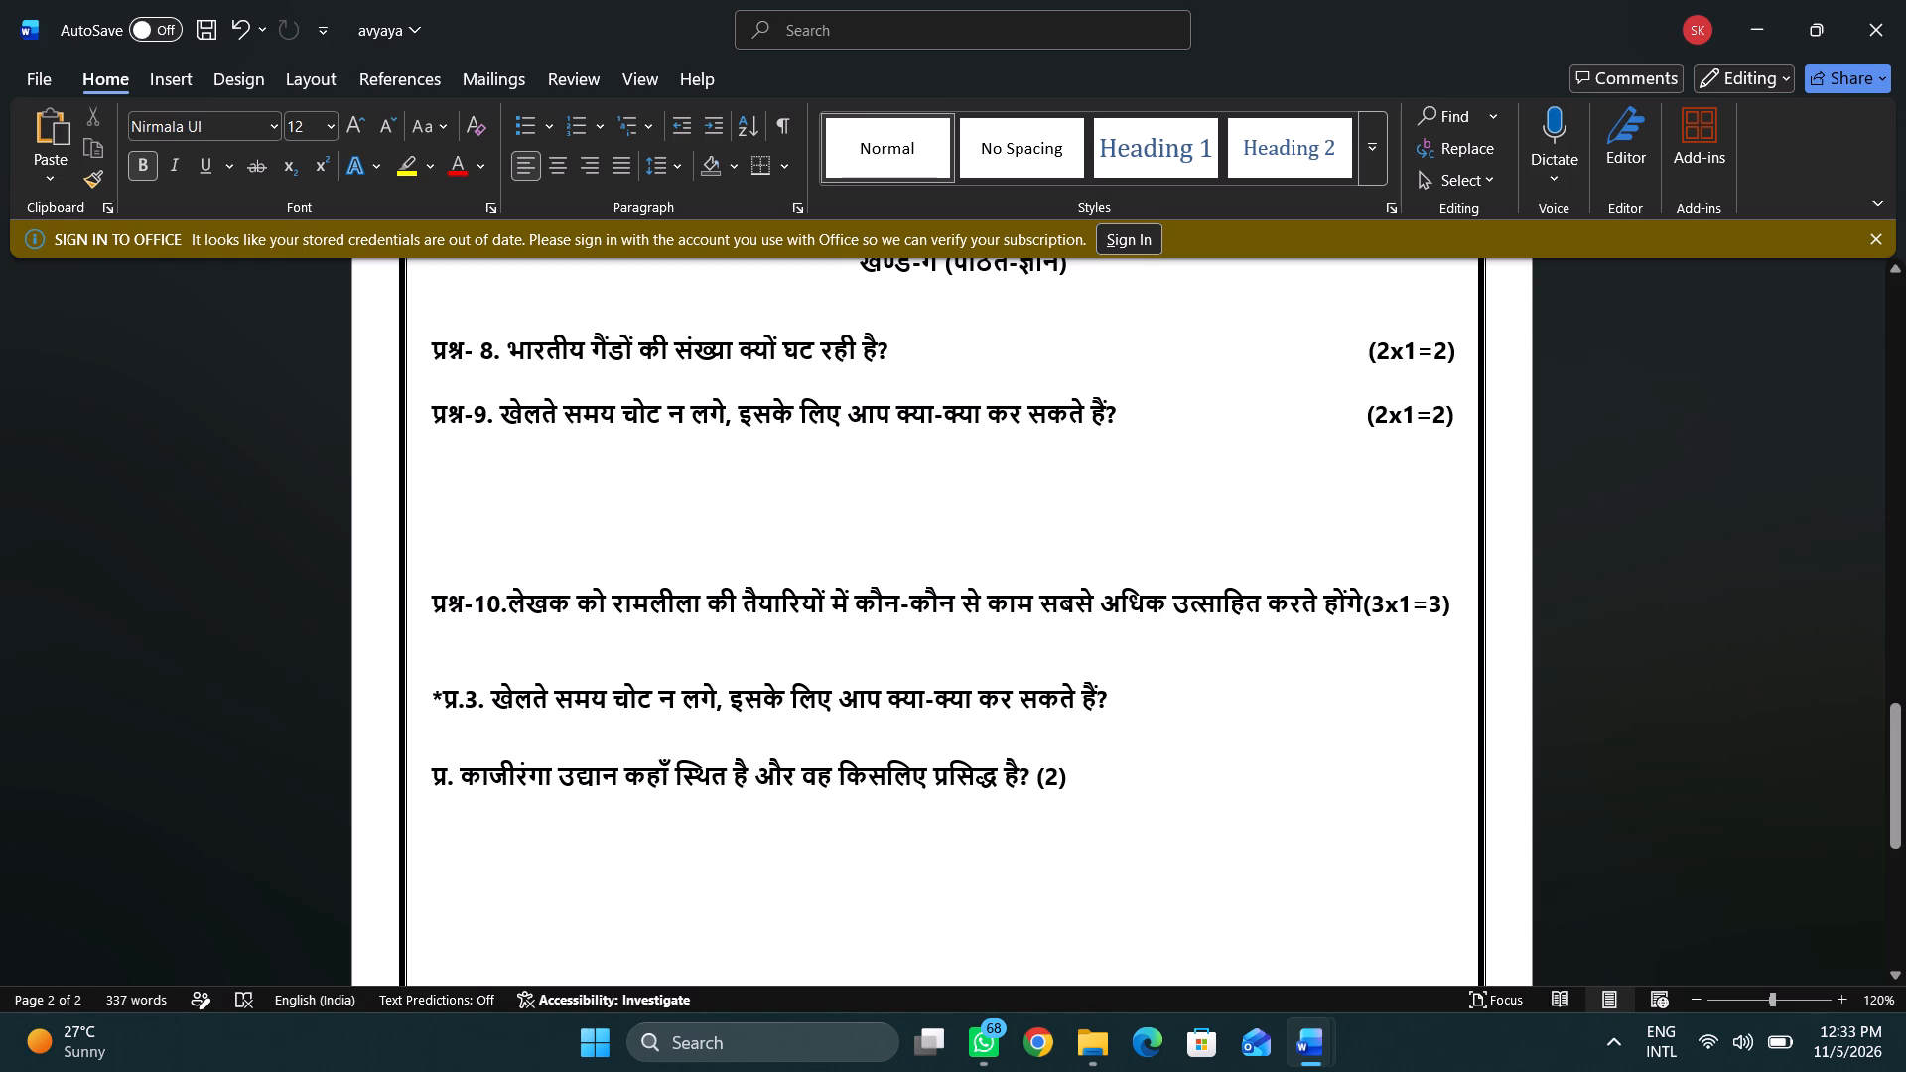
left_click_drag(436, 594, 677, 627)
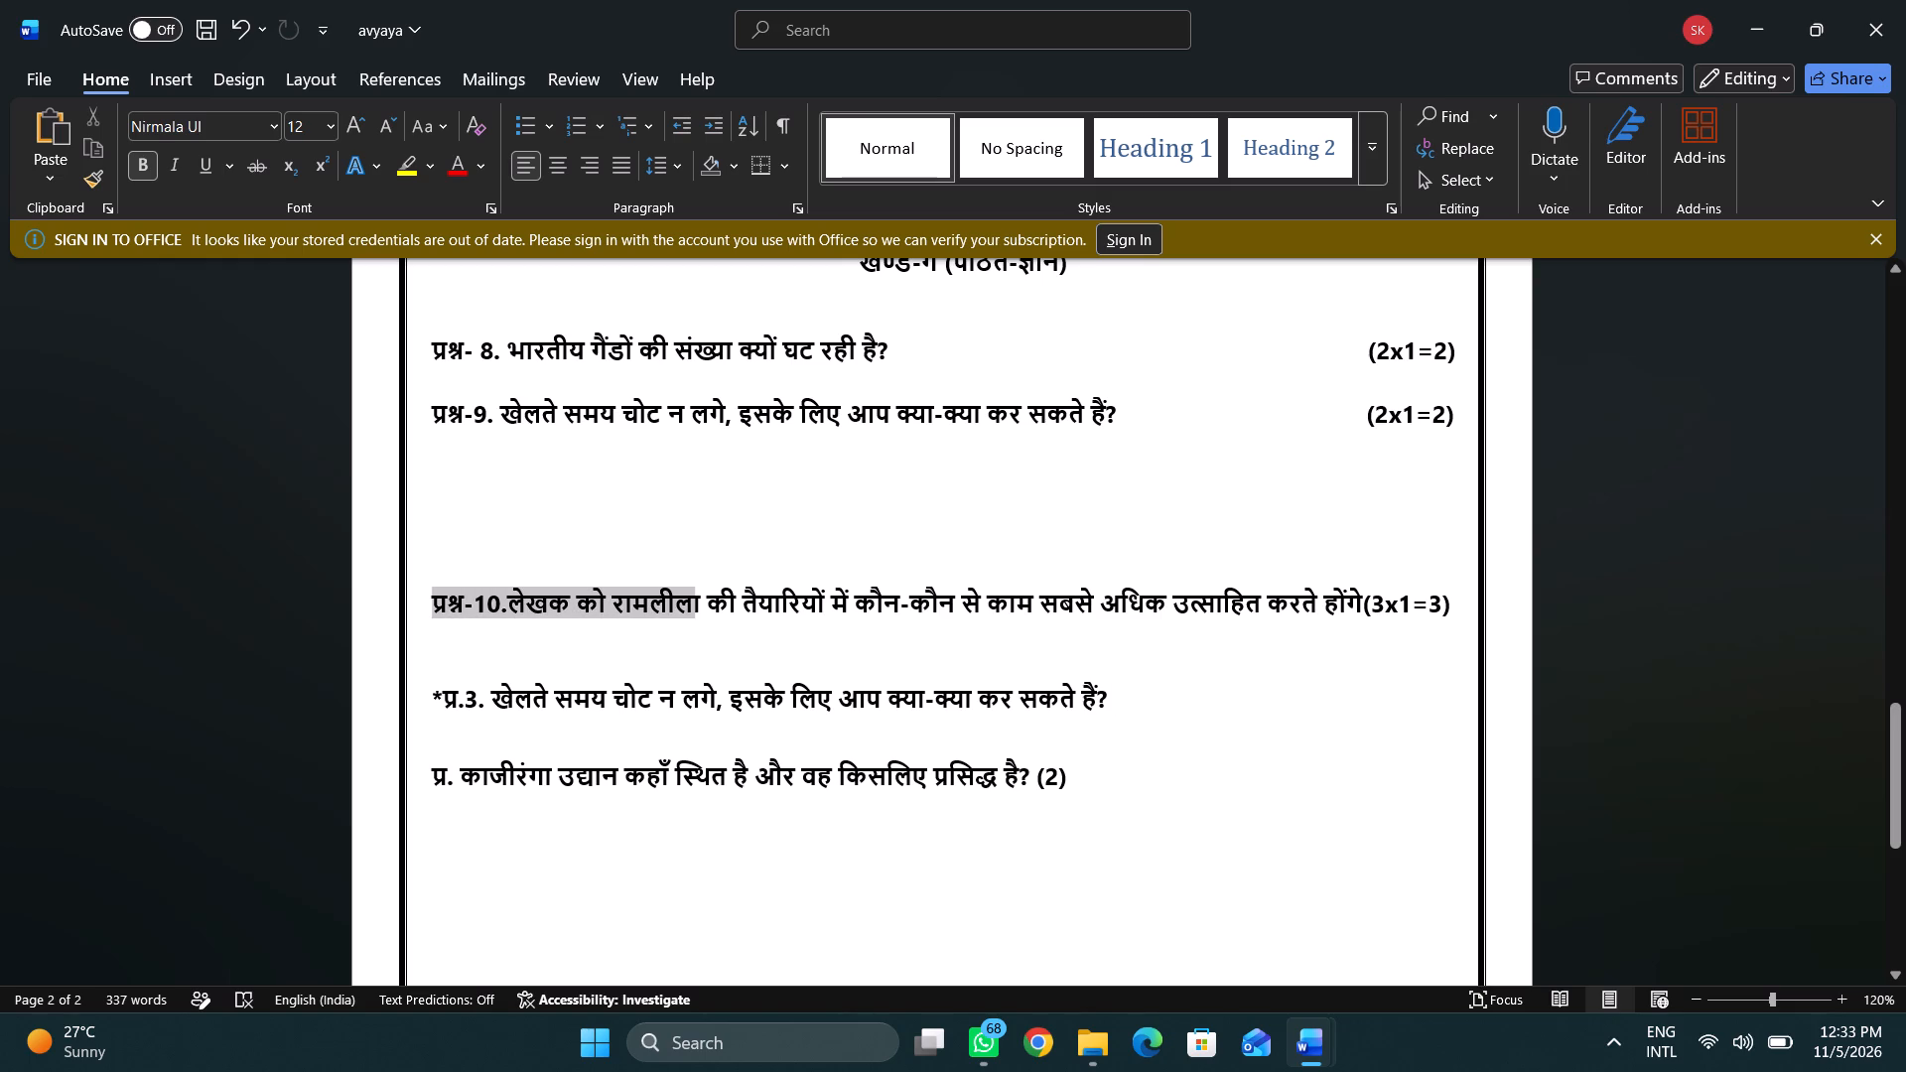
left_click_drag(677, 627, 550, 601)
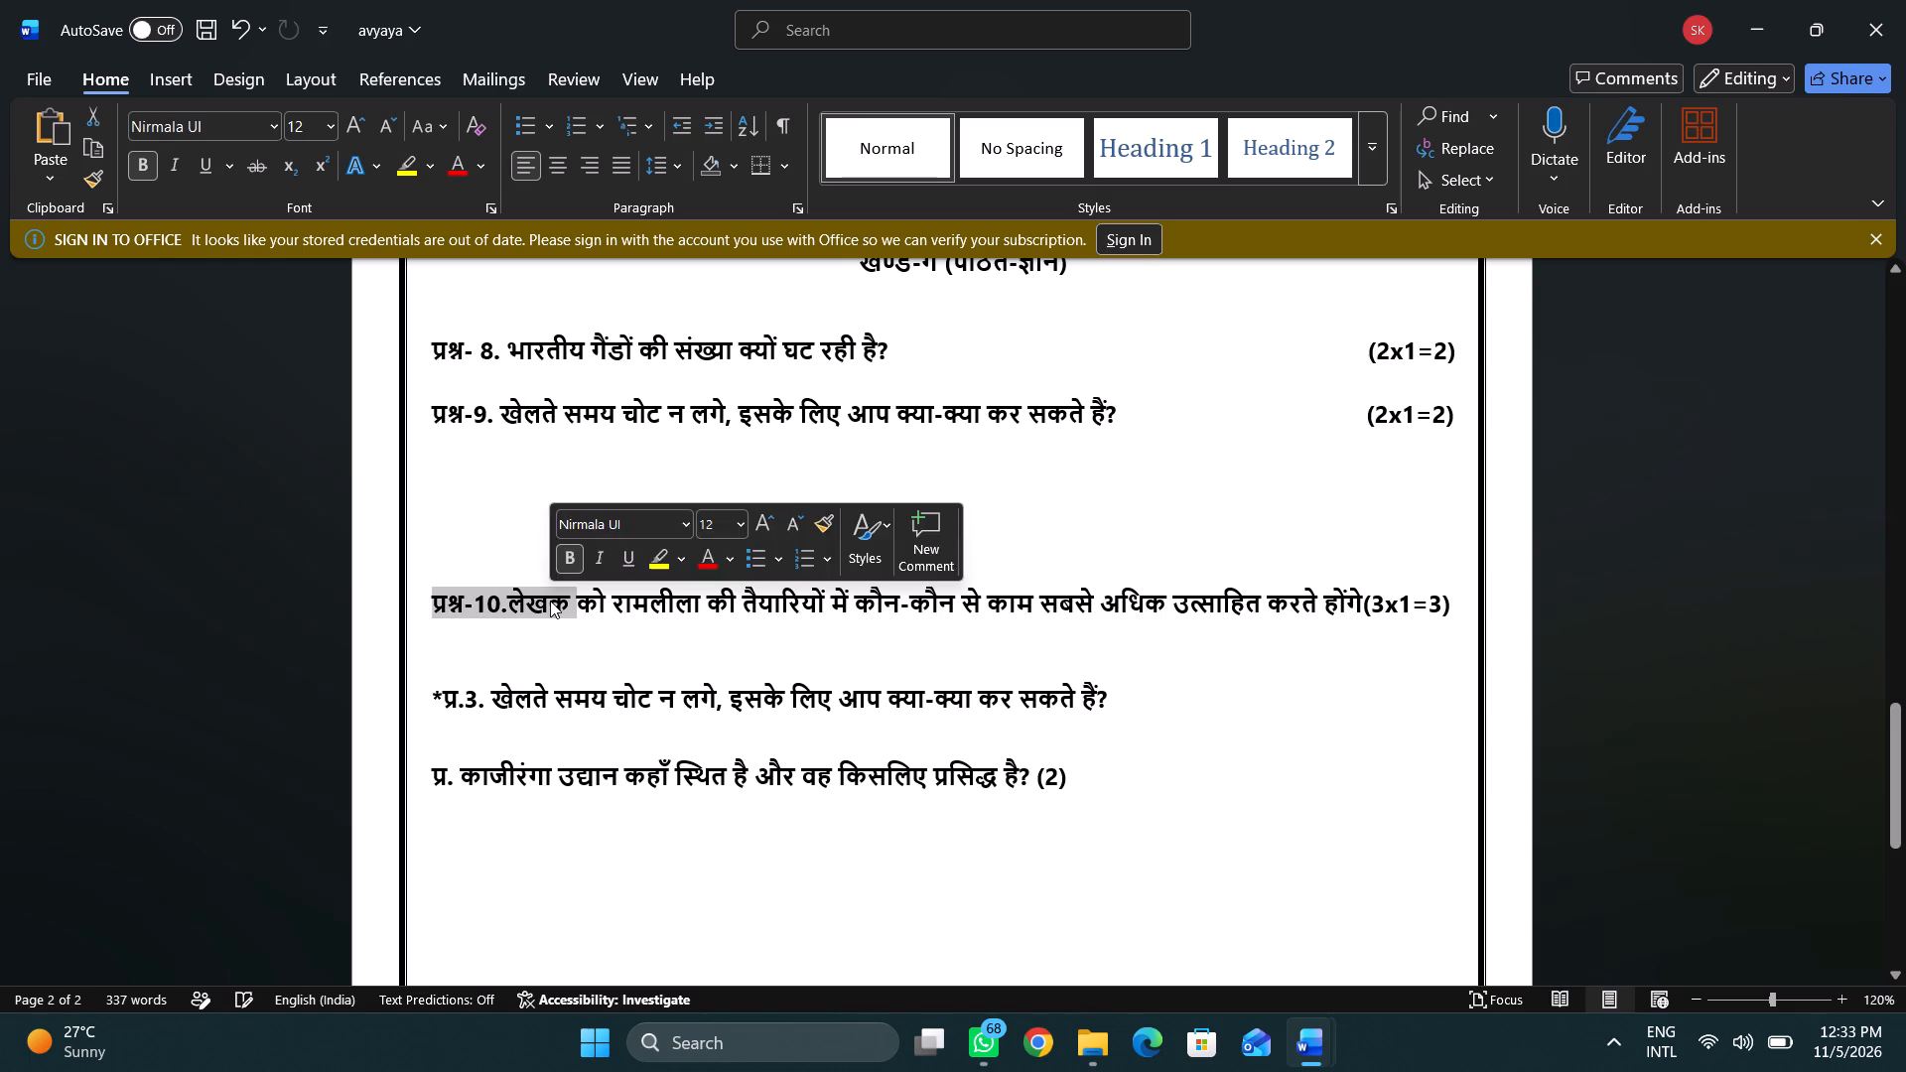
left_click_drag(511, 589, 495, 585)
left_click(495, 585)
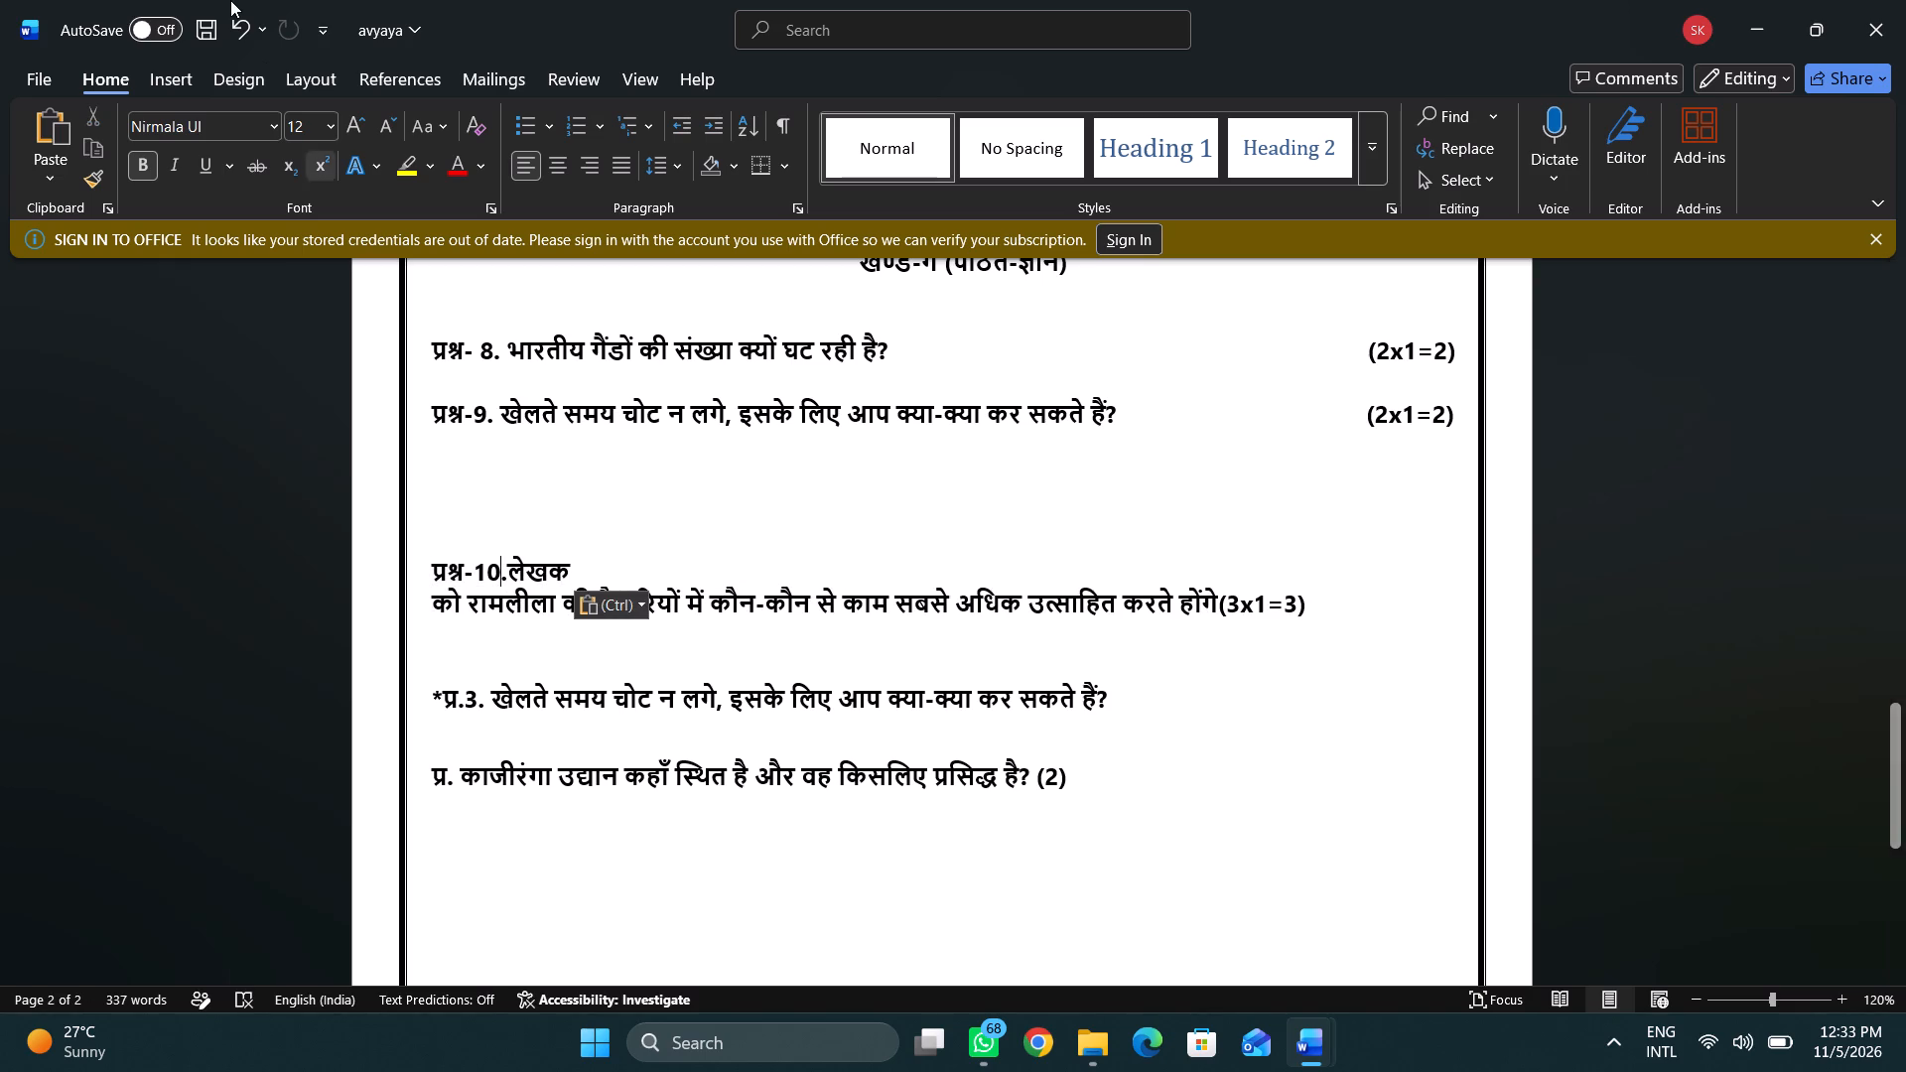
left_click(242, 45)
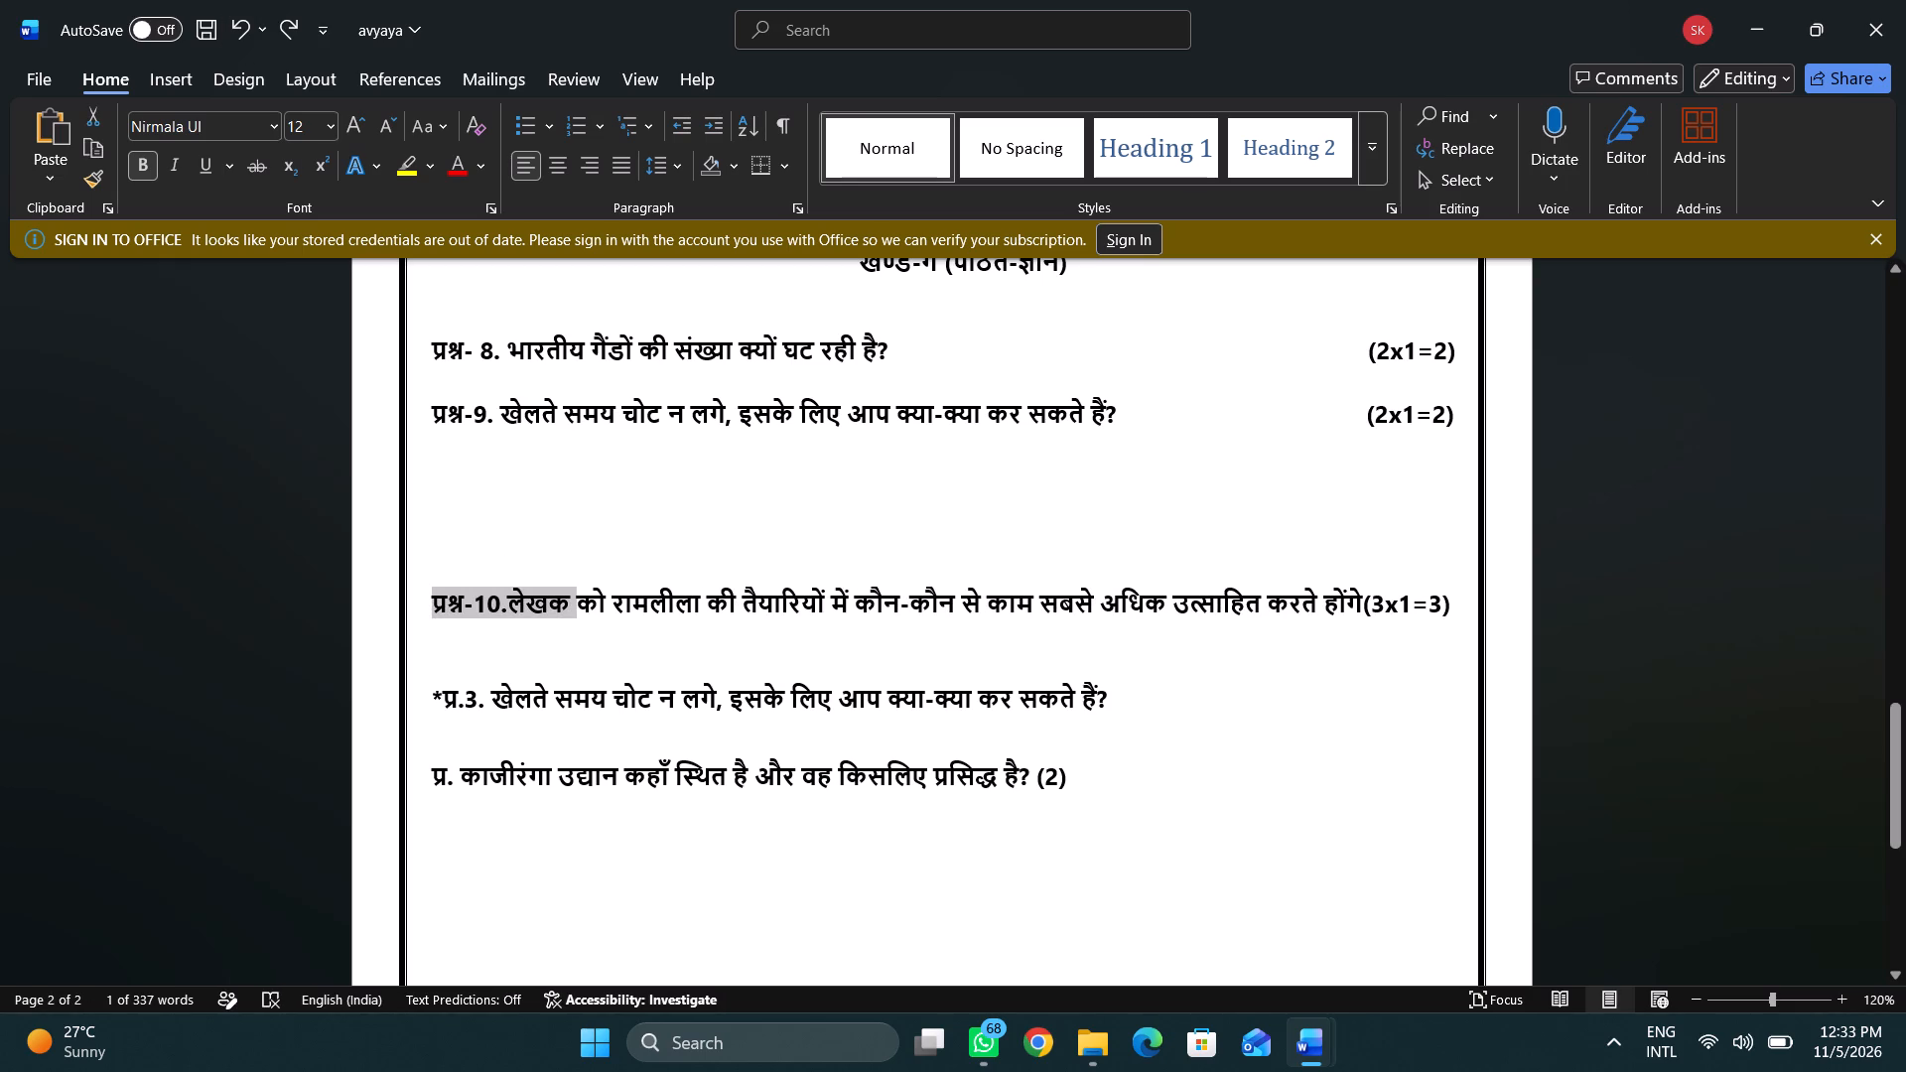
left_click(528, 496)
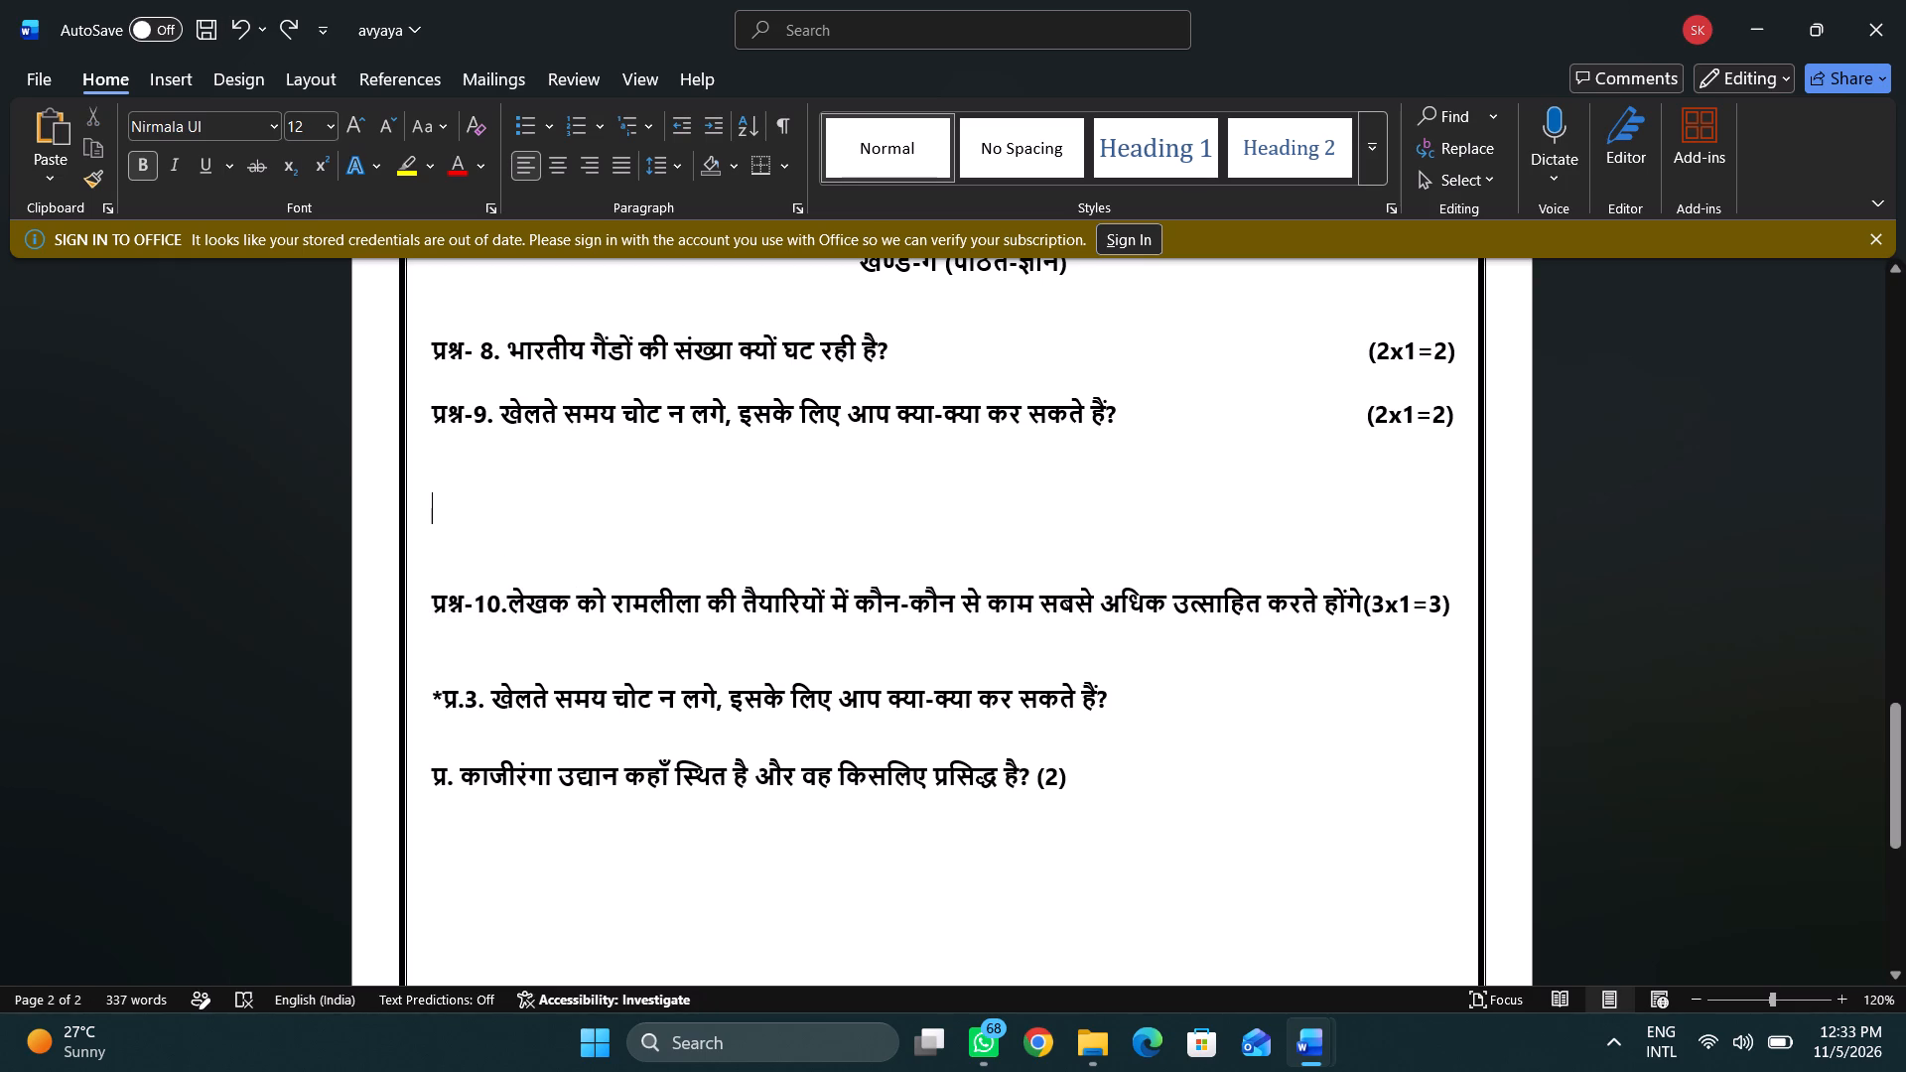
Replace the रामलीला question text of प्रश्न-10, through the opening bracket of its marks, with a copy of the *प्र.3 question about खेलते समय चोट न लगे.
left_click_drag(506, 595, 1089, 601)
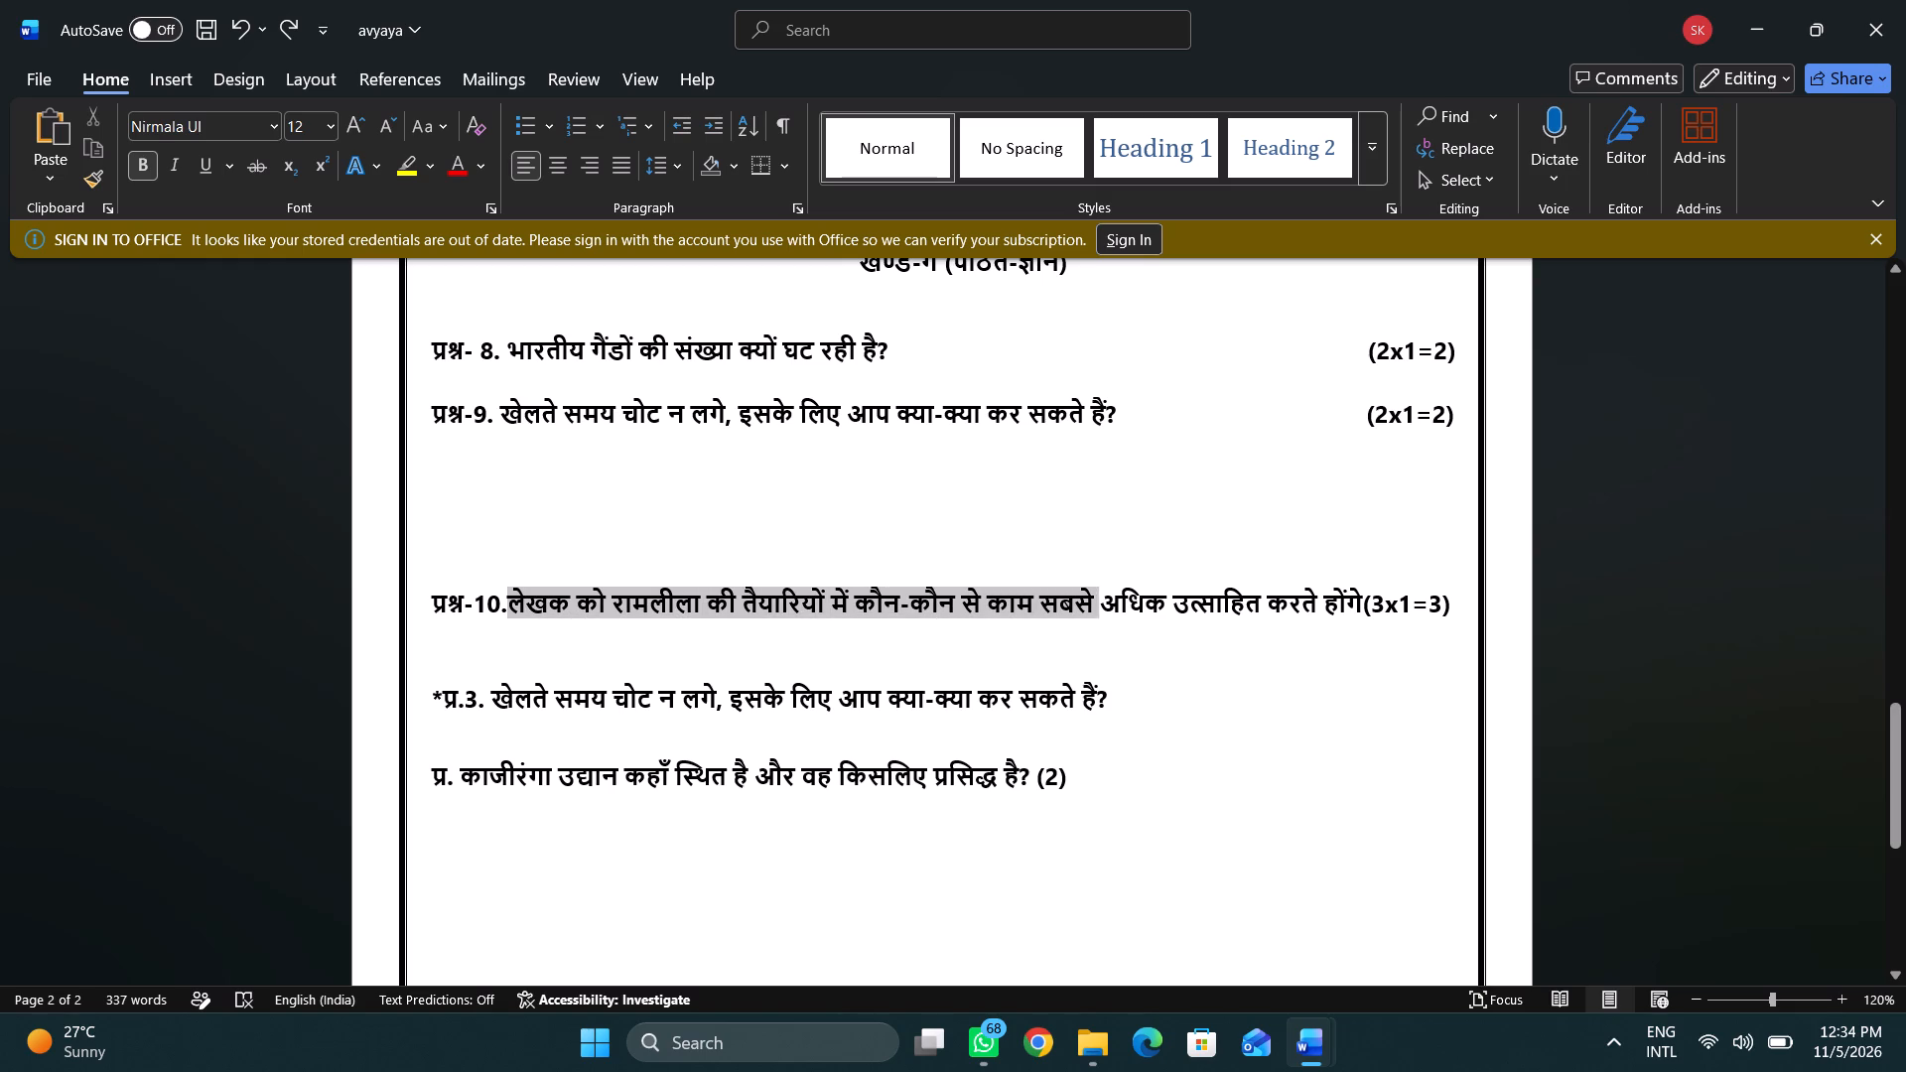
left_click_drag(1089, 601, 1320, 586)
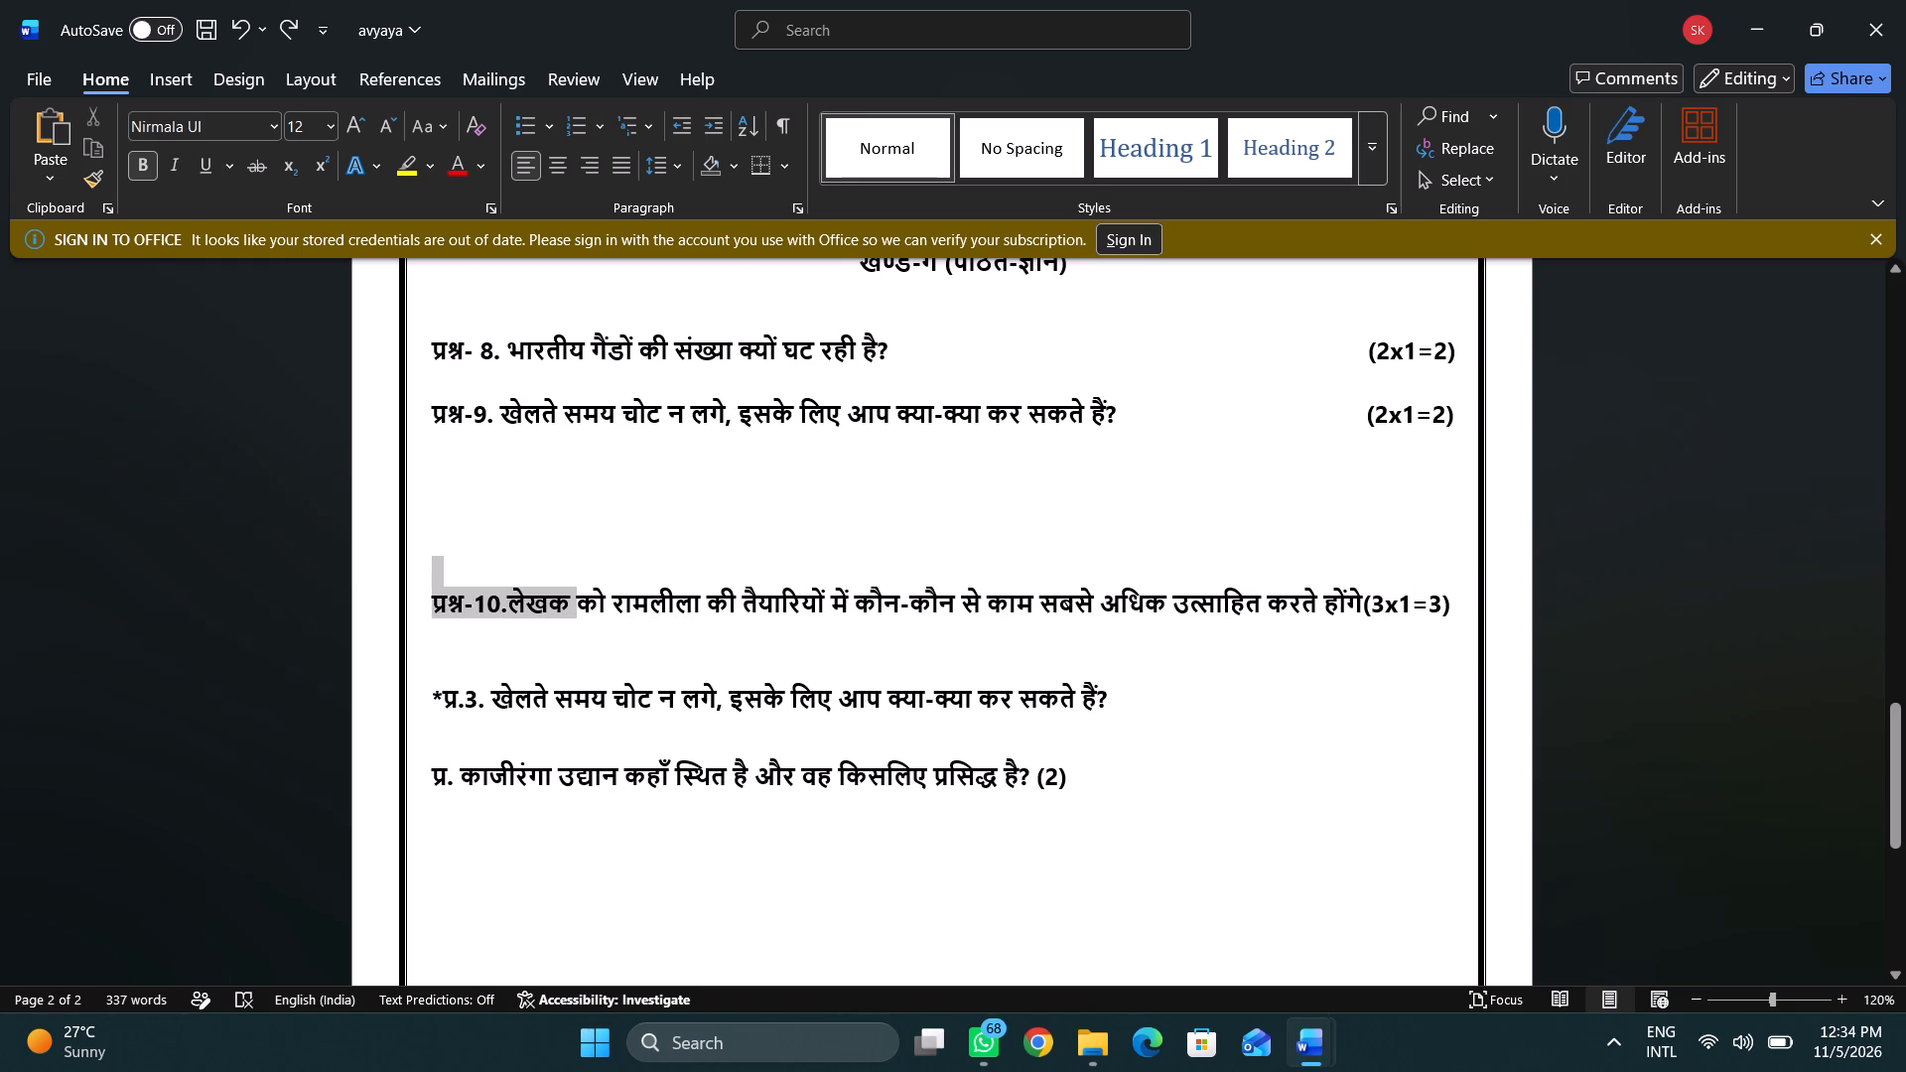
left_click_drag(1320, 586, 1369, 610)
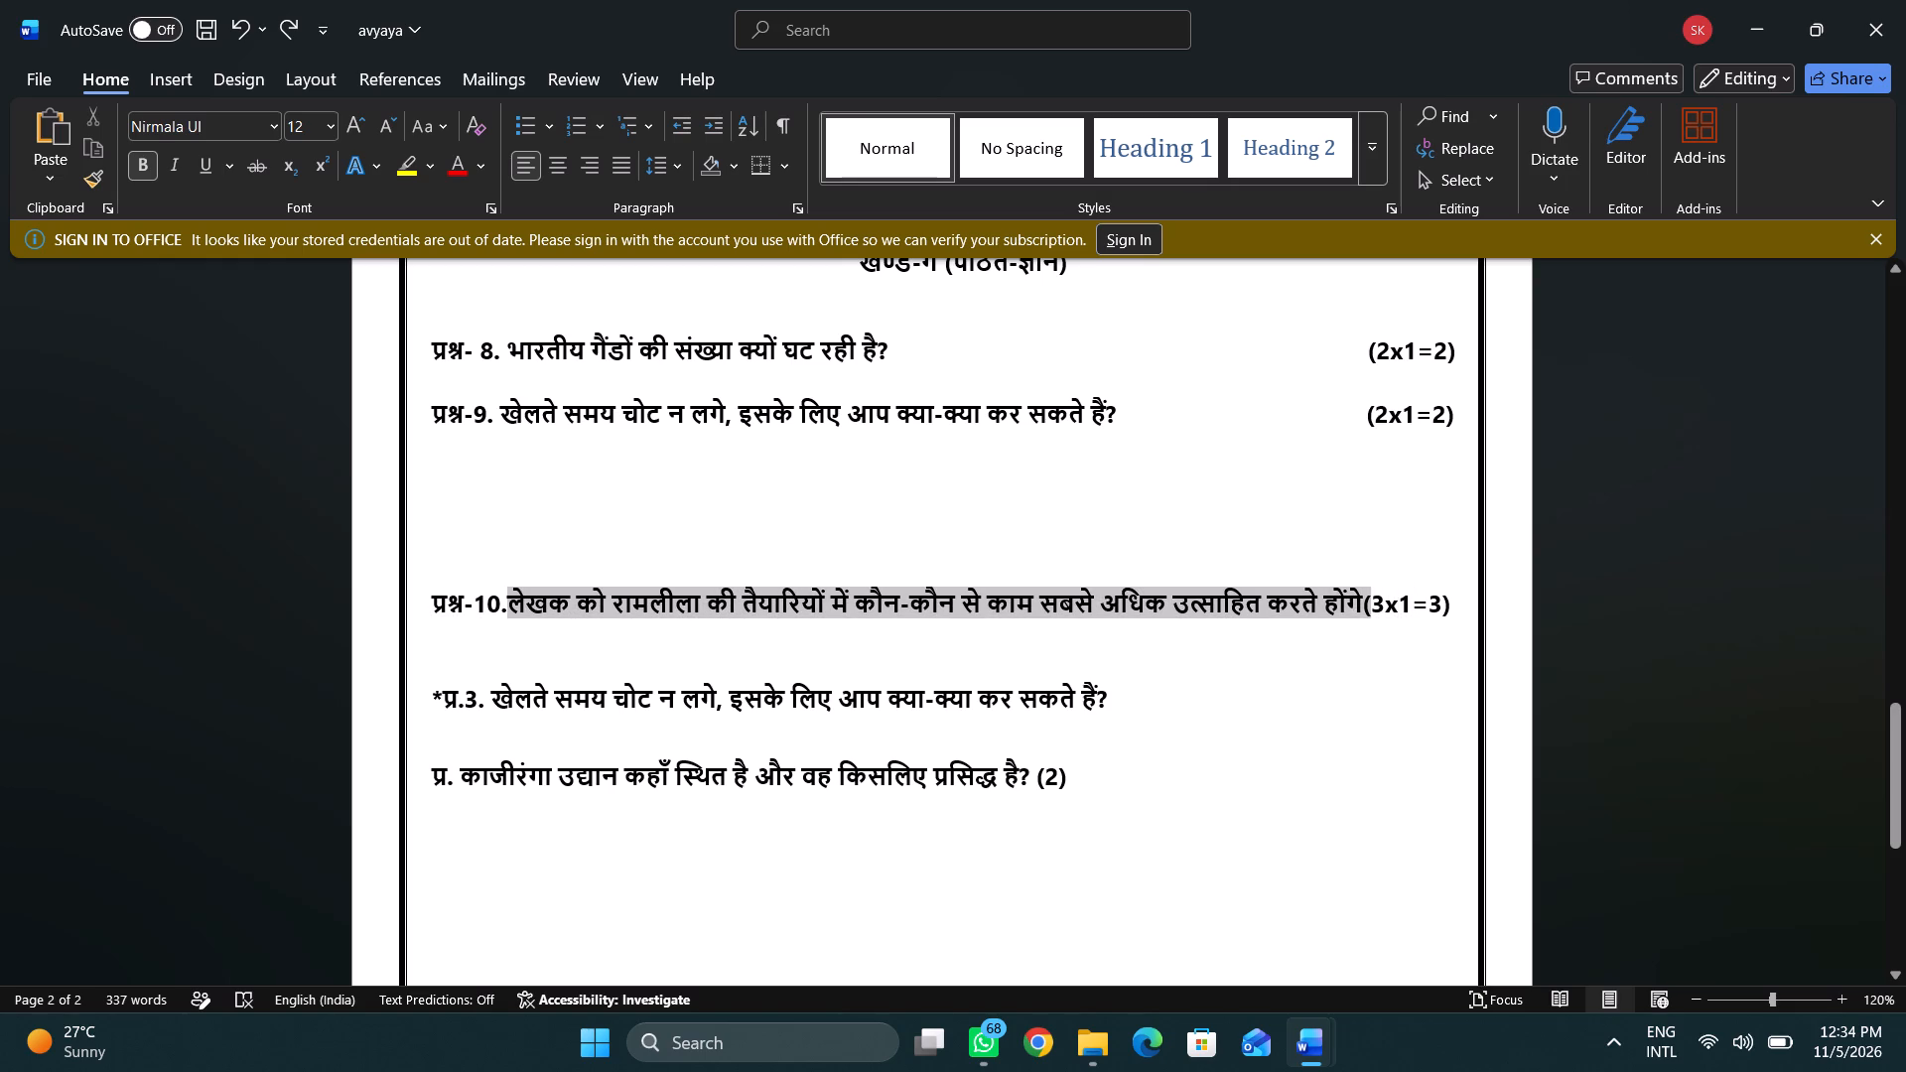
left_click_drag(1369, 610, 1368, 611)
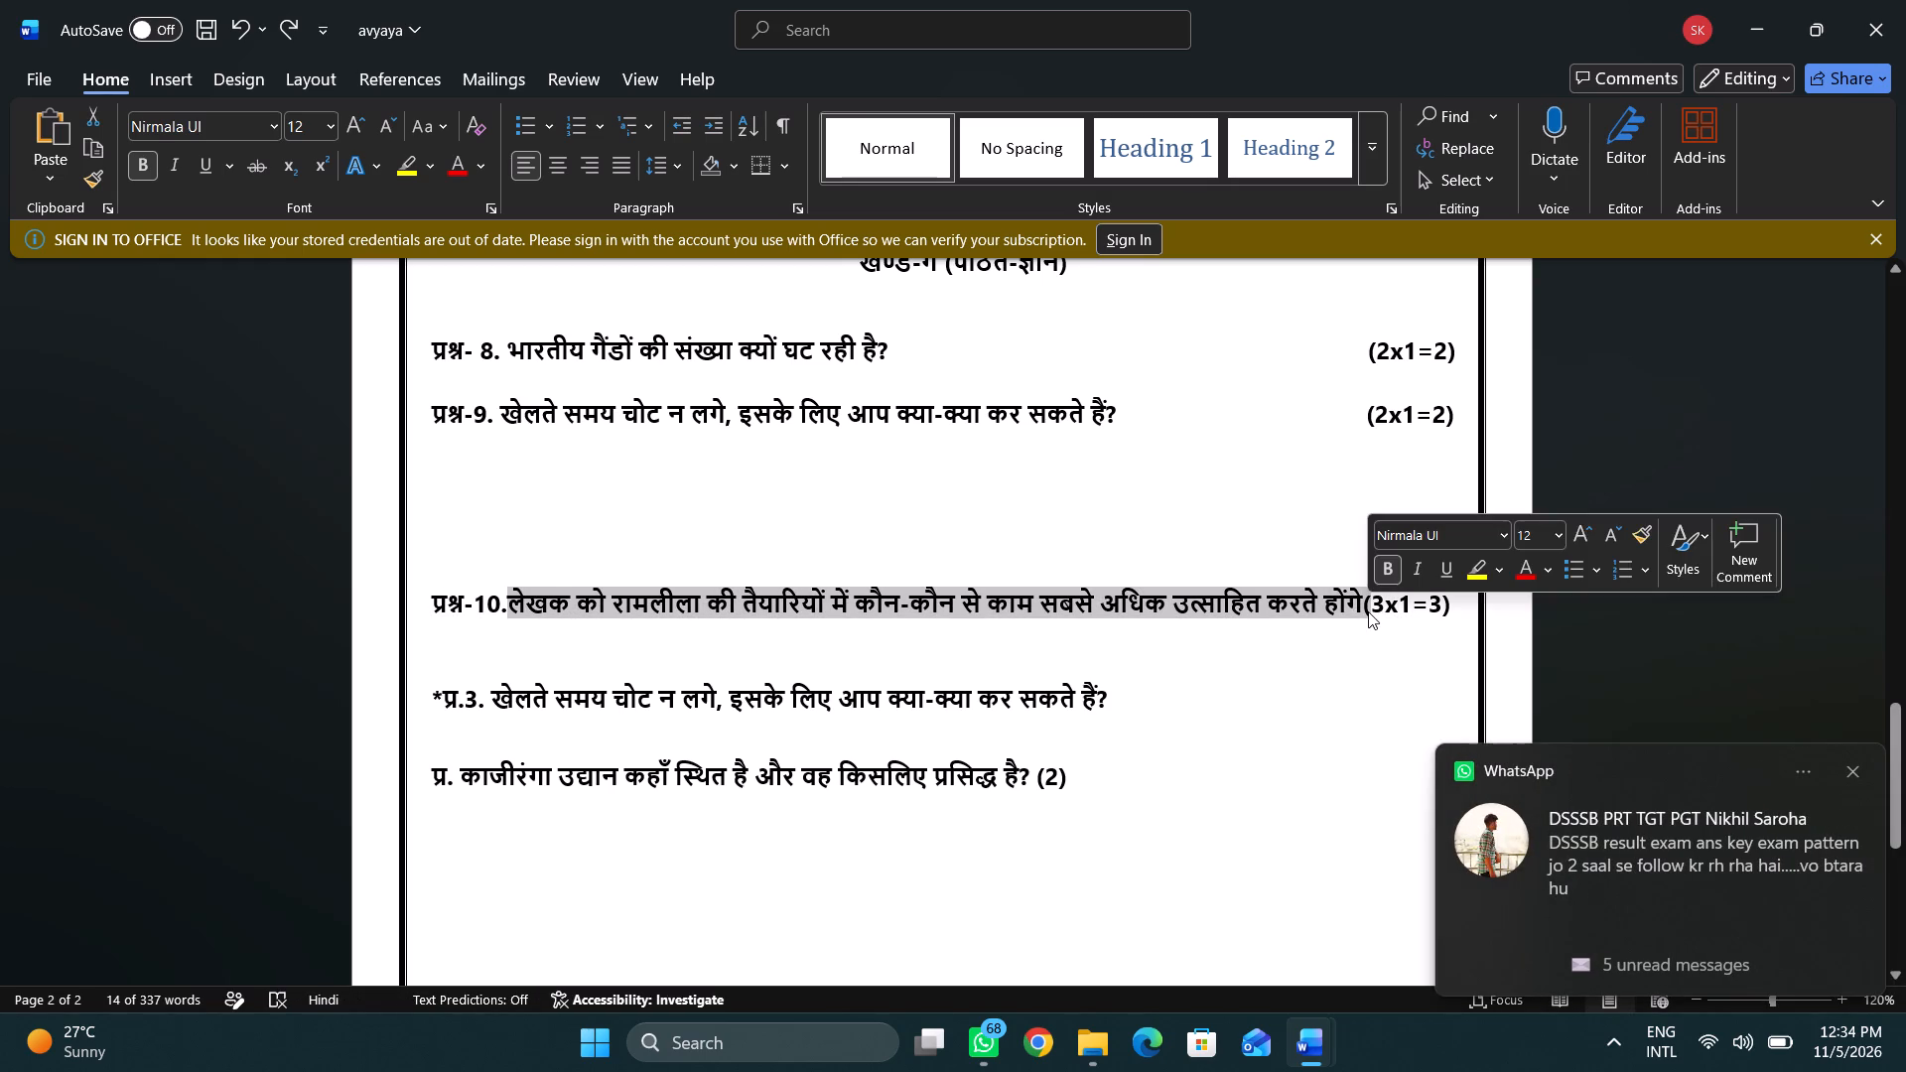
key("BackSpace")
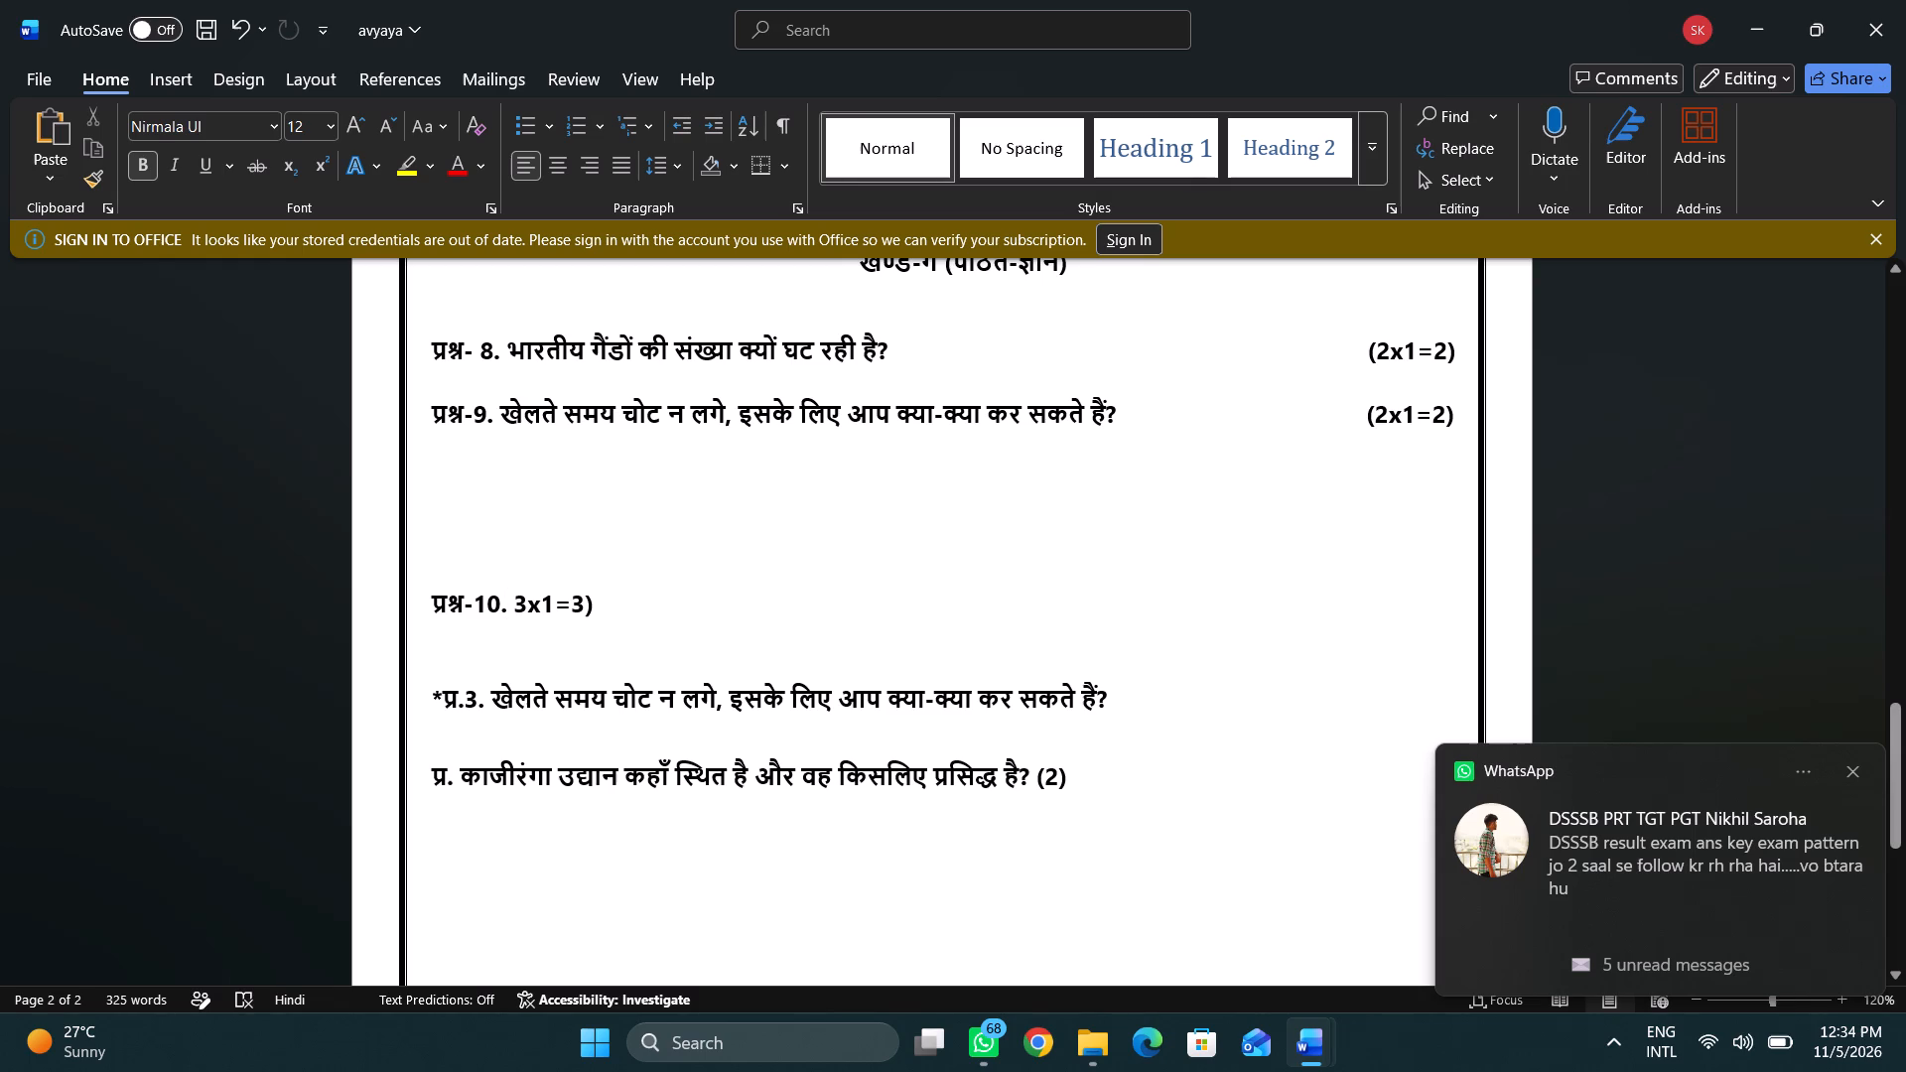
left_click_drag(494, 695, 1011, 720)
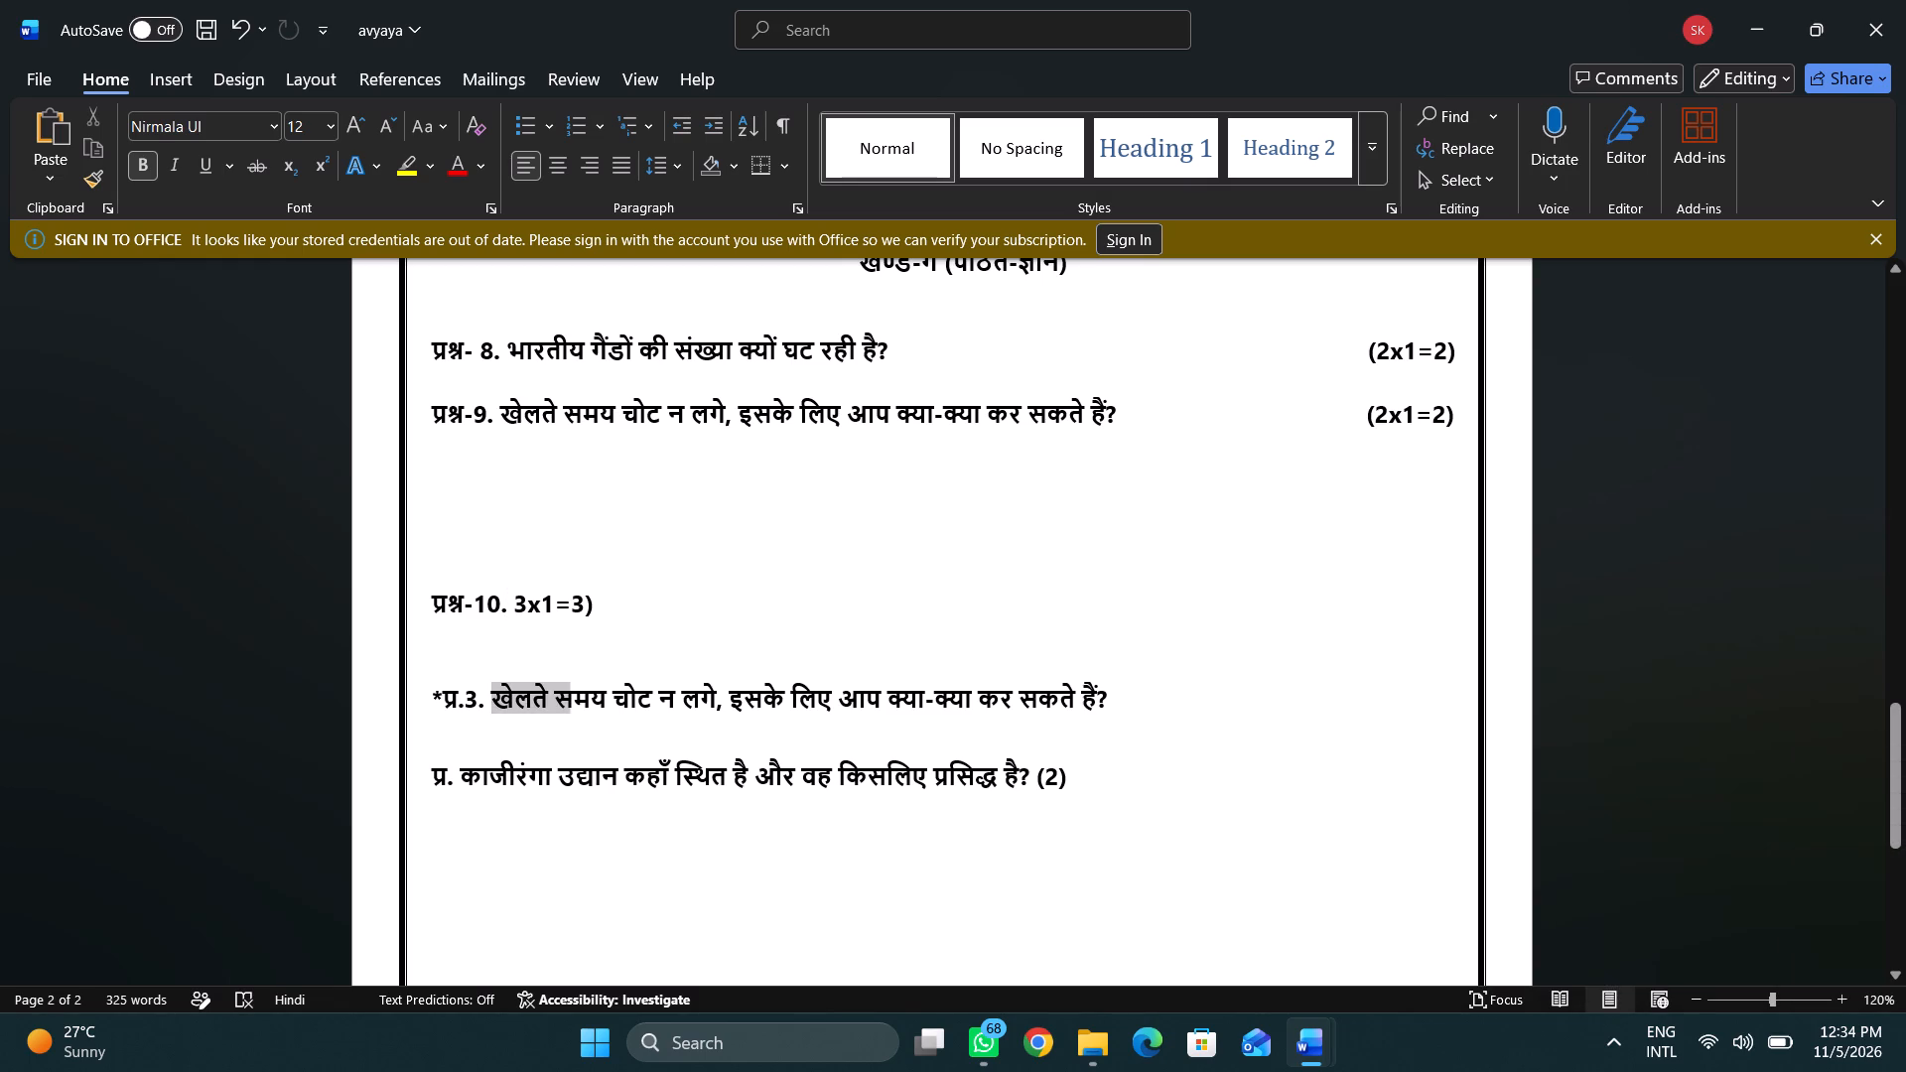
left_click_drag(1011, 720, 1083, 719)
key("ctrl+c")
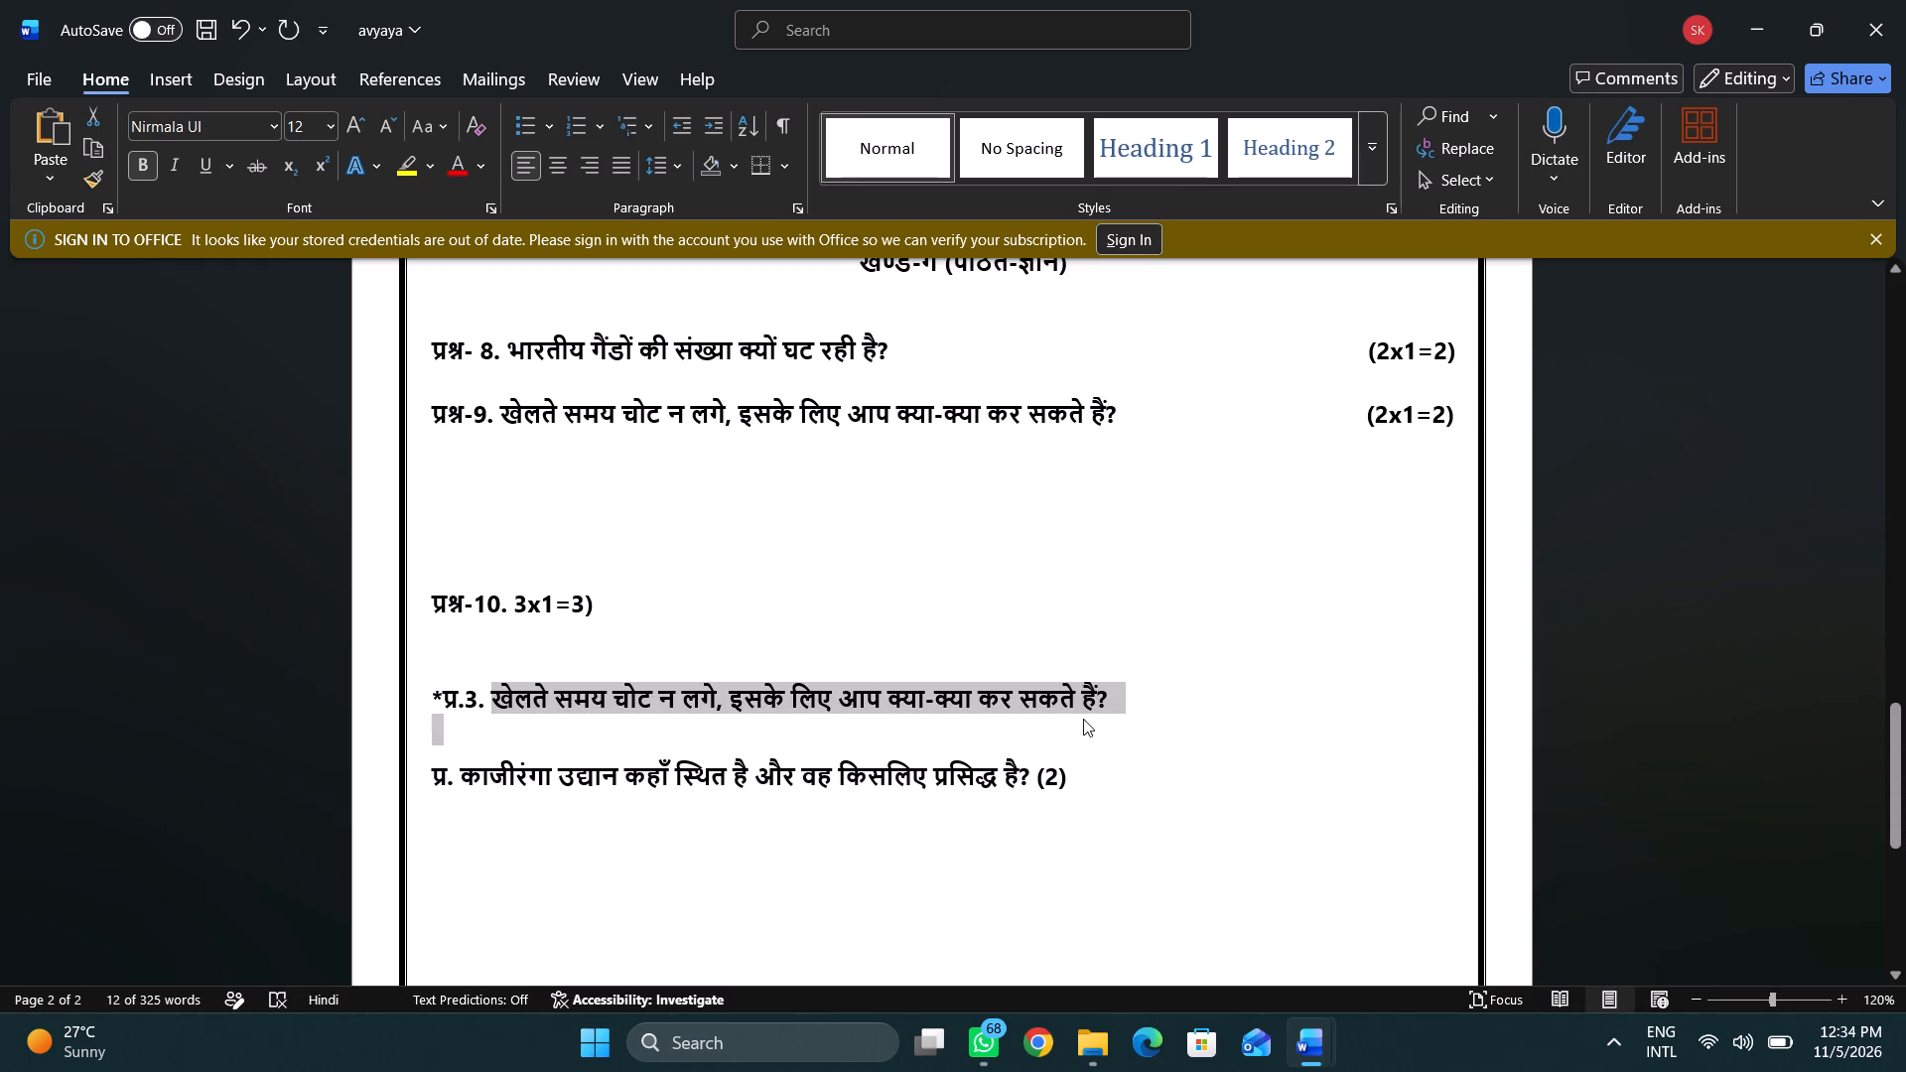
left_click(514, 596)
key("ctrl+v")
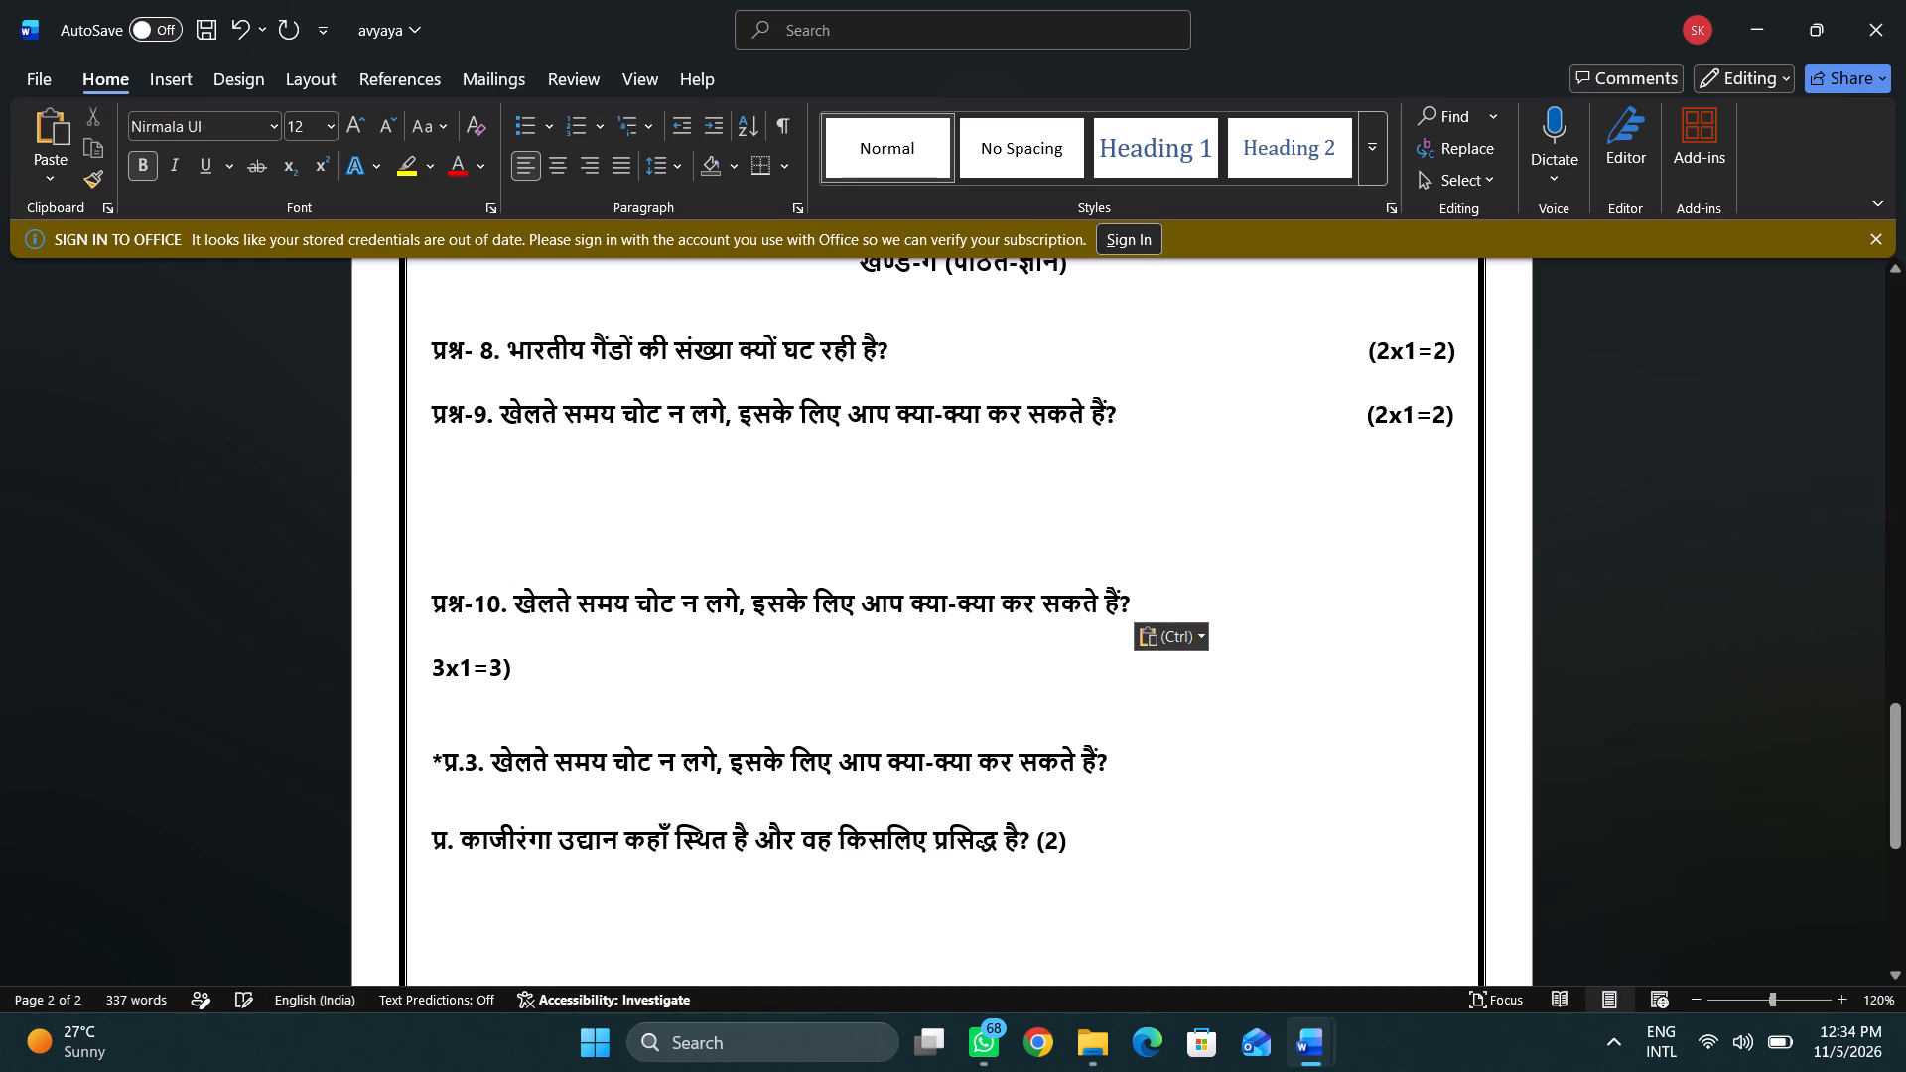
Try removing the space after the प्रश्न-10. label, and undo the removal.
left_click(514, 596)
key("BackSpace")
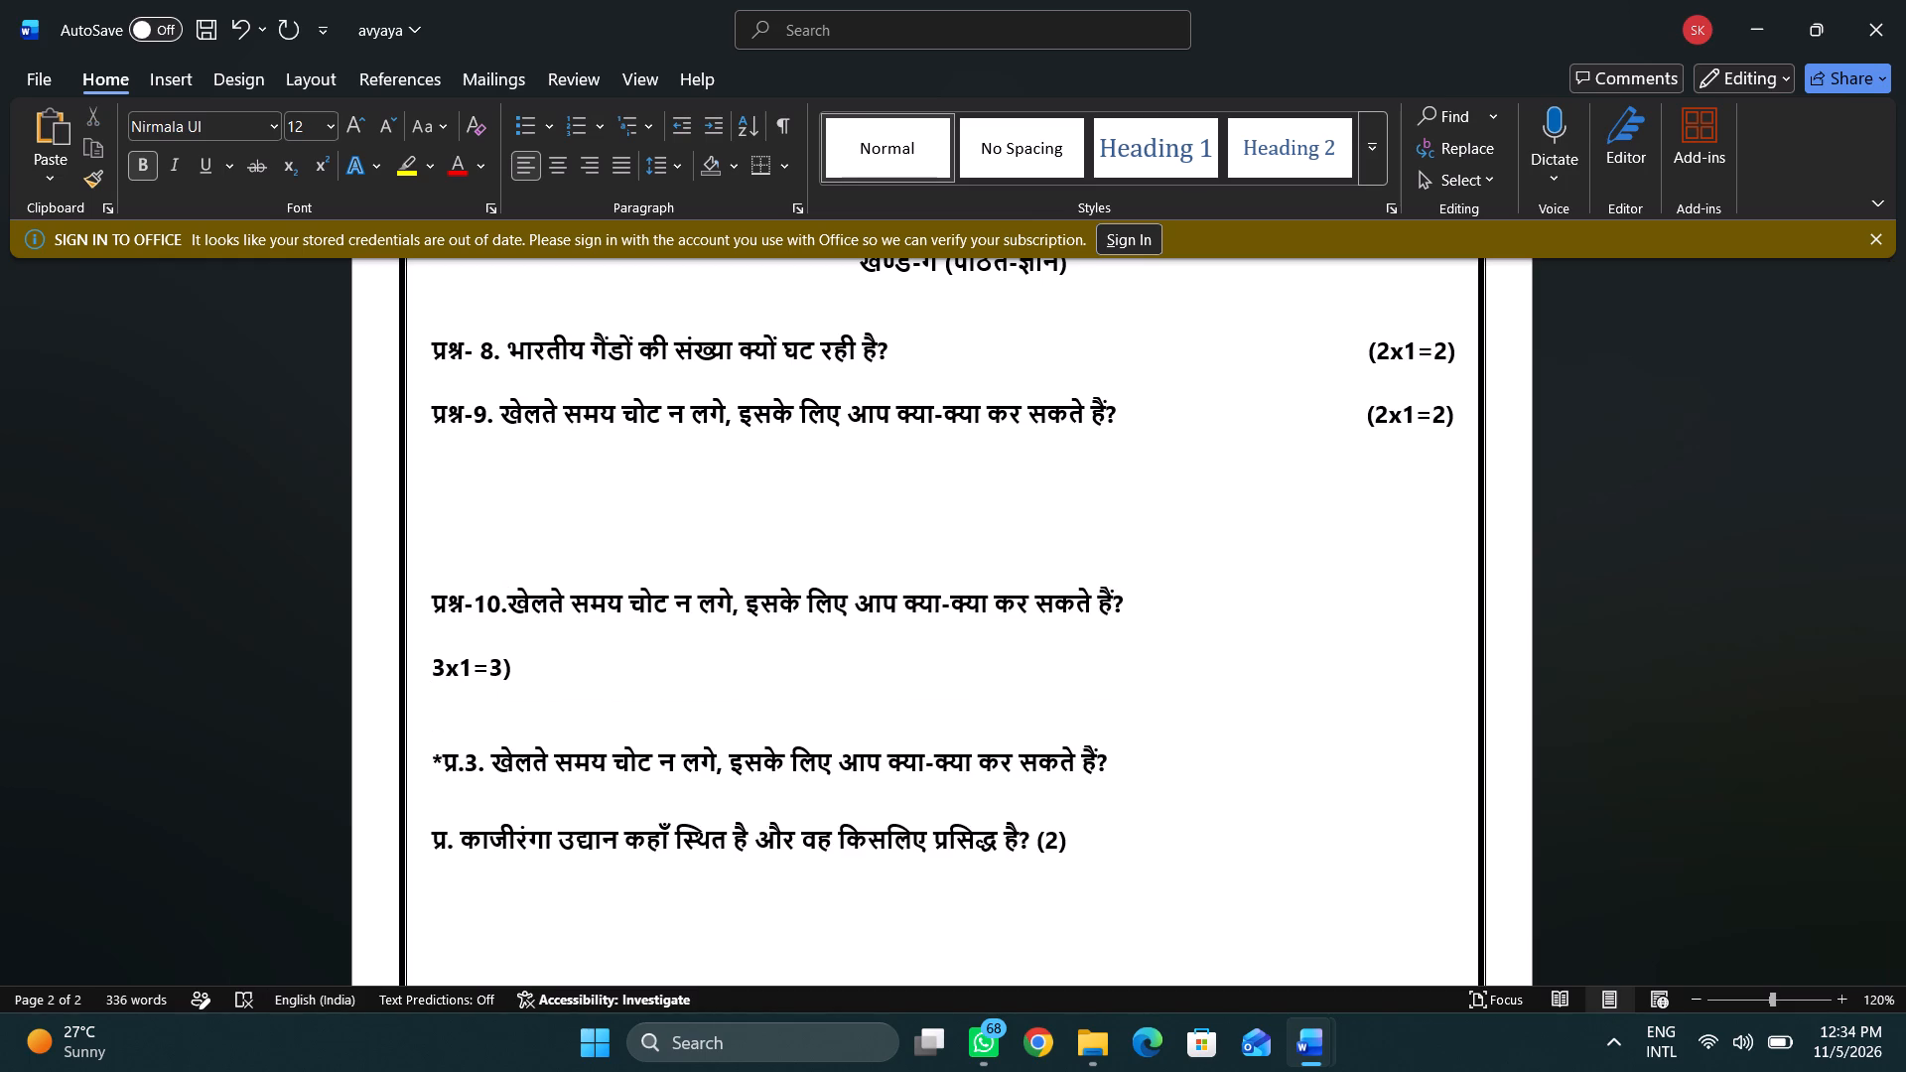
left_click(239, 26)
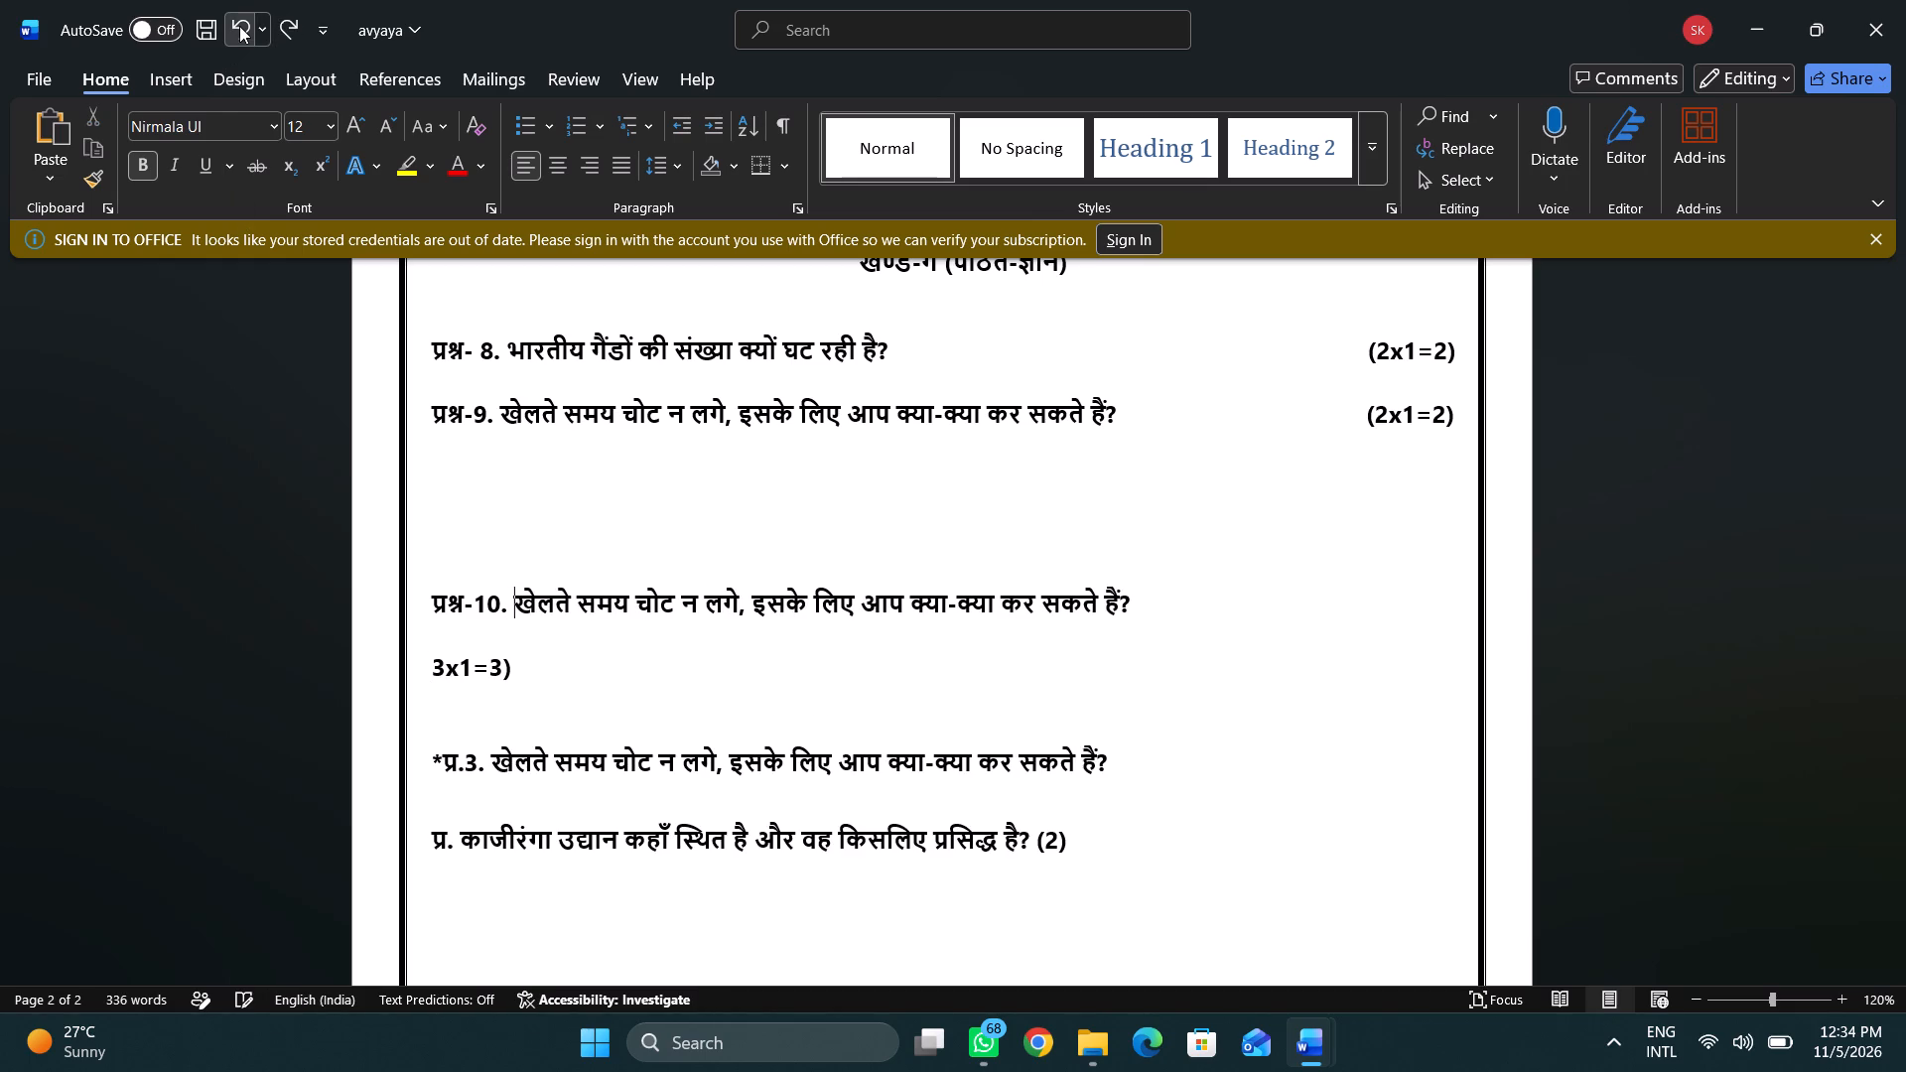
Bring 3x1=3) up onto the प्रश्न-10 line and space it to align with the marks column above.
left_click(432, 668)
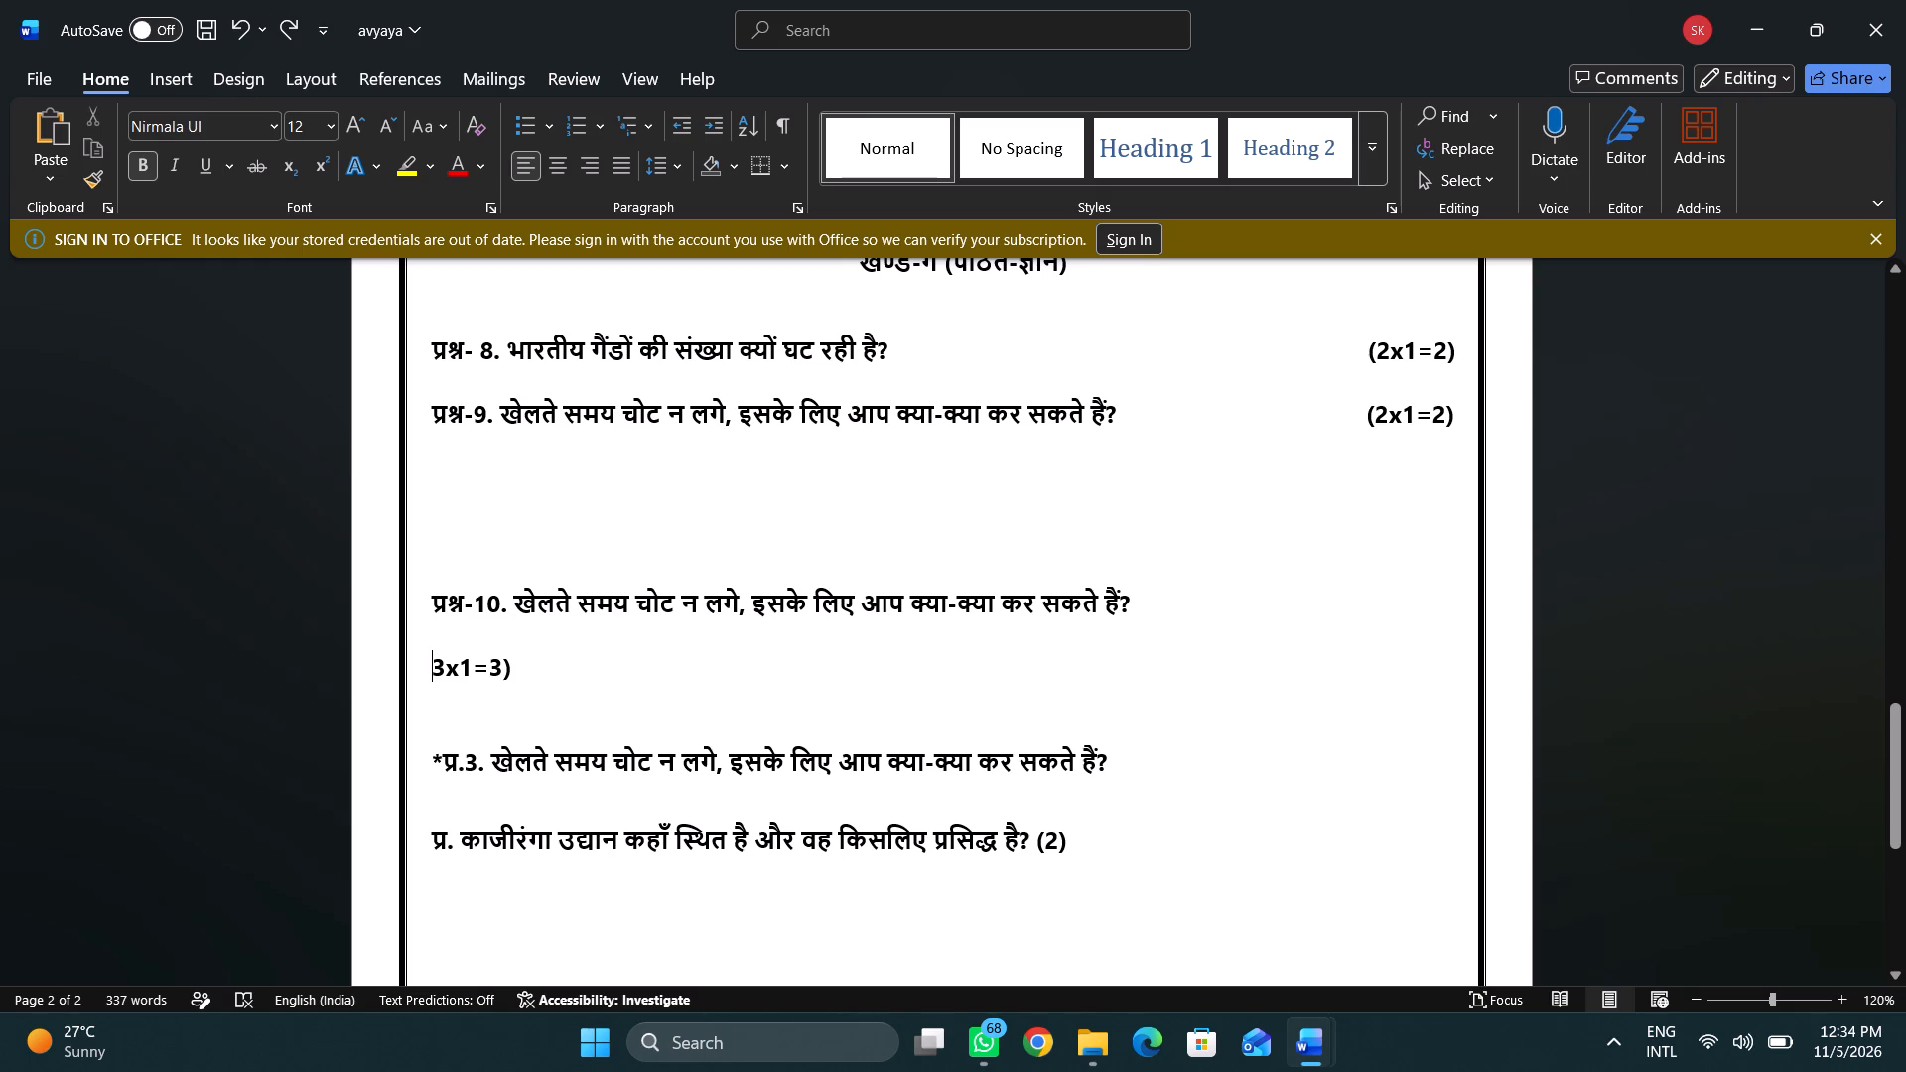
key("BackSpace")
key("BackSpace")
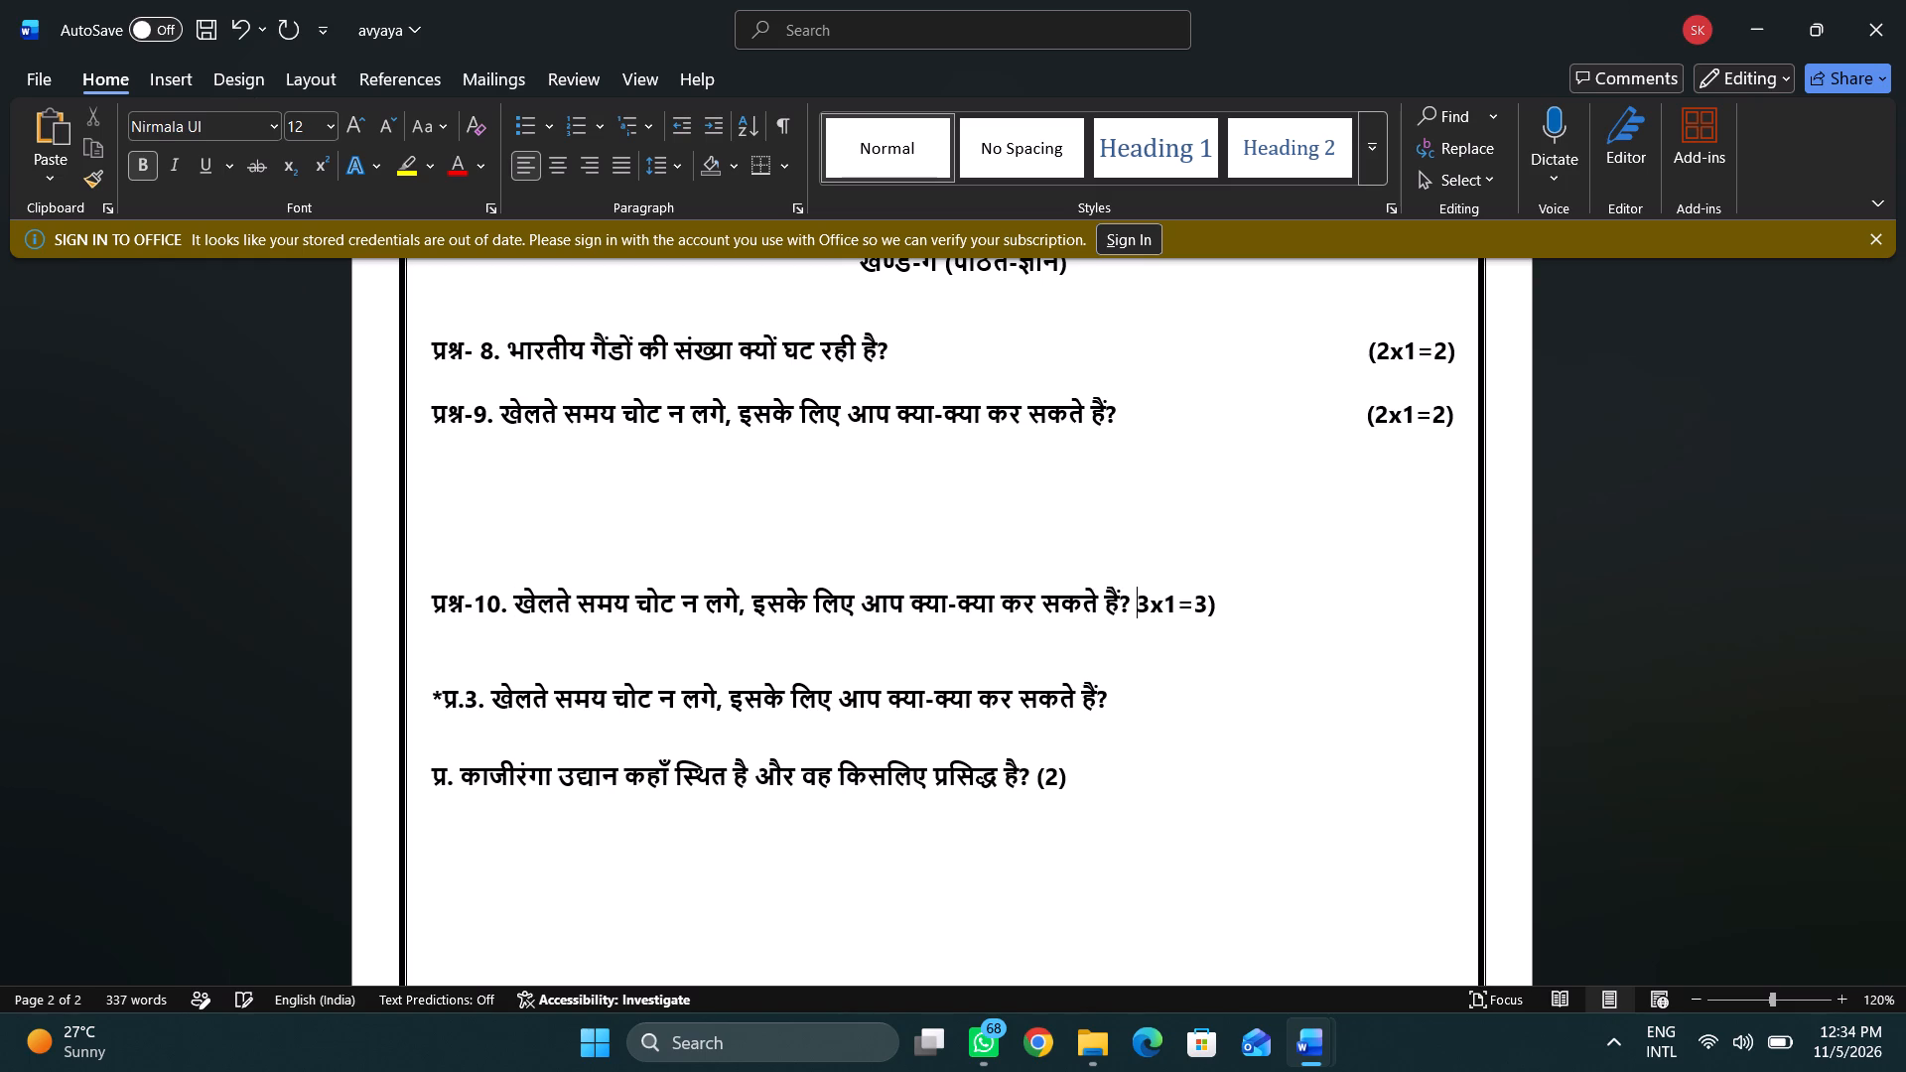
key("space")
key("space")
key("space")
key("space")
key("space")
key("space")
key("space")
key("space")
key("space")
key("space")
key("space")
key("space")
key("space")
key("space")
key("space")
key("space")
key("space")
key("space")
key("space")
key("space")
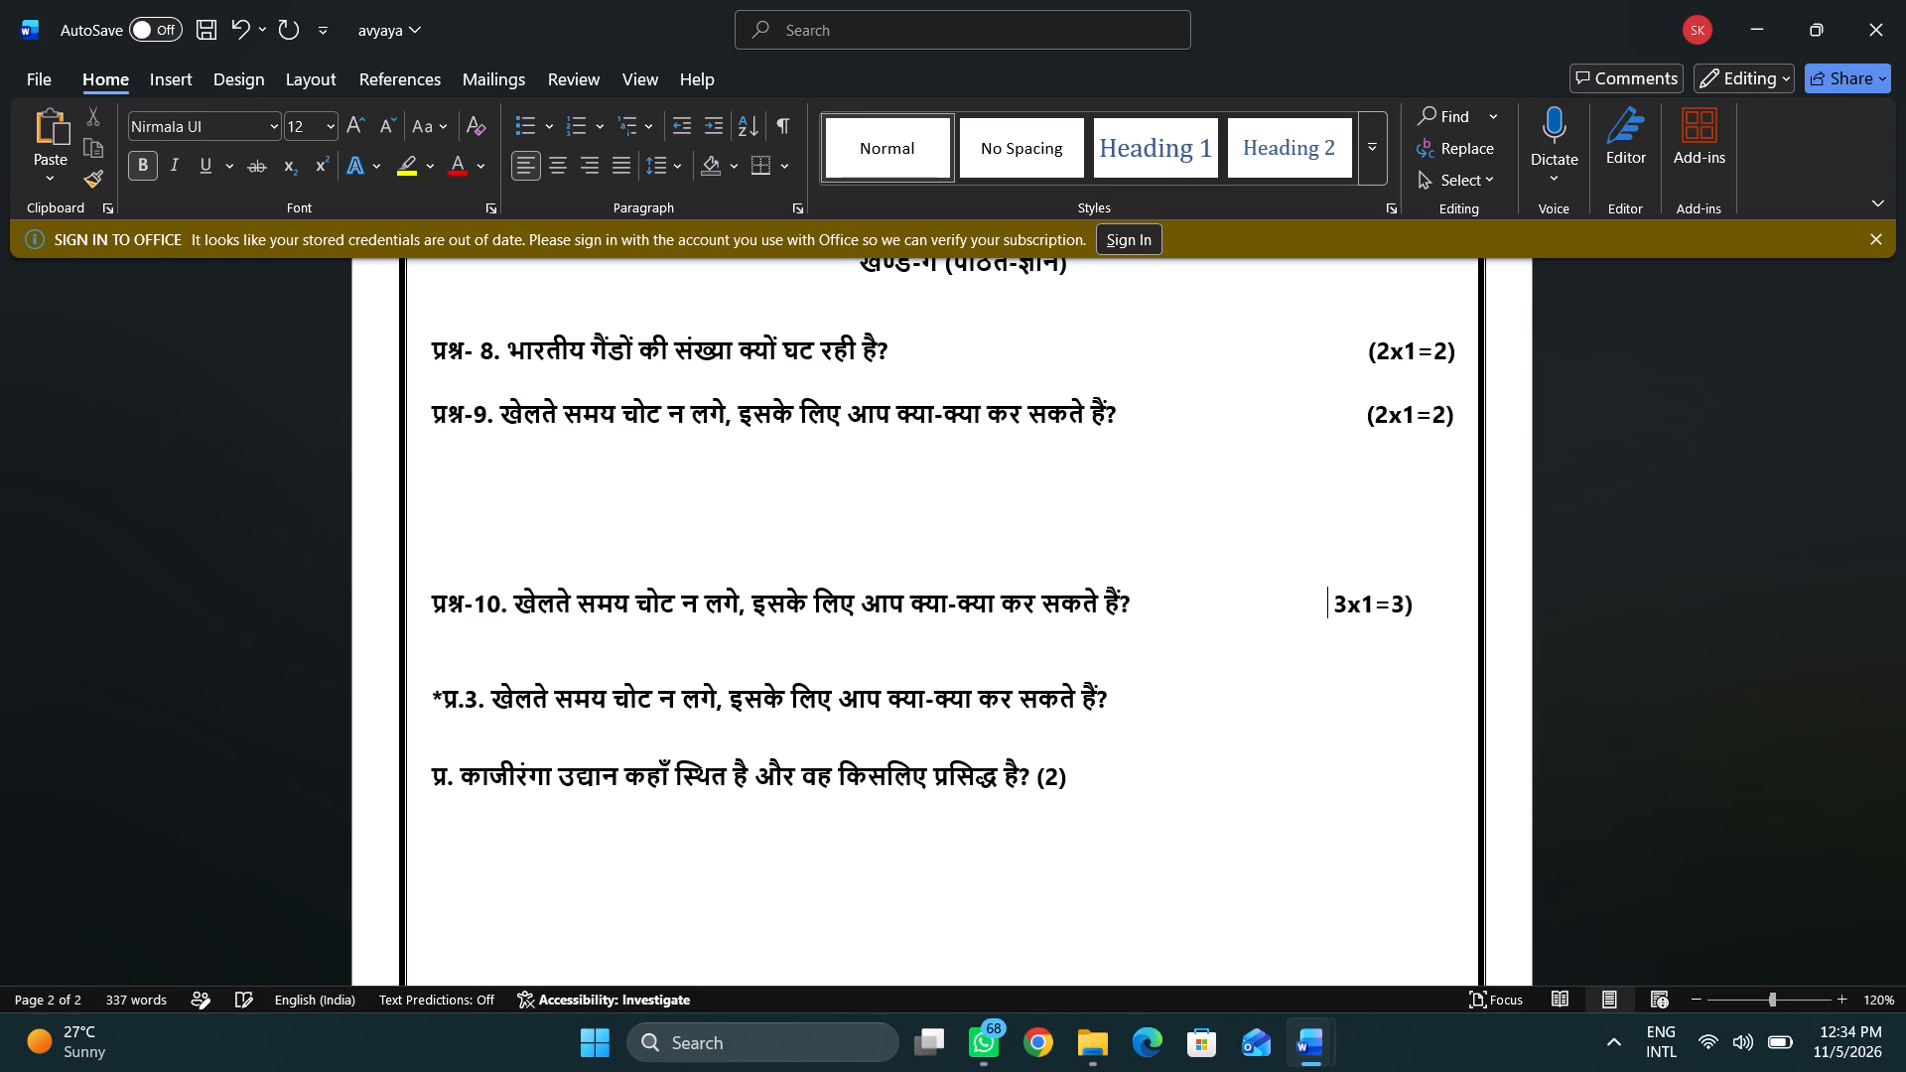
key("space")
key("space")
key("space")
key("space")
key("BackSpace")
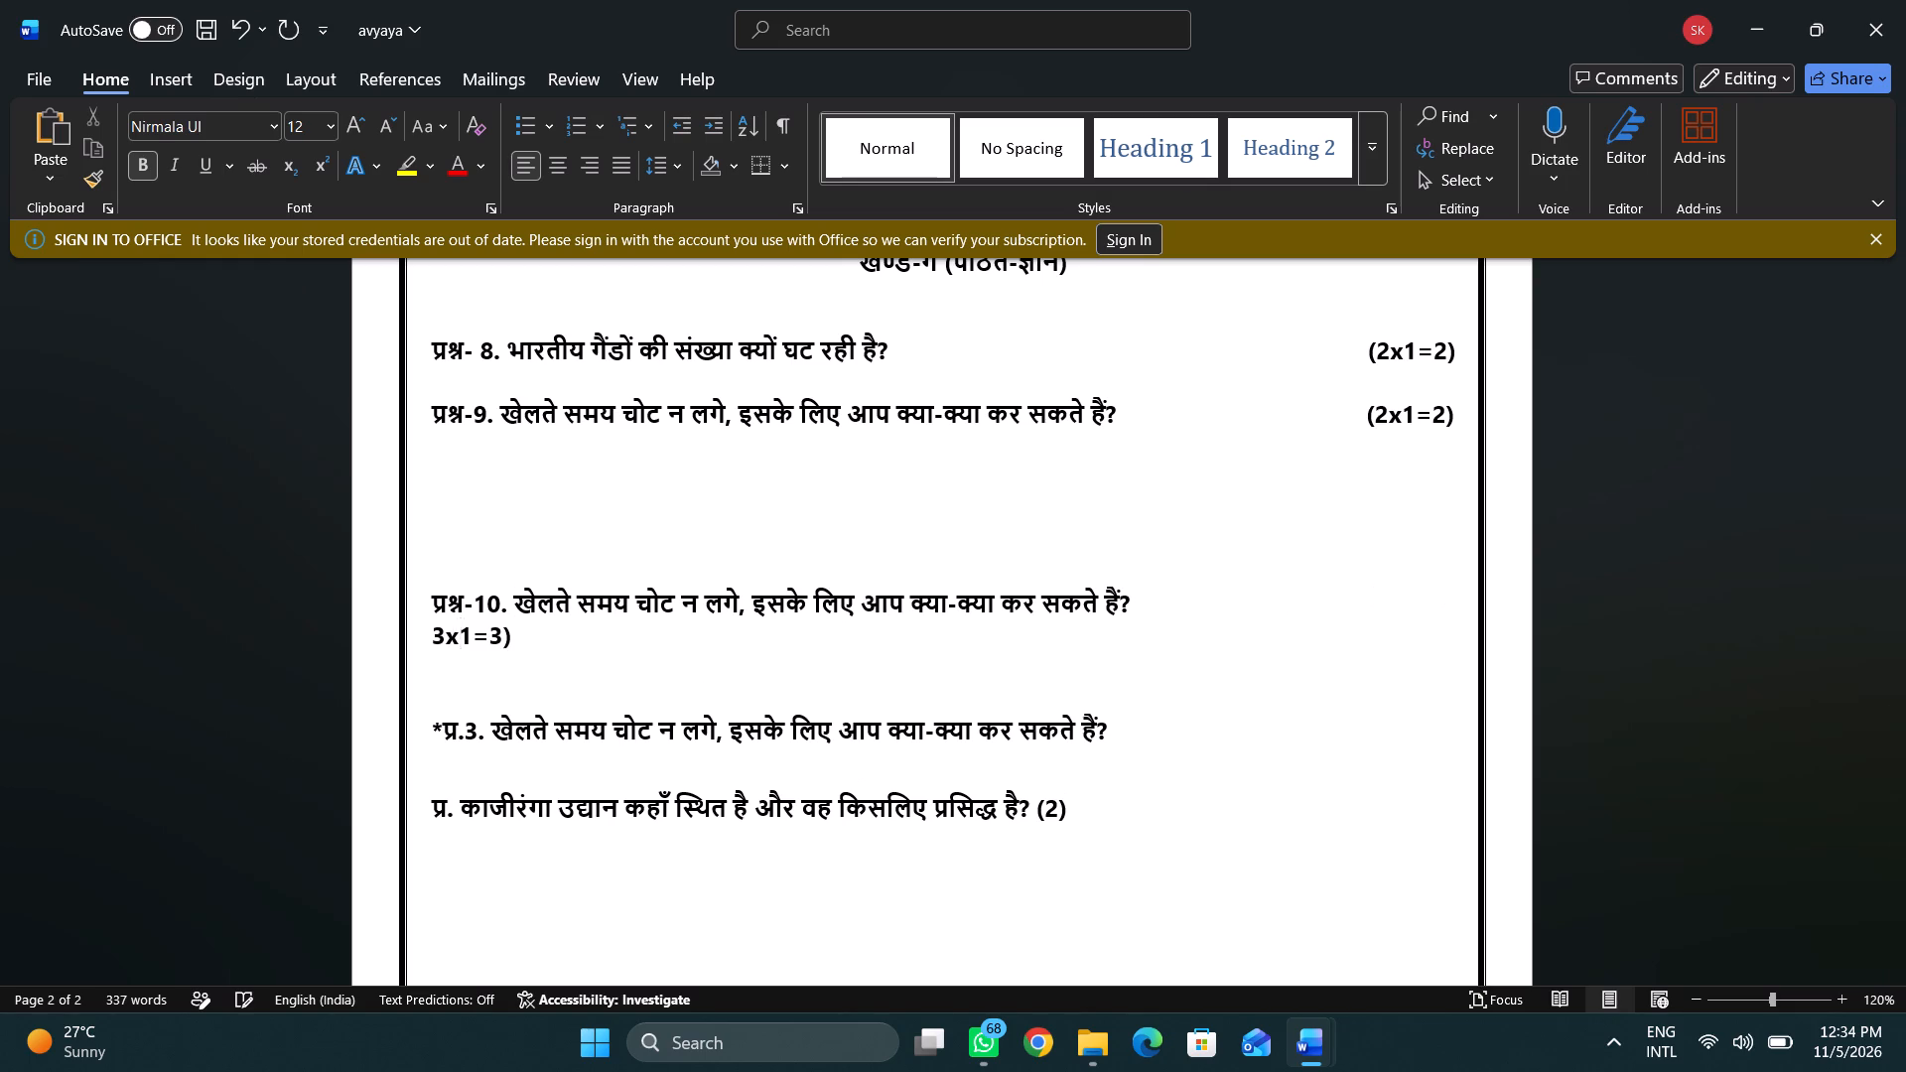
Add an opening bracket ahead of 3x1=3) on the प्रश्न-10 line, reusing the one from प्रश्न-9's marks, and keep the marks on that line.
double_click(1375, 417)
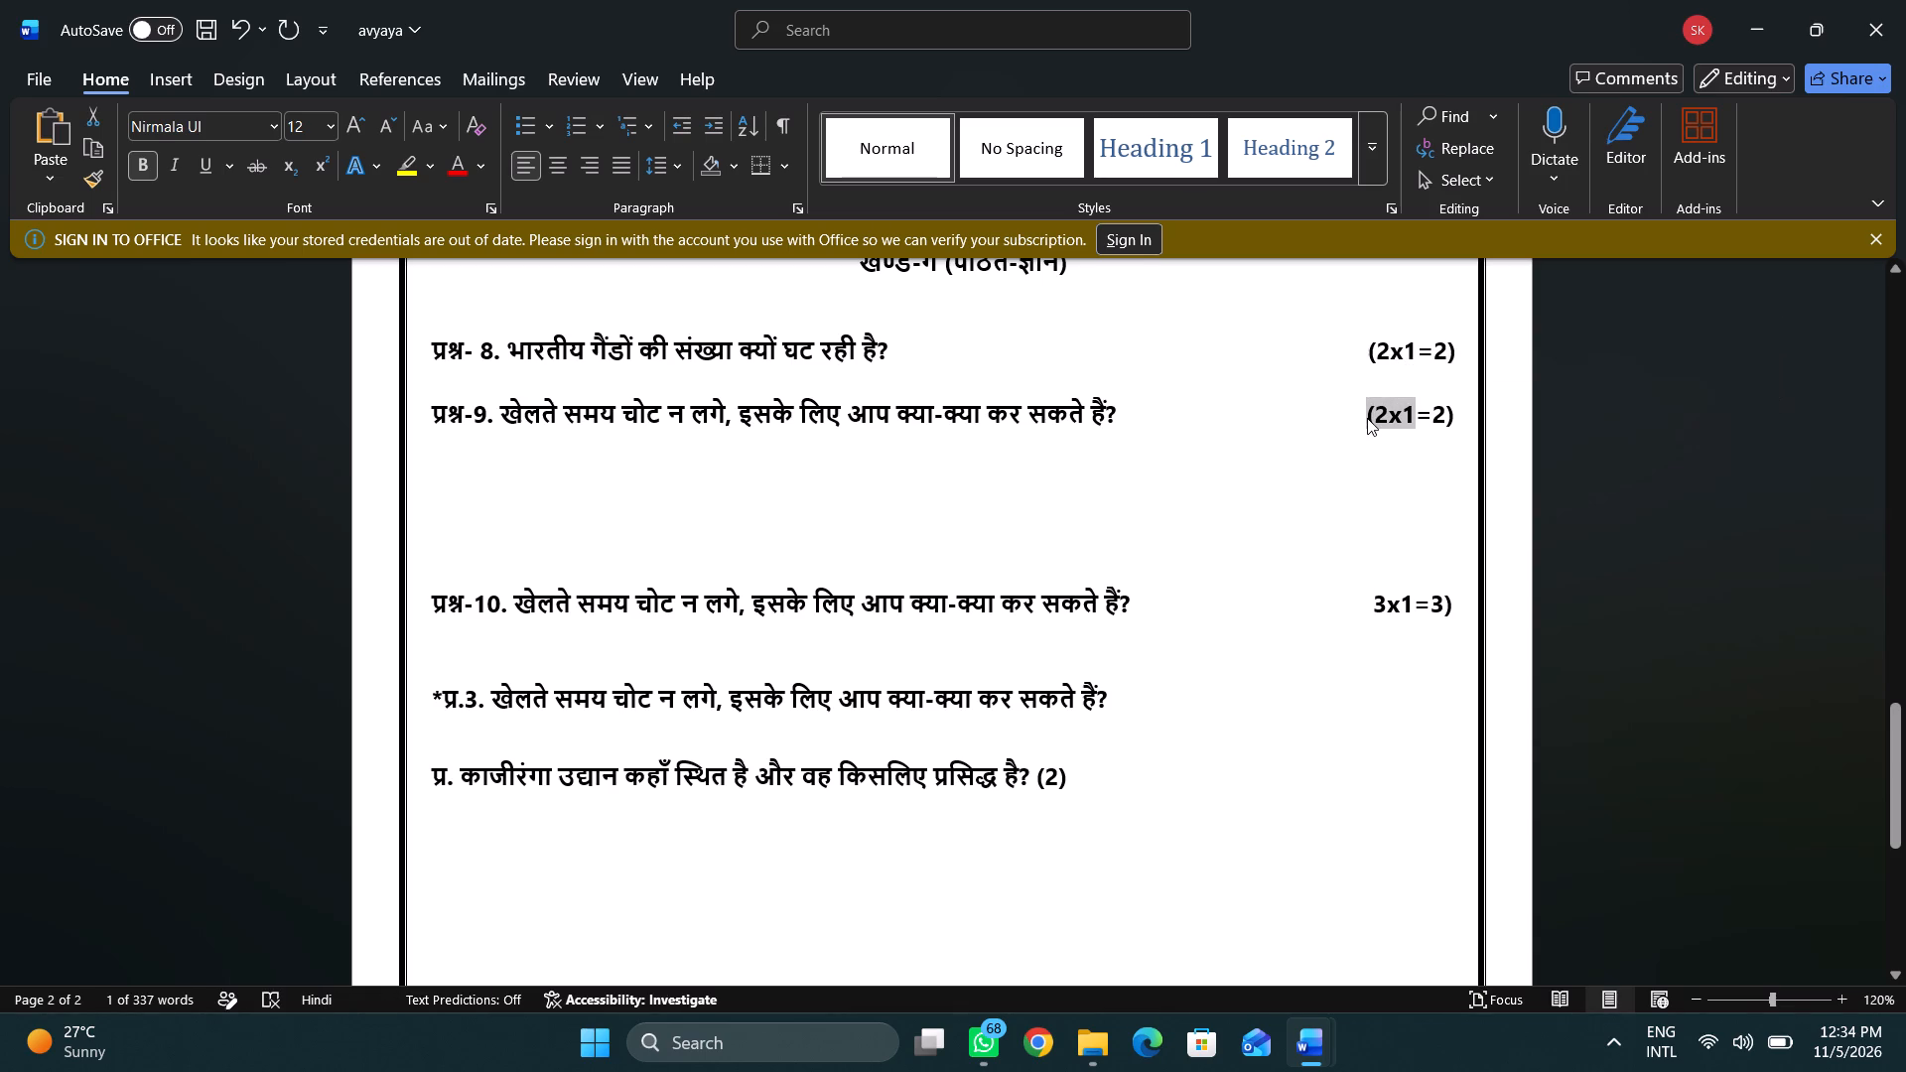
key("ctrl+c")
left_click(1348, 595)
left_click(1301, 622)
left_click(1293, 611)
key("ctrl+v")
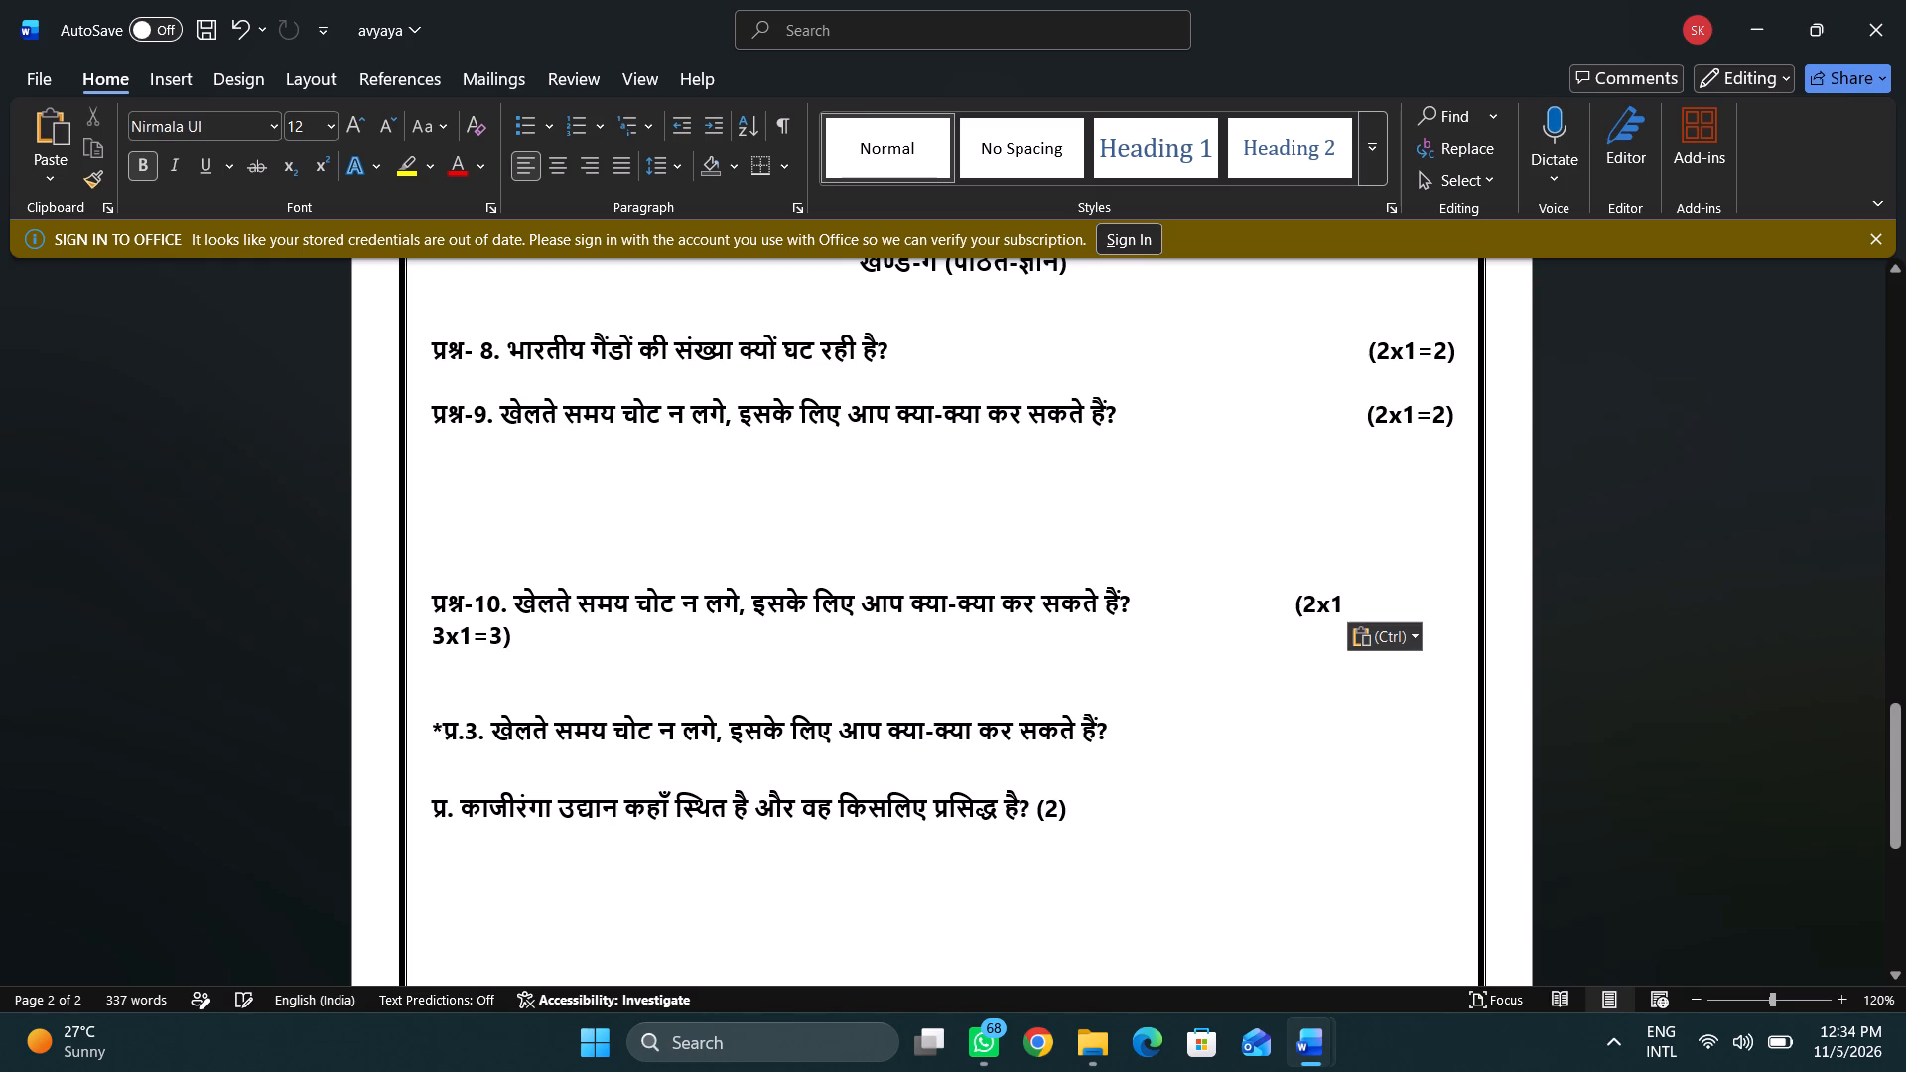
key("BackSpace")
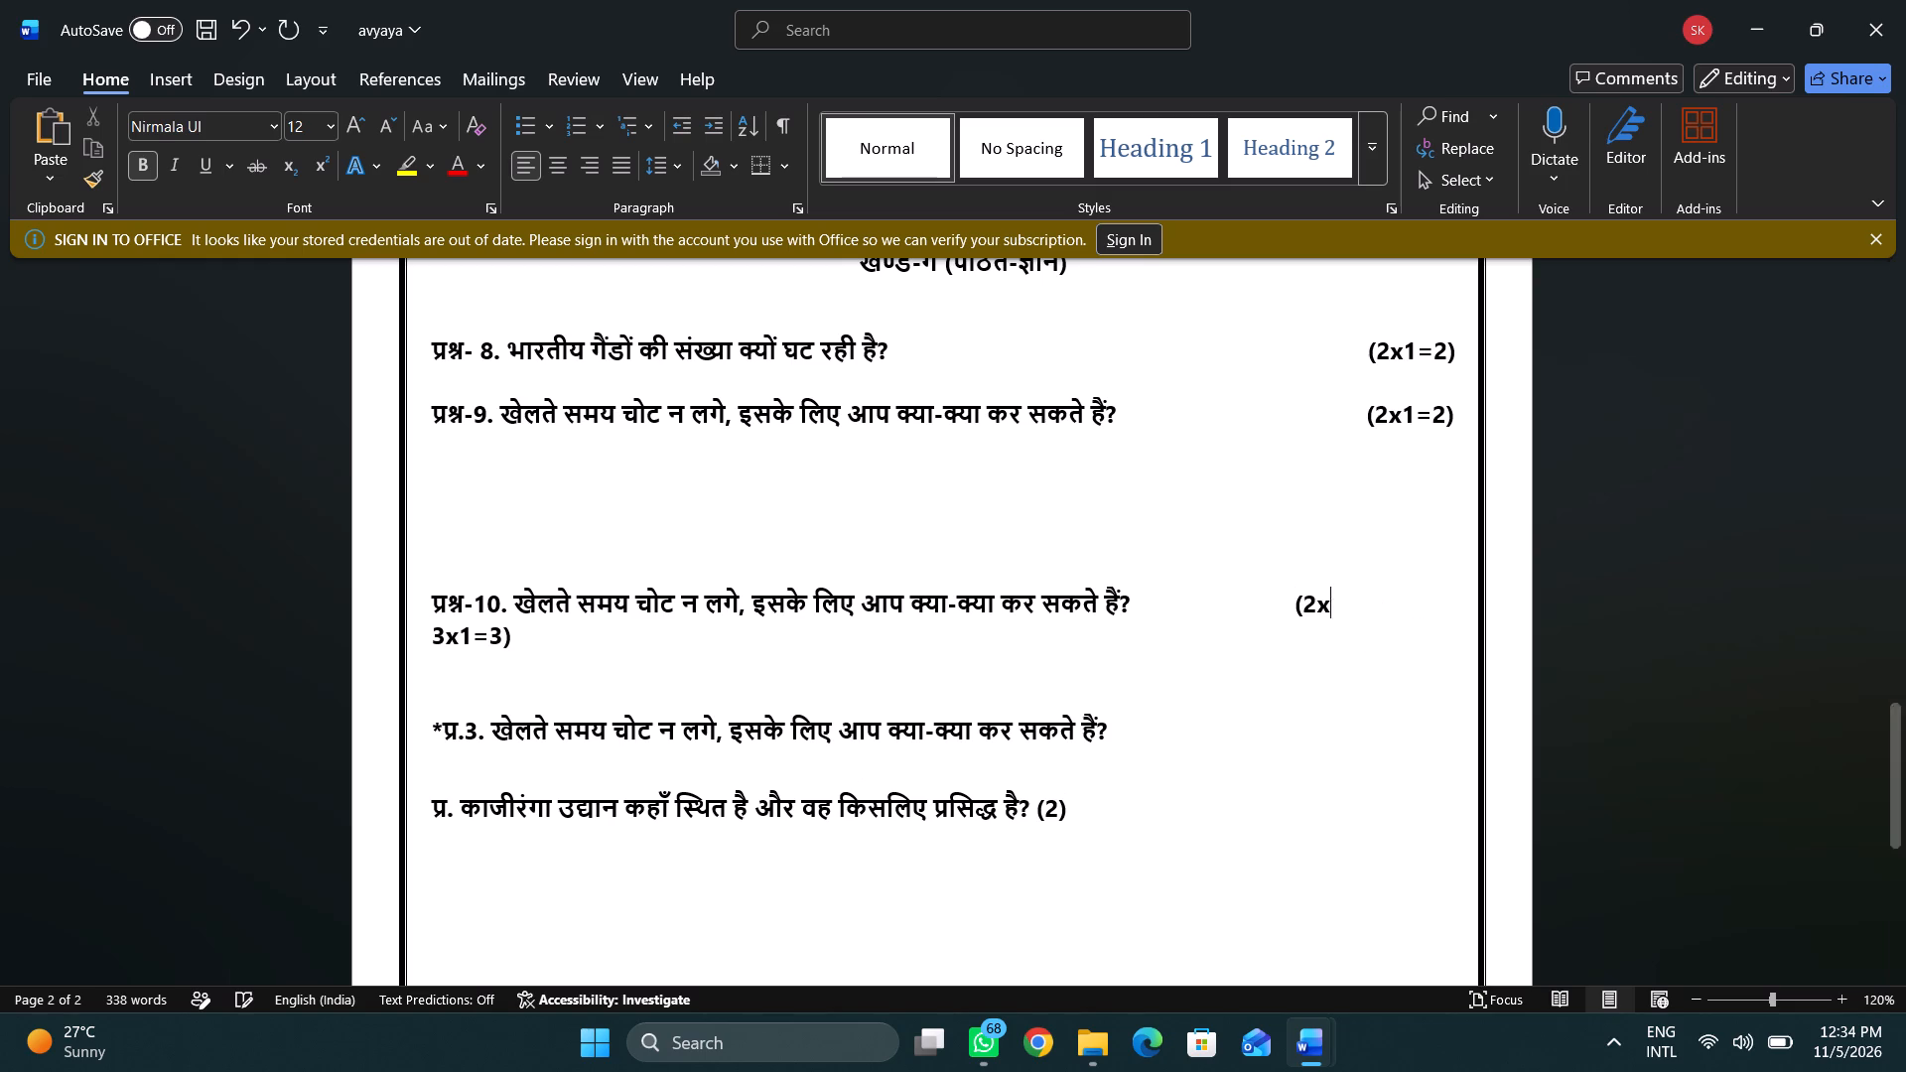
key("BackSpace")
key("BackSpace")
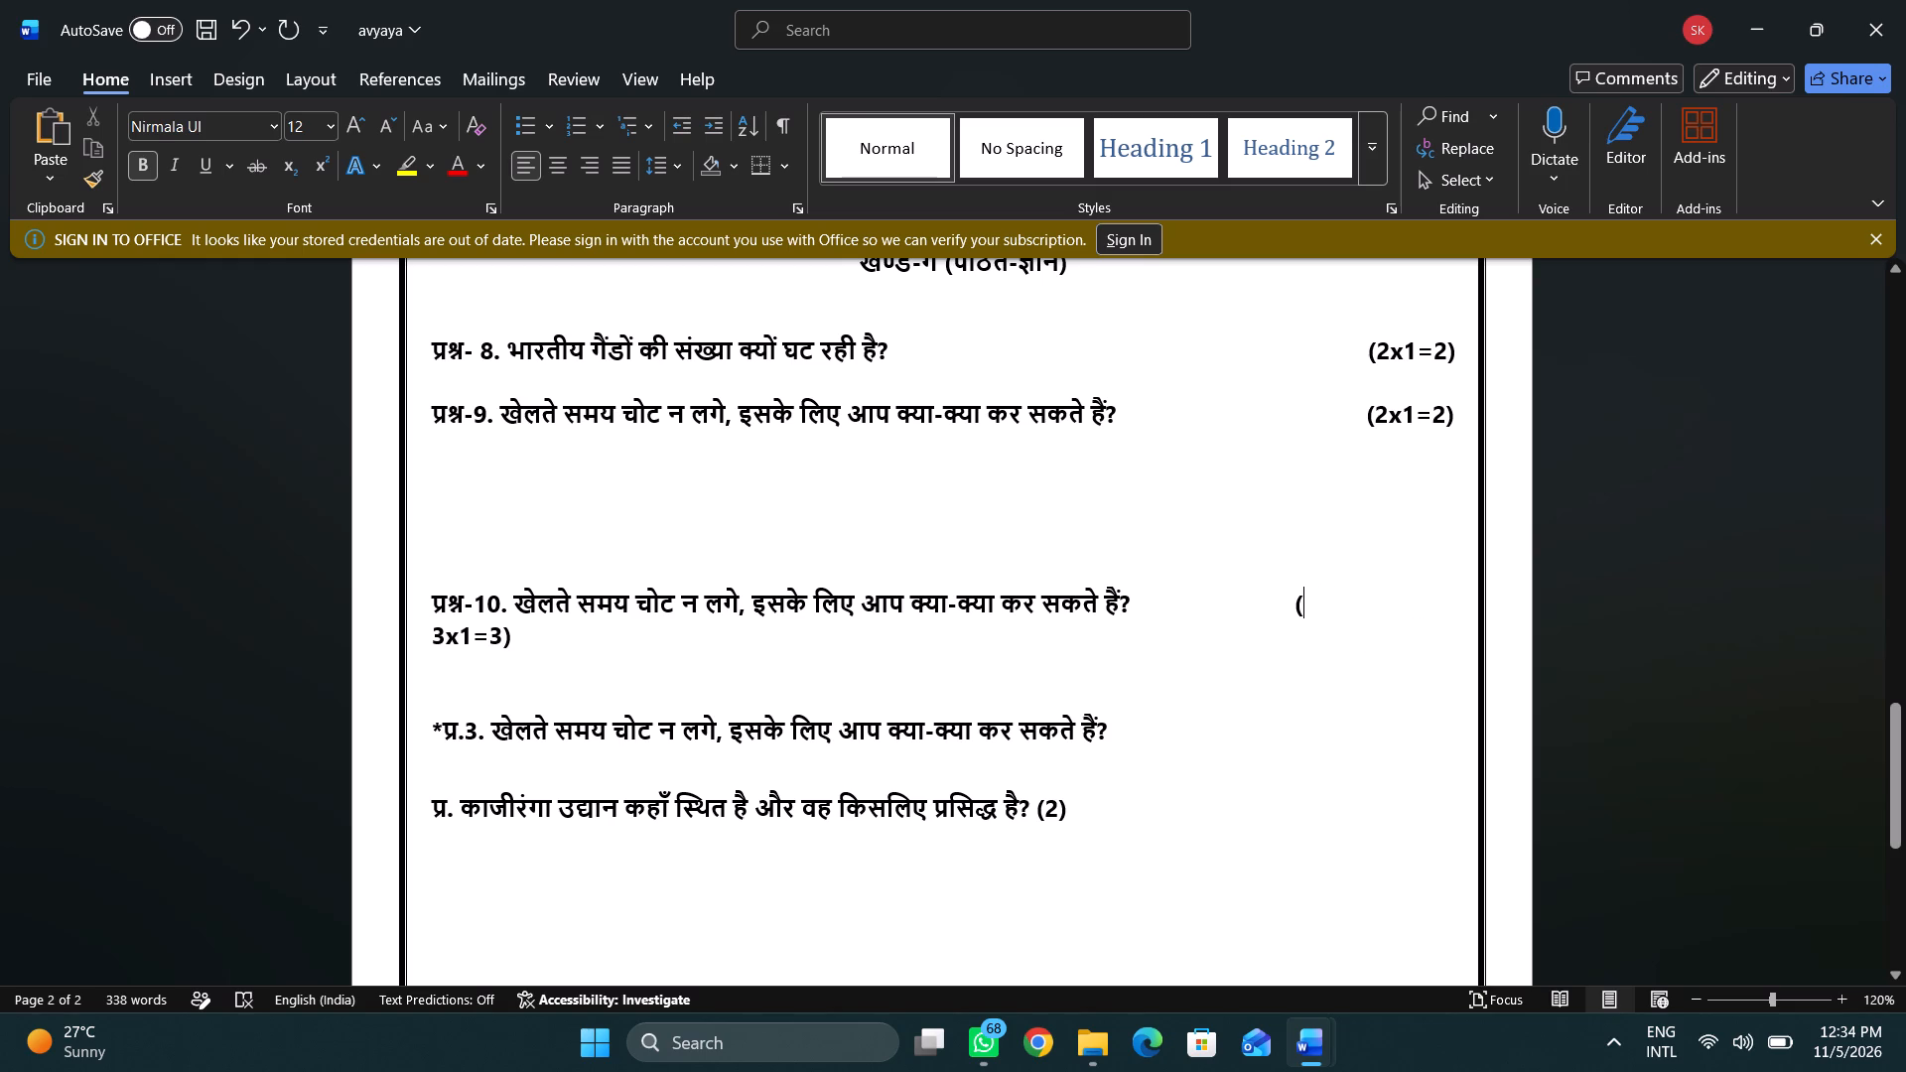
left_click(434, 631)
key("BackSpace")
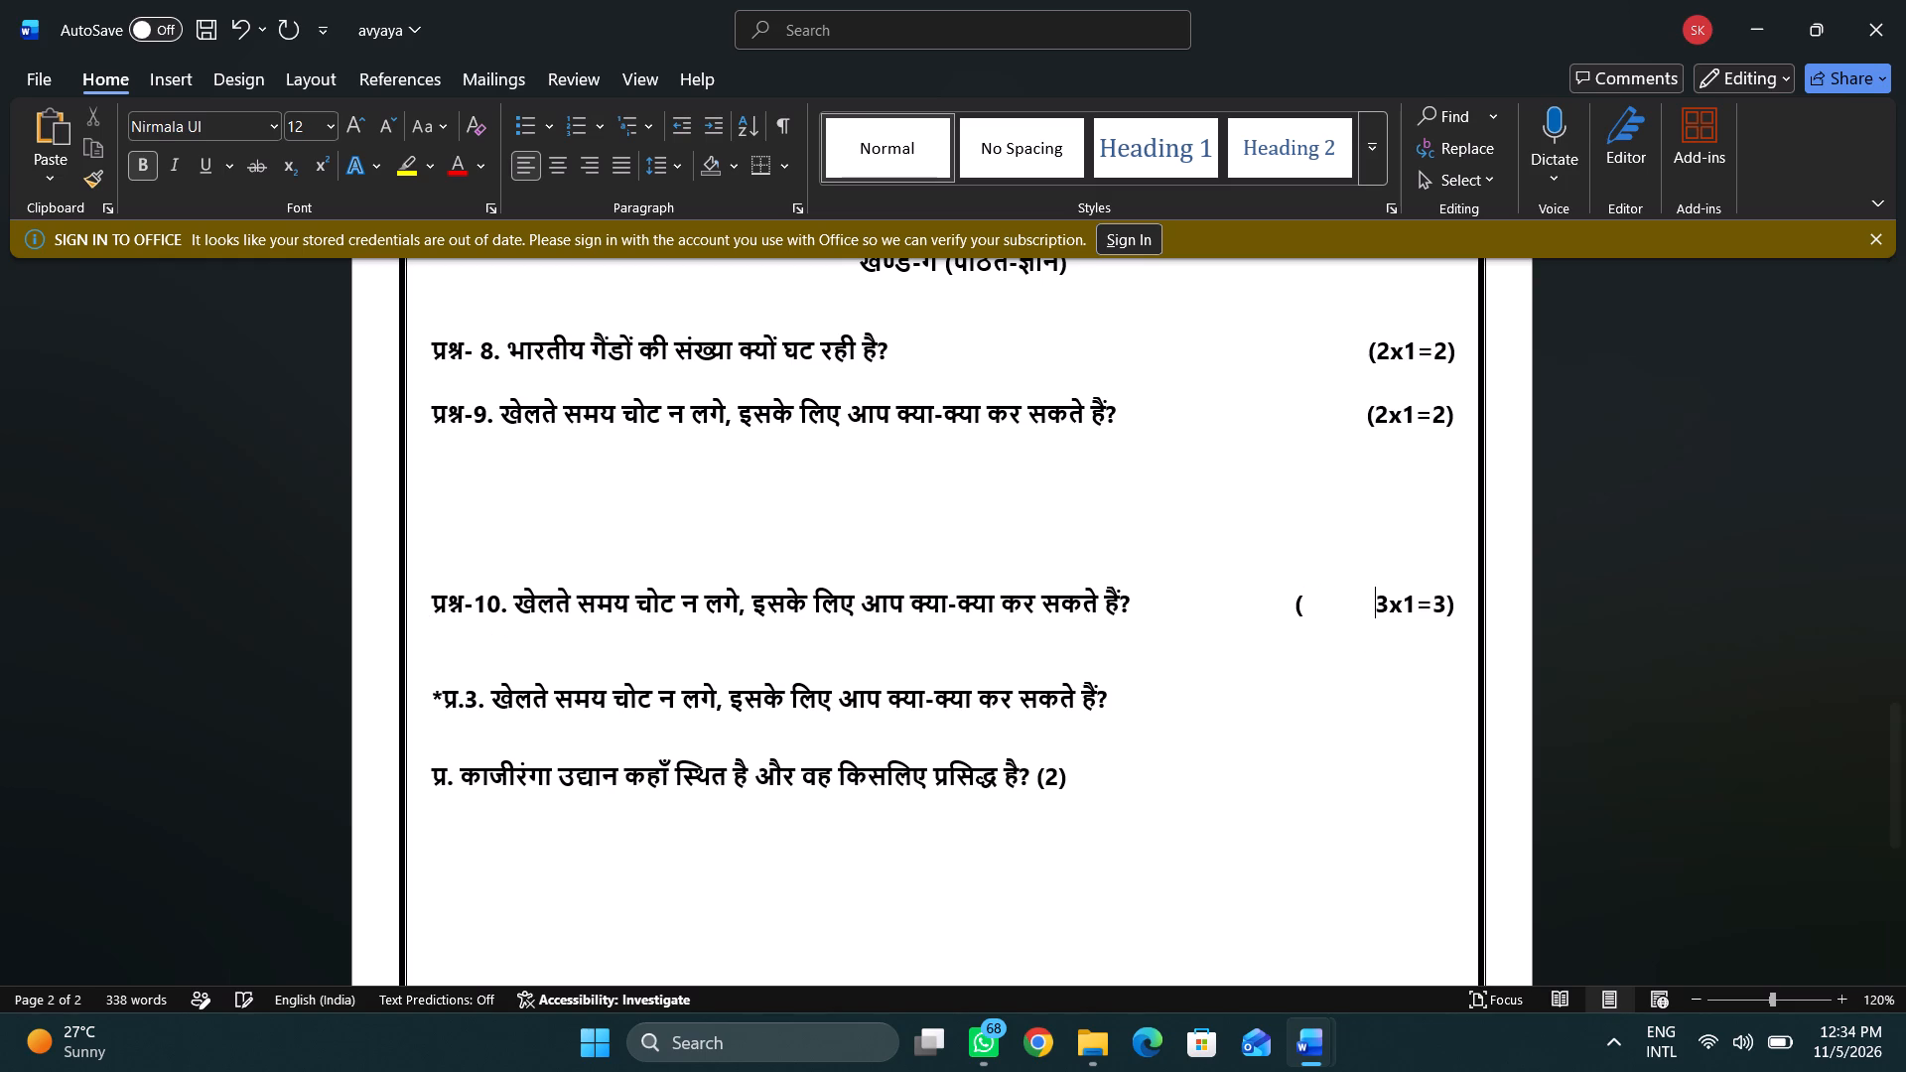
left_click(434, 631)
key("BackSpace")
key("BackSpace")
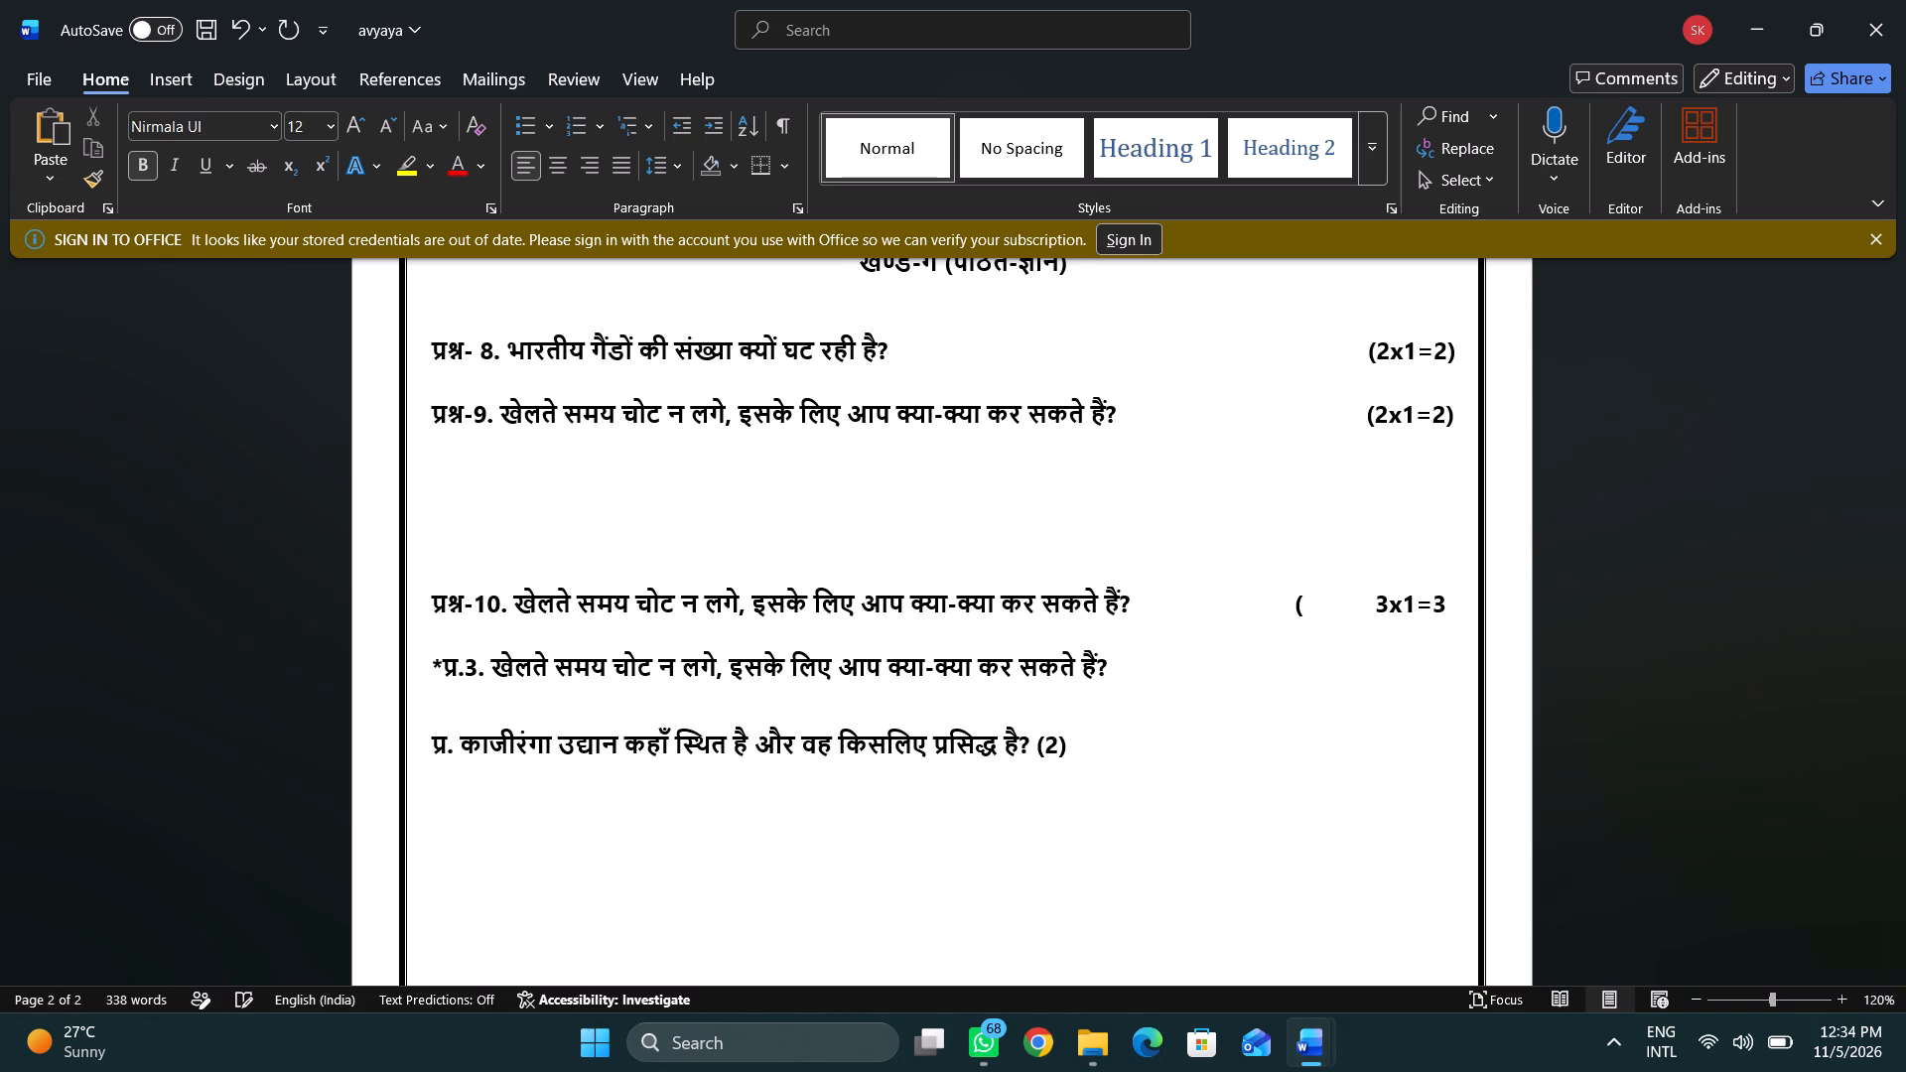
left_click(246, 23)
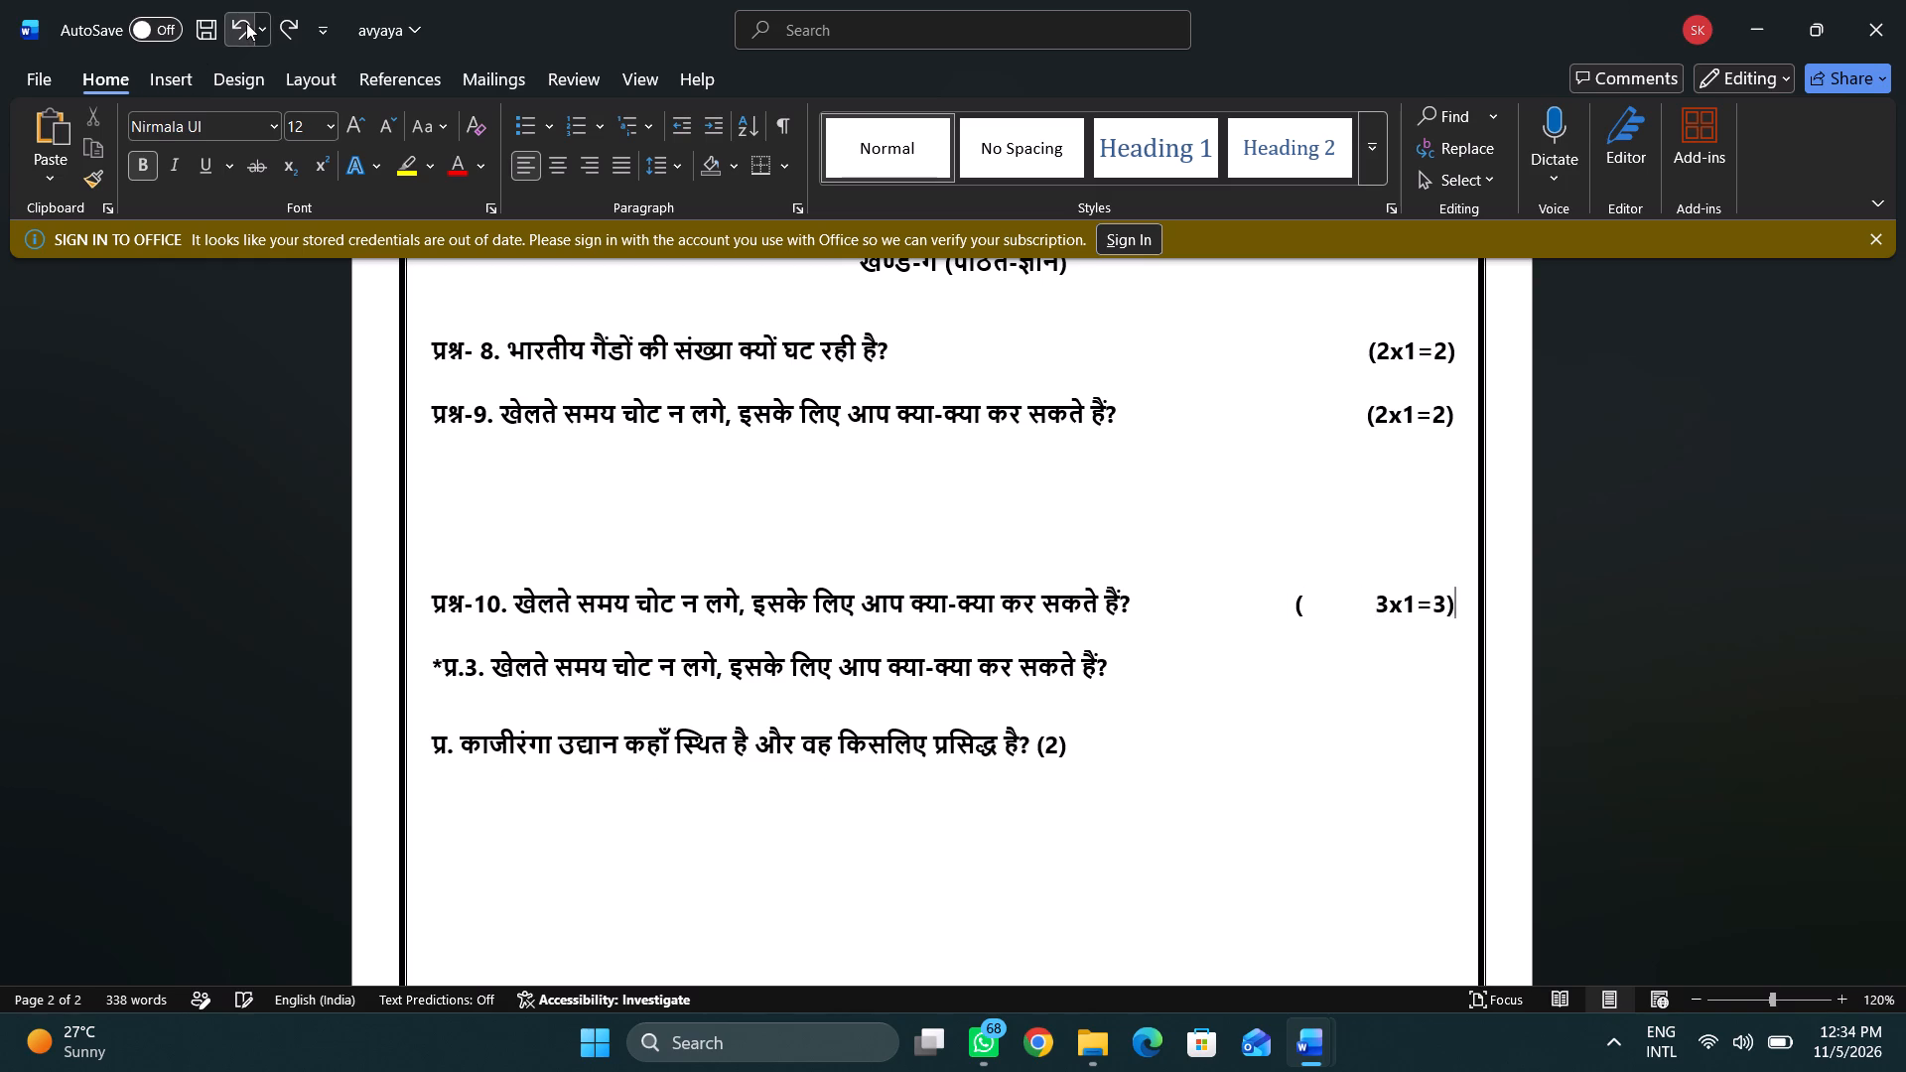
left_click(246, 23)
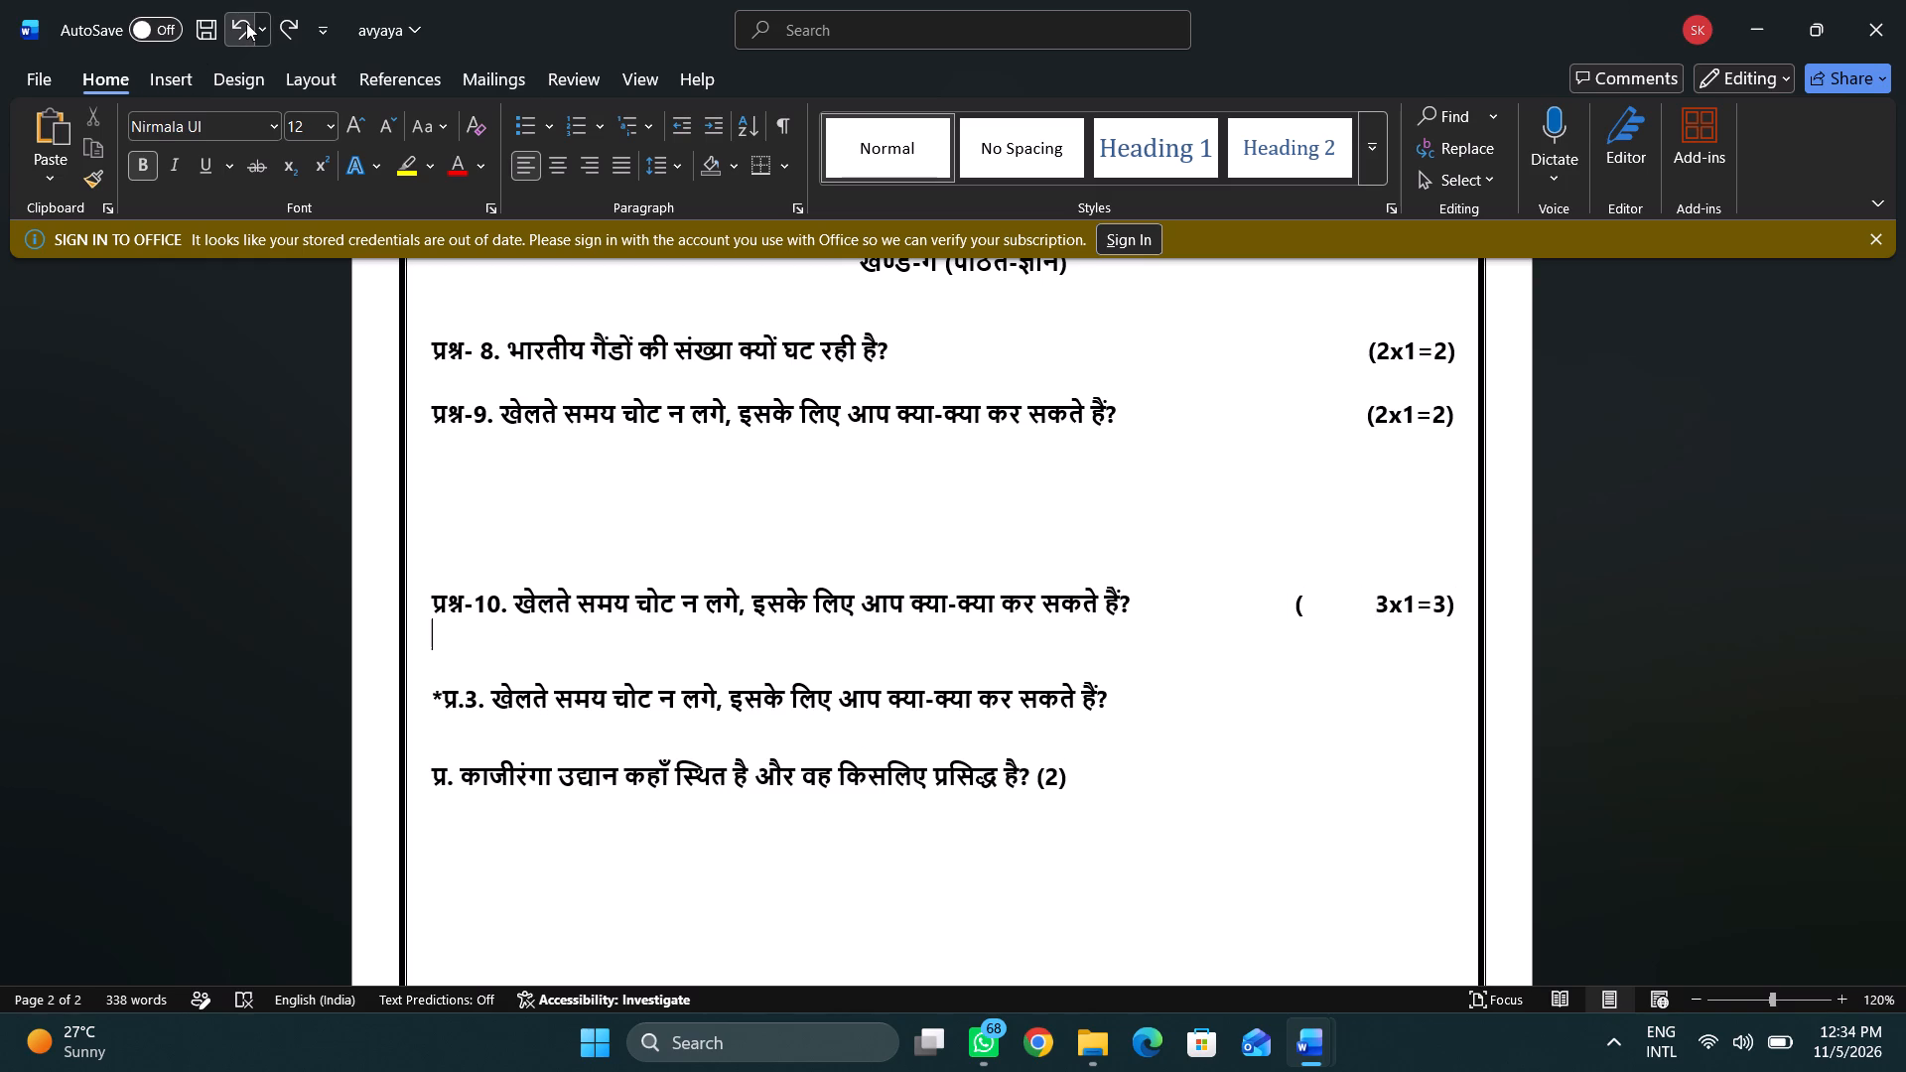
Remove the gap between the opening bracket and 3x1=3) so प्रश्न-10's marks read (3x1=3).
left_click(1372, 604)
key("BackSpace")
key("BackSpace")
key("BackSpace")
key("BackSpace")
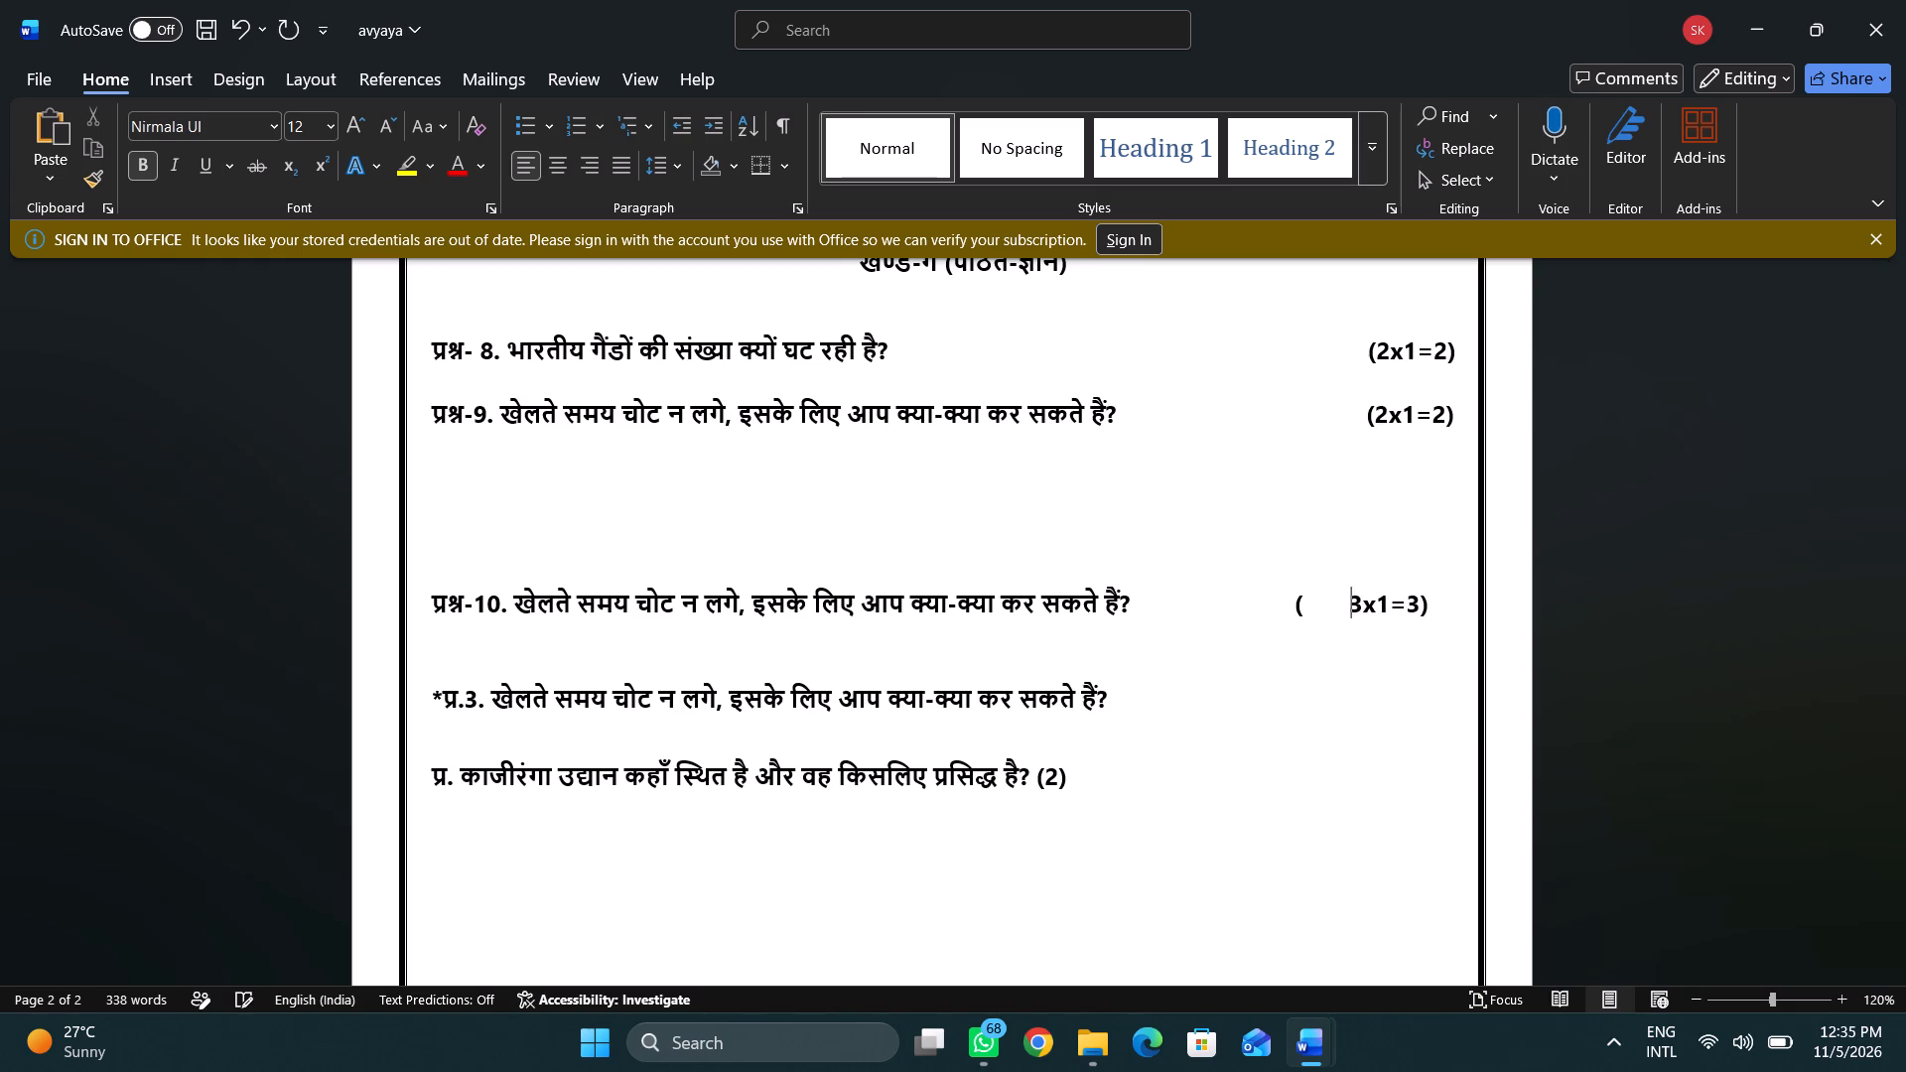
key("BackSpace")
key("BackSpace")
key("BackSpace")
key("BackSpace")
key("BackSpace")
key("BackSpace")
key("BackSpace")
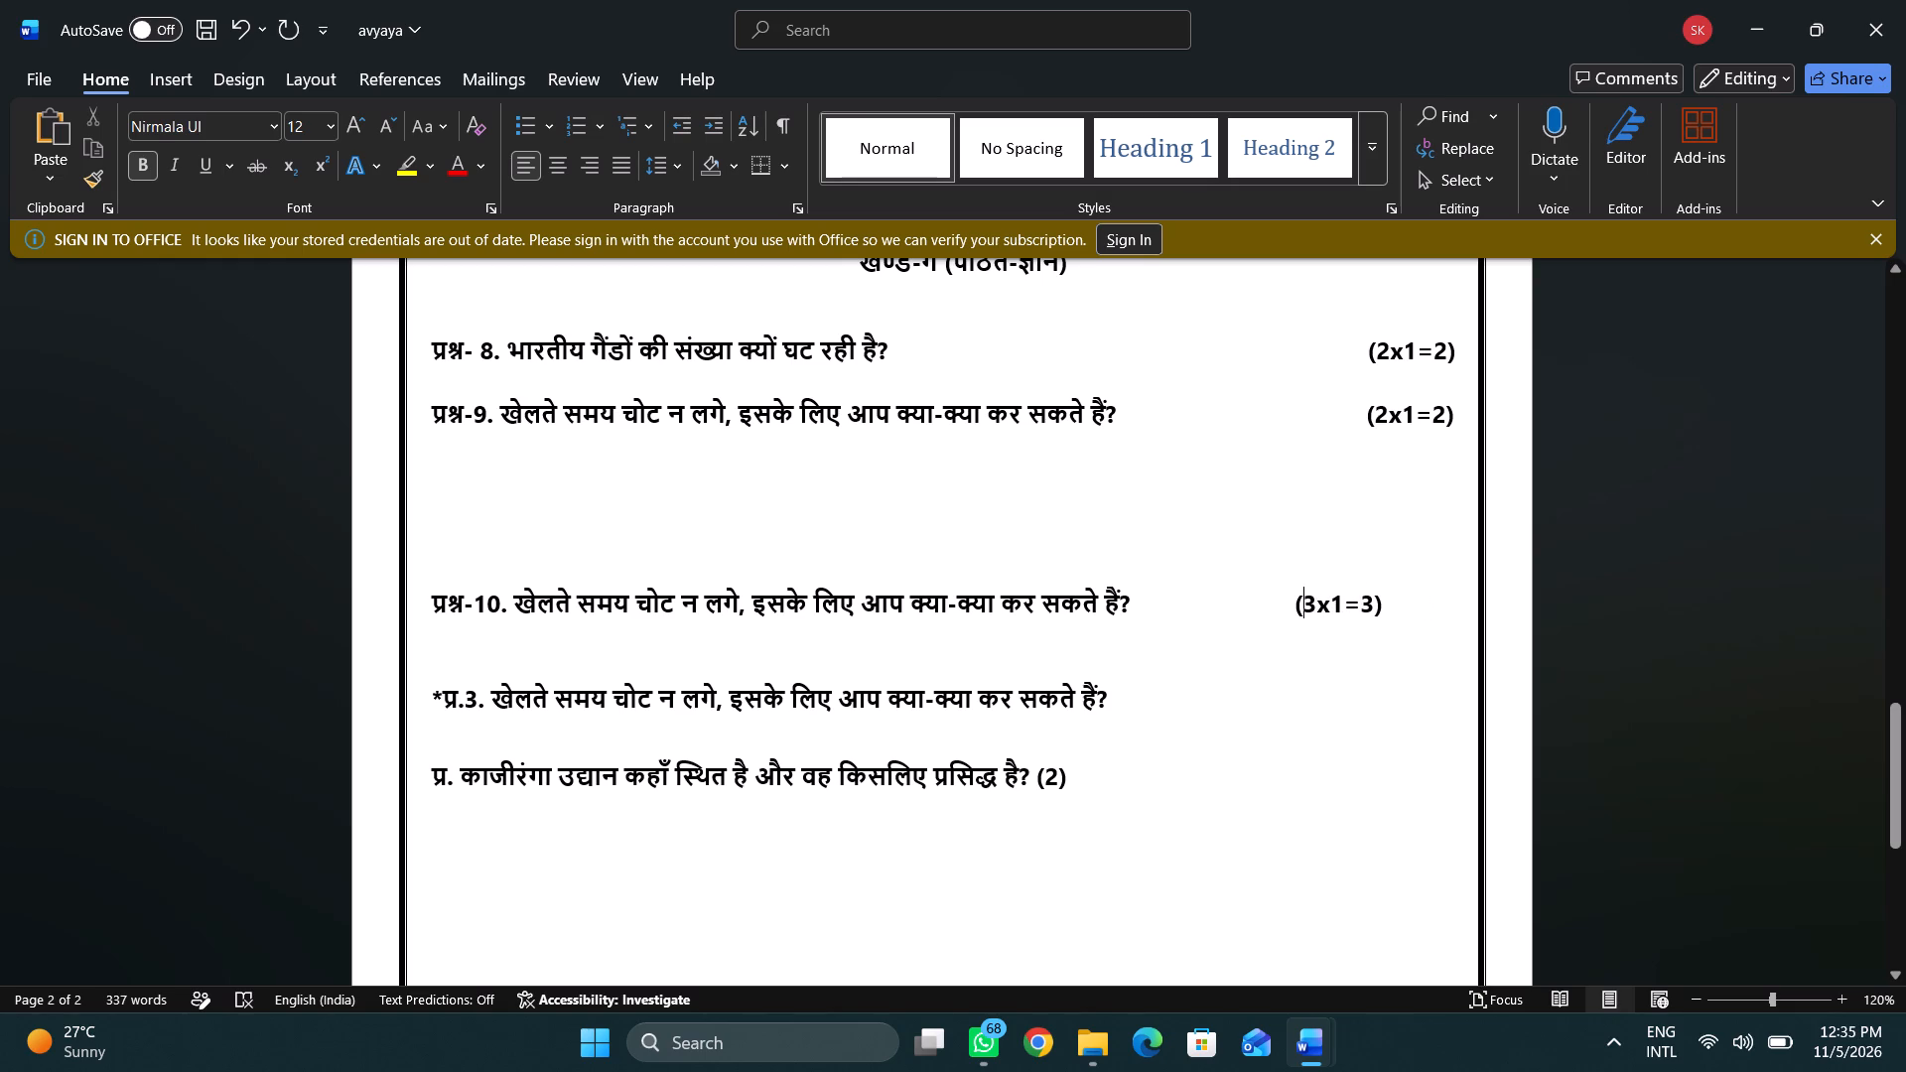
Space the (3x1=3) marks of प्रश्न-10 across to align with the marks column above.
left_click(1286, 597)
key("space")
key("space")
key("space")
key("space")
key("space")
key("space")
key("space")
key("space")
key("space")
key("space")
key("space")
key("space")
key("space")
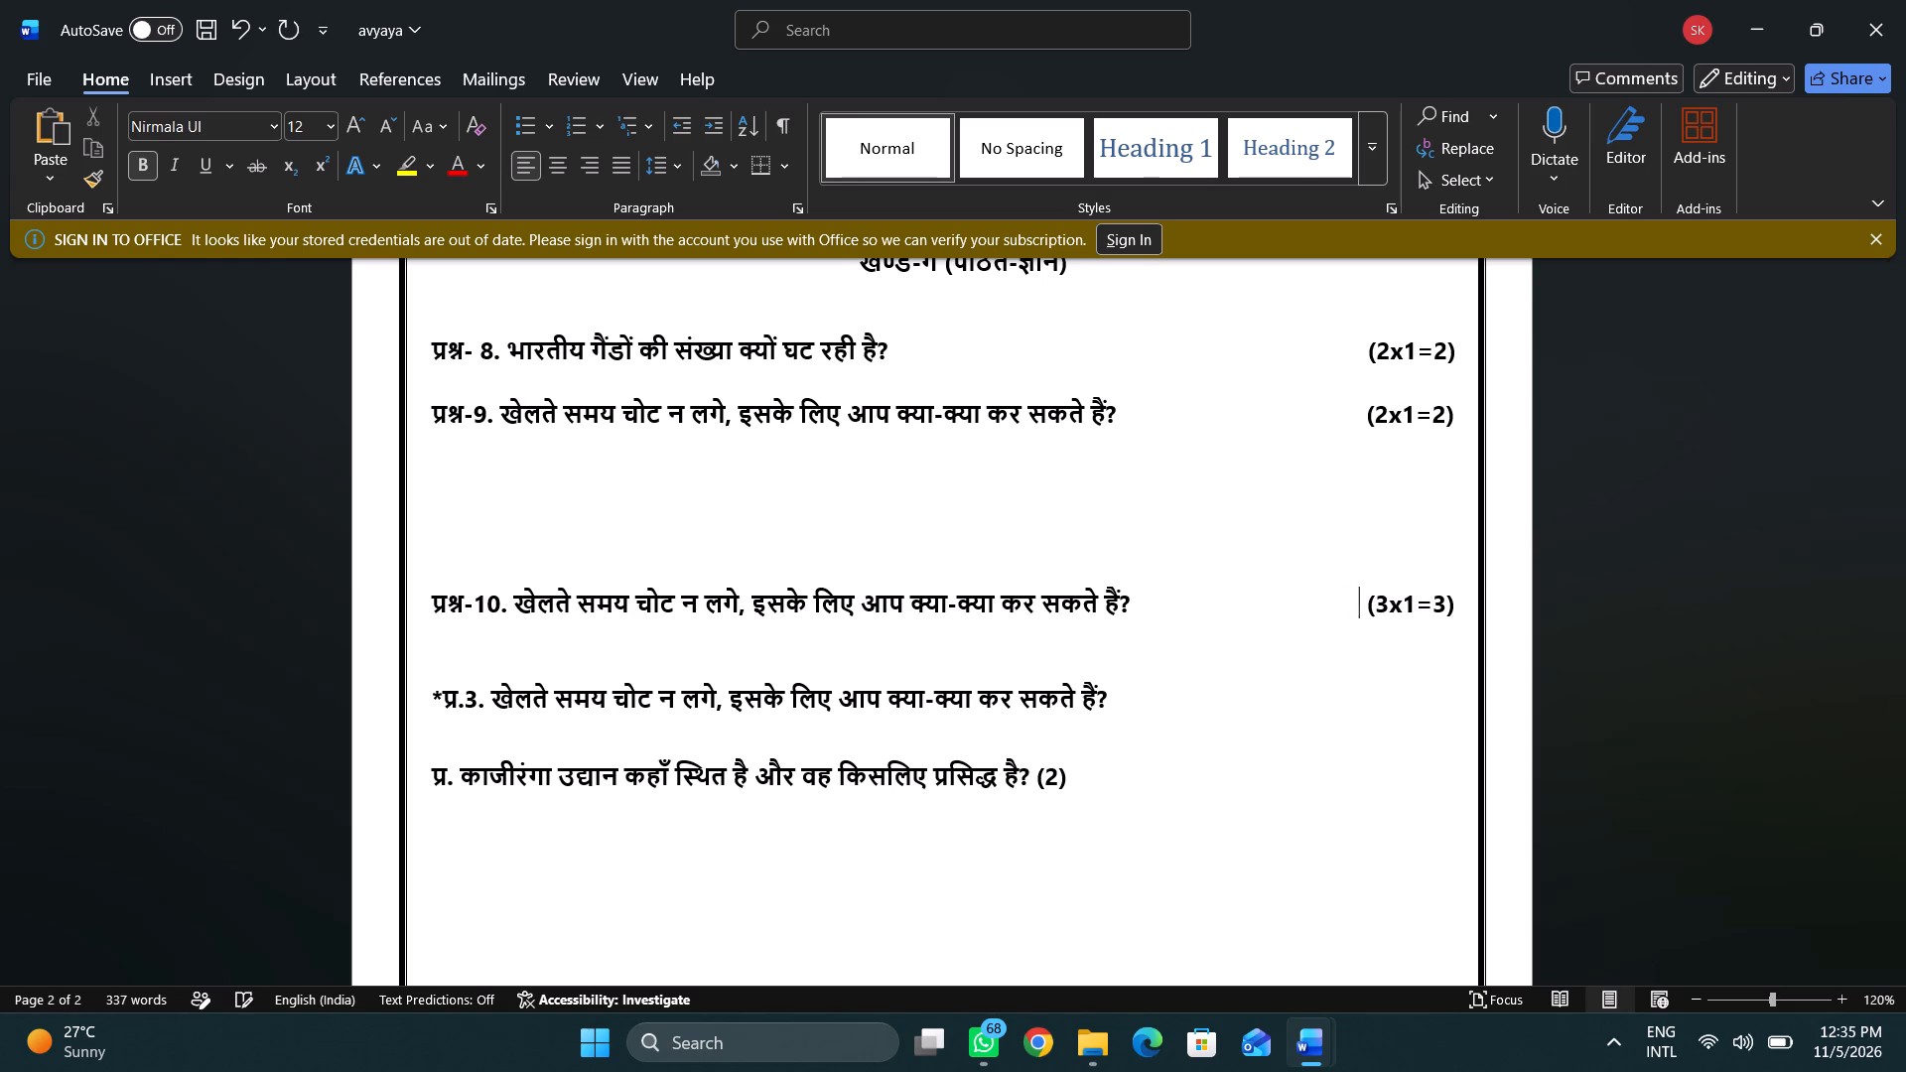
key("space")
key("BackSpace")
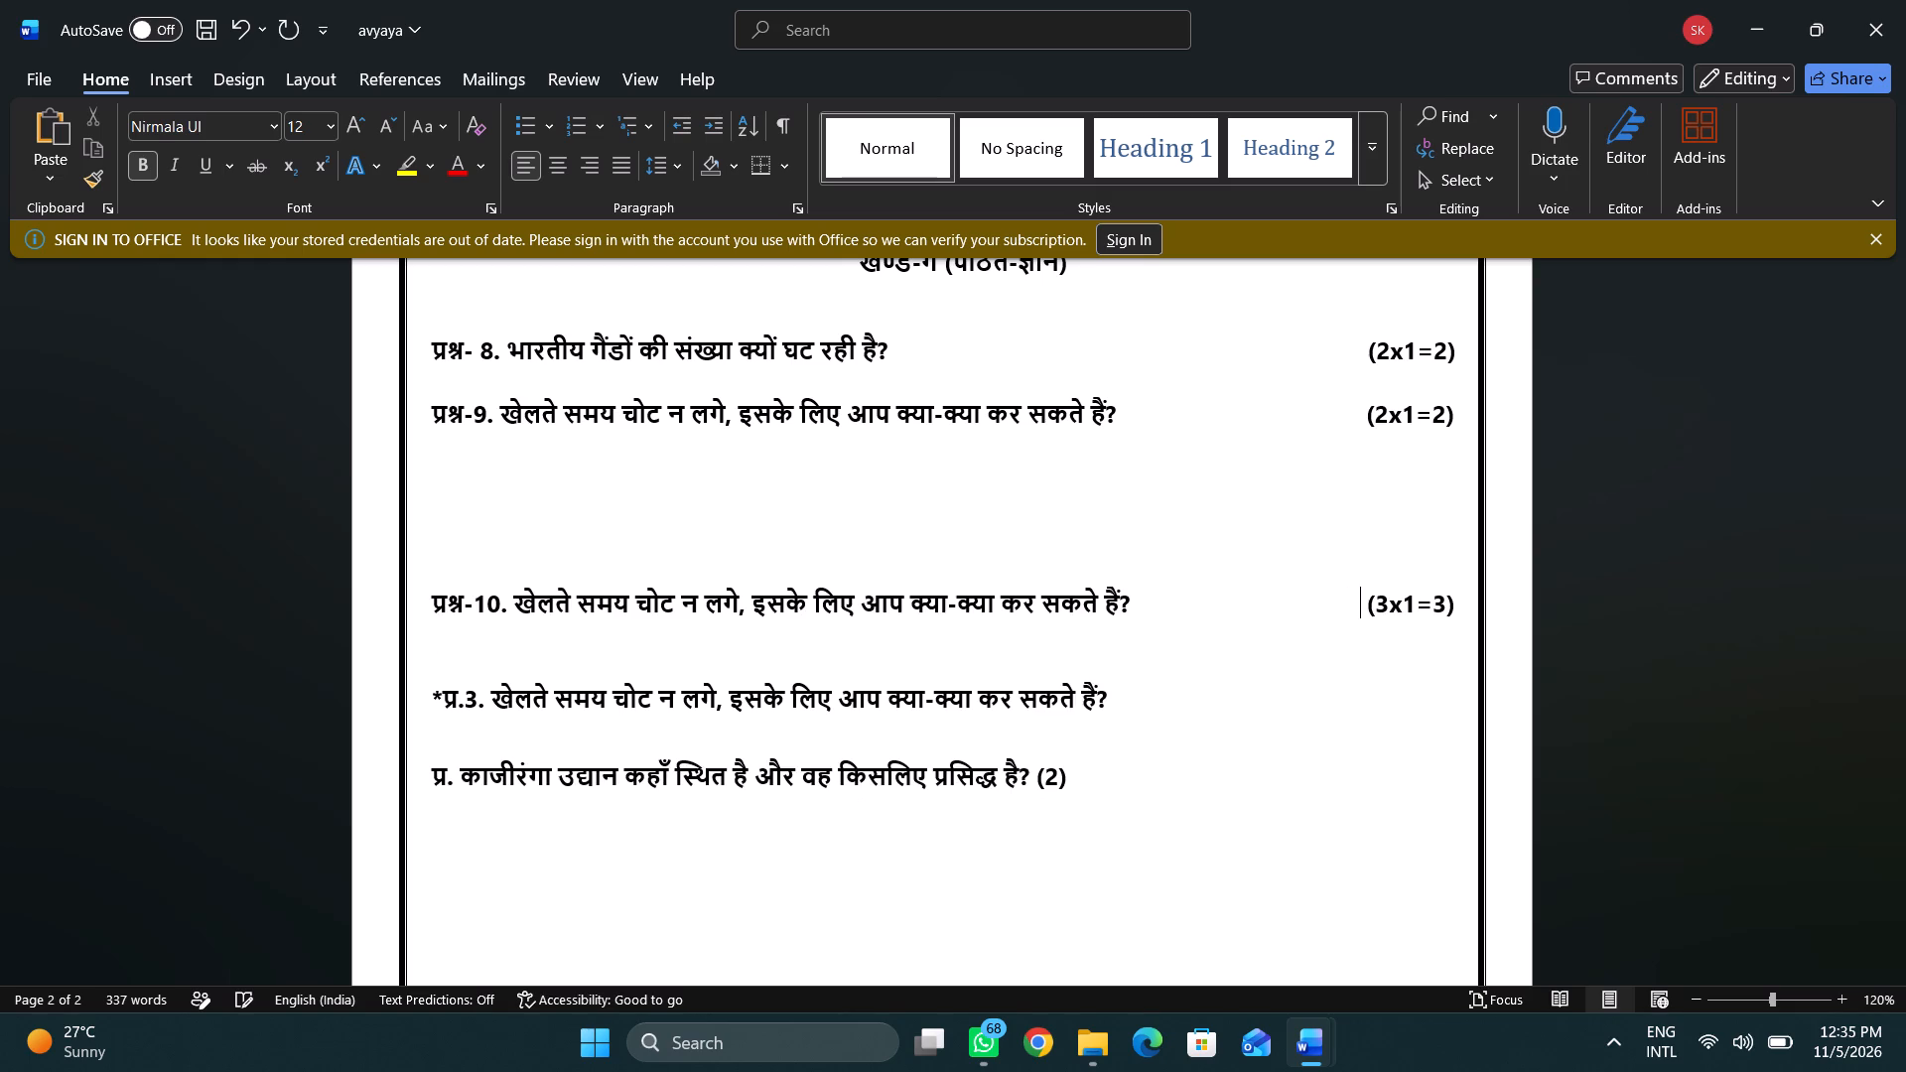
Delete the duplicate *प्र.3 question about खेलते समय चोट न लगे below प्रश्न-10, including its asterisk.
left_click(441, 695)
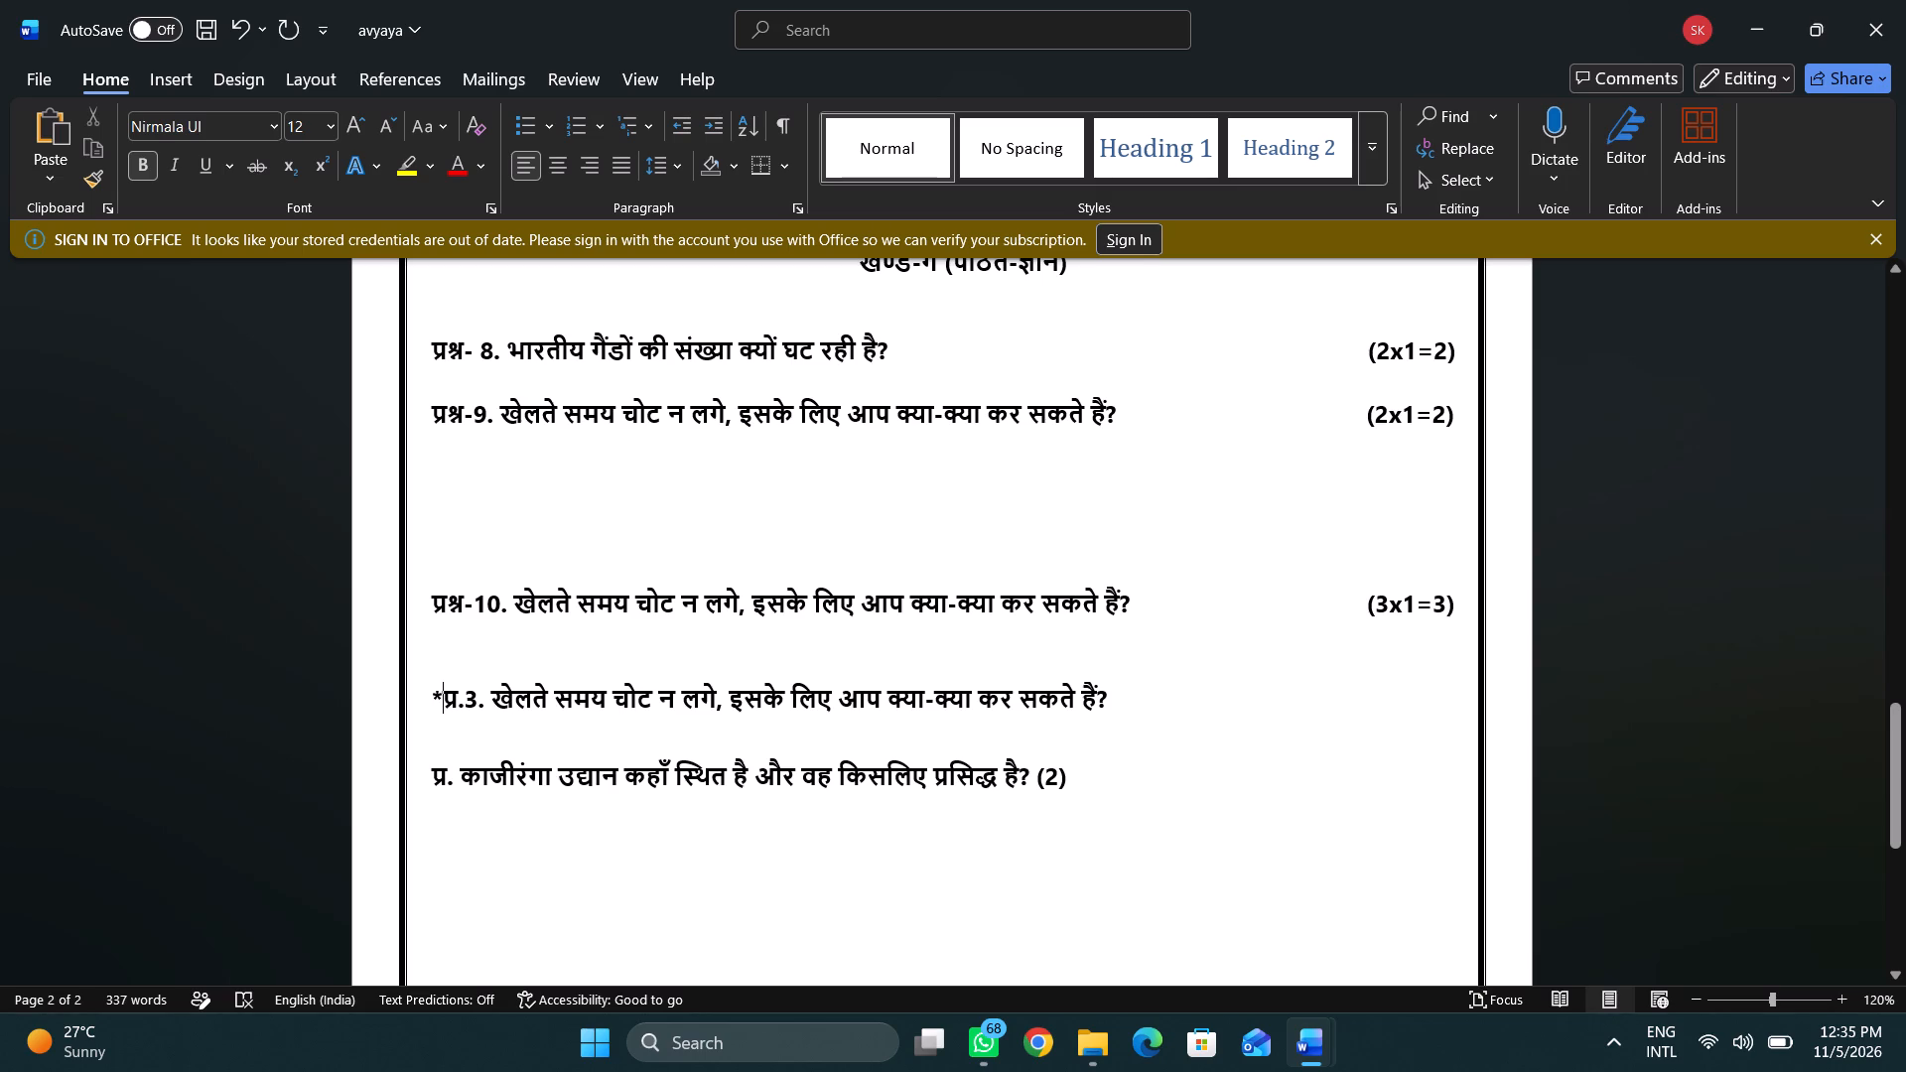
left_click_drag(439, 696, 957, 720)
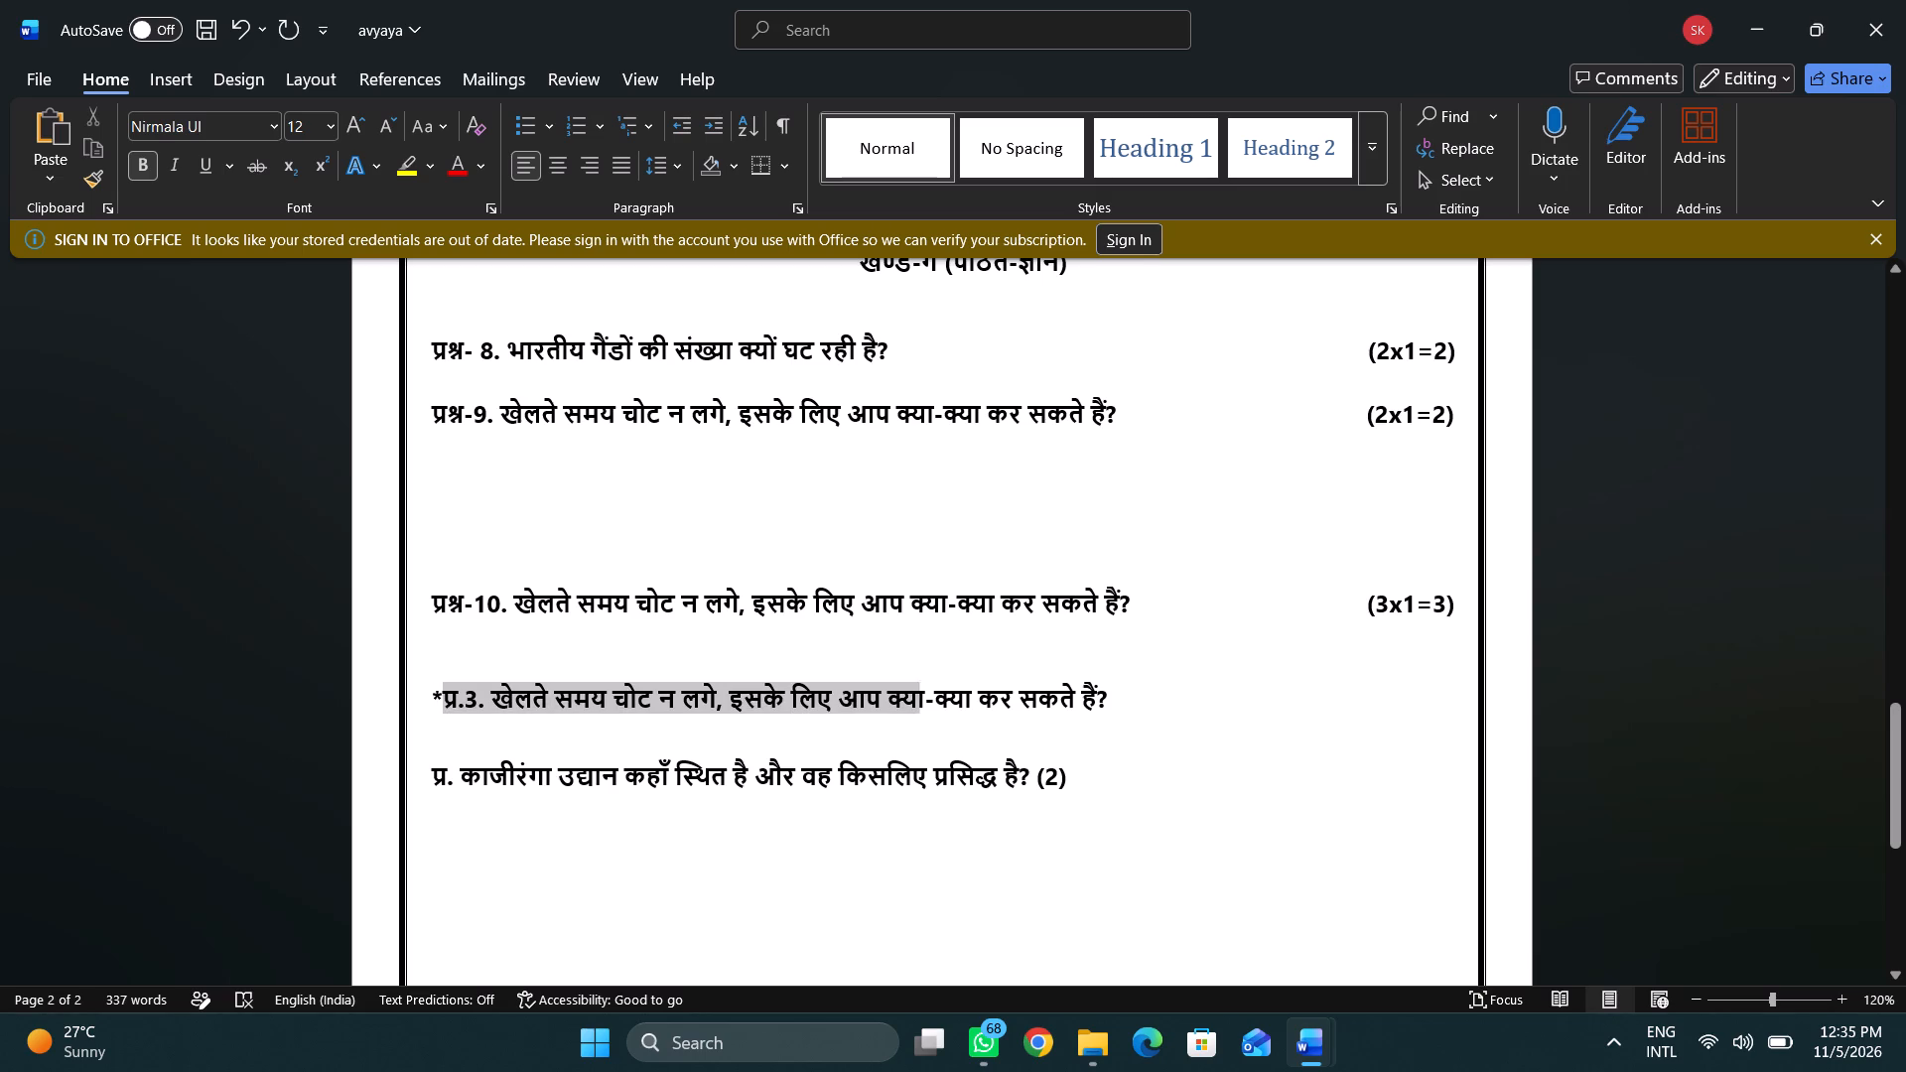
left_click_drag(957, 720, 1012, 720)
key("BackSpace")
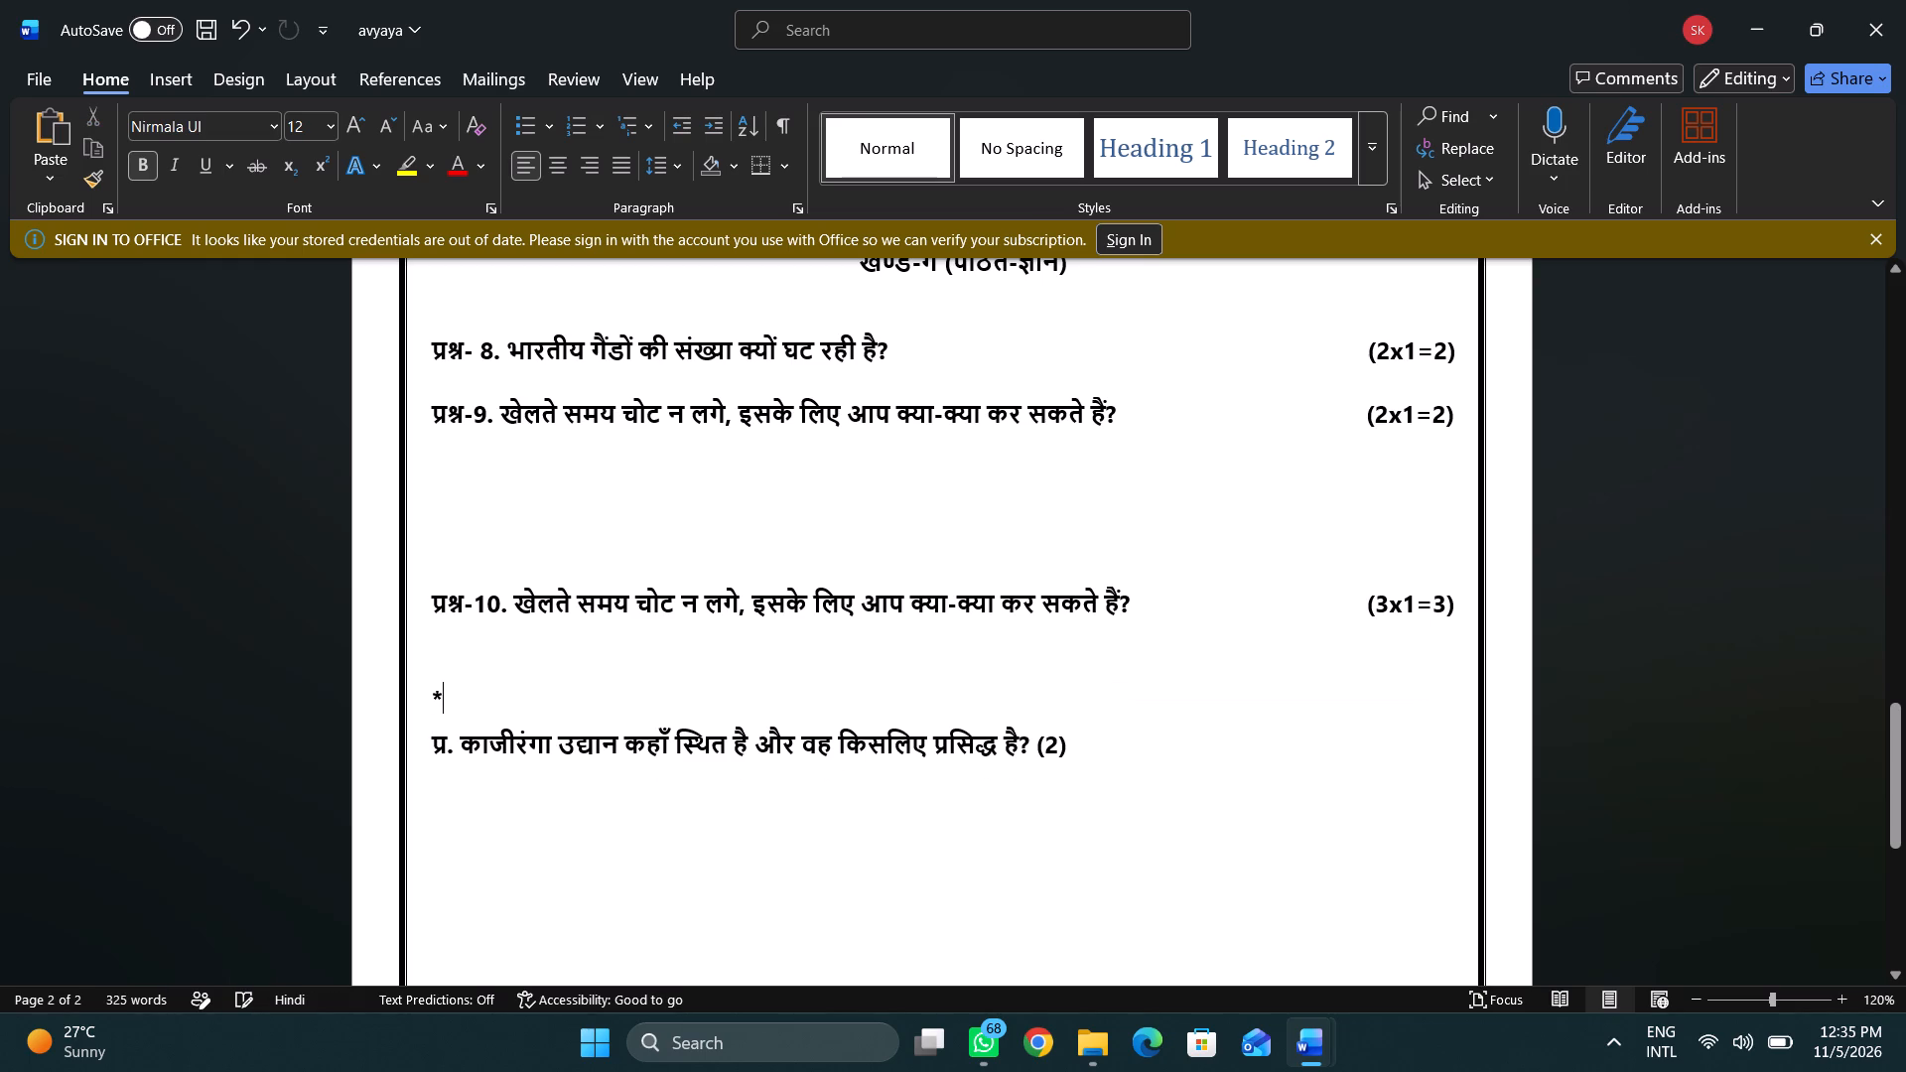
key("BackSpace")
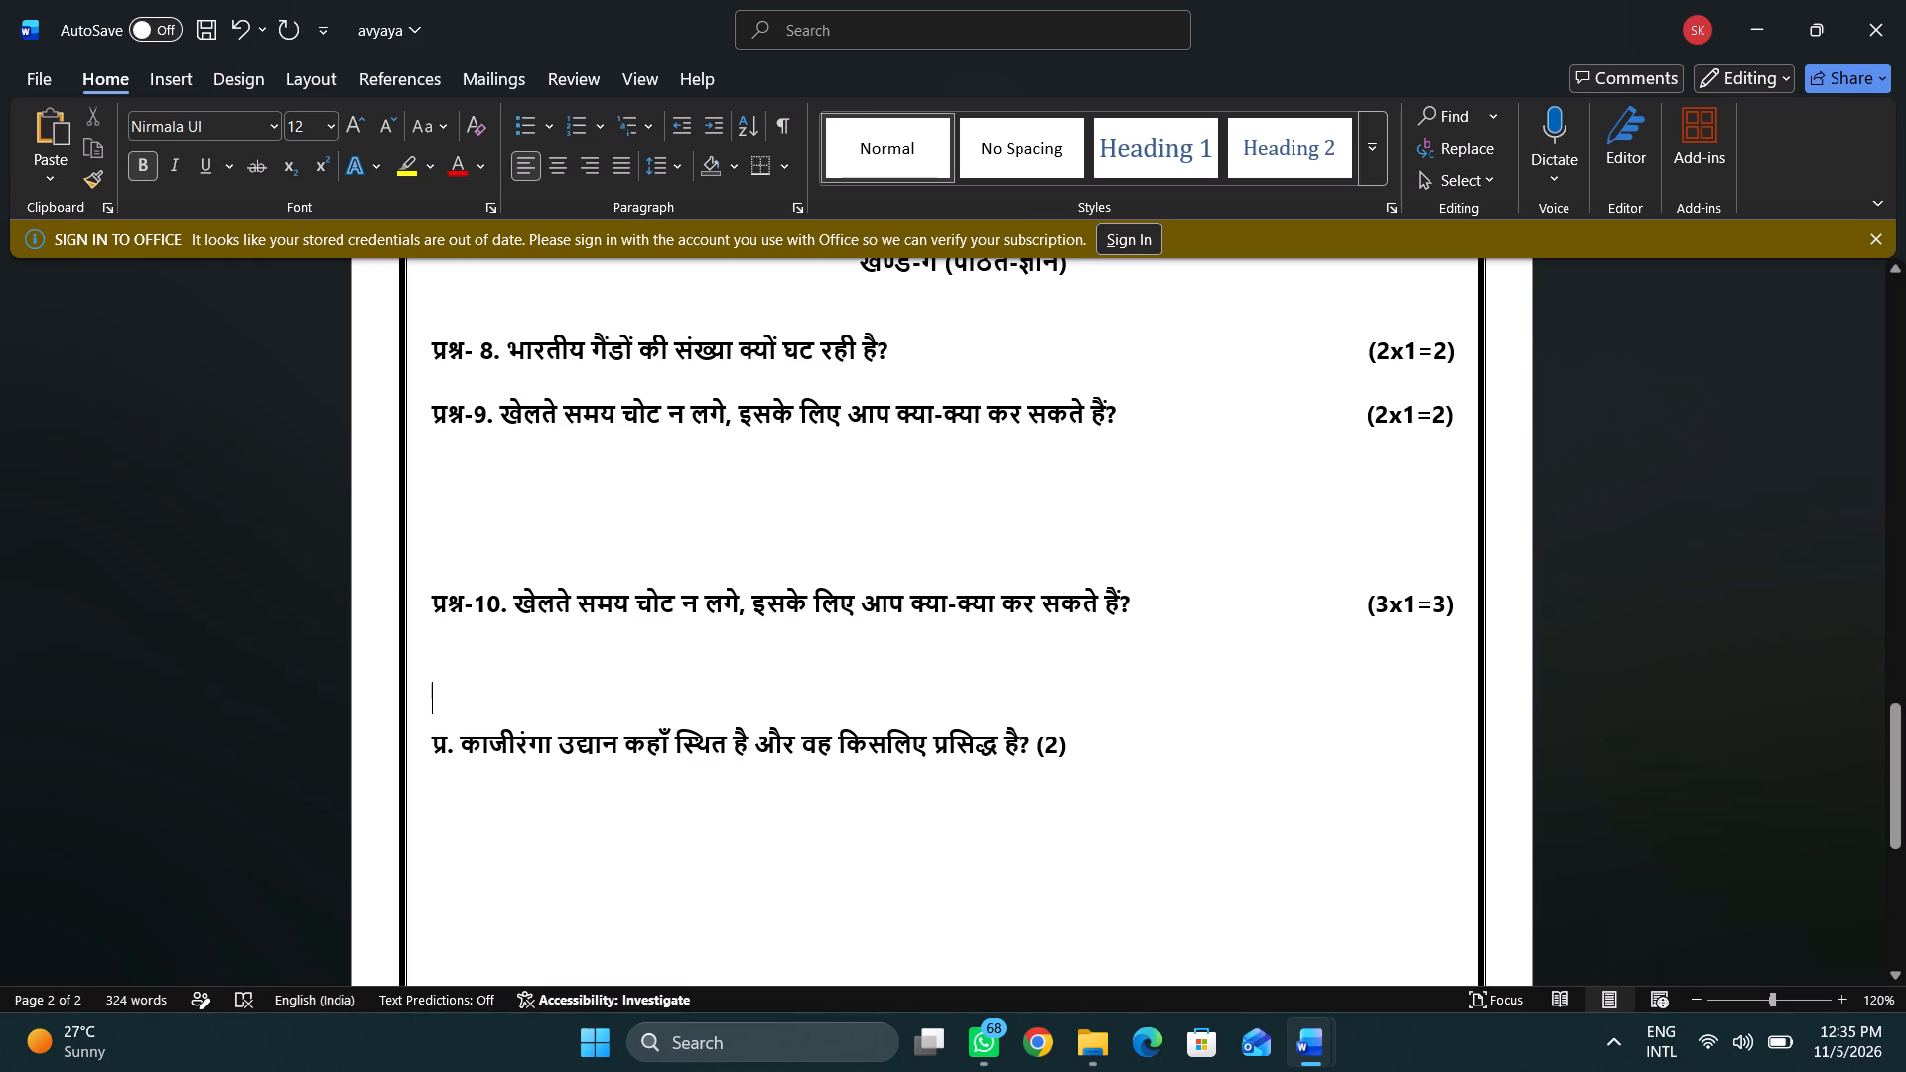
Replace the प्र label of the काजीरंगा उद्यान question with प्रश्न-11, reusing the प्रश्न-10 label.
left_click_drag(480, 602, 430, 608)
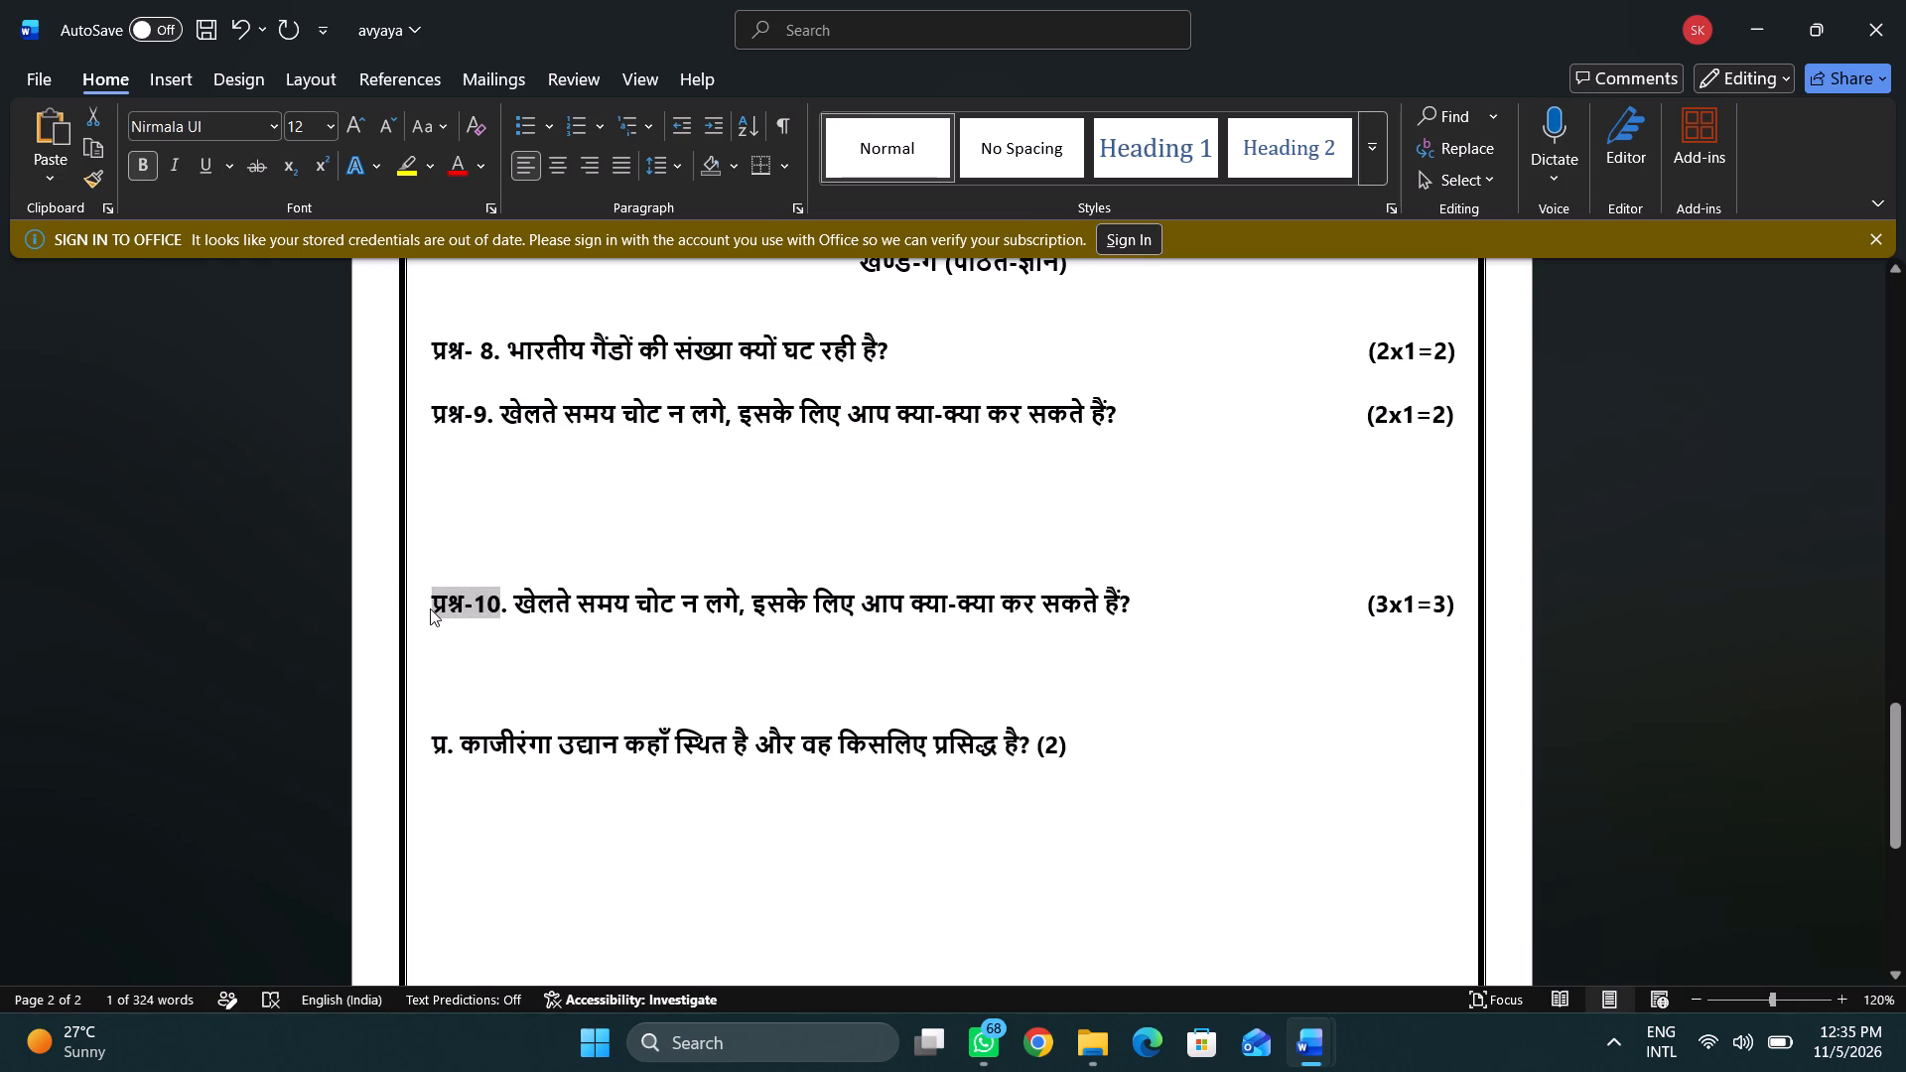
key("ctrl+c")
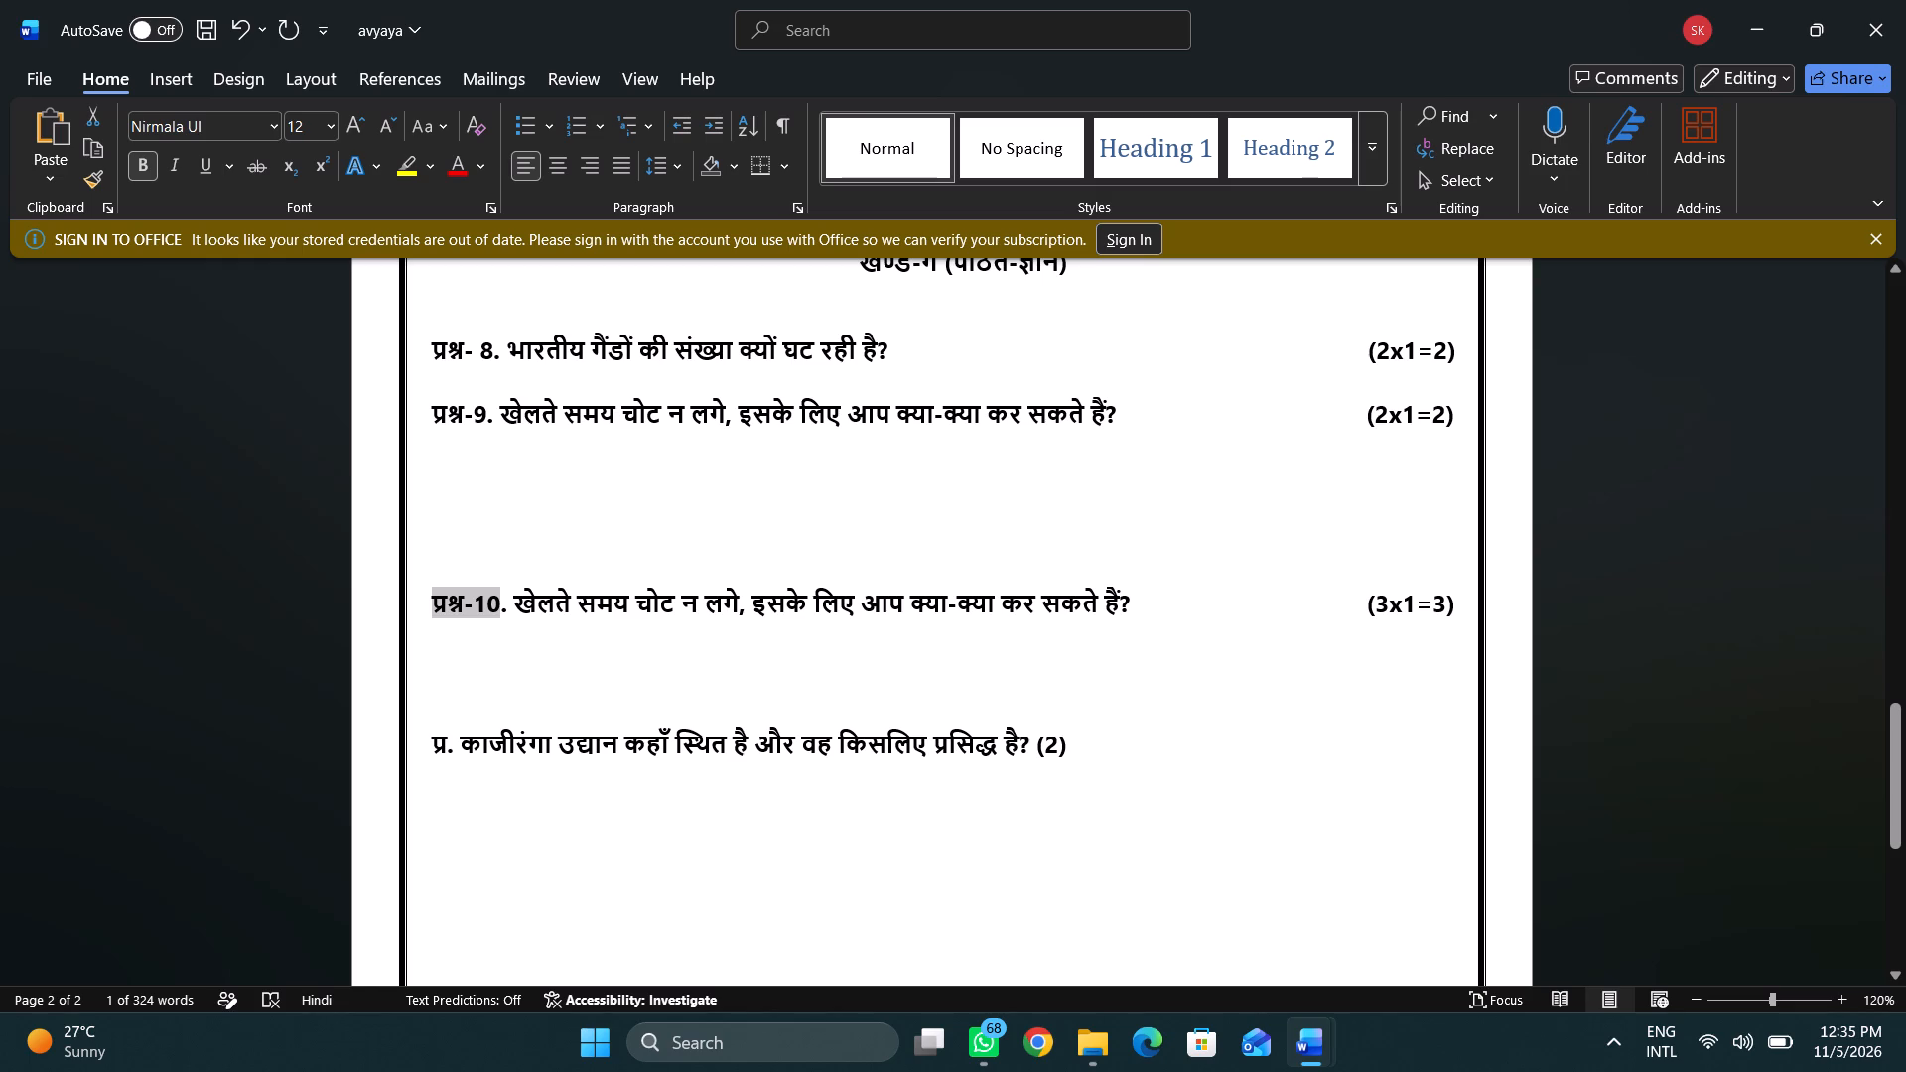
left_click(455, 741)
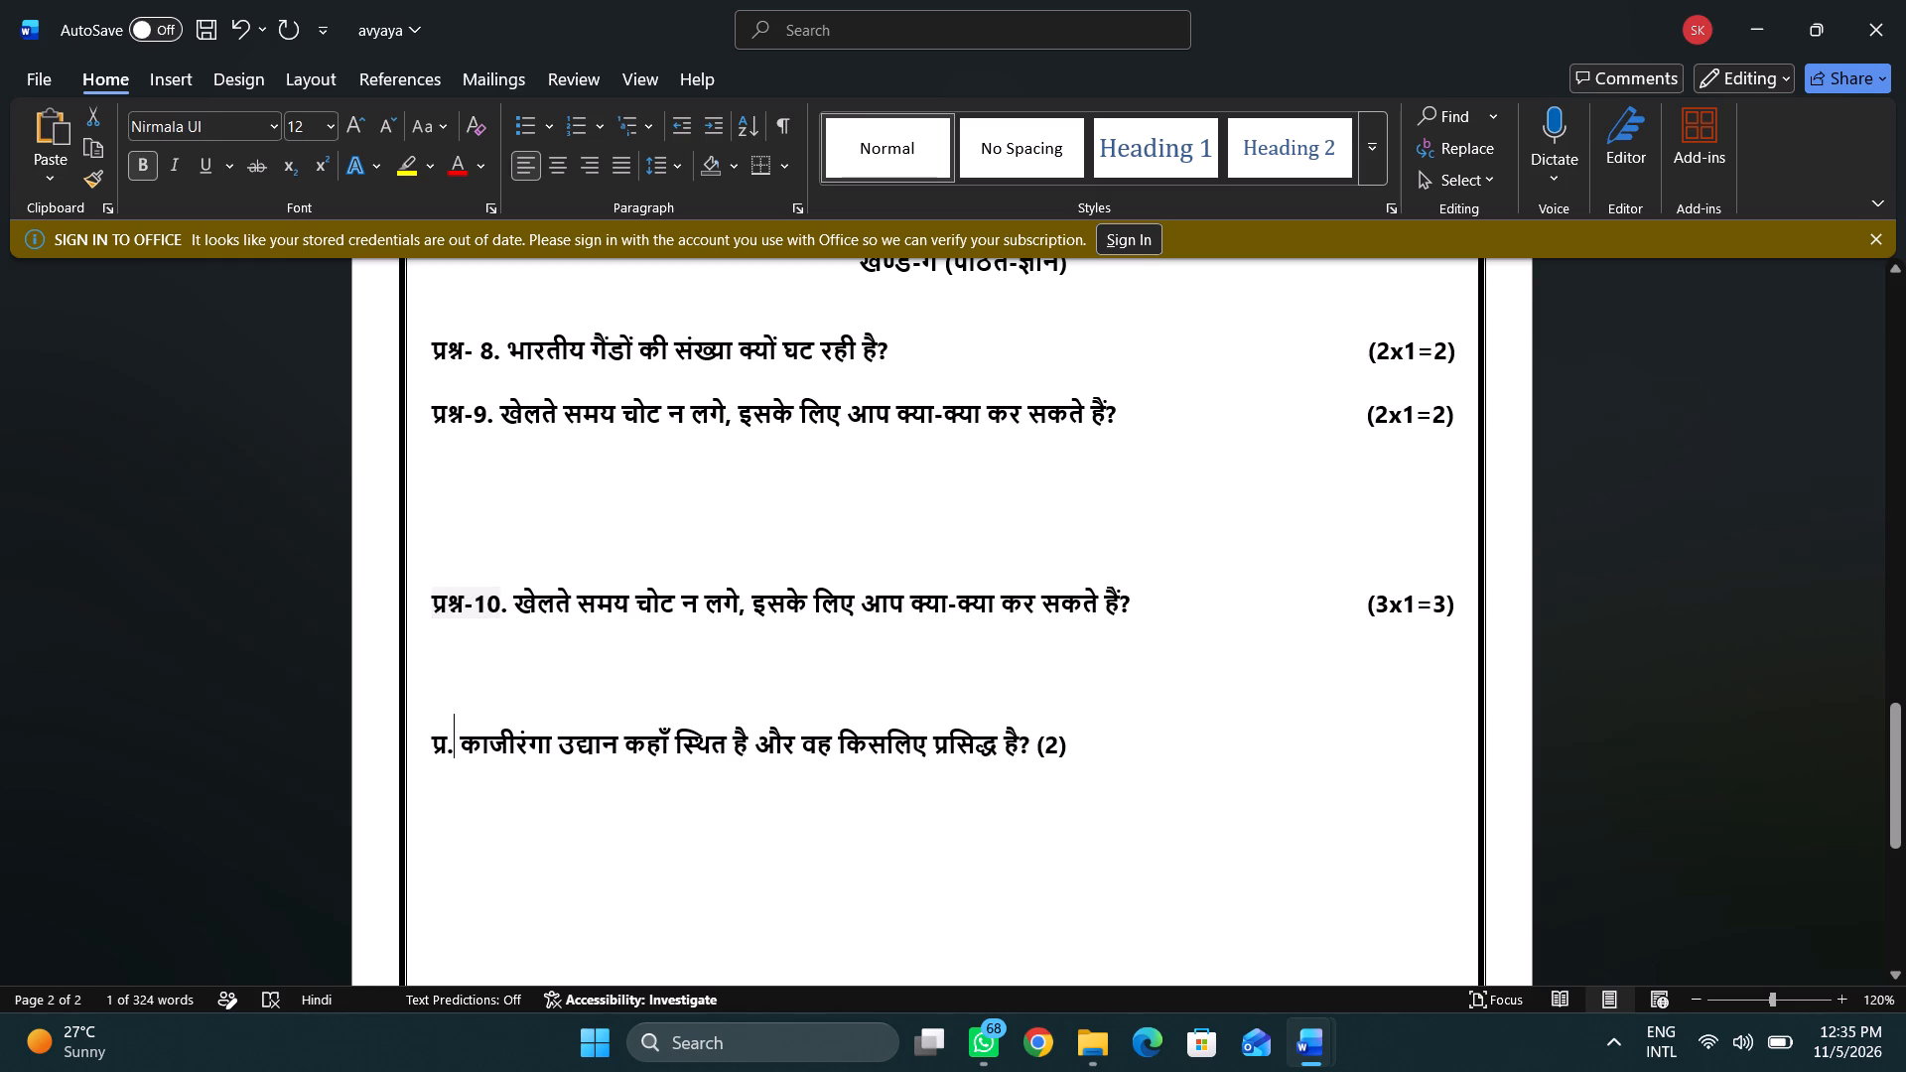
left_click(446, 745)
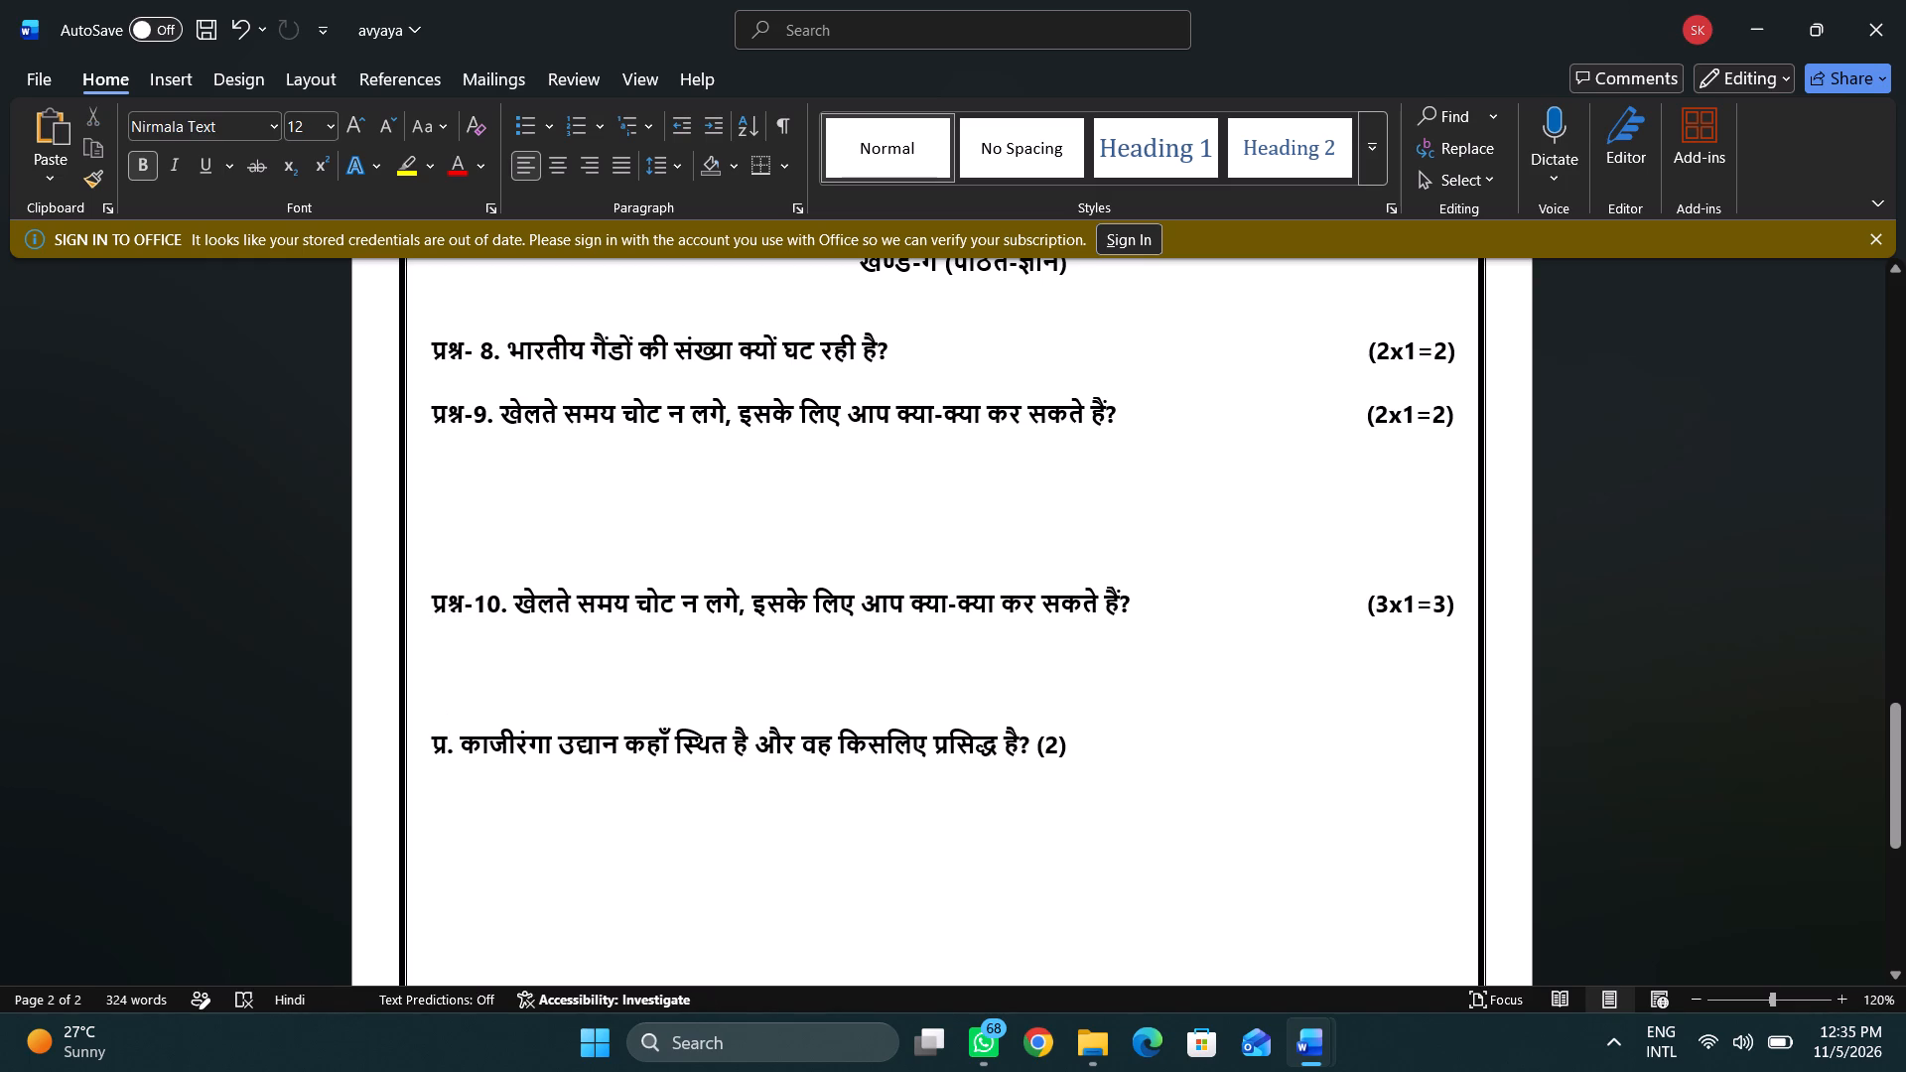
key("BackSpace")
key("BackSpace")
key("BackSpace")
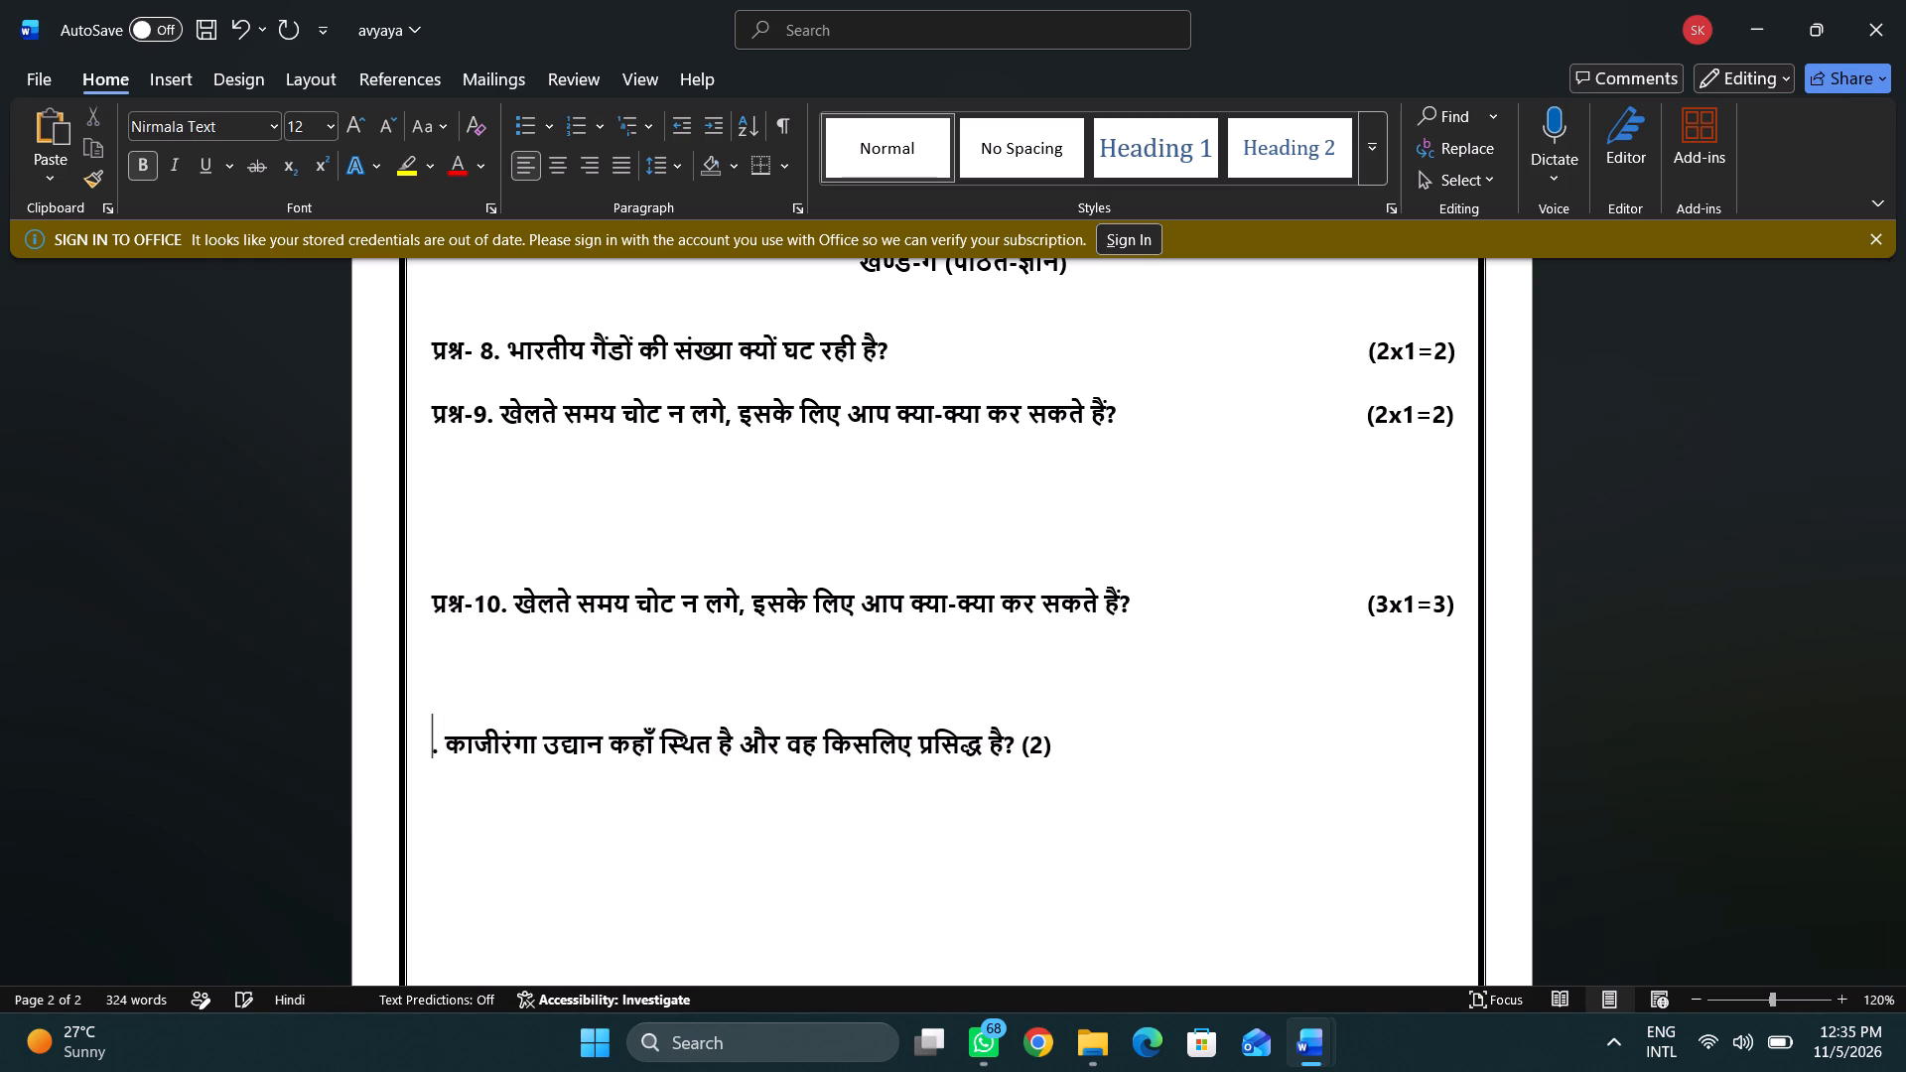
key("ctrl+v")
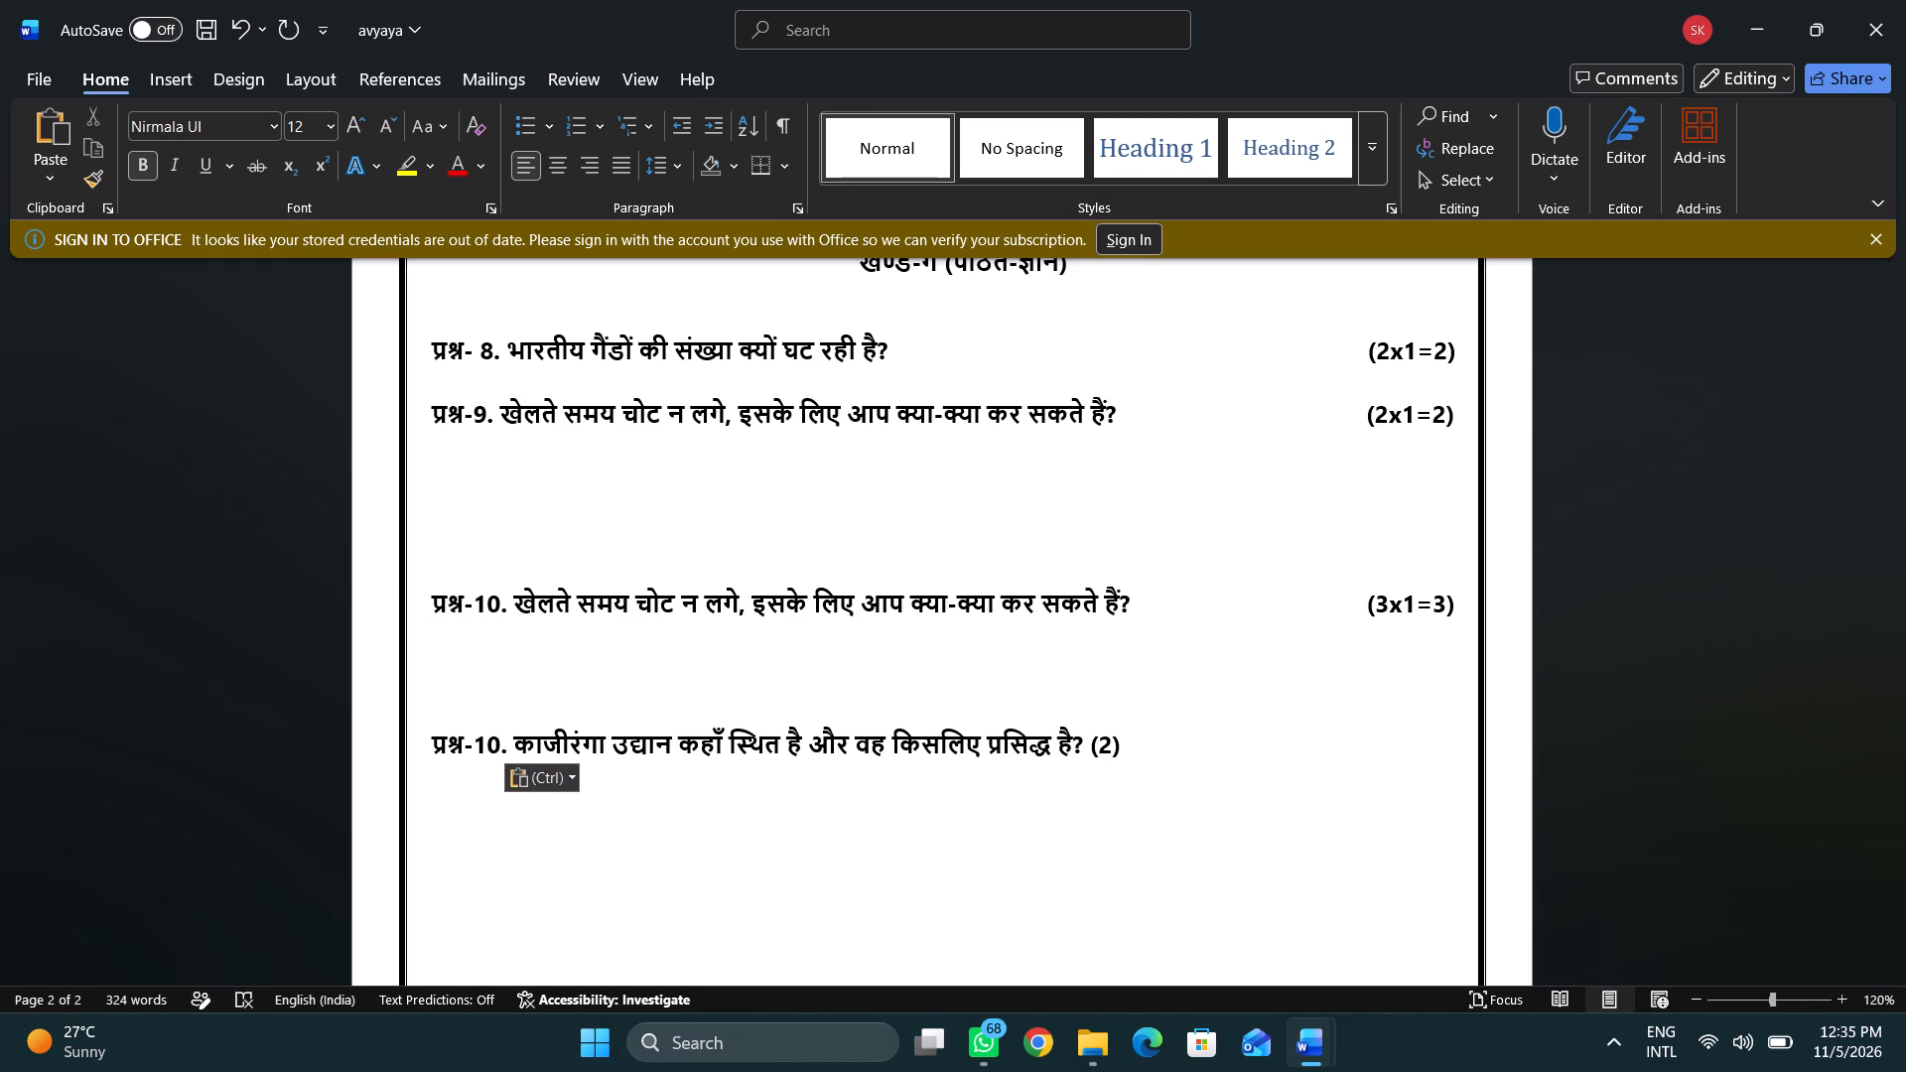
key("BackSpace")
key("1")
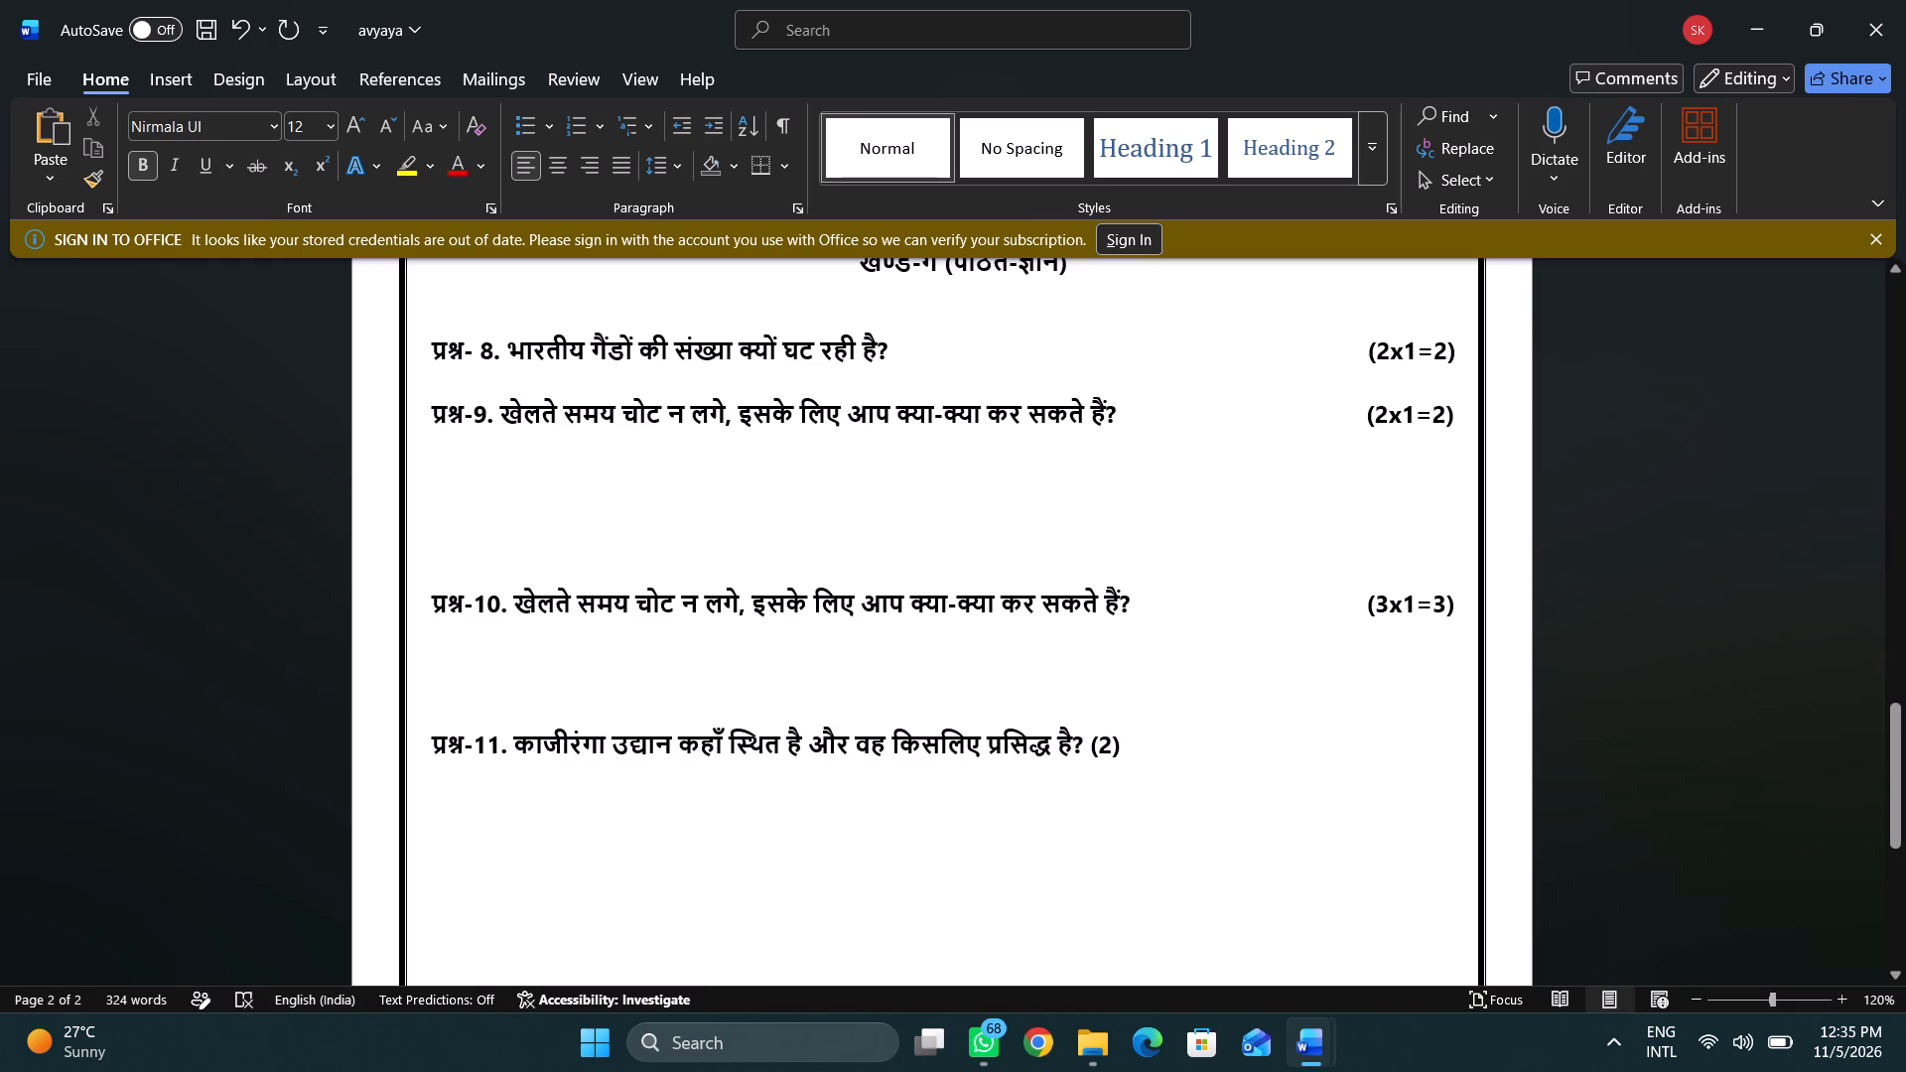
Replace the (2) marks of प्रश्न-11 with a copy of प्रश्न-10's (3x1=3), set well apart from the question text.
left_click(1126, 741)
key("BackSpace")
key("BackSpace")
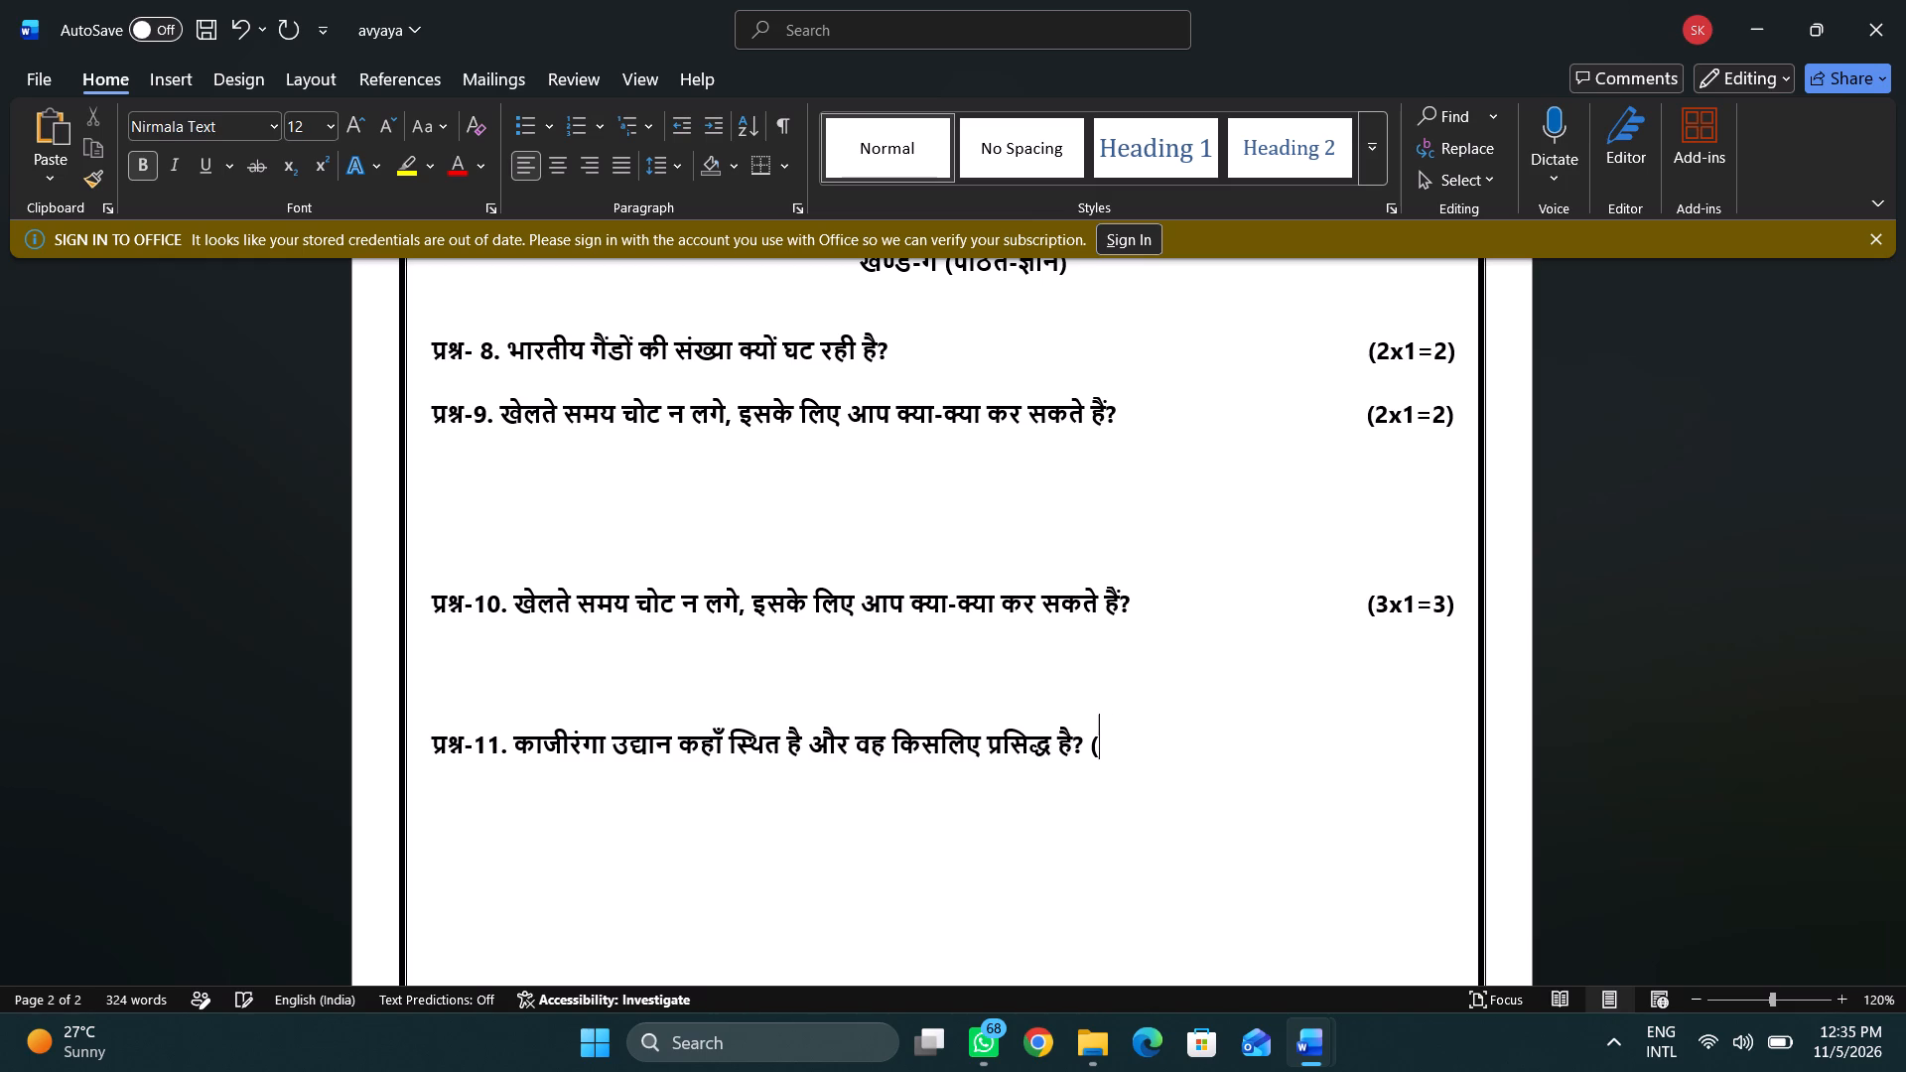
key("BackSpace")
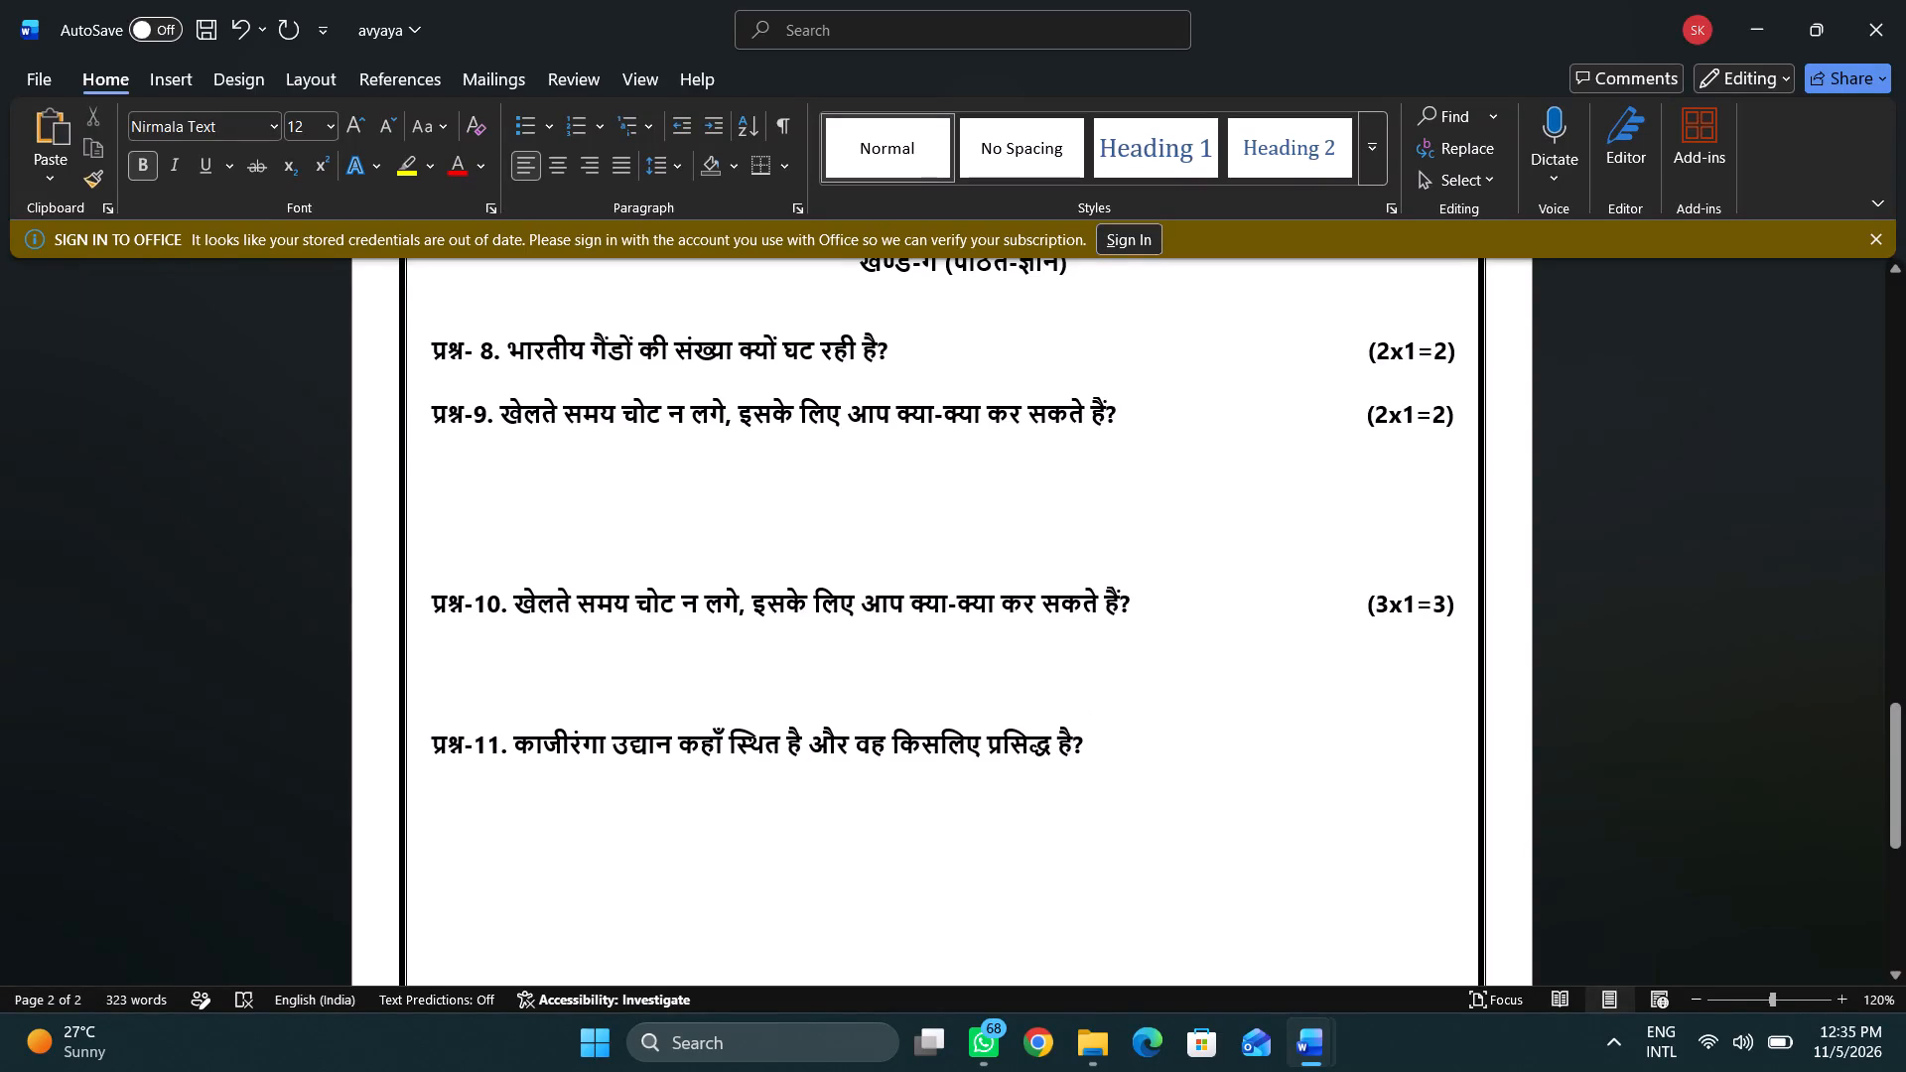
left_click_drag(1451, 600, 1364, 611)
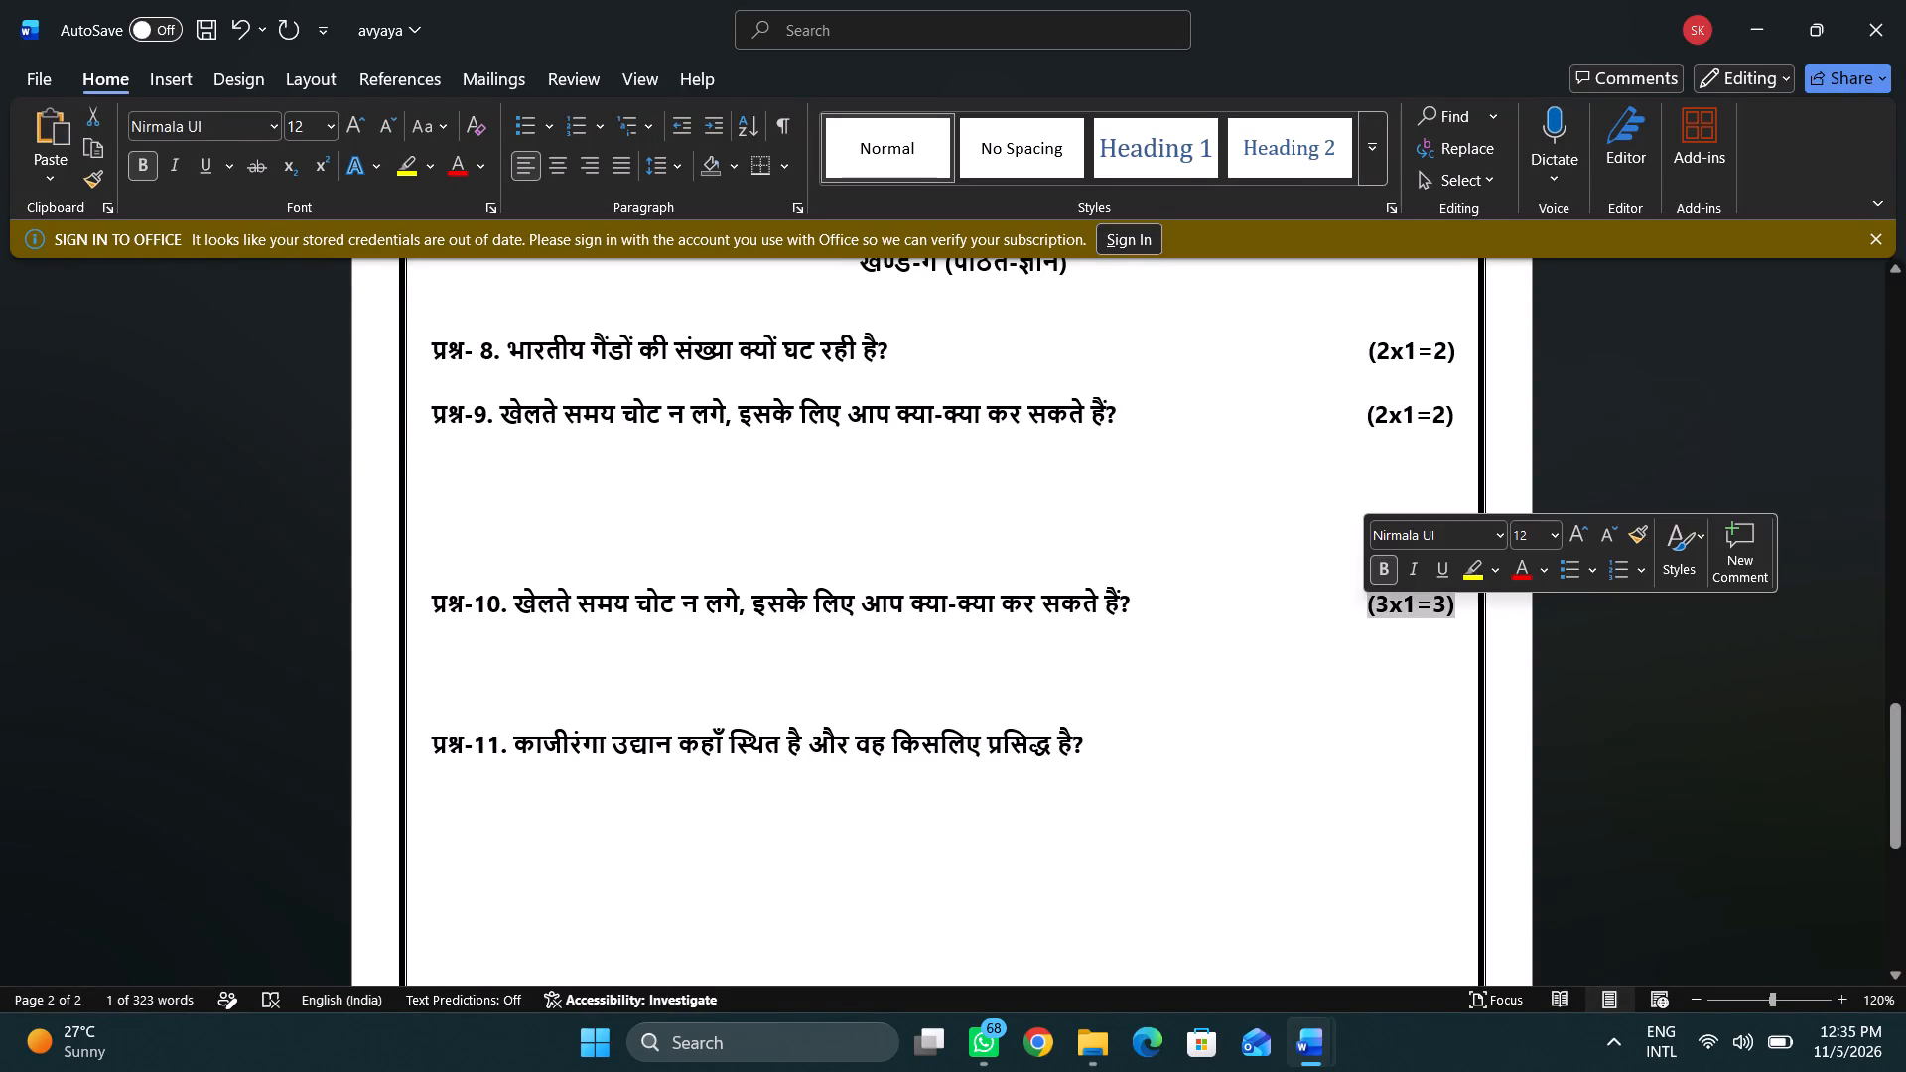
key("ctrl+c")
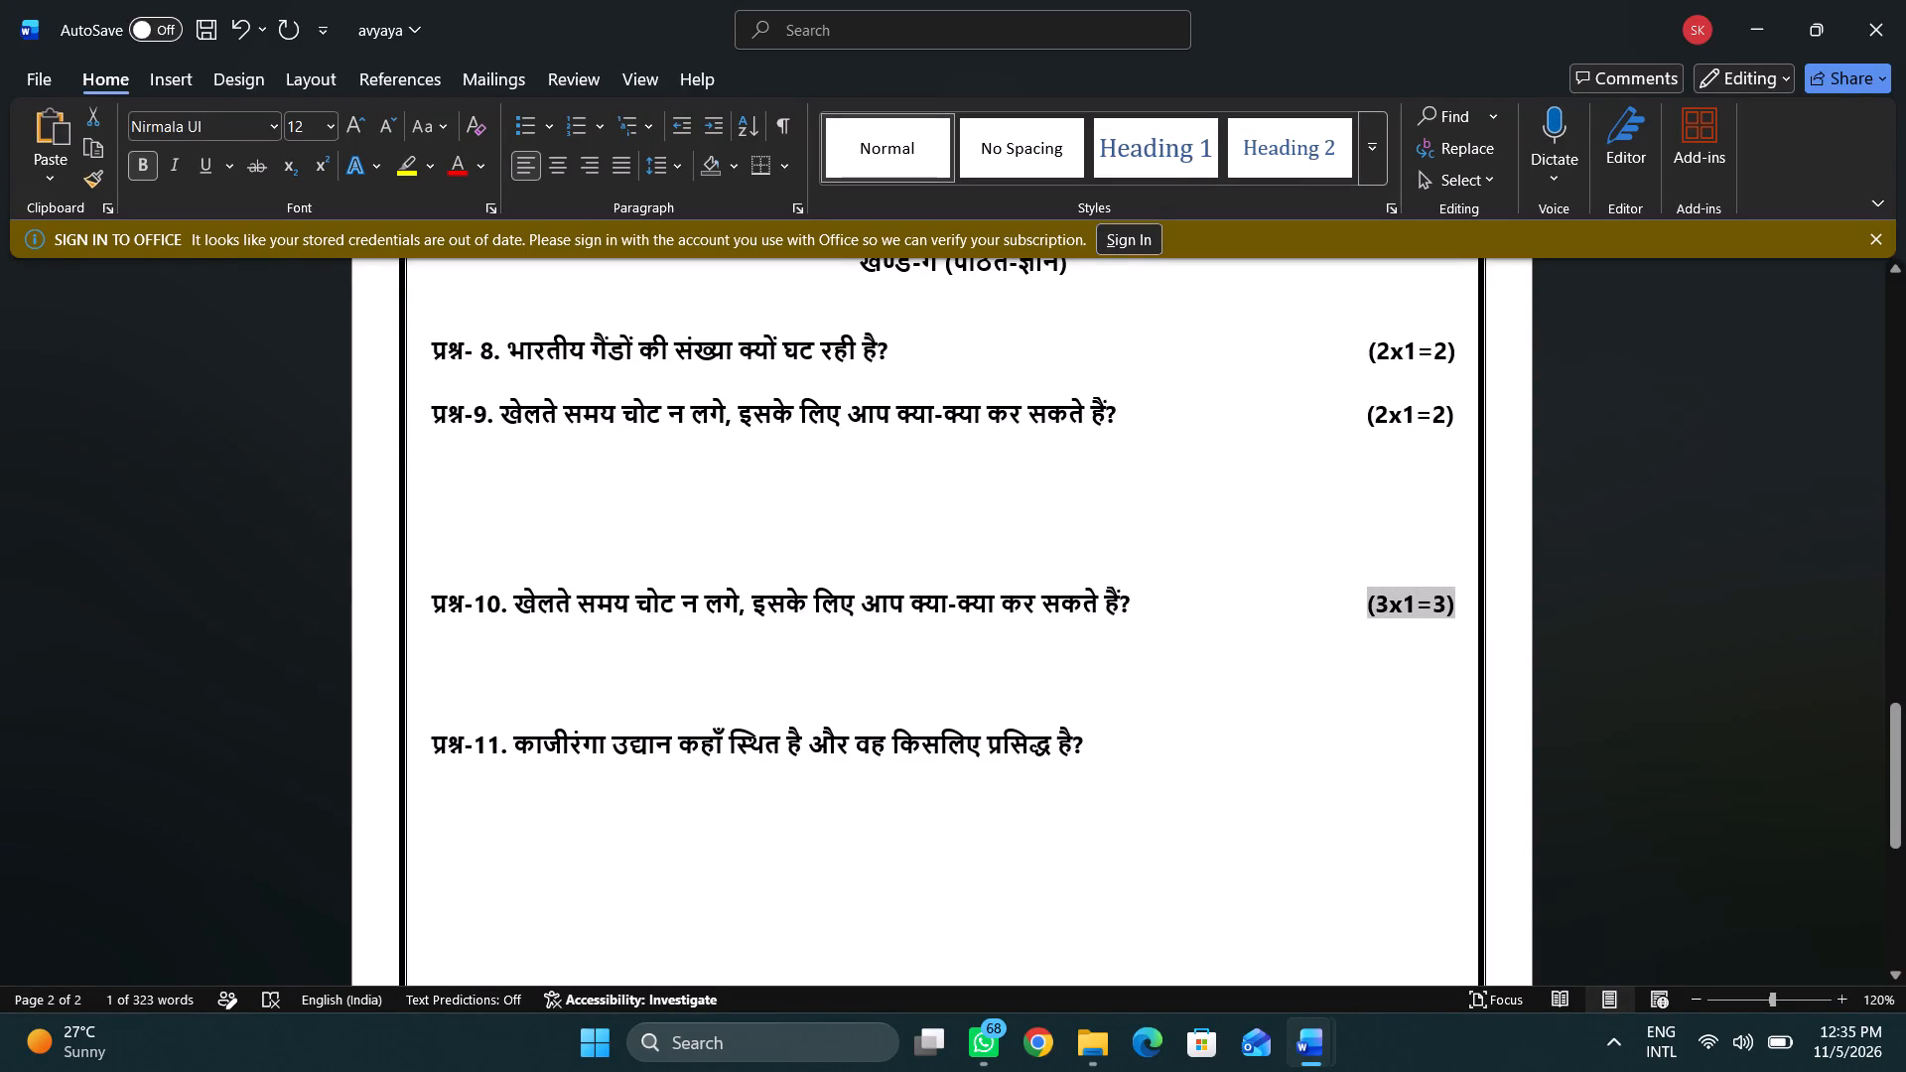
left_click(1136, 745)
key("space")
key("space")
key("space")
key("space")
key("space")
key("space")
key("space")
key("space")
key("space")
key("space")
key("space")
key("space")
key("space")
key("space")
key("space")
key("space")
key("space")
key("space")
key("space")
key("space")
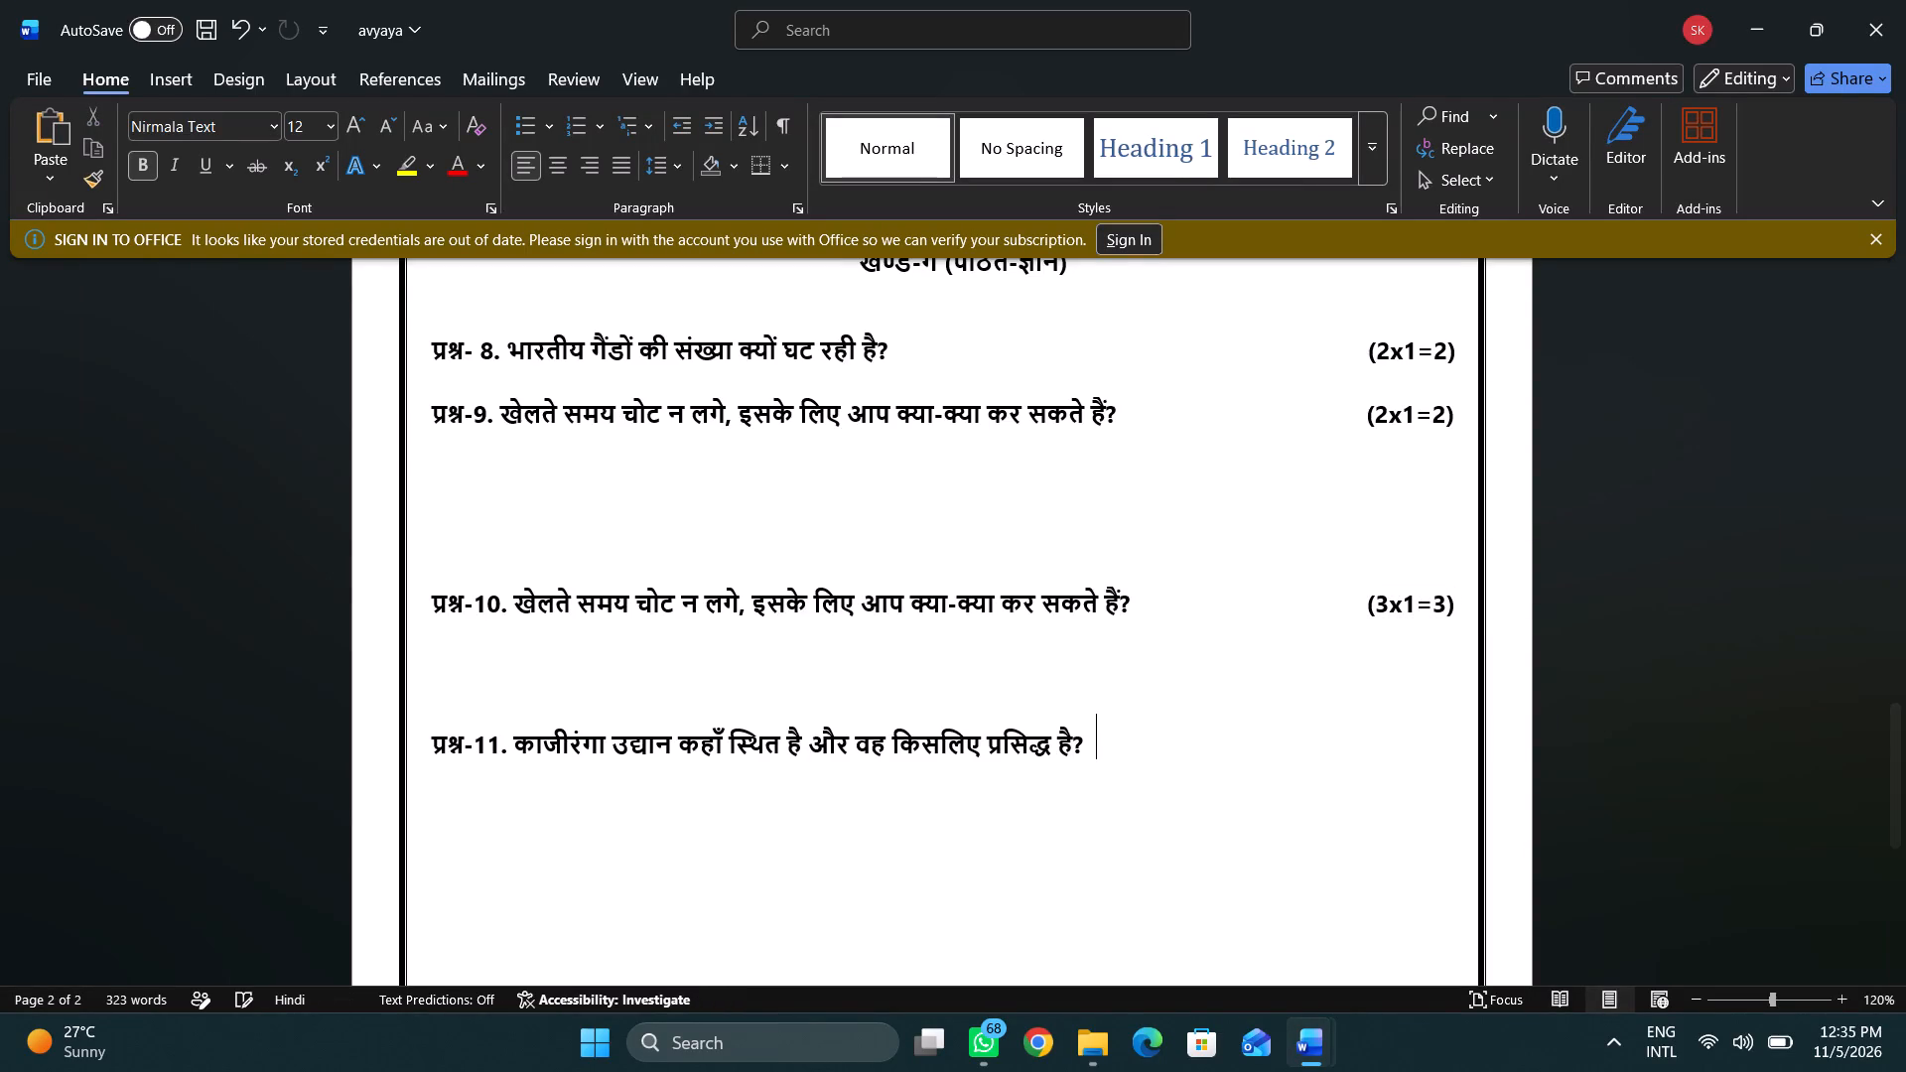
key("ctrl+v")
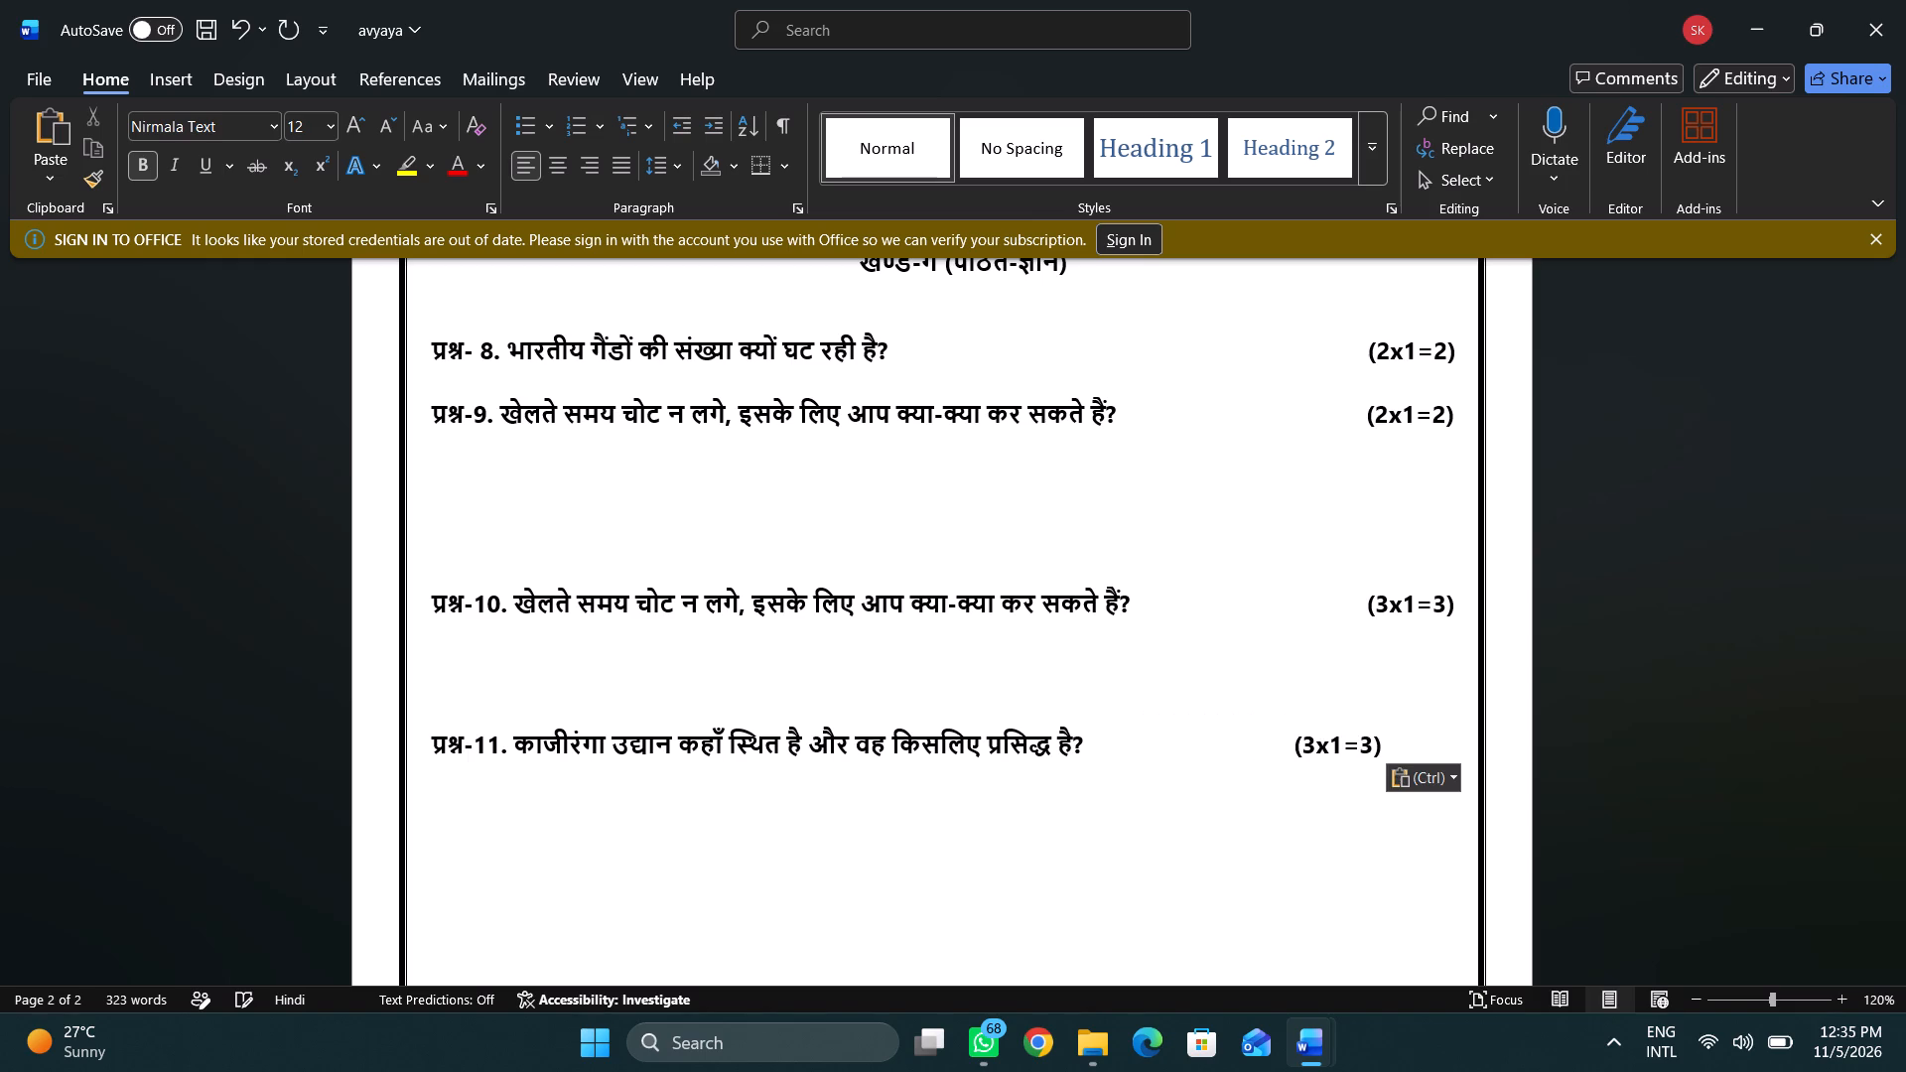
Adjust the spacing before प्रश्न-11's (3x1=3) marks to align them with the marks column above.
left_click(1106, 730)
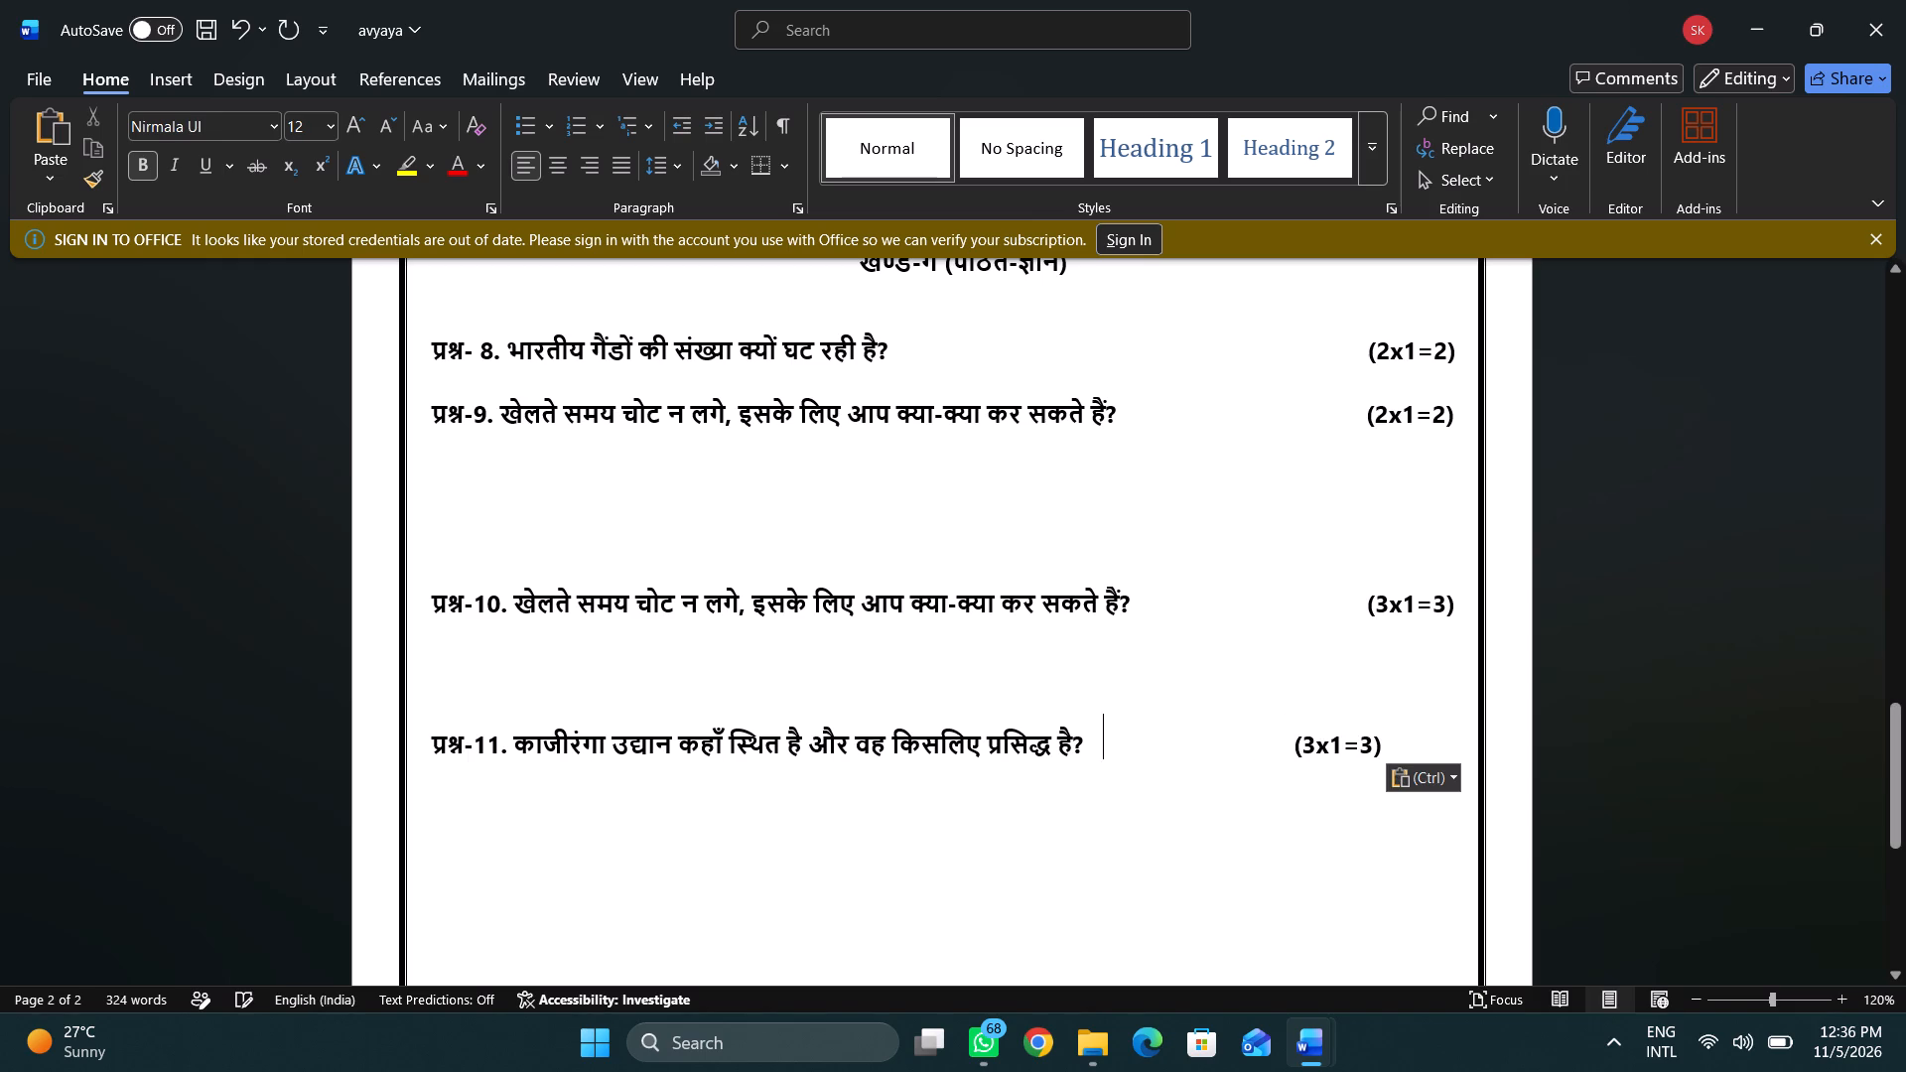
key("BackSpace")
key("BackSpace")
key("space")
key("space")
key("space")
key("space")
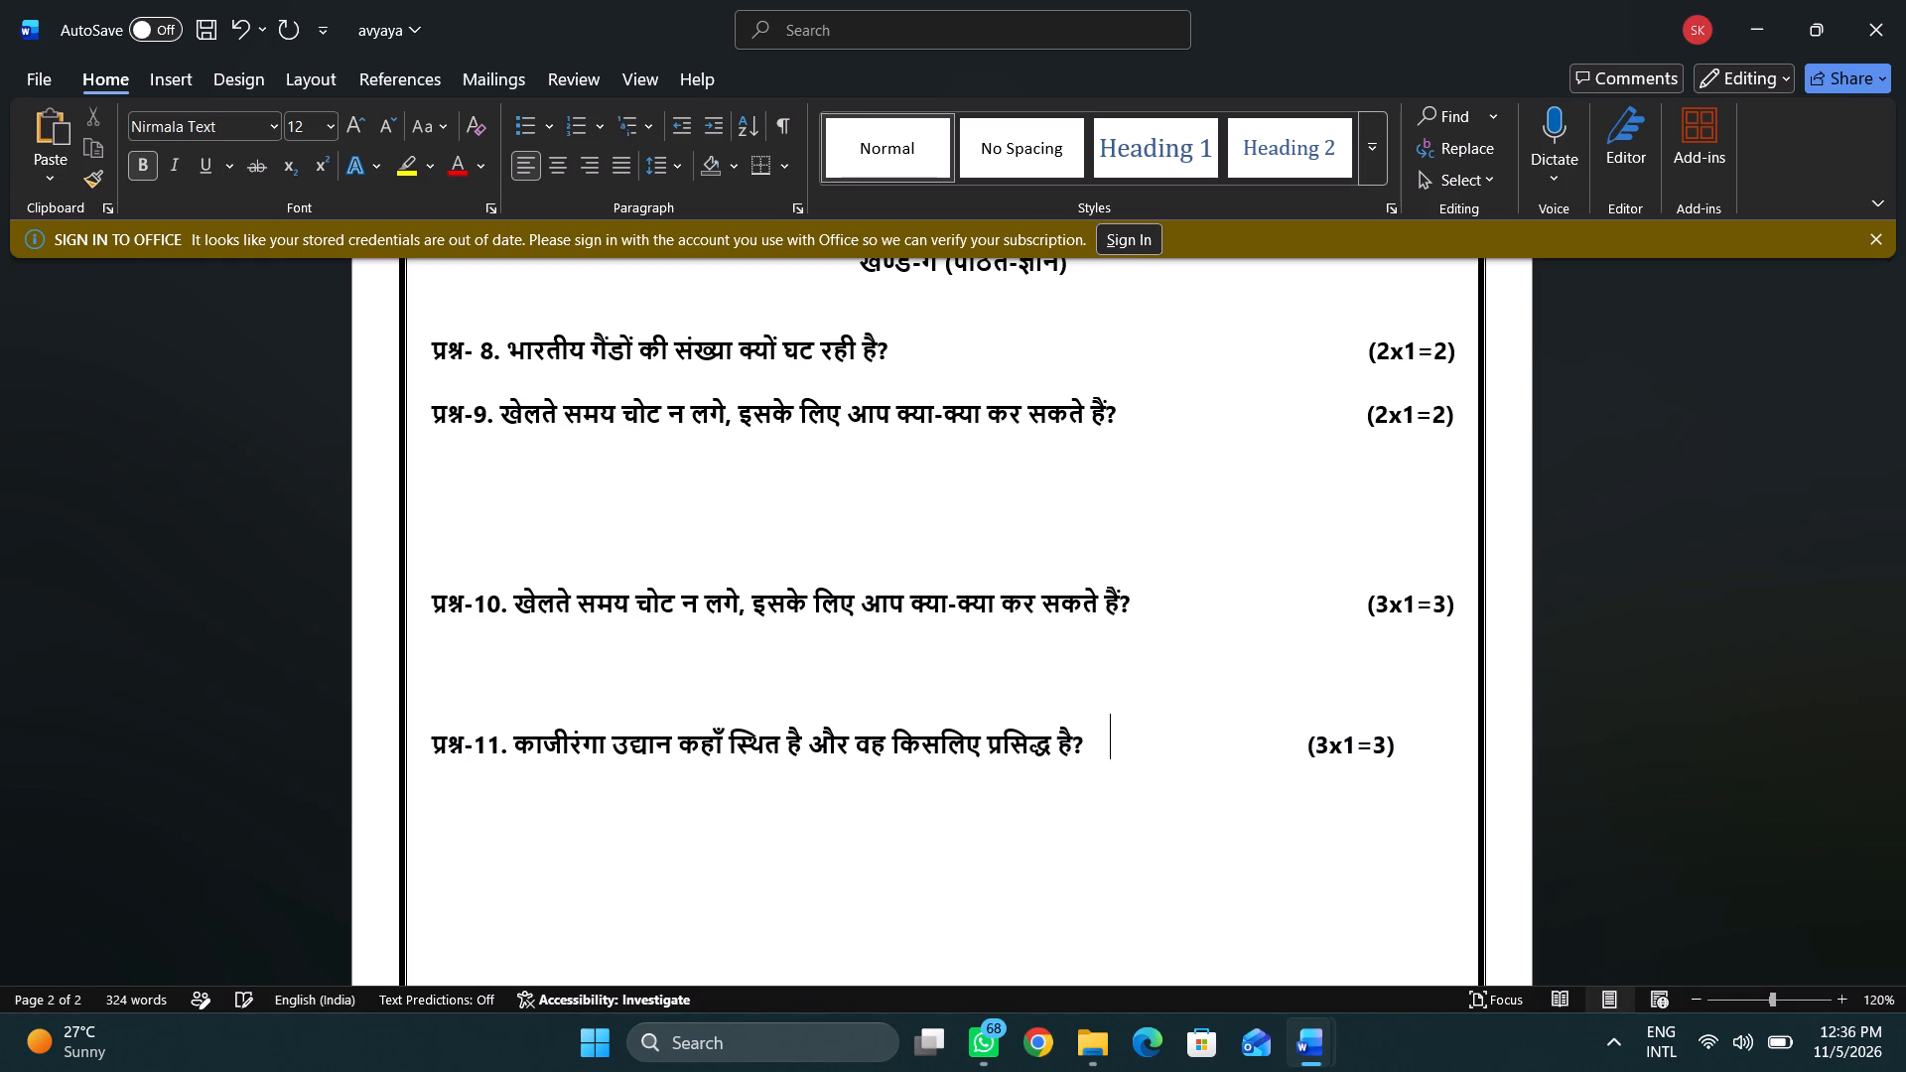
key("space")
key("space")
key("space")
key("space")
key("space")
key("space")
key("space")
key("space")
key("space")
key("space")
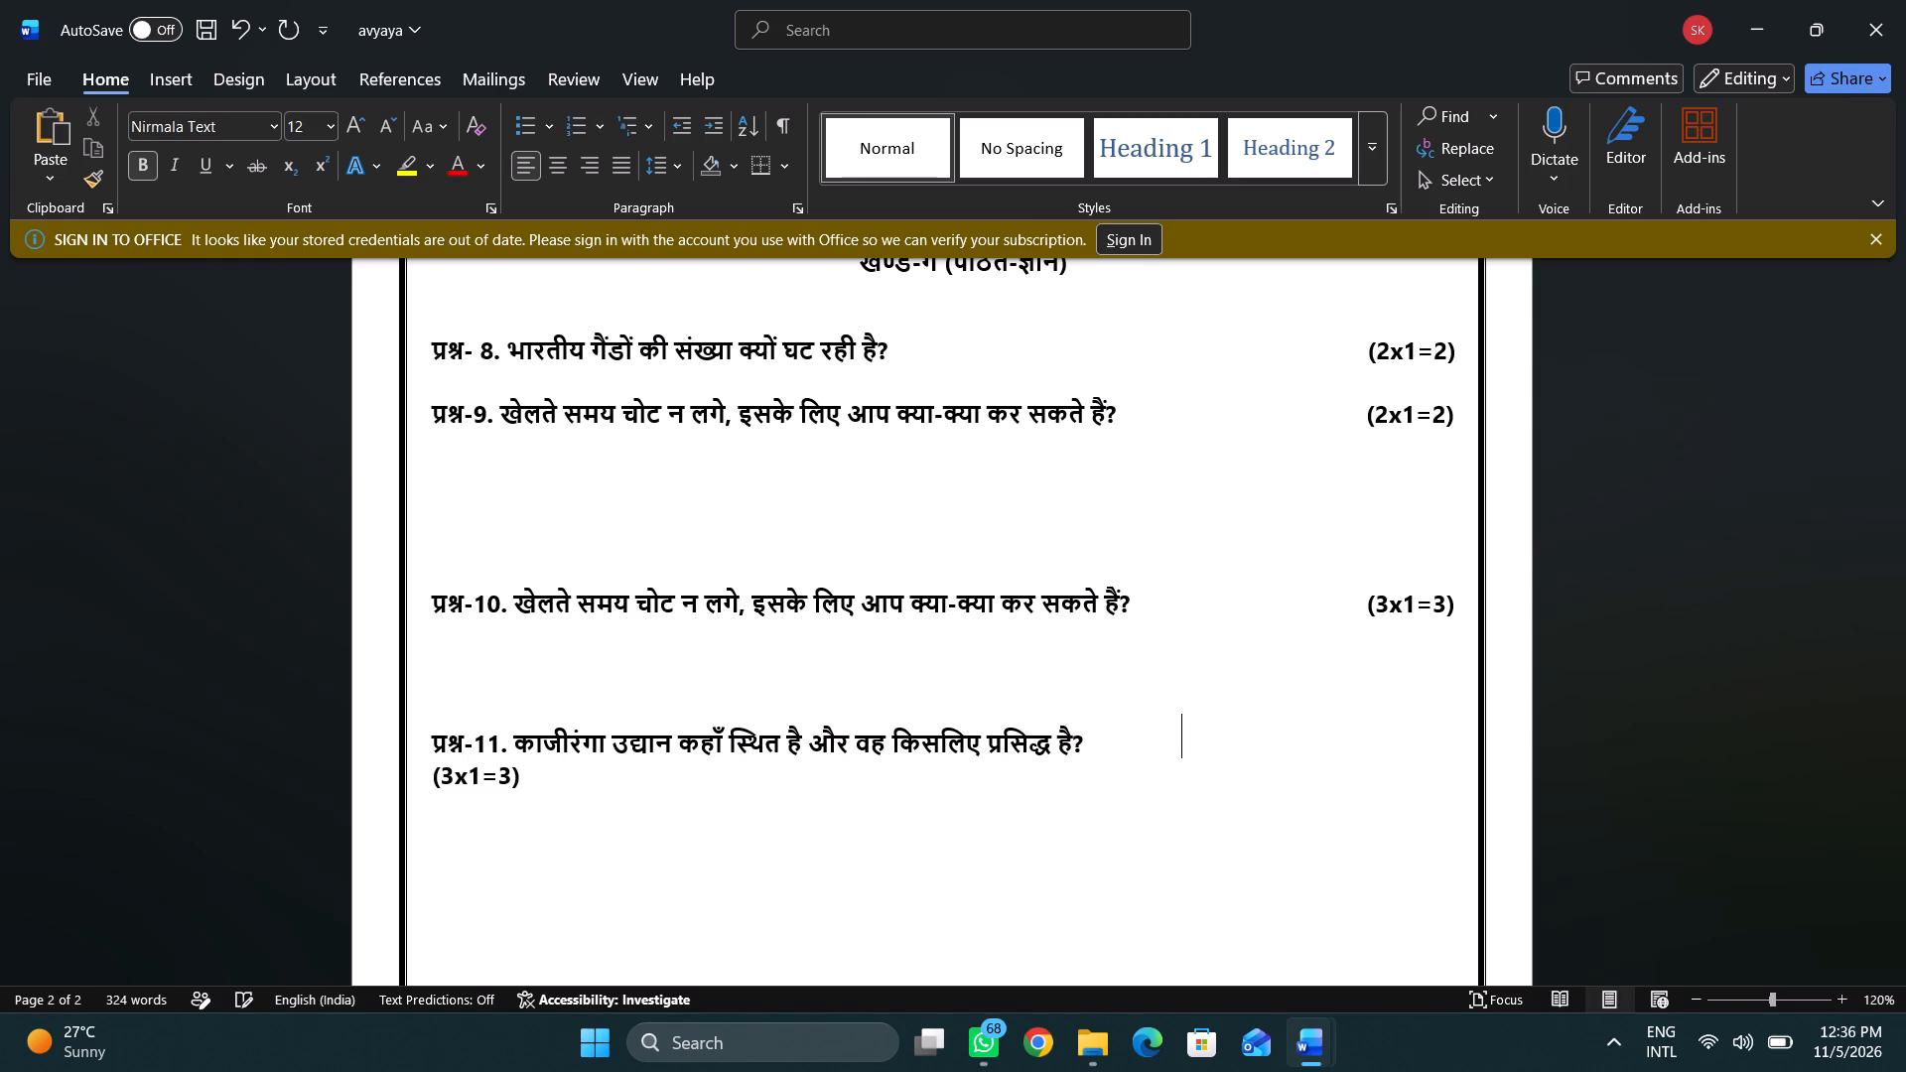
key("BackSpace")
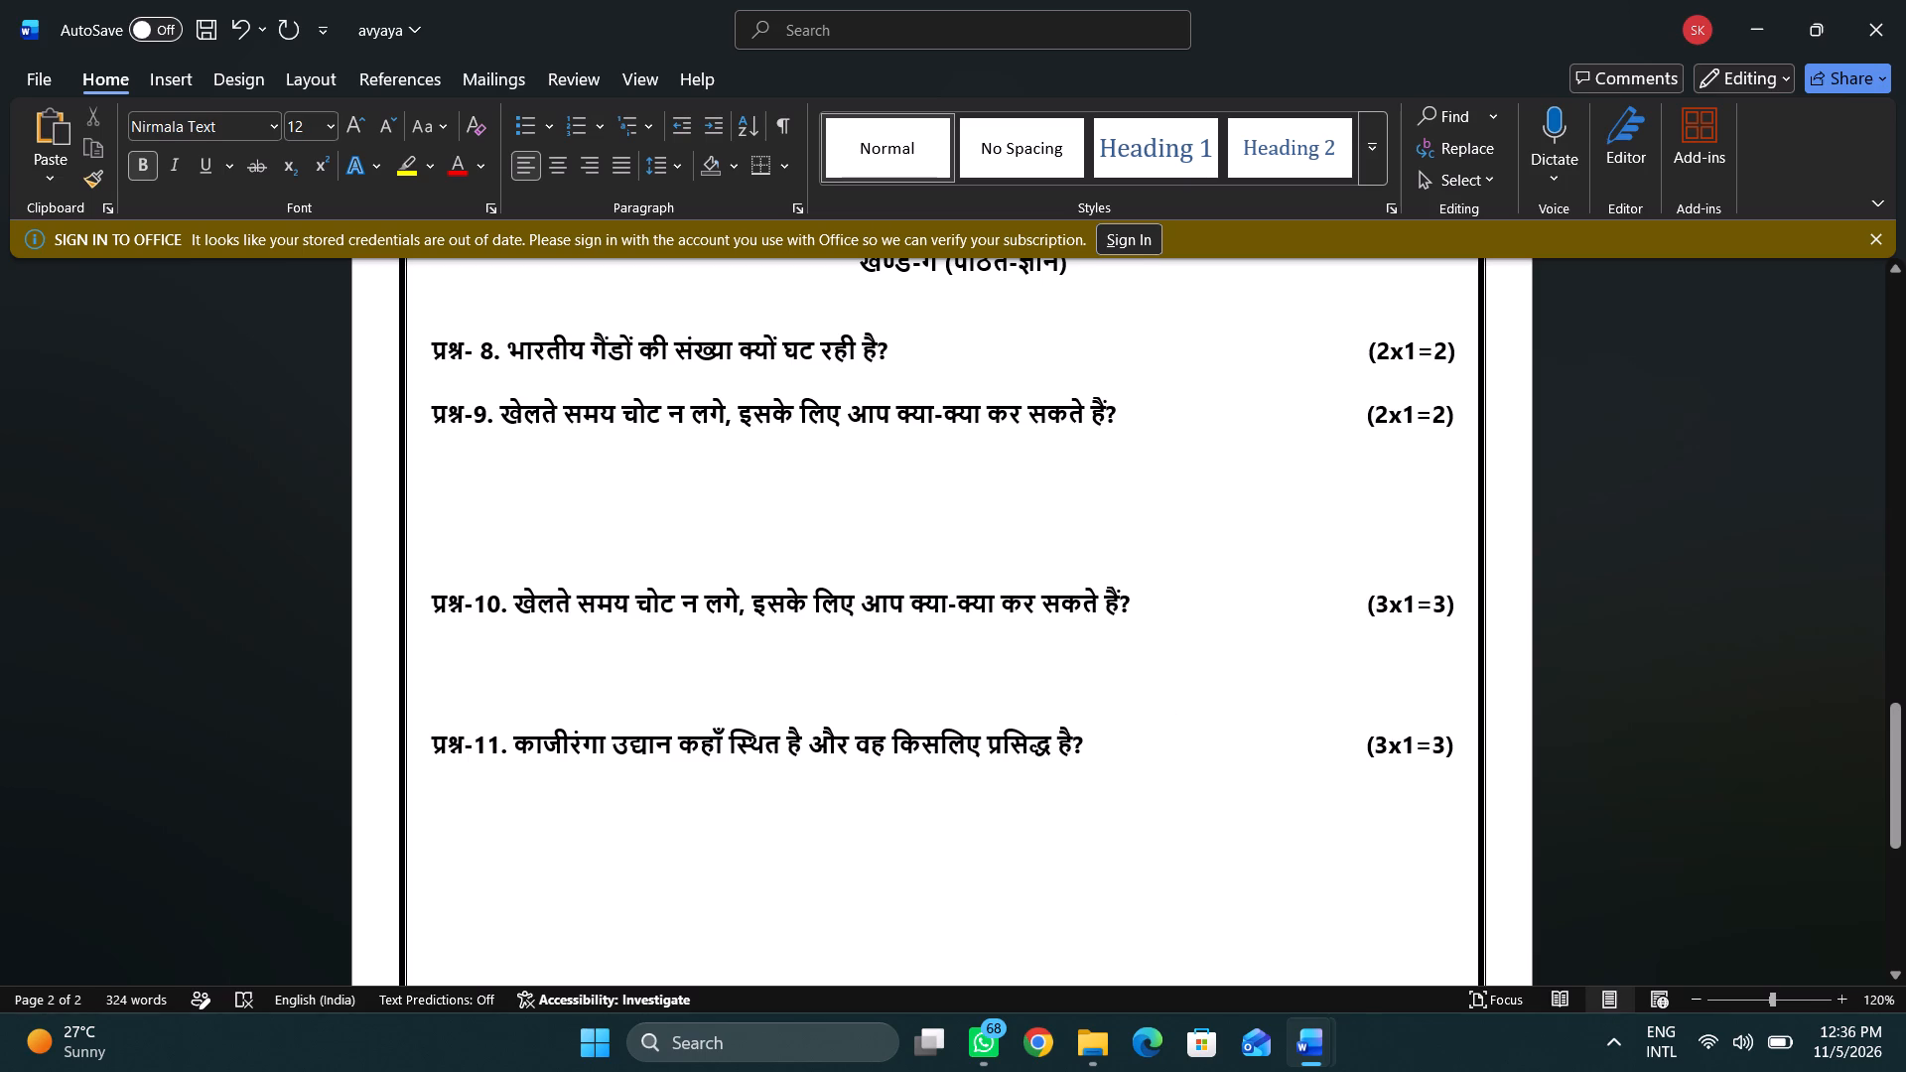
Delete the empty lines above प्रश्न-11 and प्रश्न-10 so the खण्ड-ग questions follow one another closely.
left_click(413, 746)
left_click(425, 739)
key("BackSpace")
key("BackSpace")
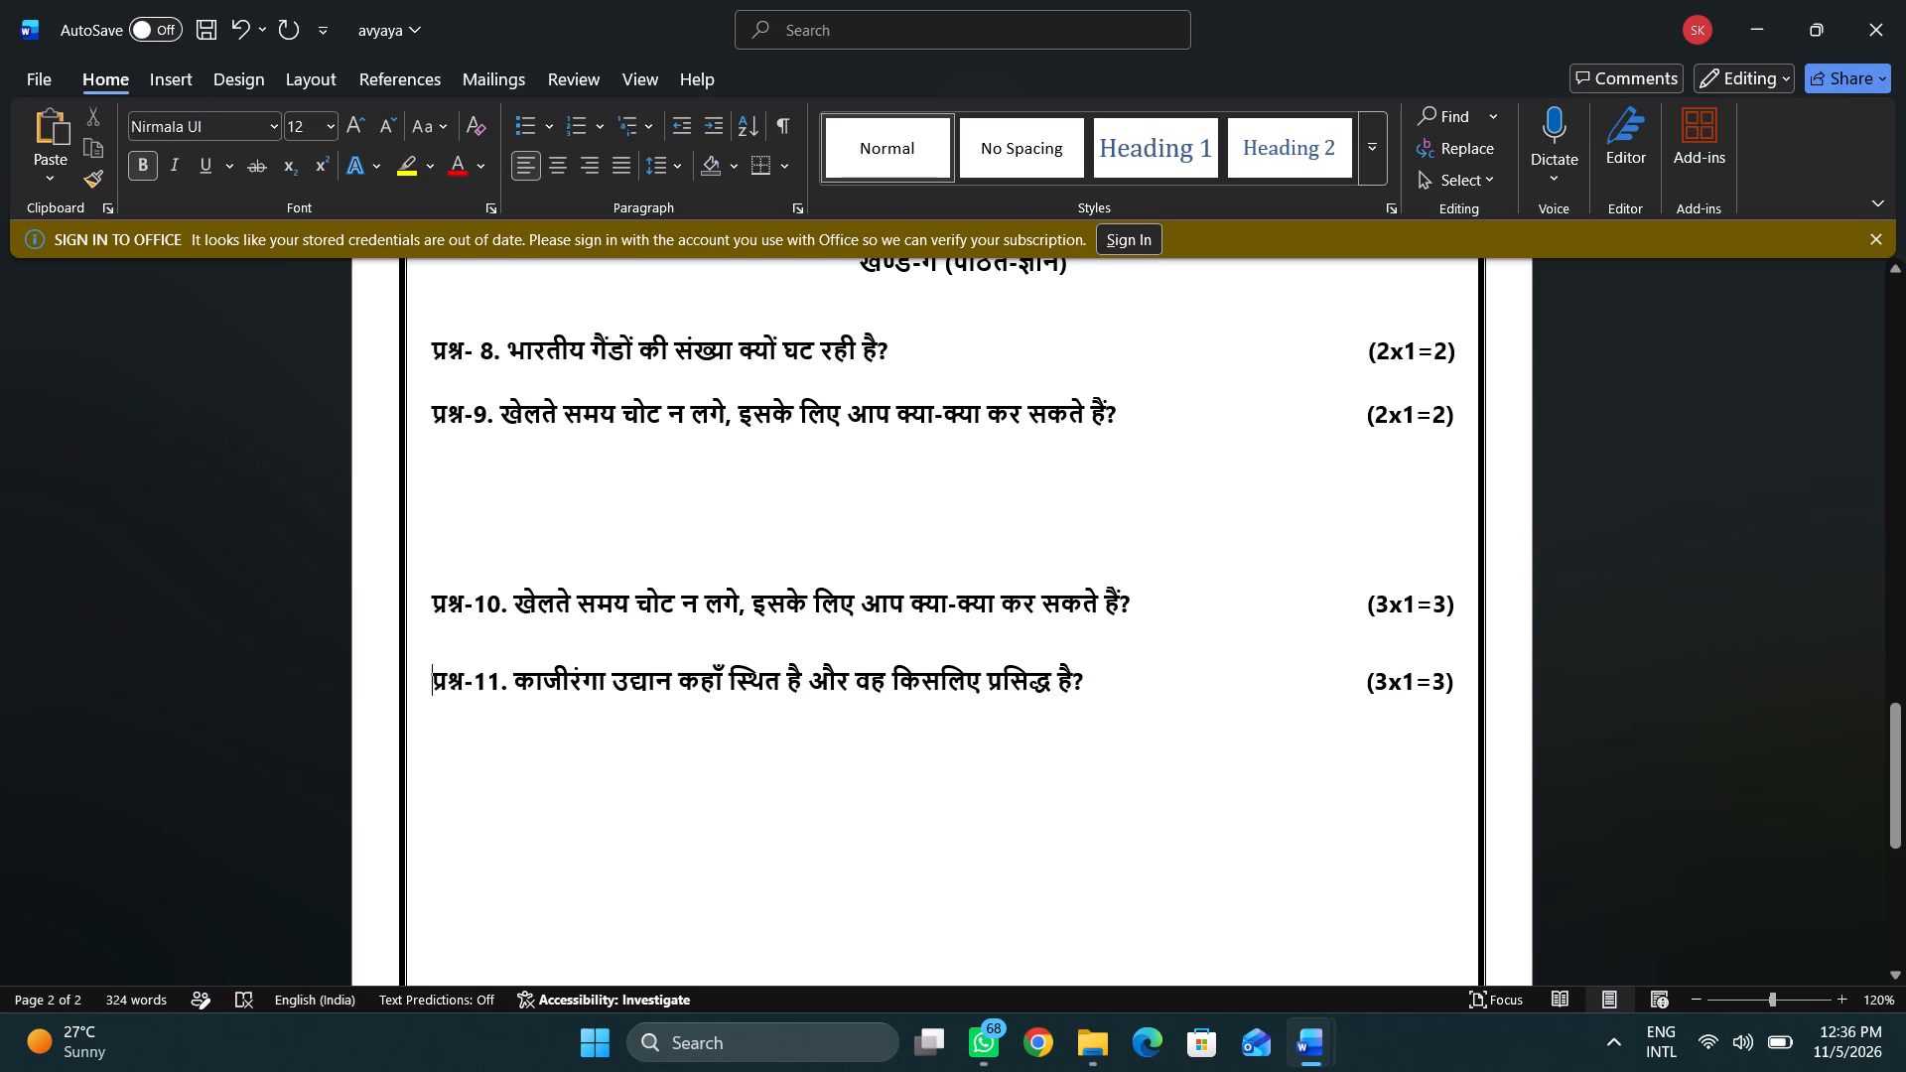
left_click(431, 602)
key("BackSpace")
key("BackSpace")
key("BackSpace")
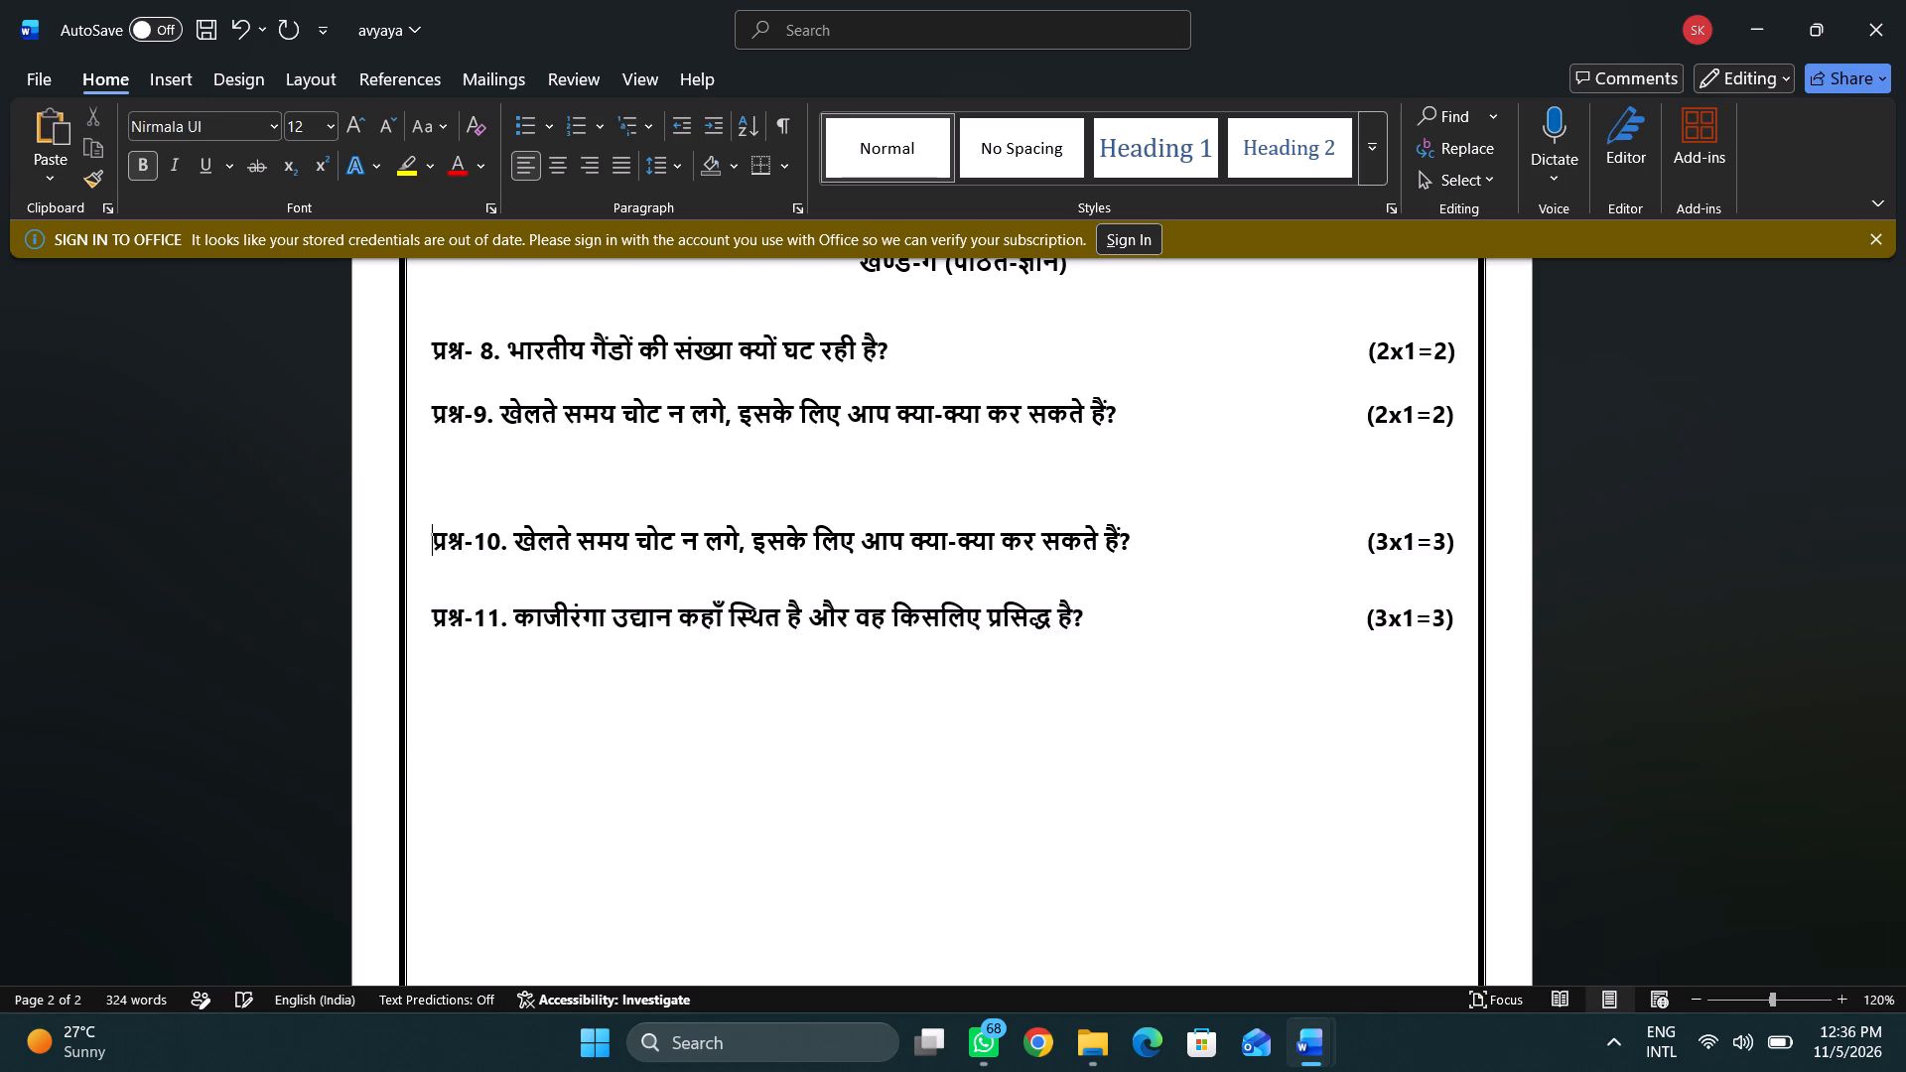
key("BackSpace")
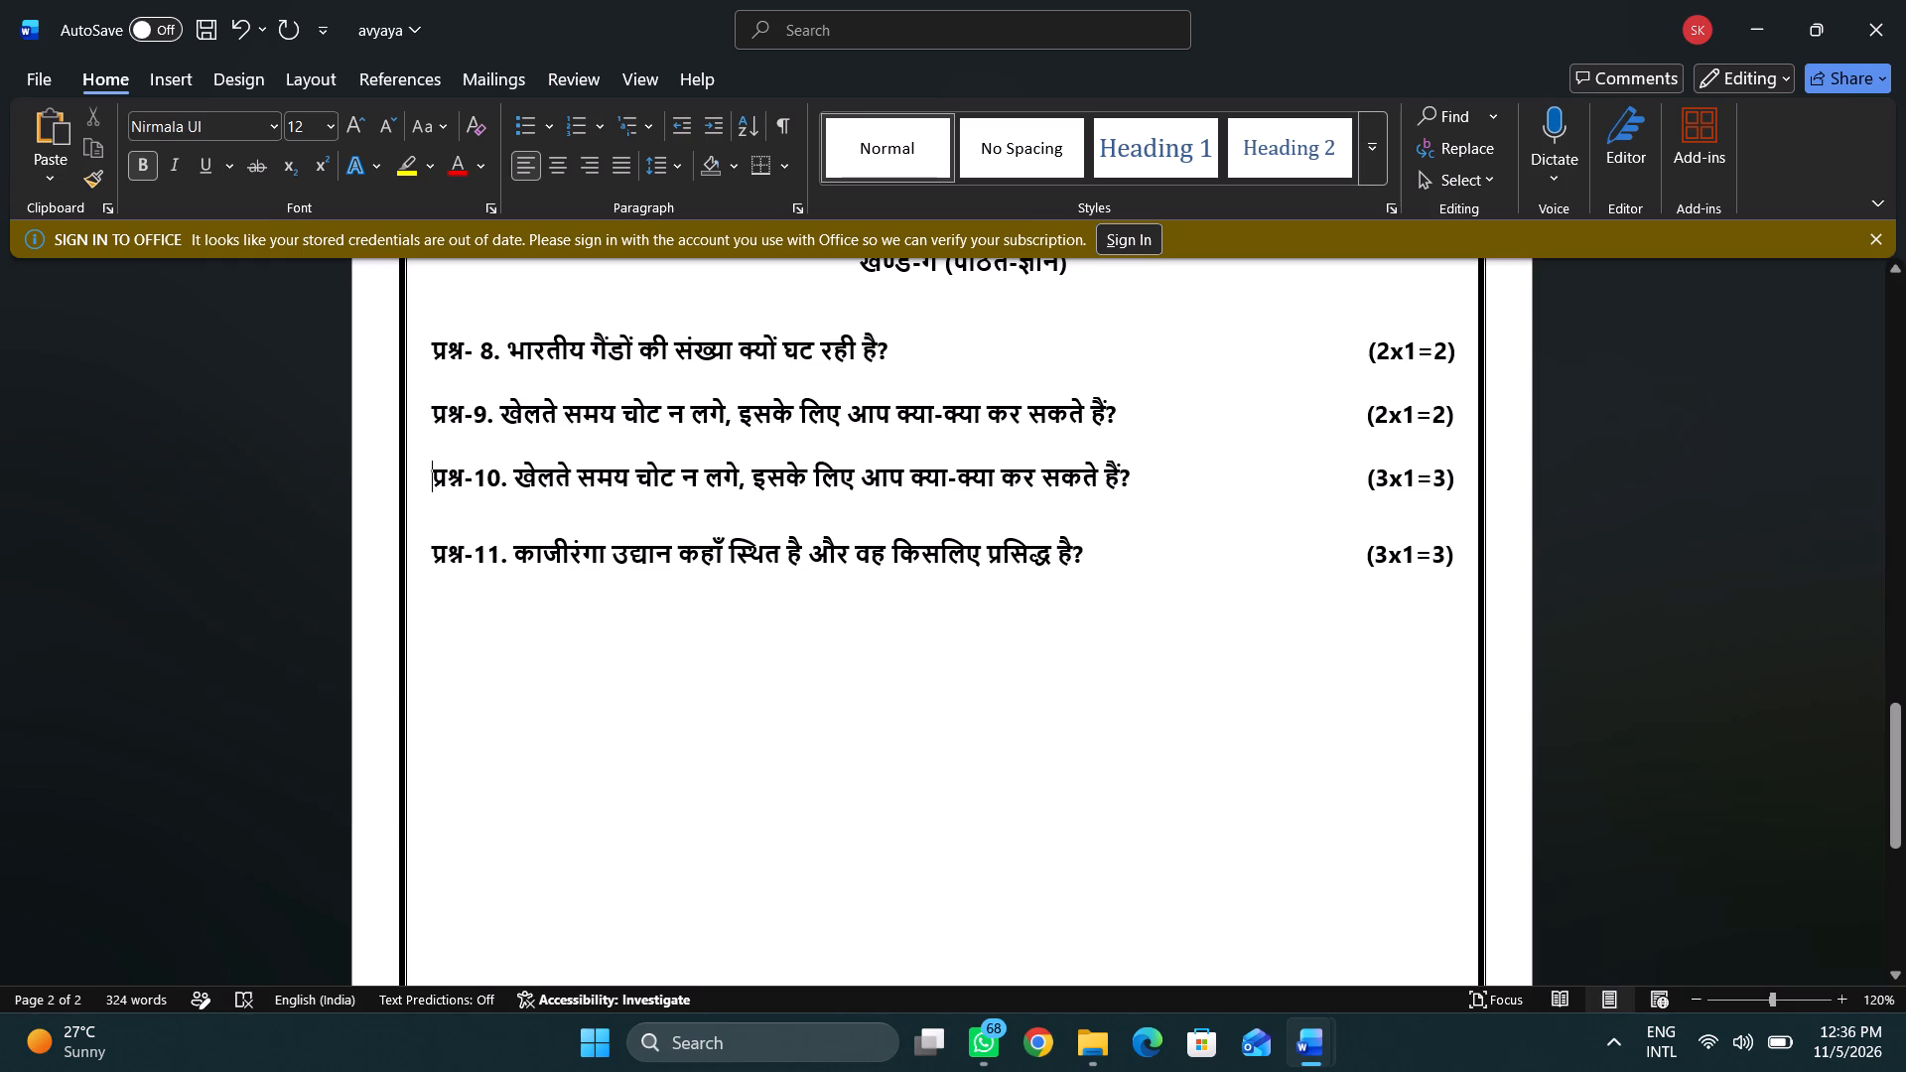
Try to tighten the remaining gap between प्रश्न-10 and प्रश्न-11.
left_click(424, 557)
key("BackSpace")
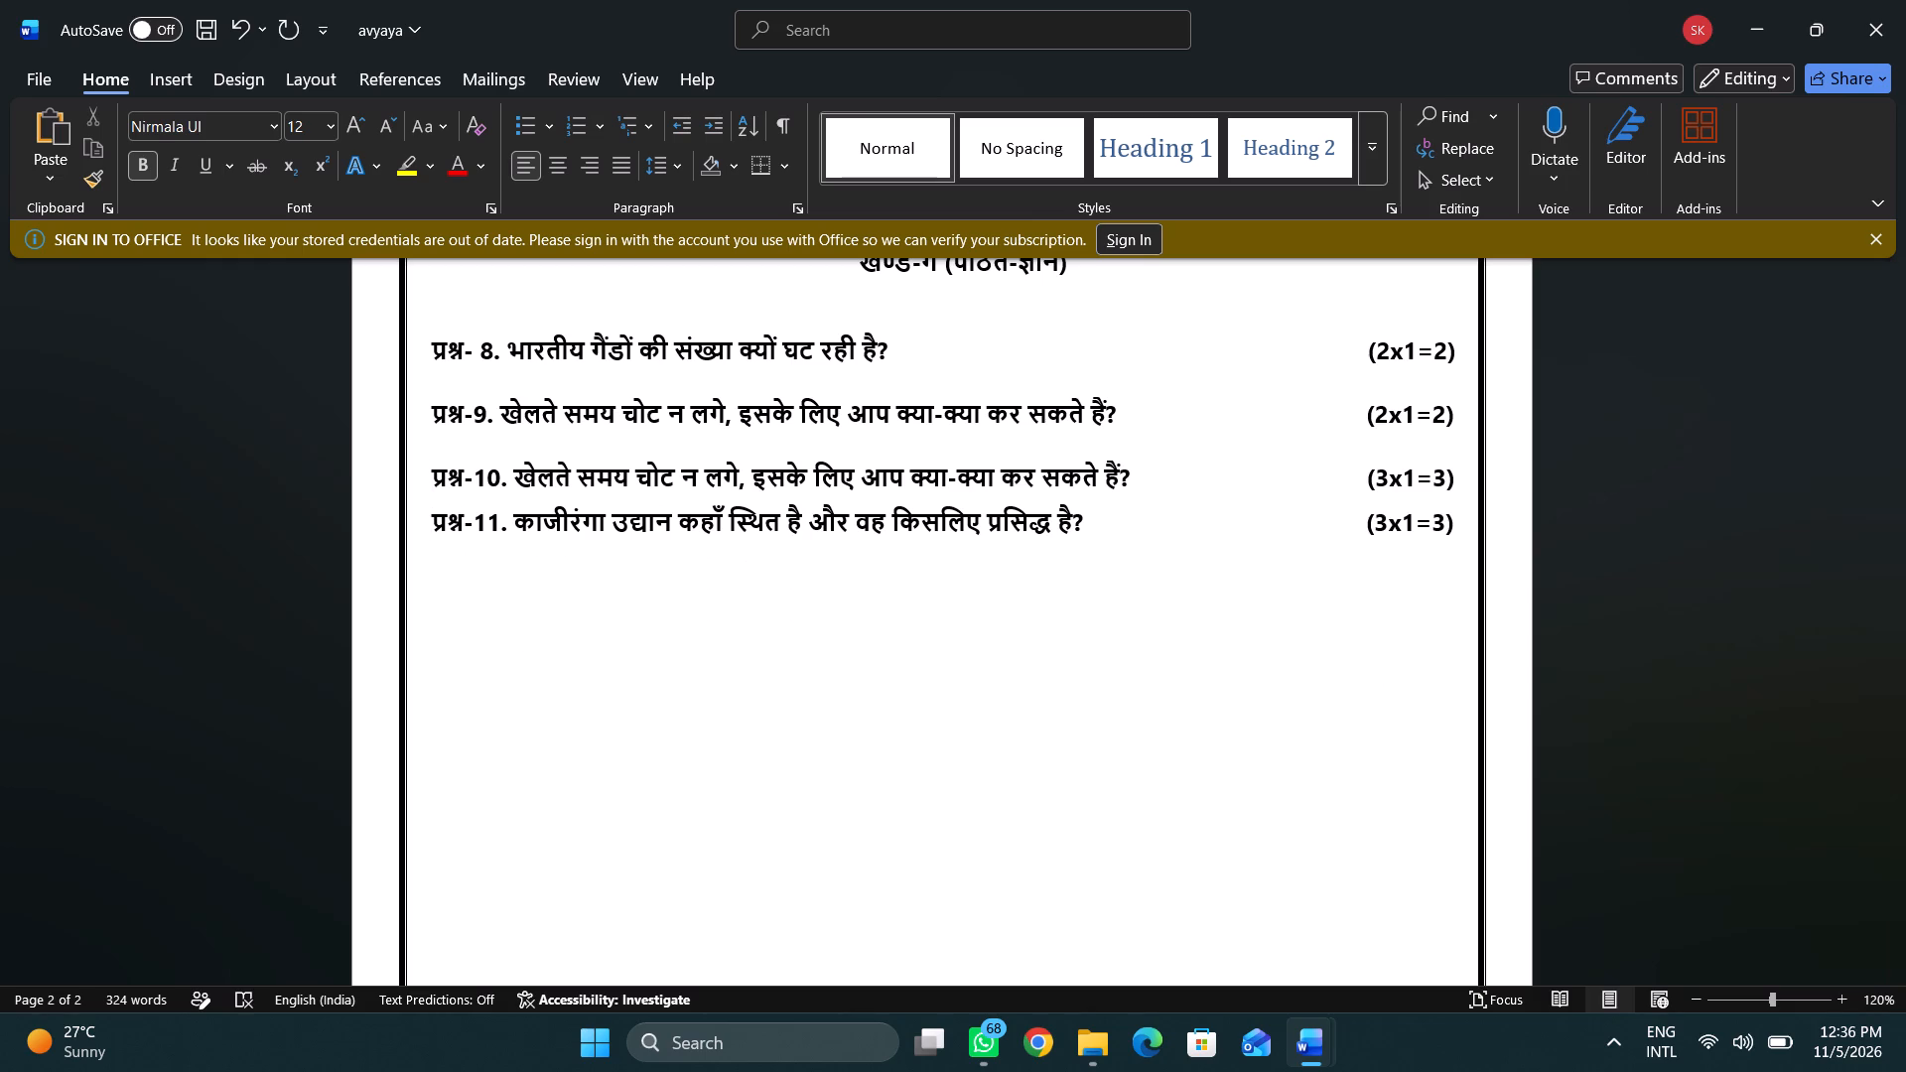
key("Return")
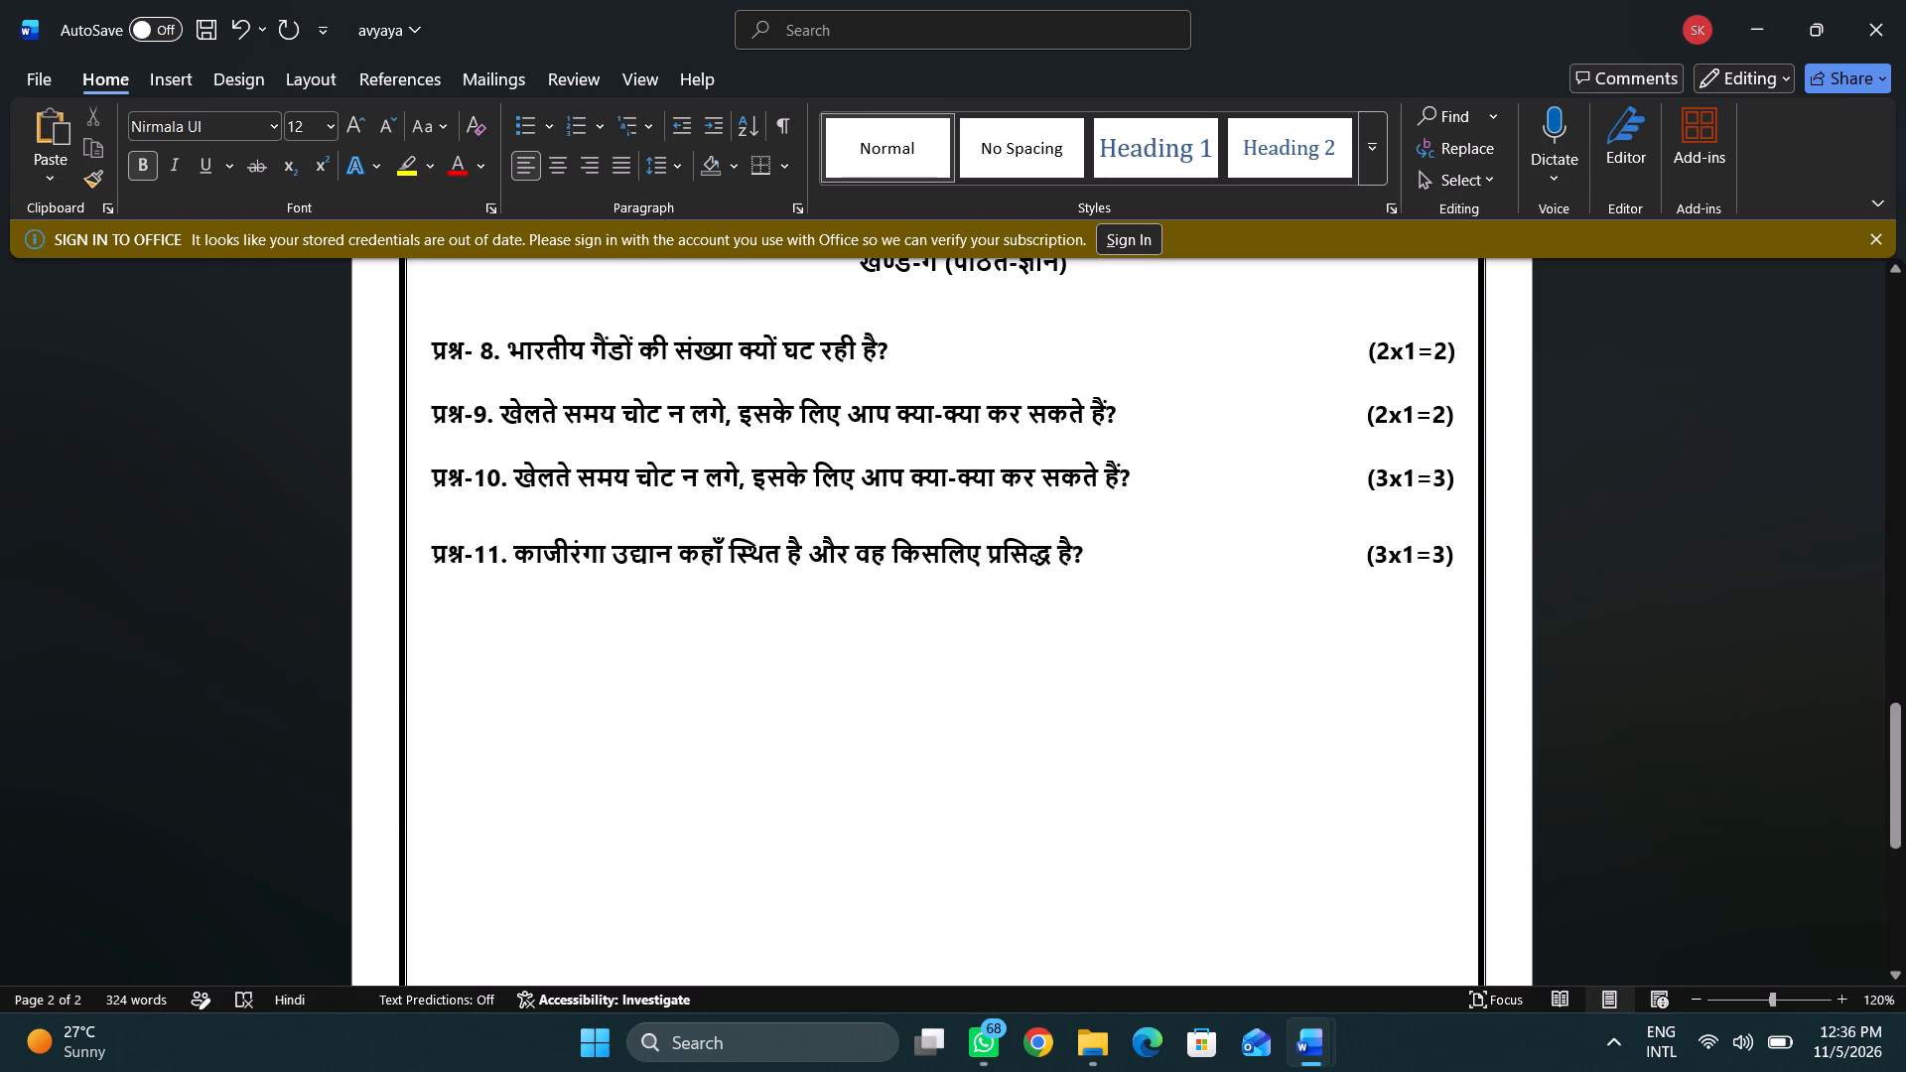
Review the whole question paper from प्रश्न-11 back to the header, checking the layout of questions and marks on both pages.
scroll(523, 550, "up", 1)
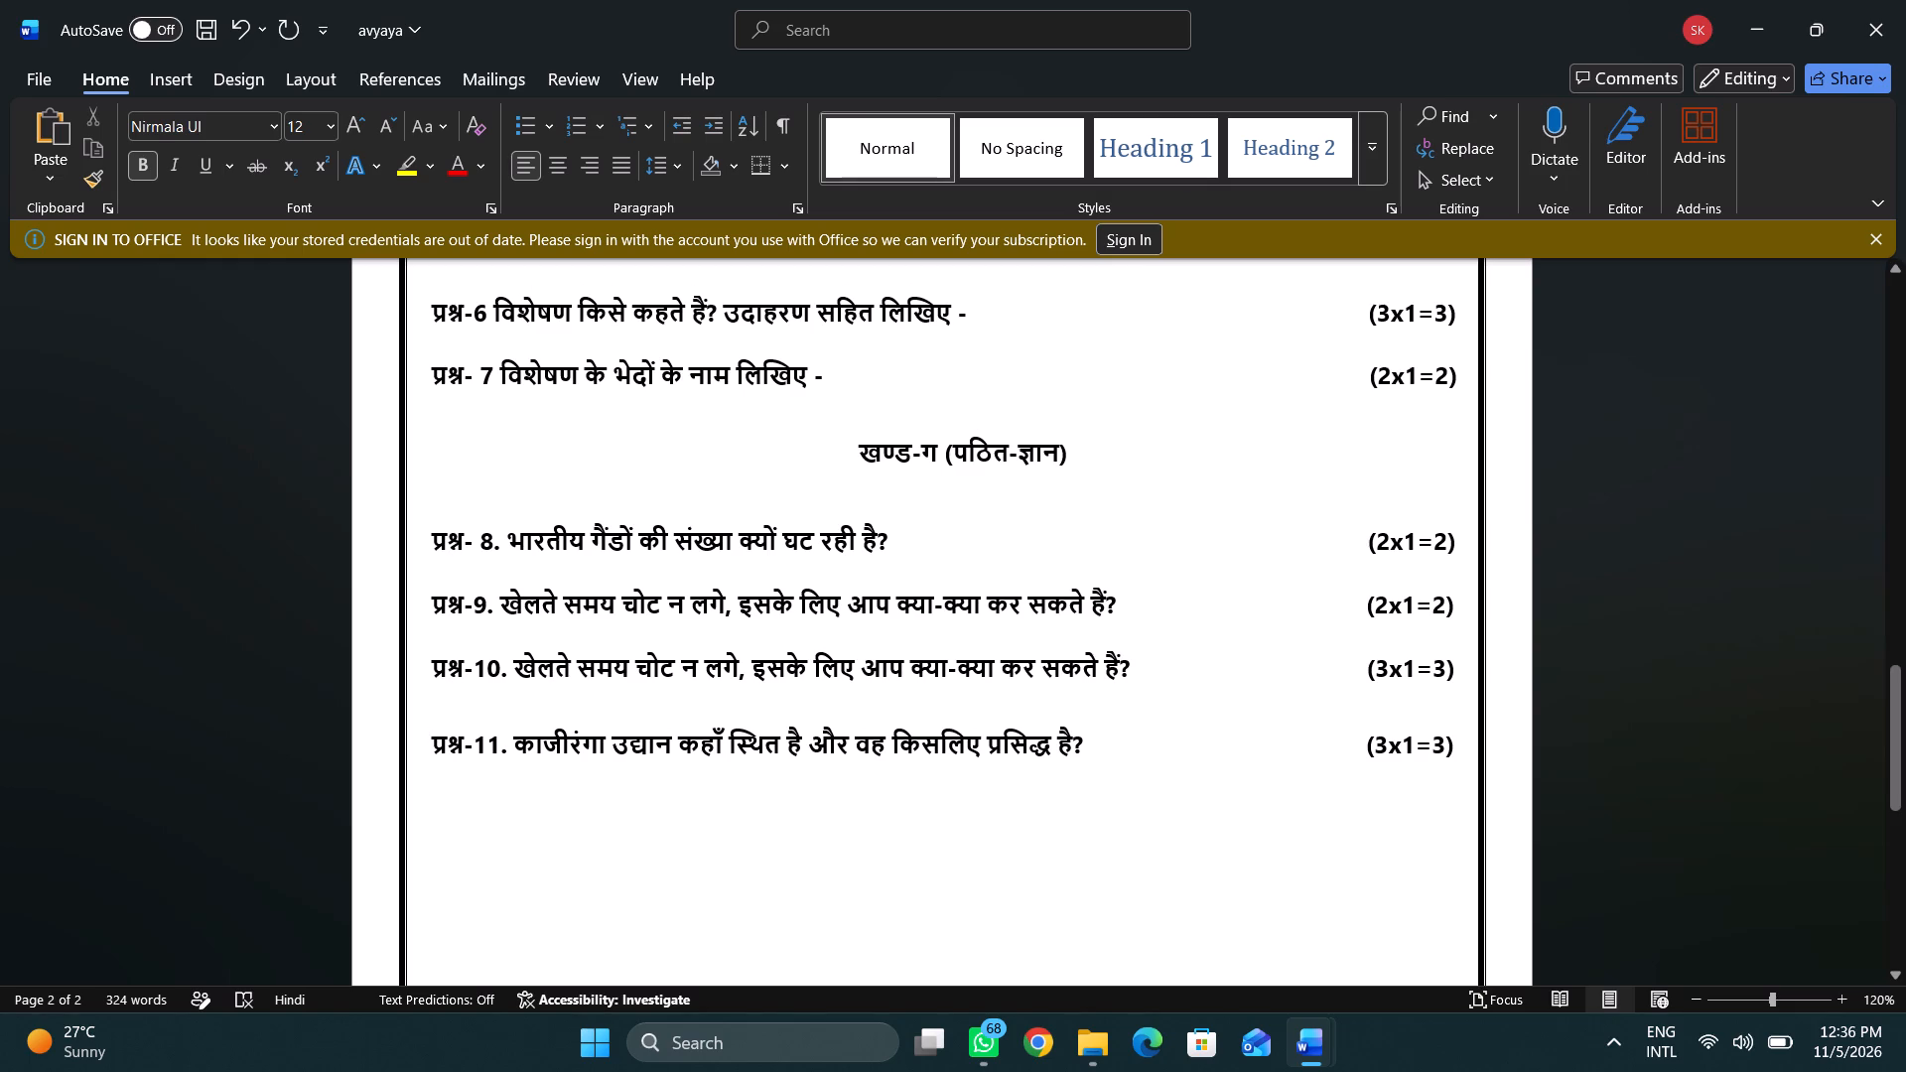
scroll(1184, 492, "up", 1)
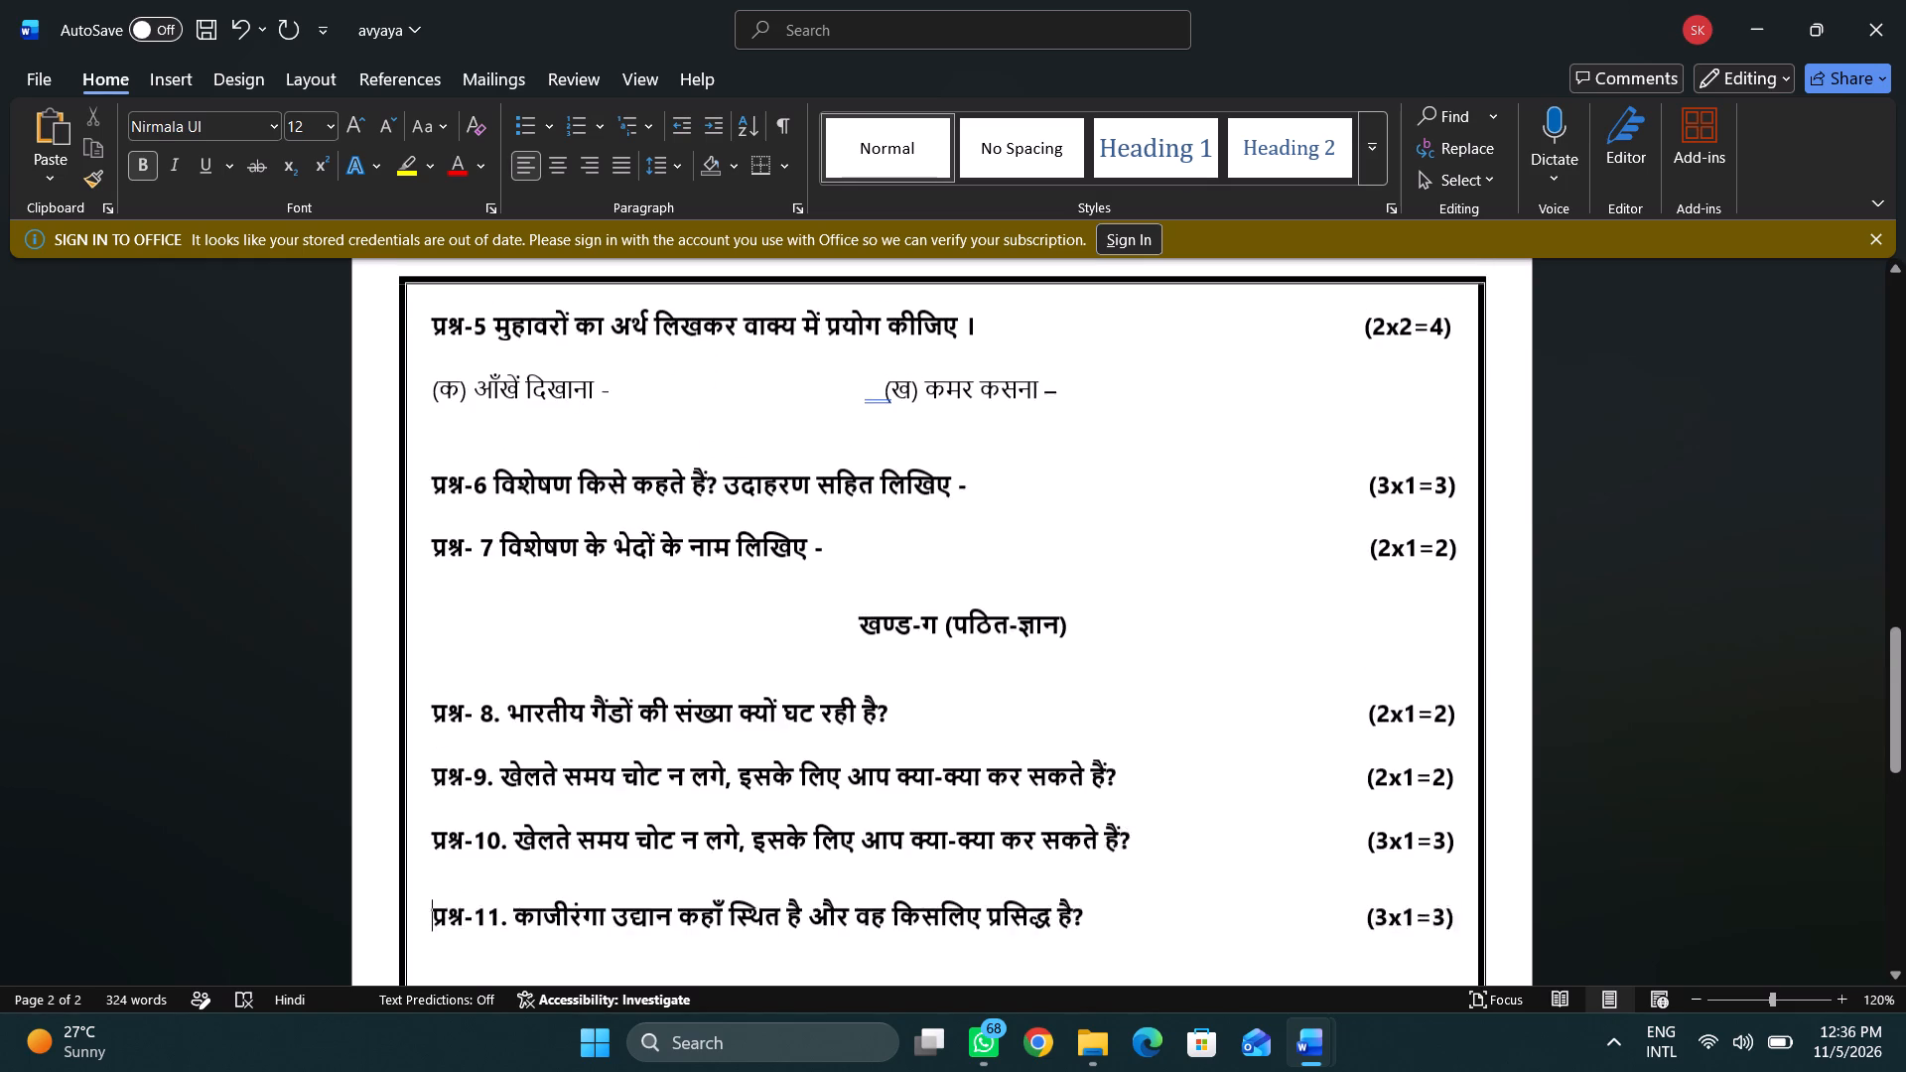
scroll(1184, 492, "up", 1)
scroll(1407, 551, "up", 1)
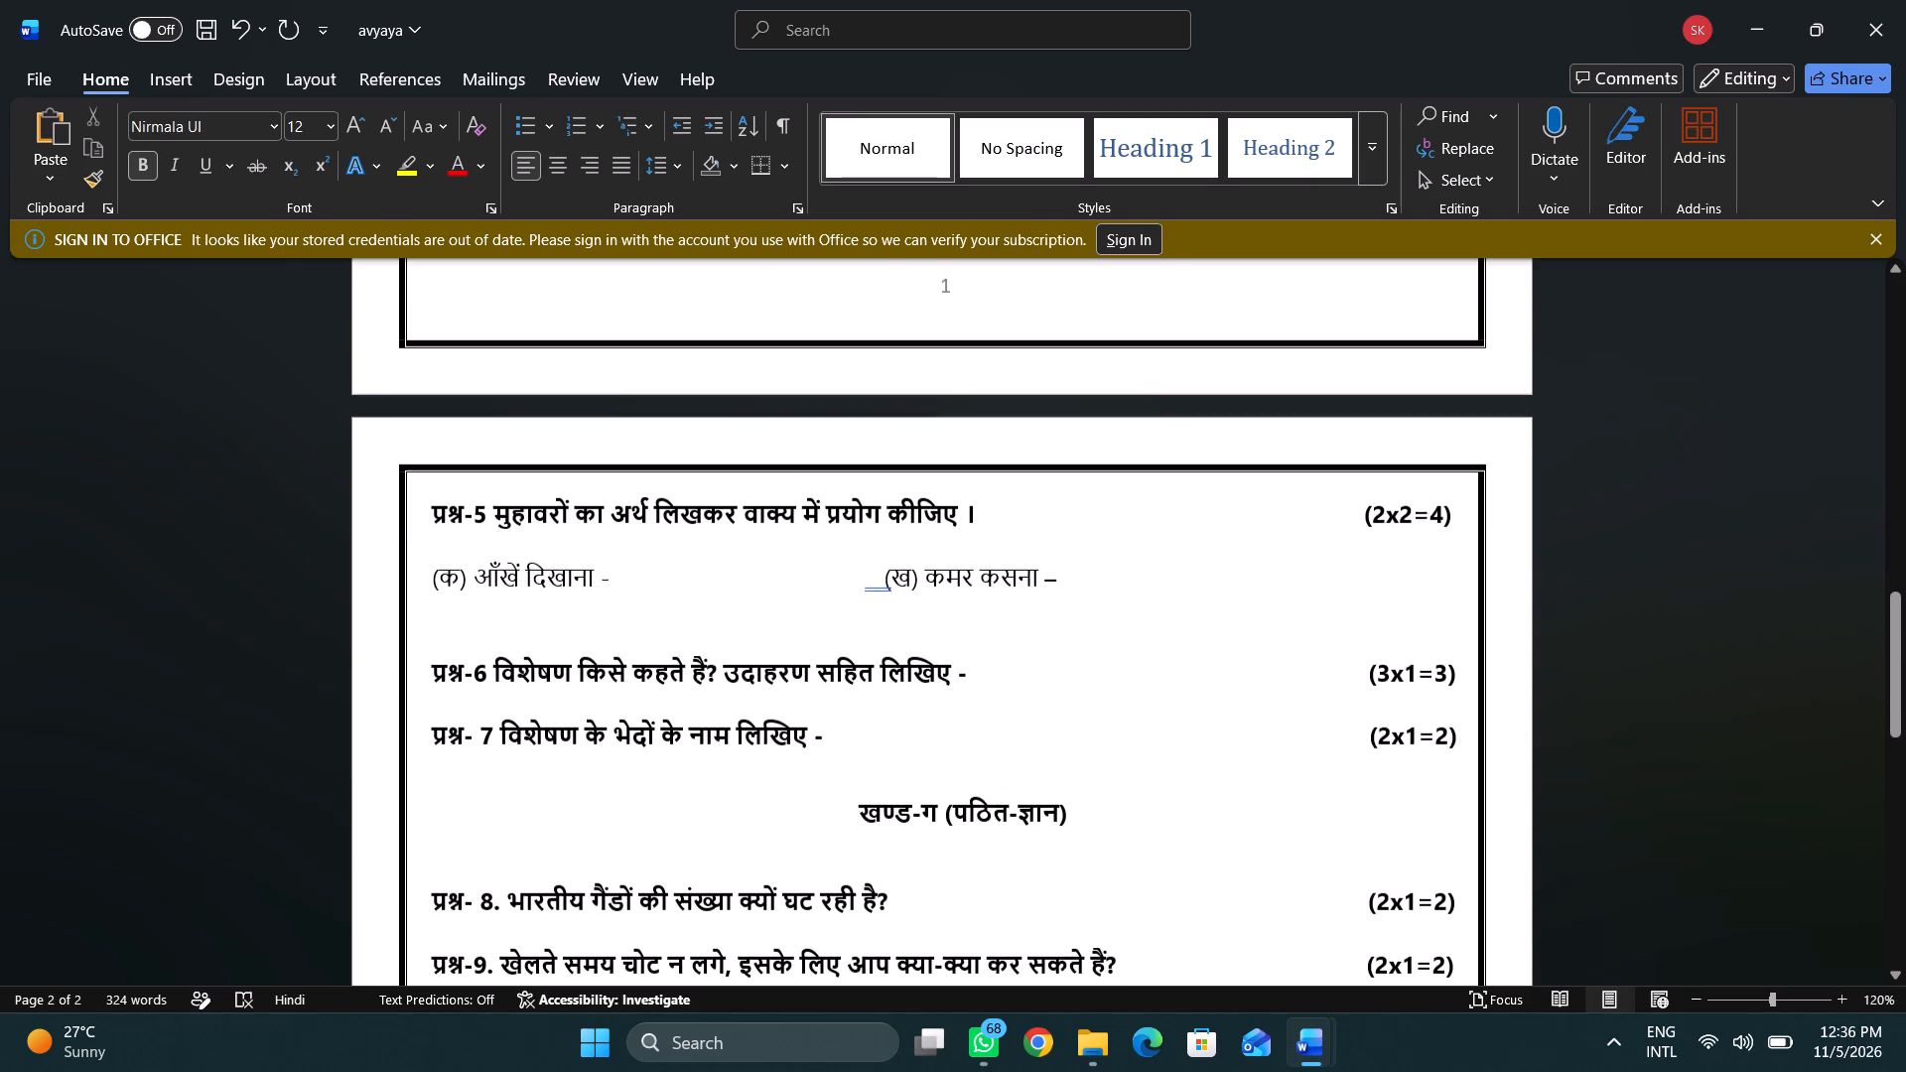
scroll(1429, 554, "up", 3)
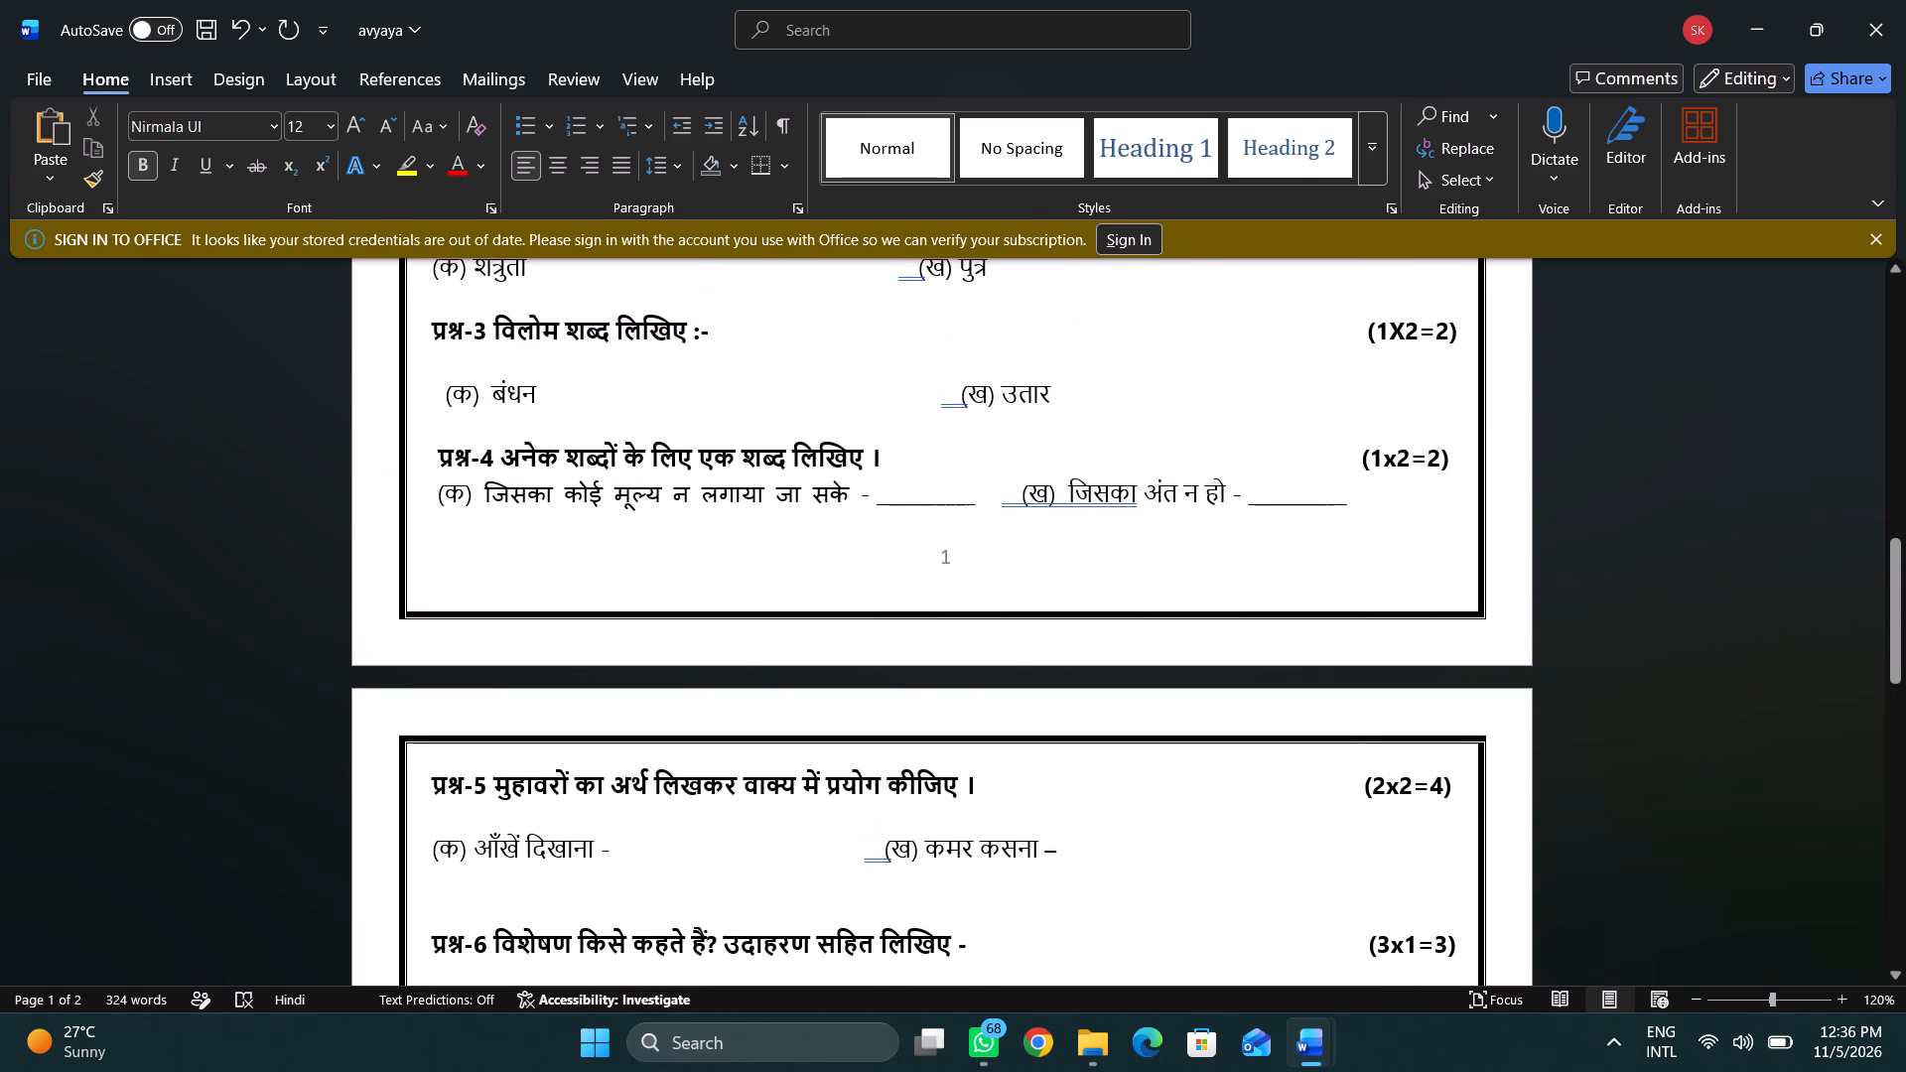
scroll(1441, 503, "up", 1)
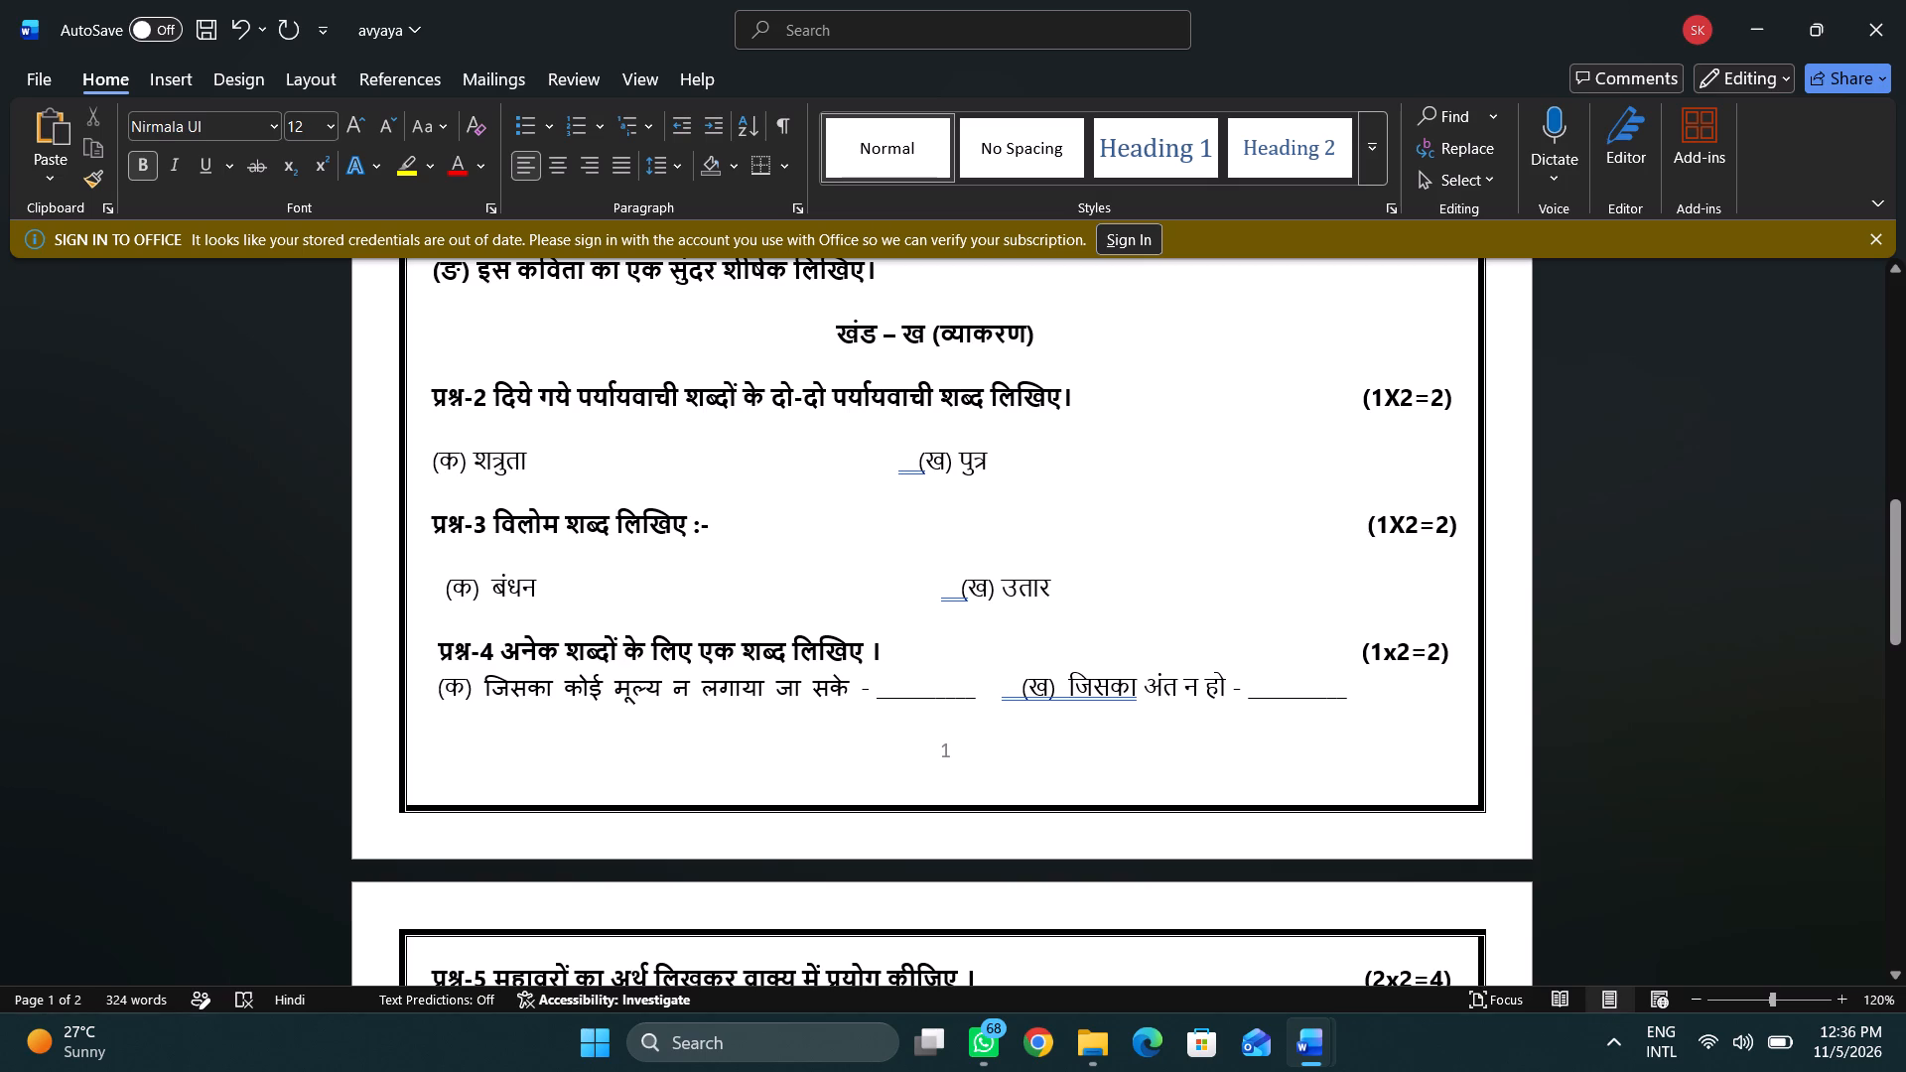
scroll(1452, 448, "up", 2)
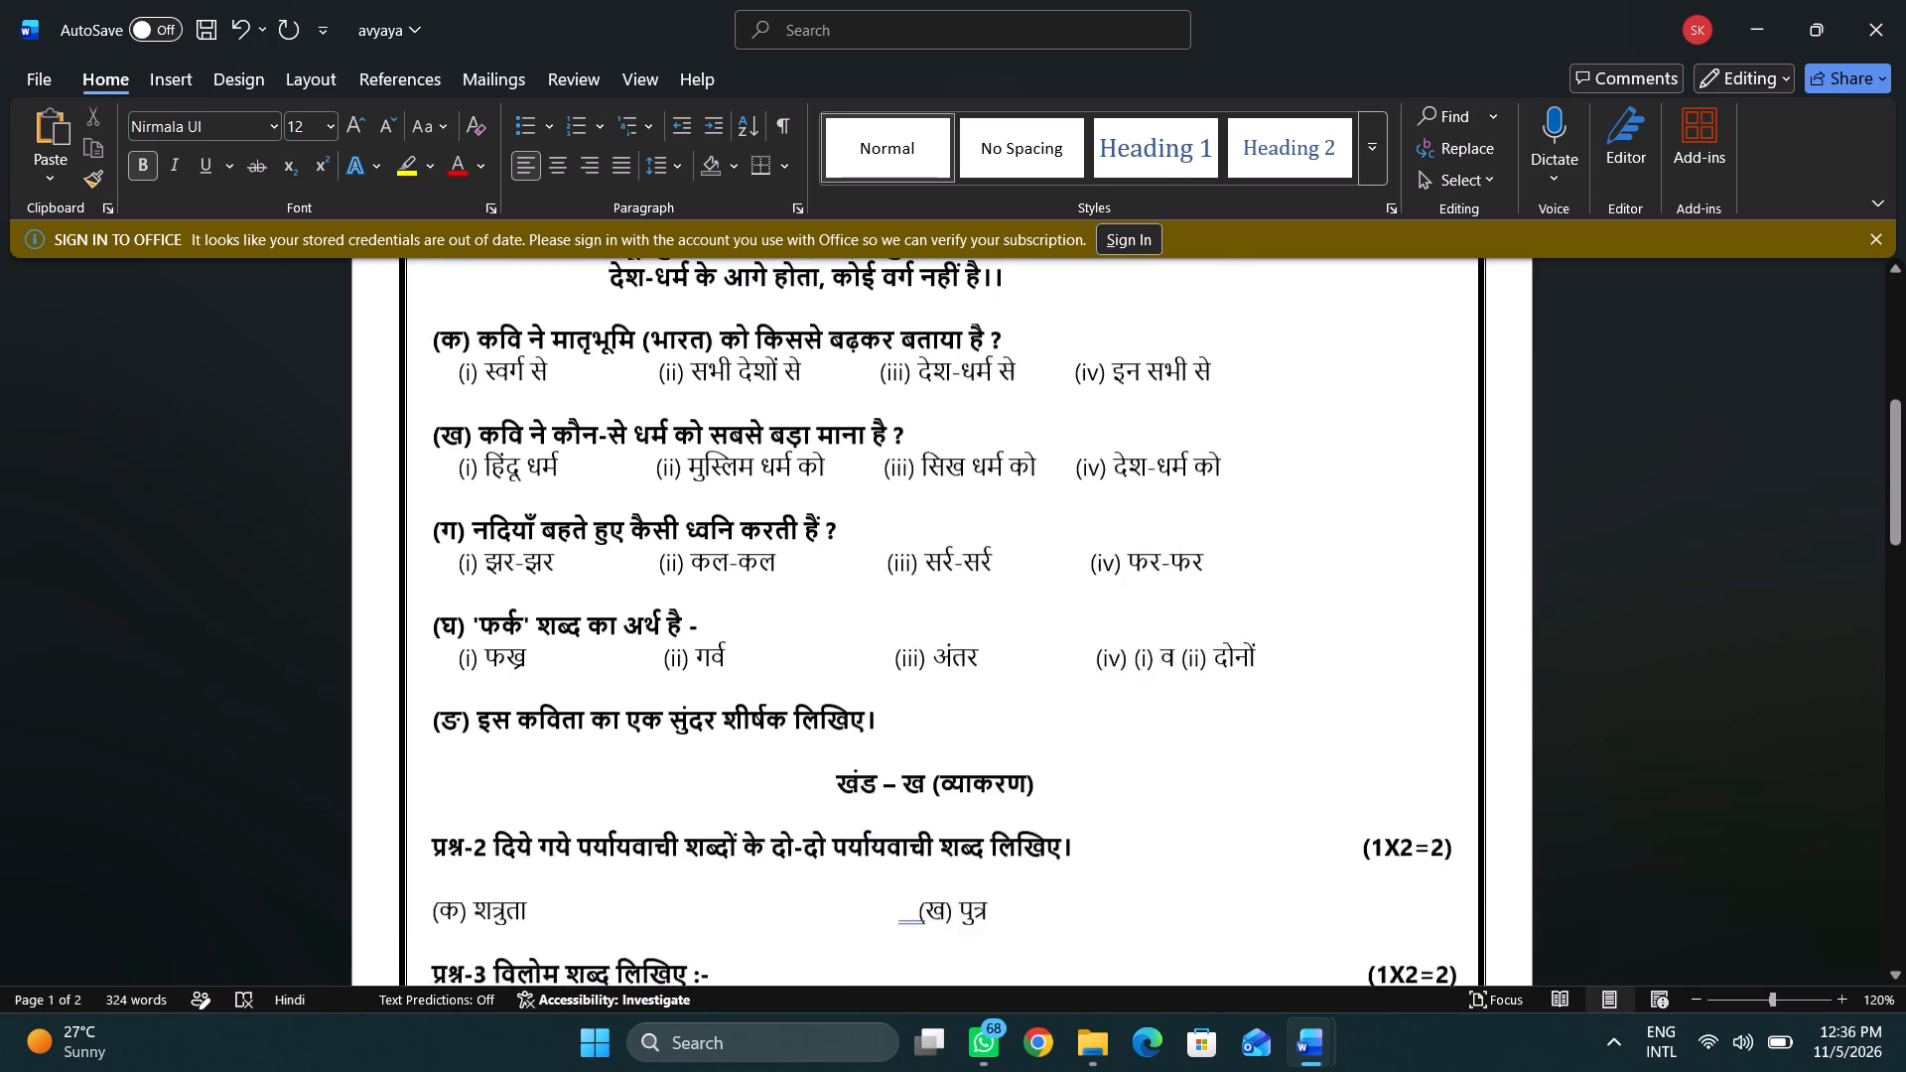
scroll(1452, 448, "up", 2)
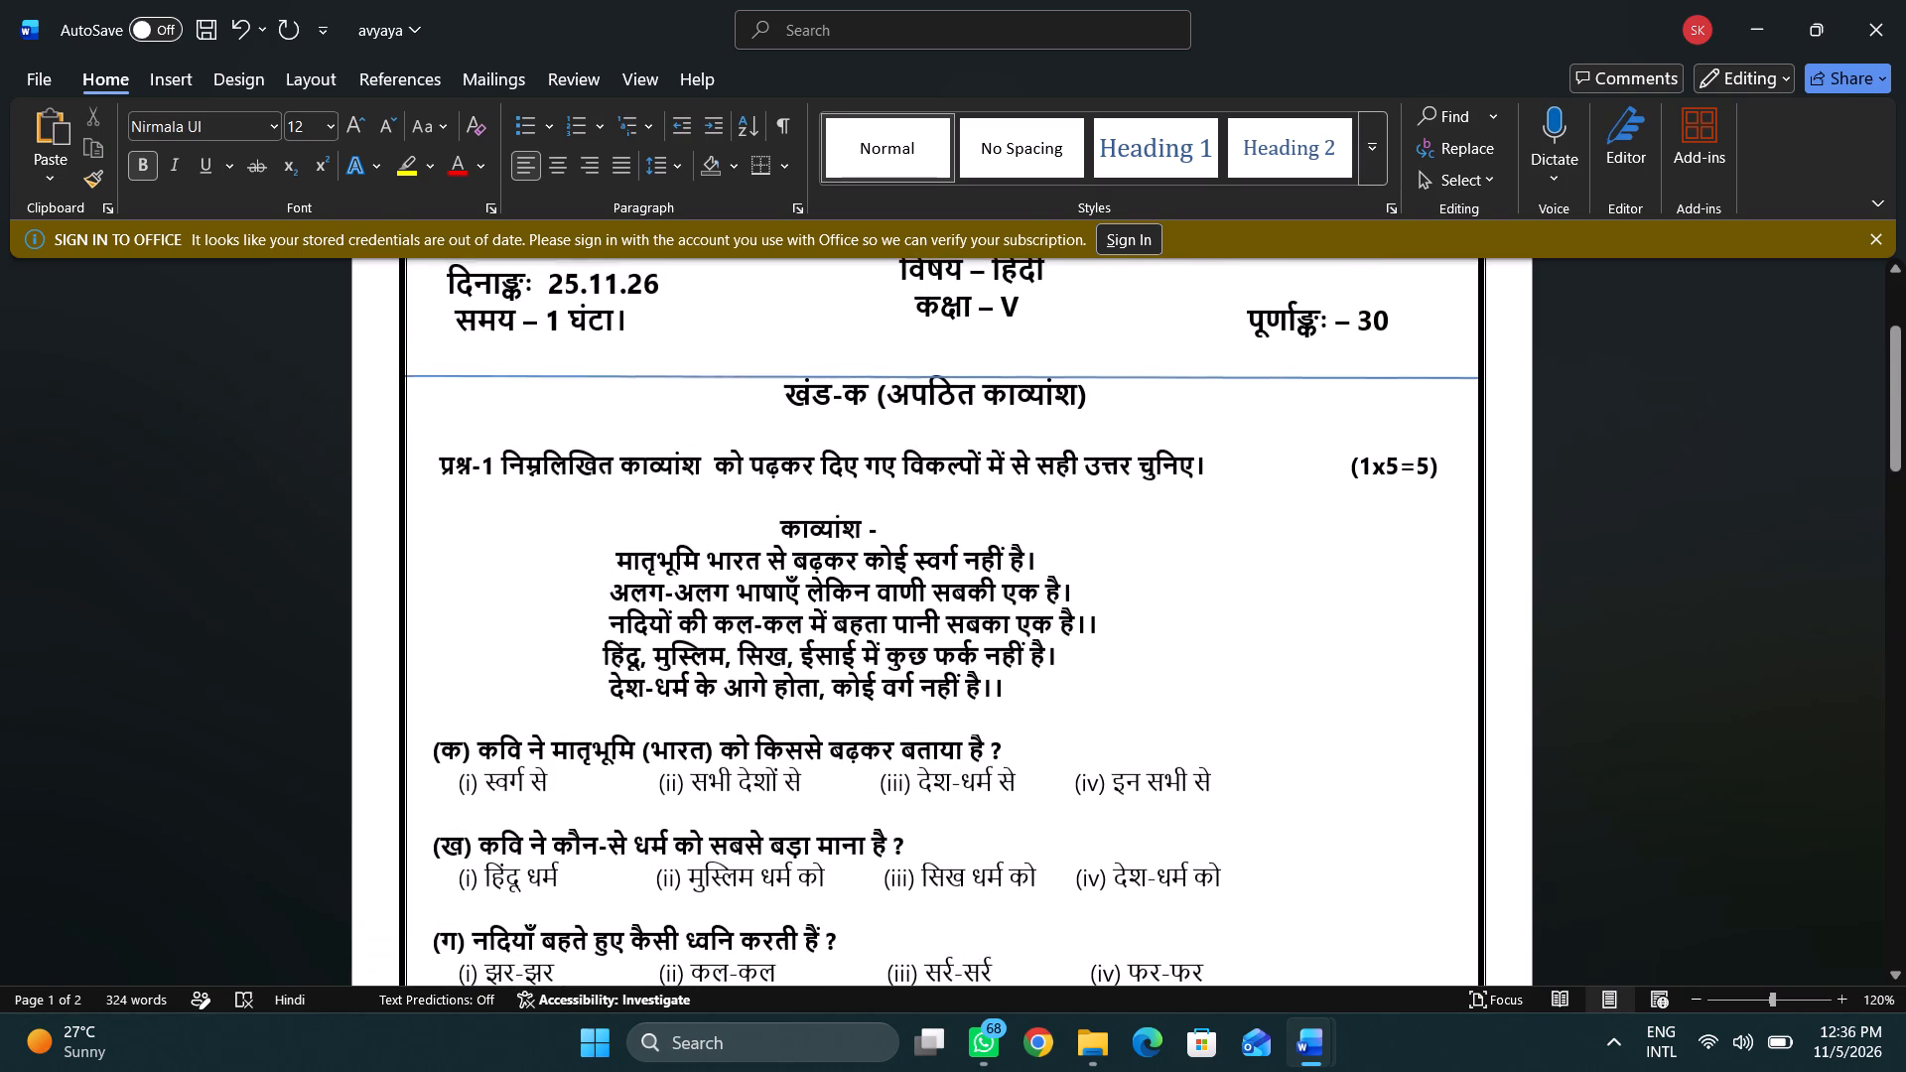
scroll(1415, 495, "down", 2)
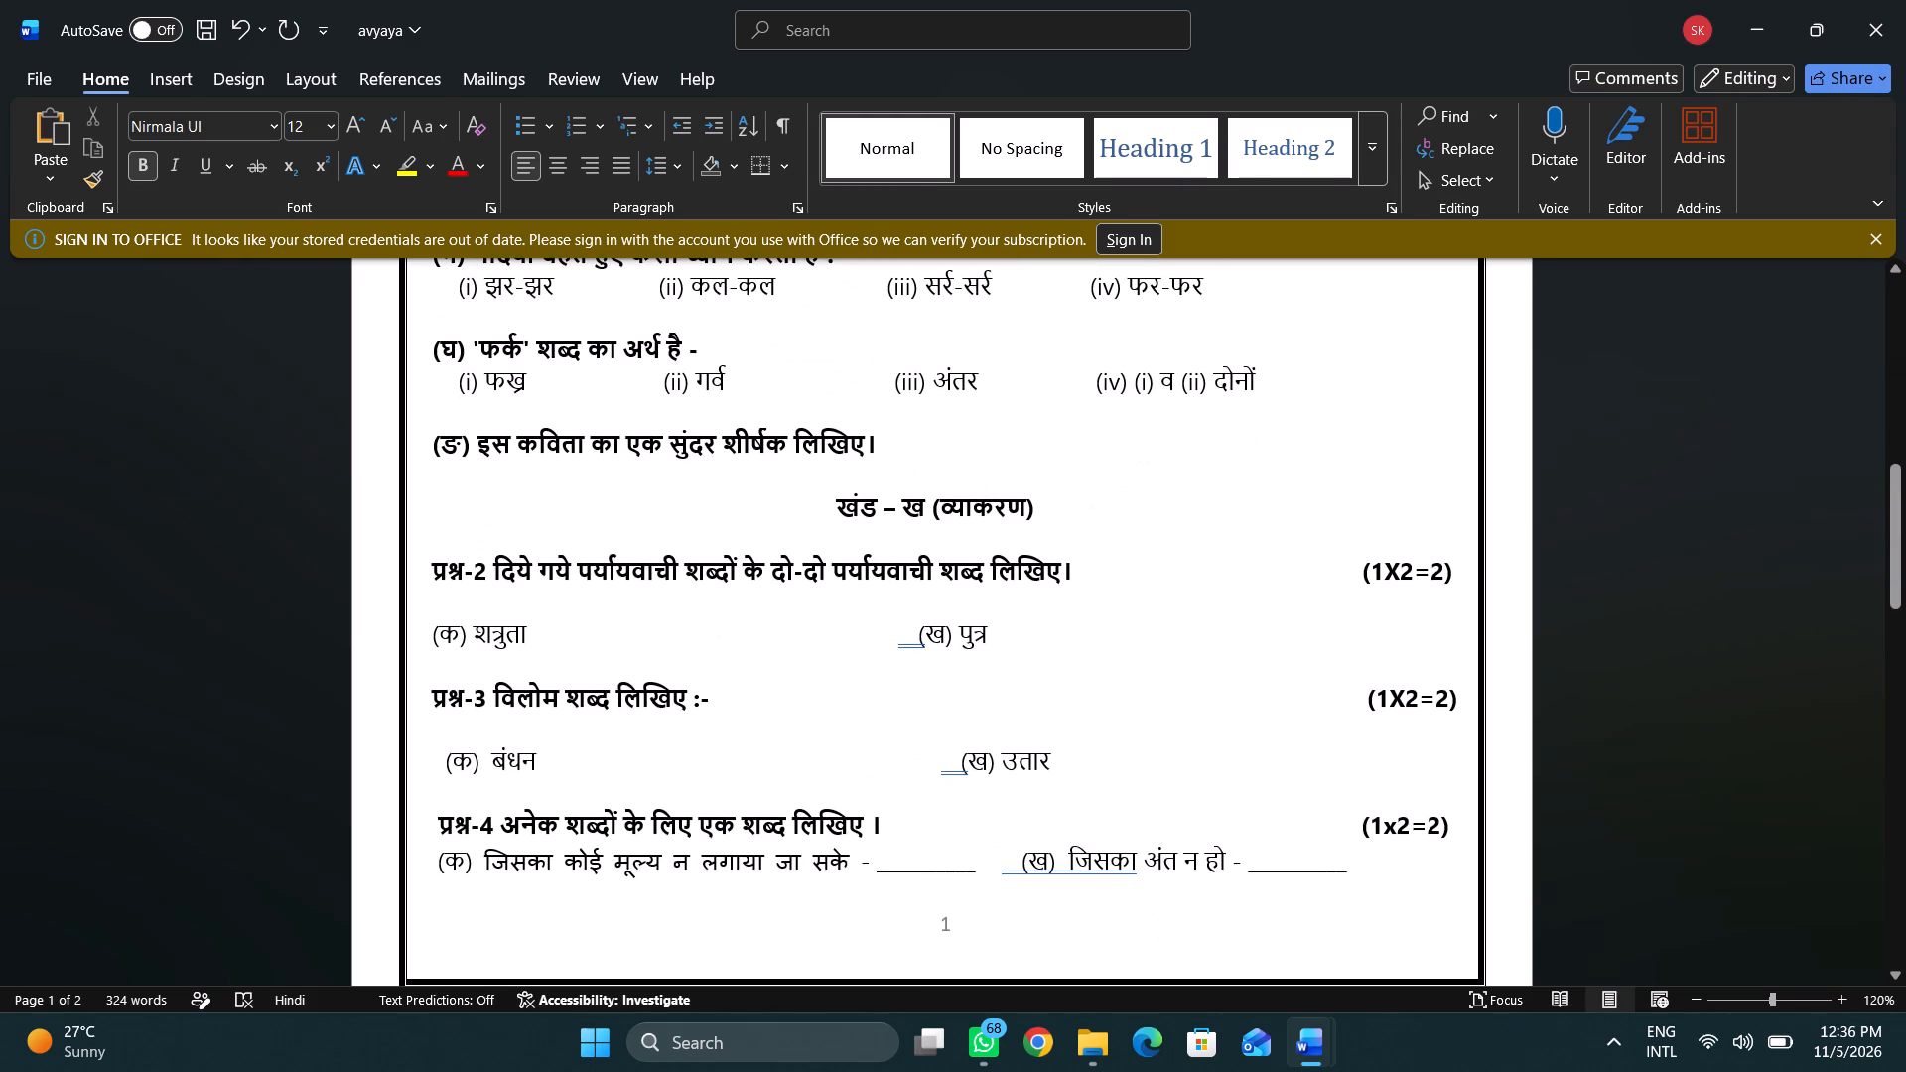
scroll(1469, 702, "down", 1)
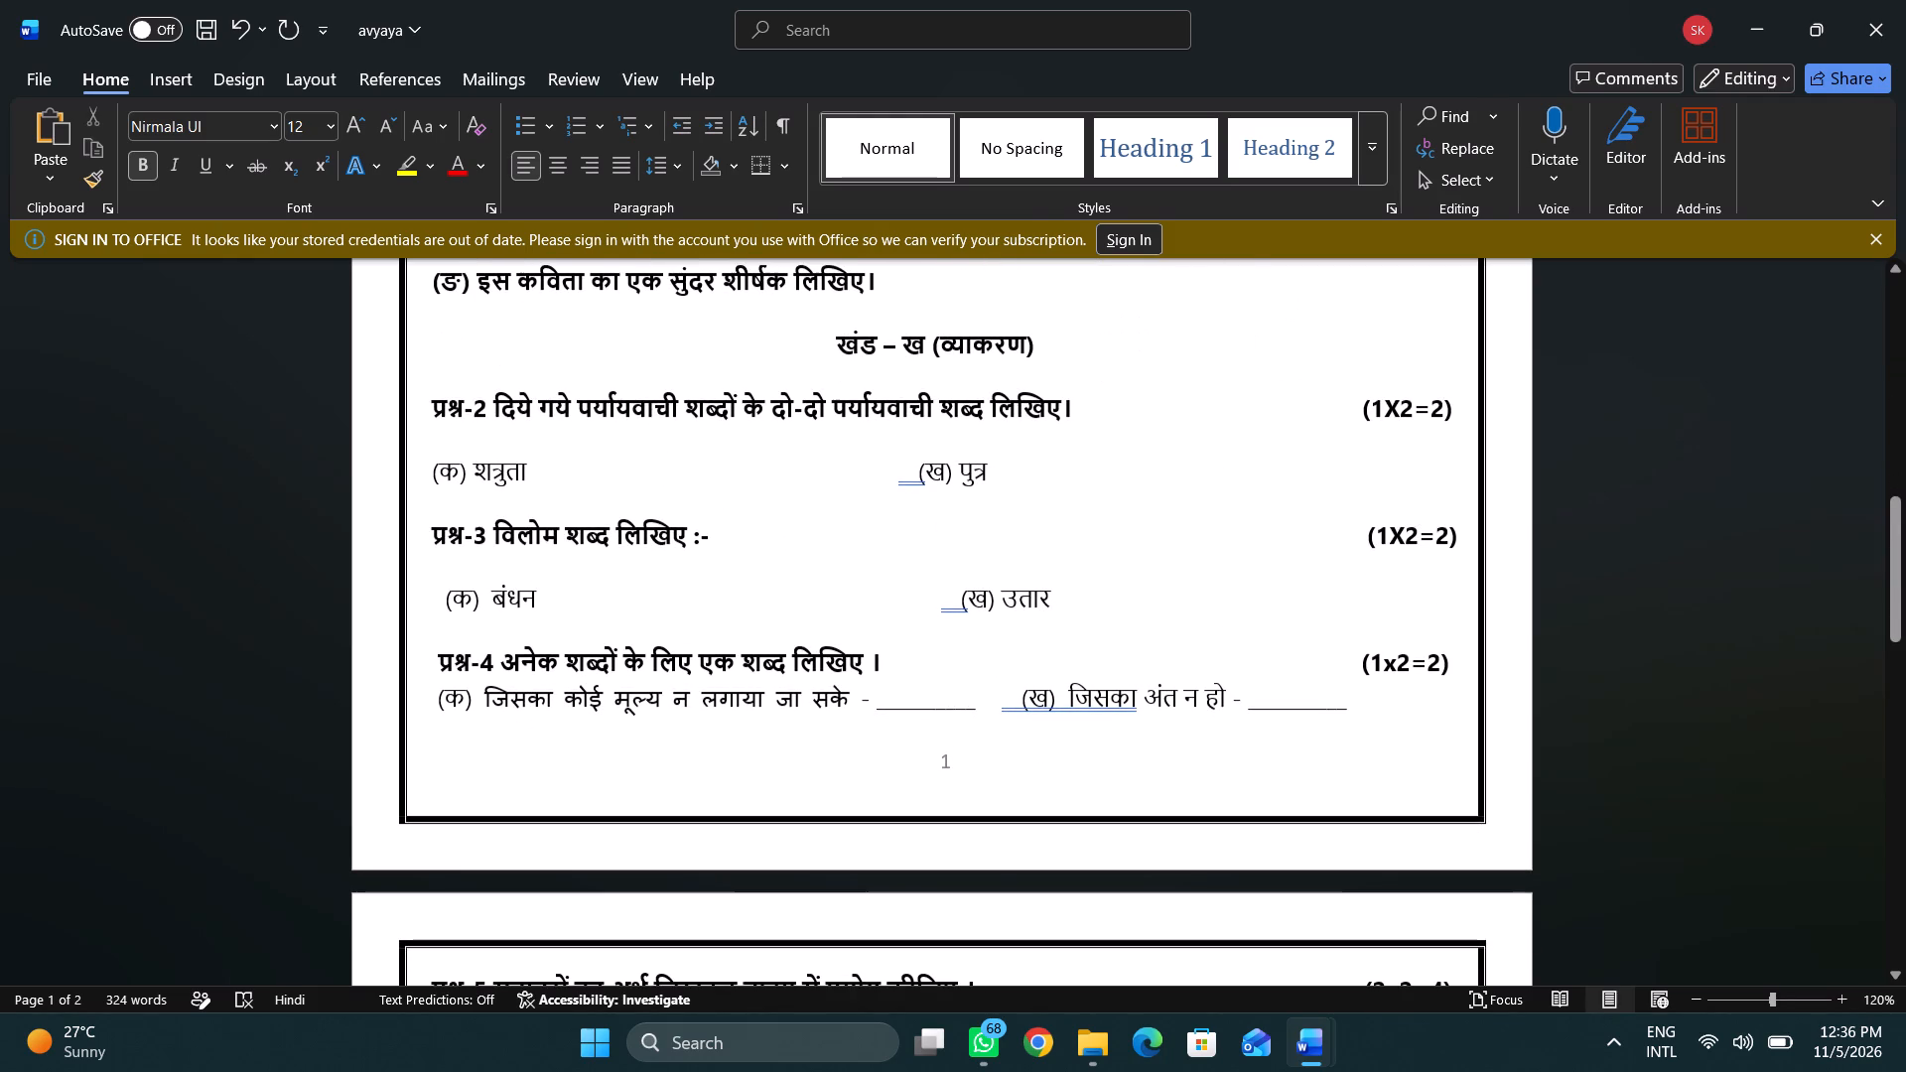
scroll(1429, 663, "down", 2)
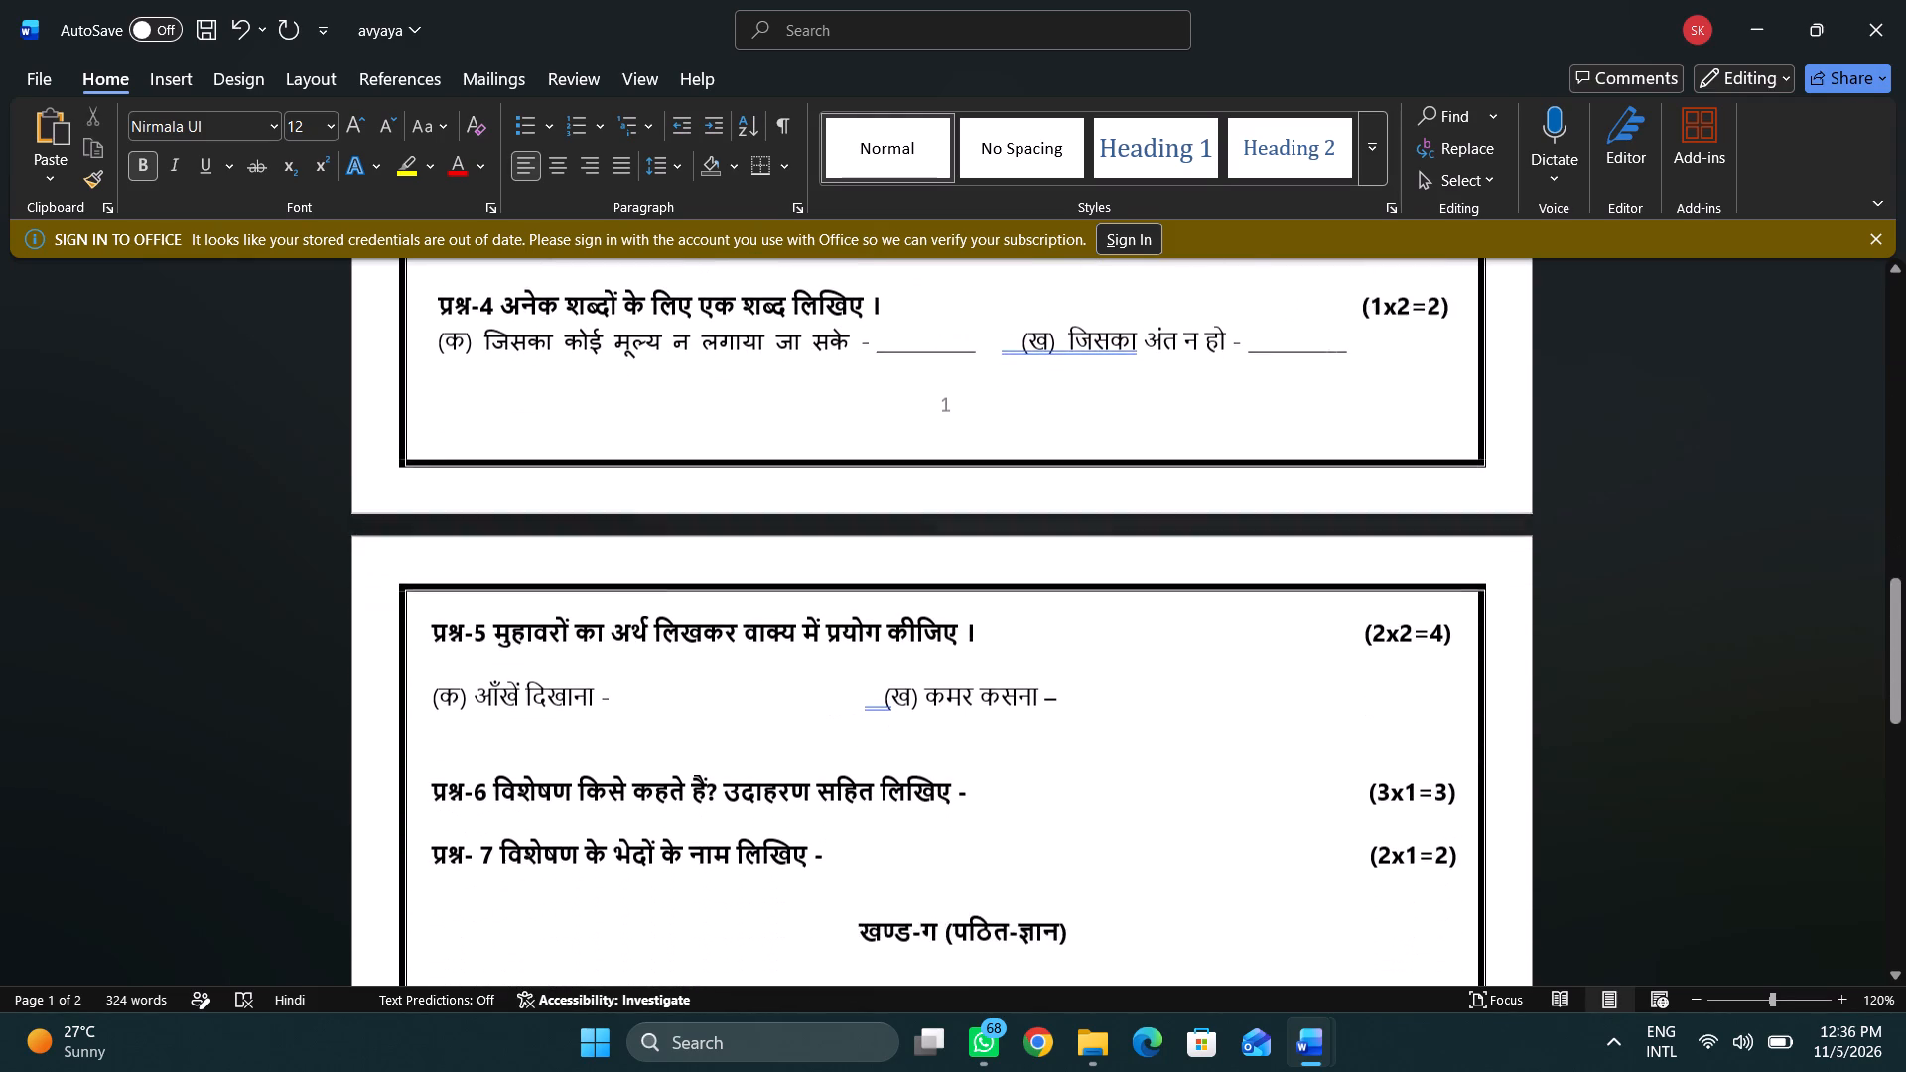
scroll(1429, 663, "down", 2)
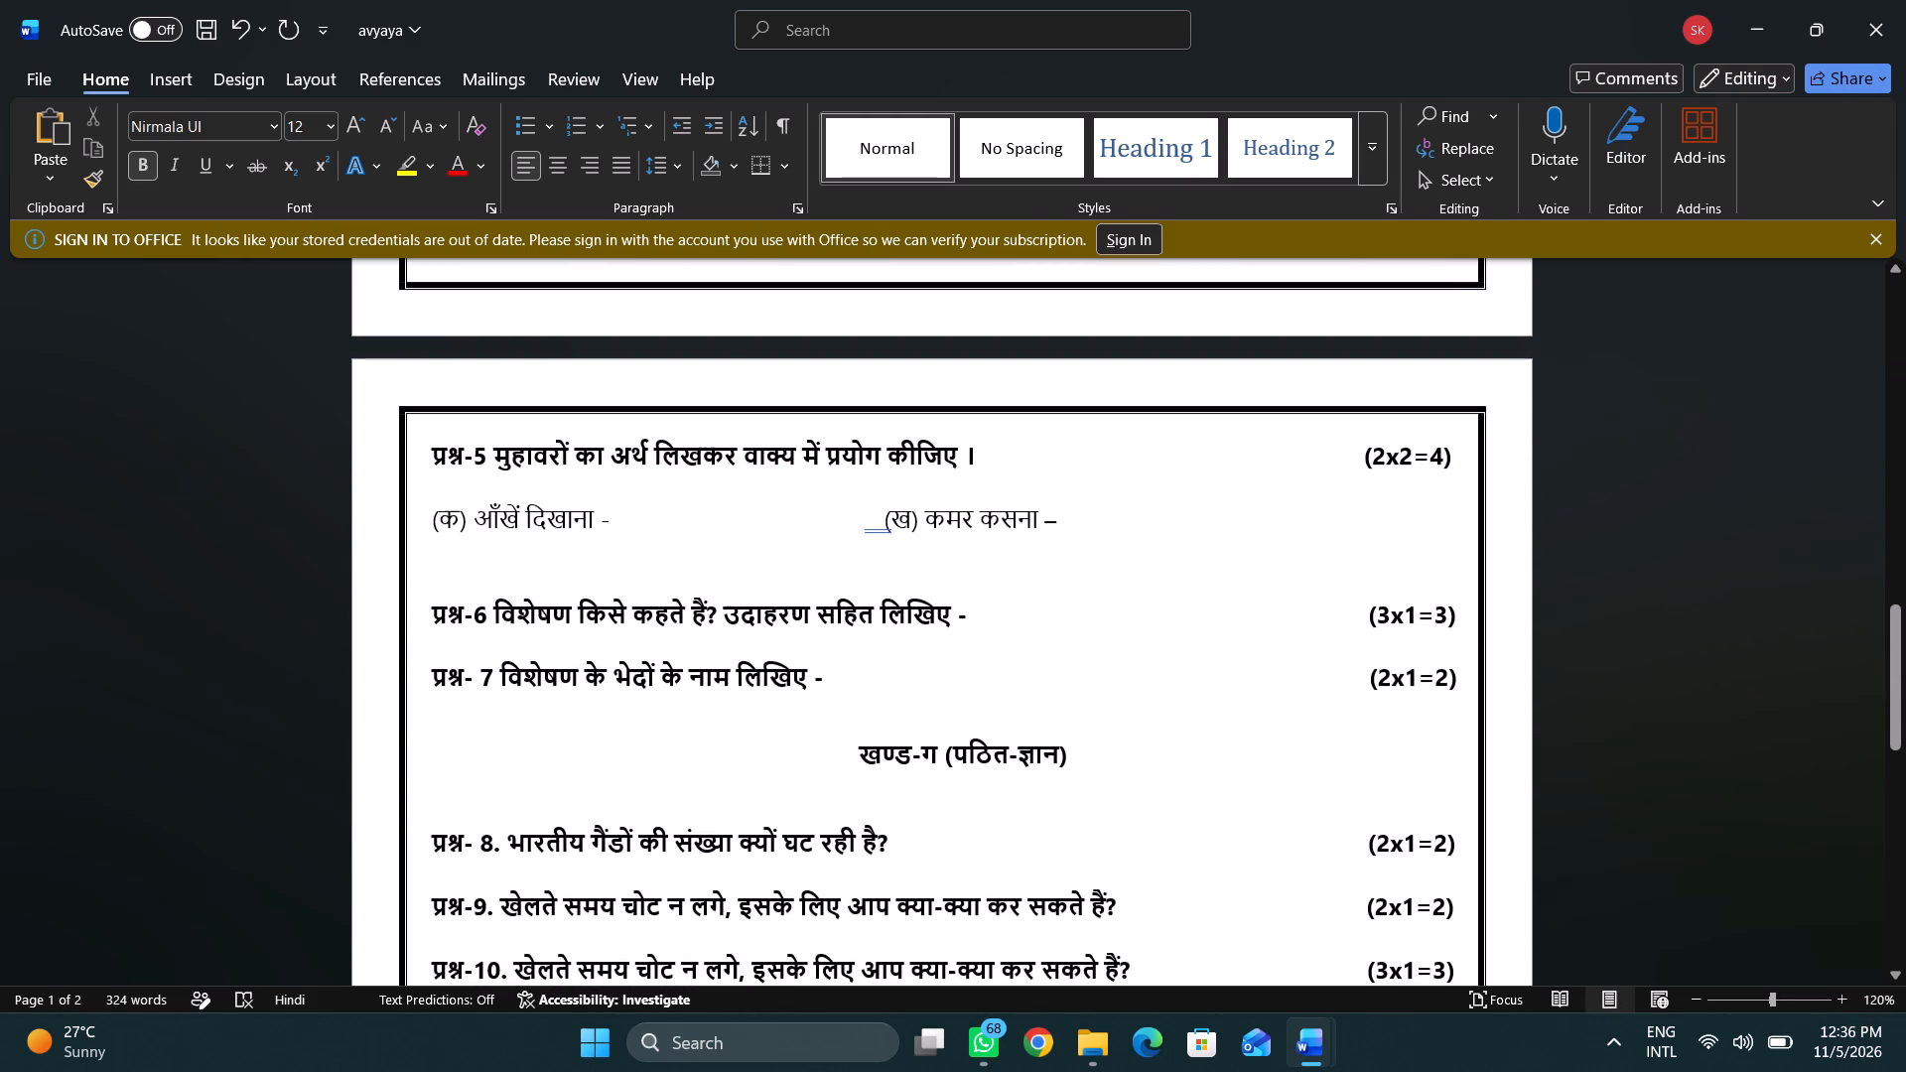
scroll(1429, 663, "down", 5)
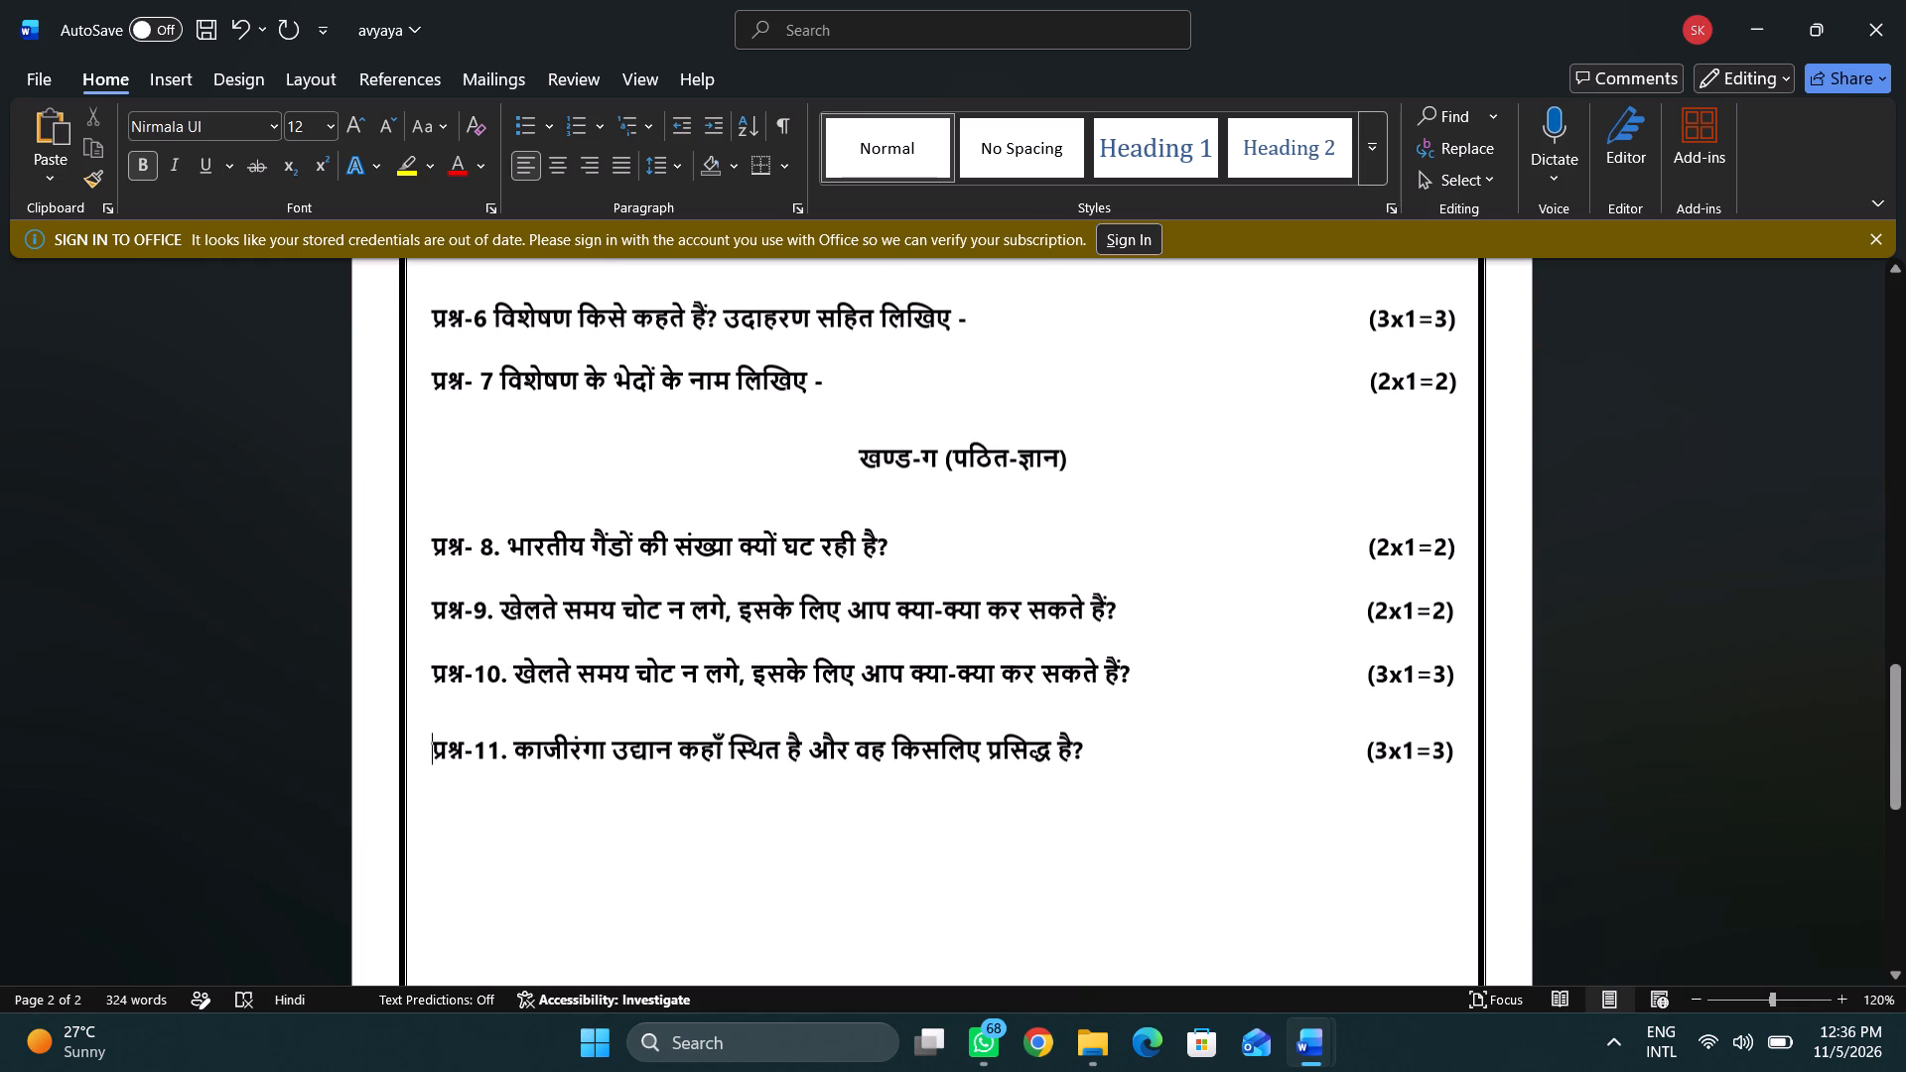
scroll(1429, 663, "left", 1)
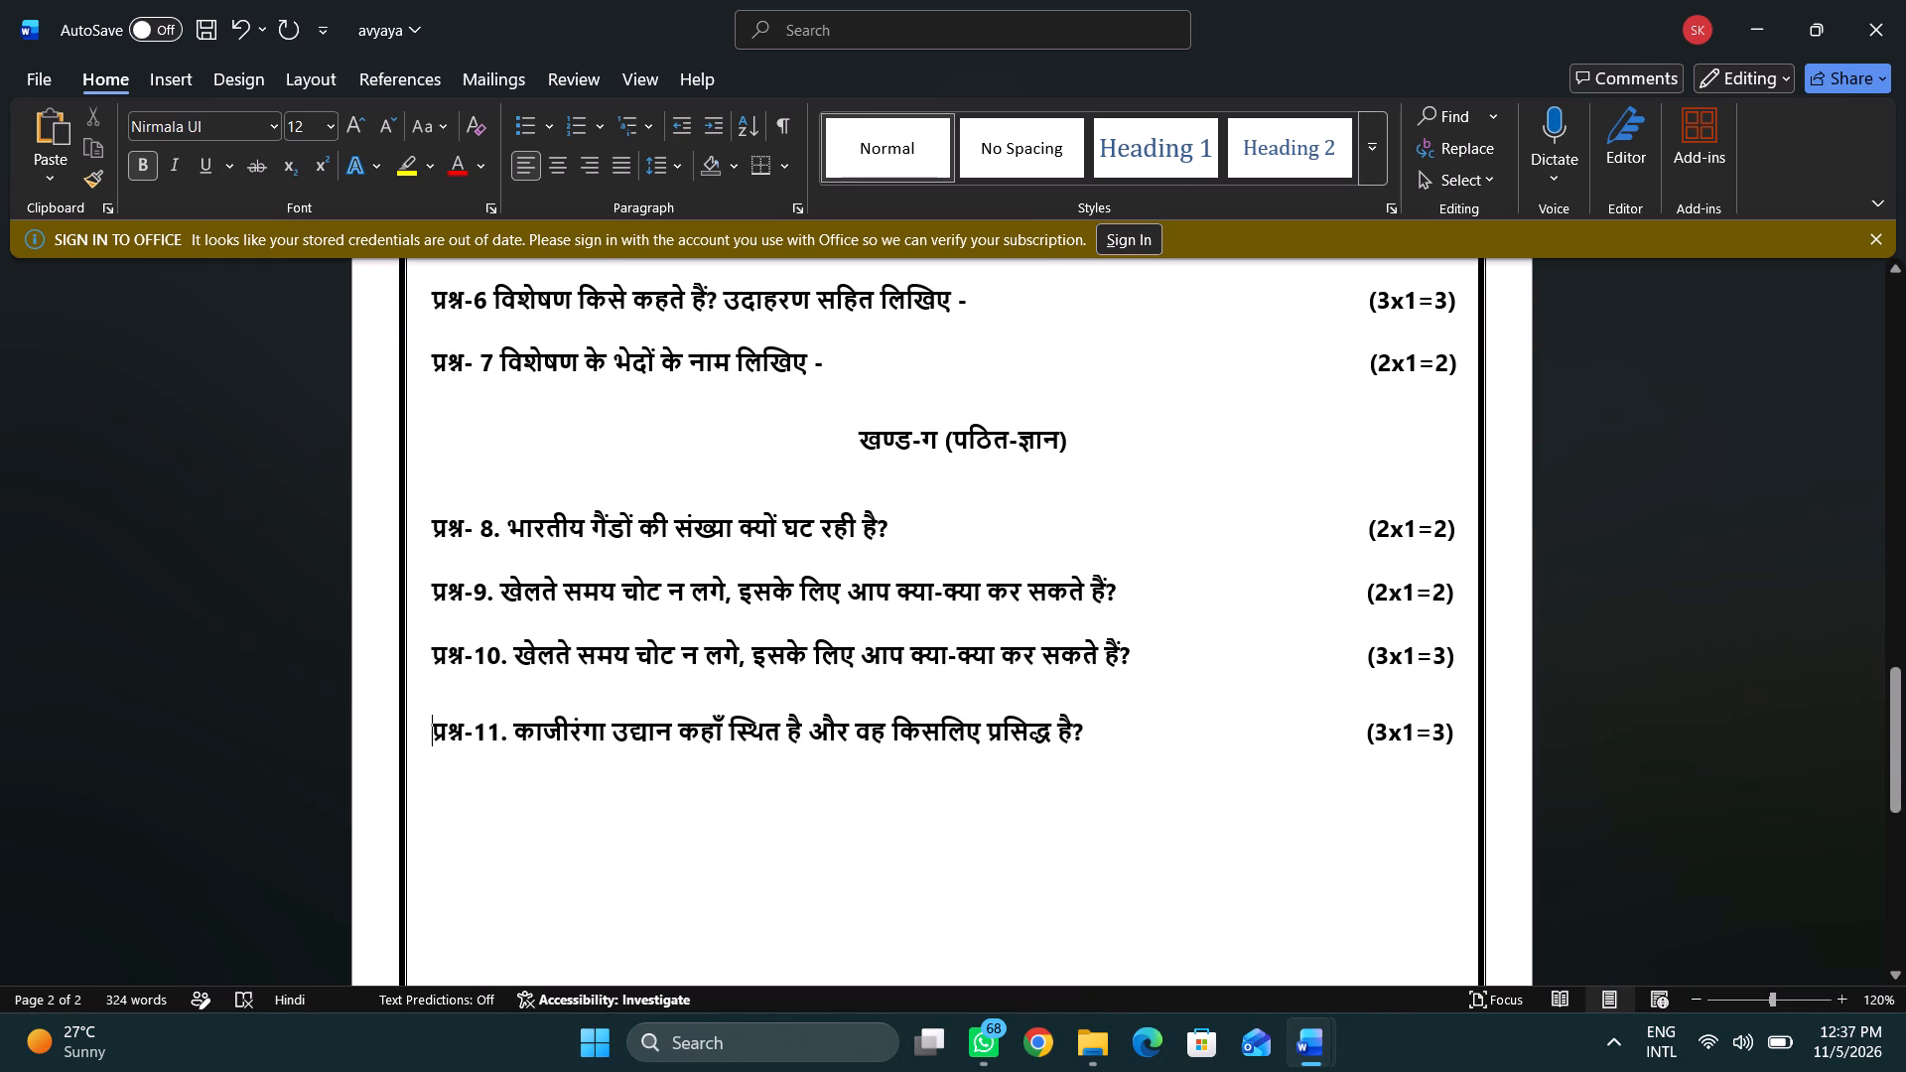
Examine the print preview of both pages of the avyaya question paper.
key("ctrl+p")
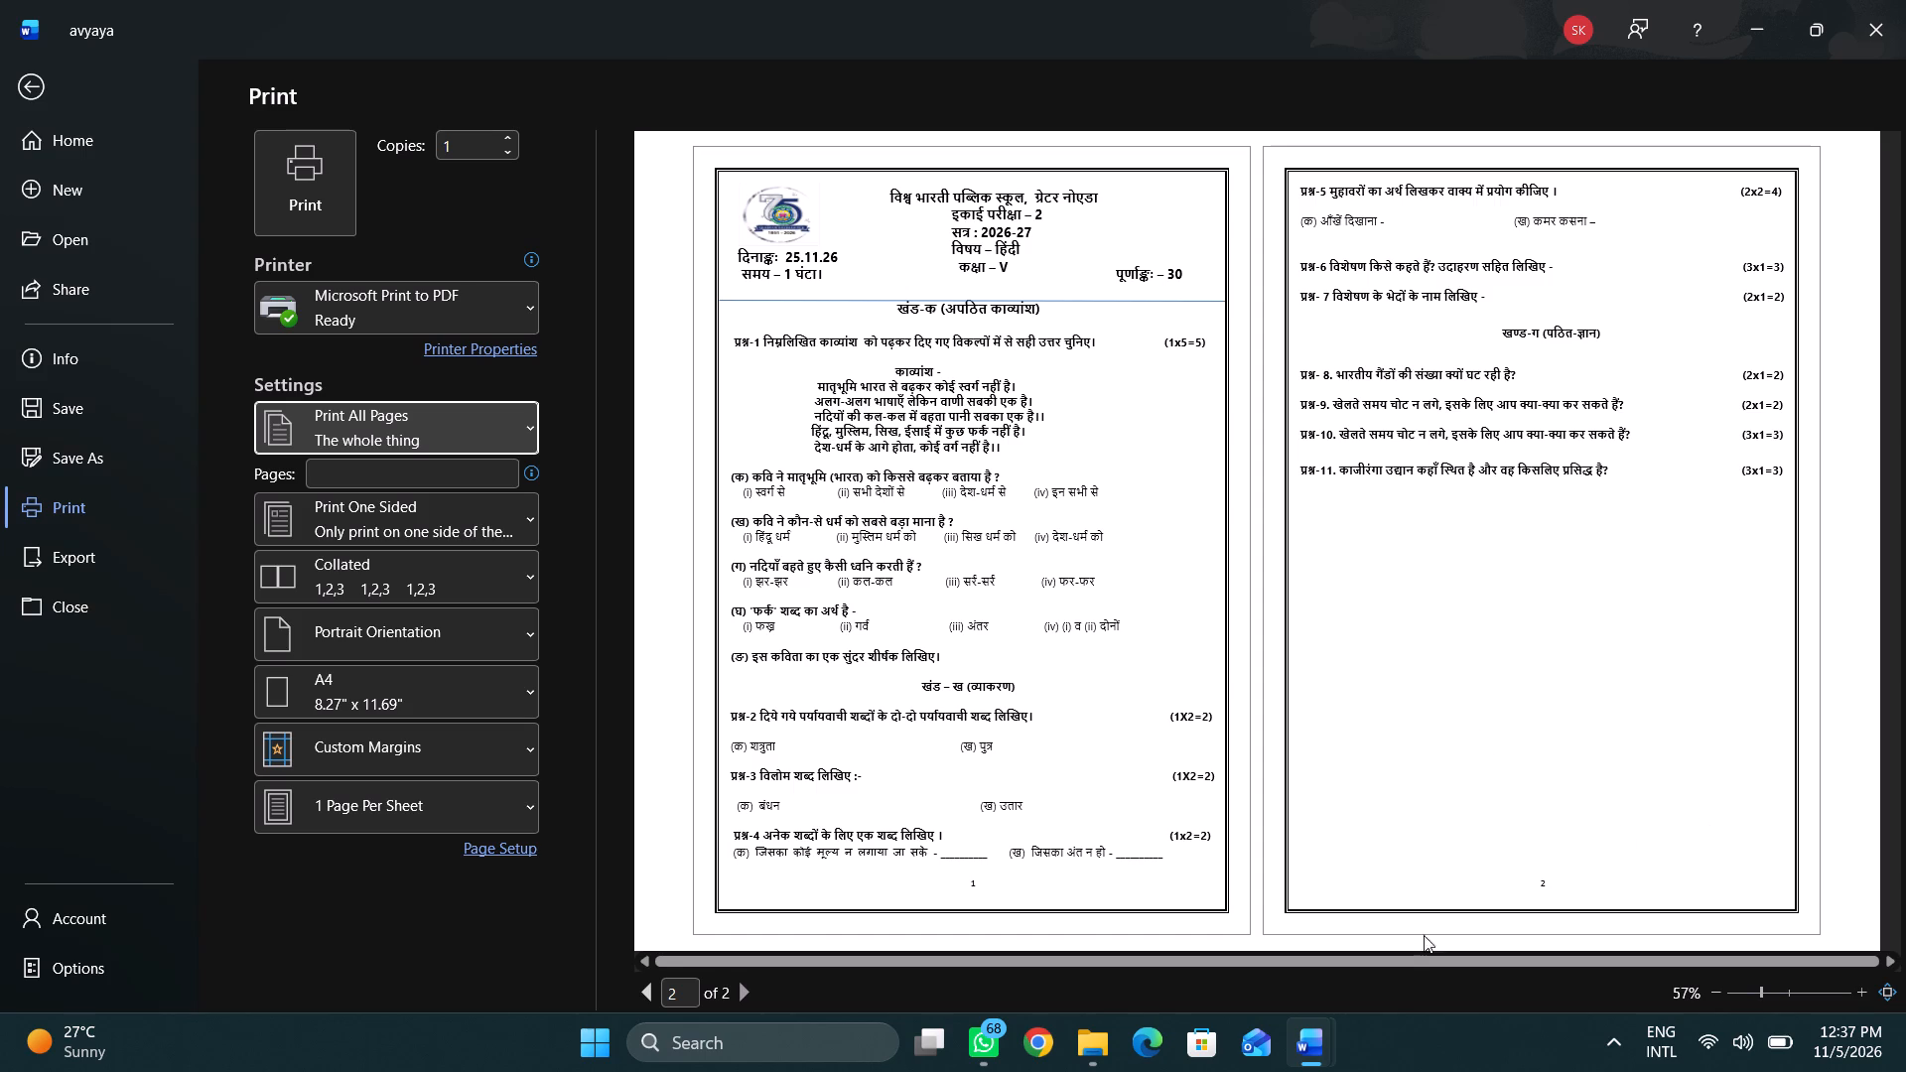
left_click(1332, 1042)
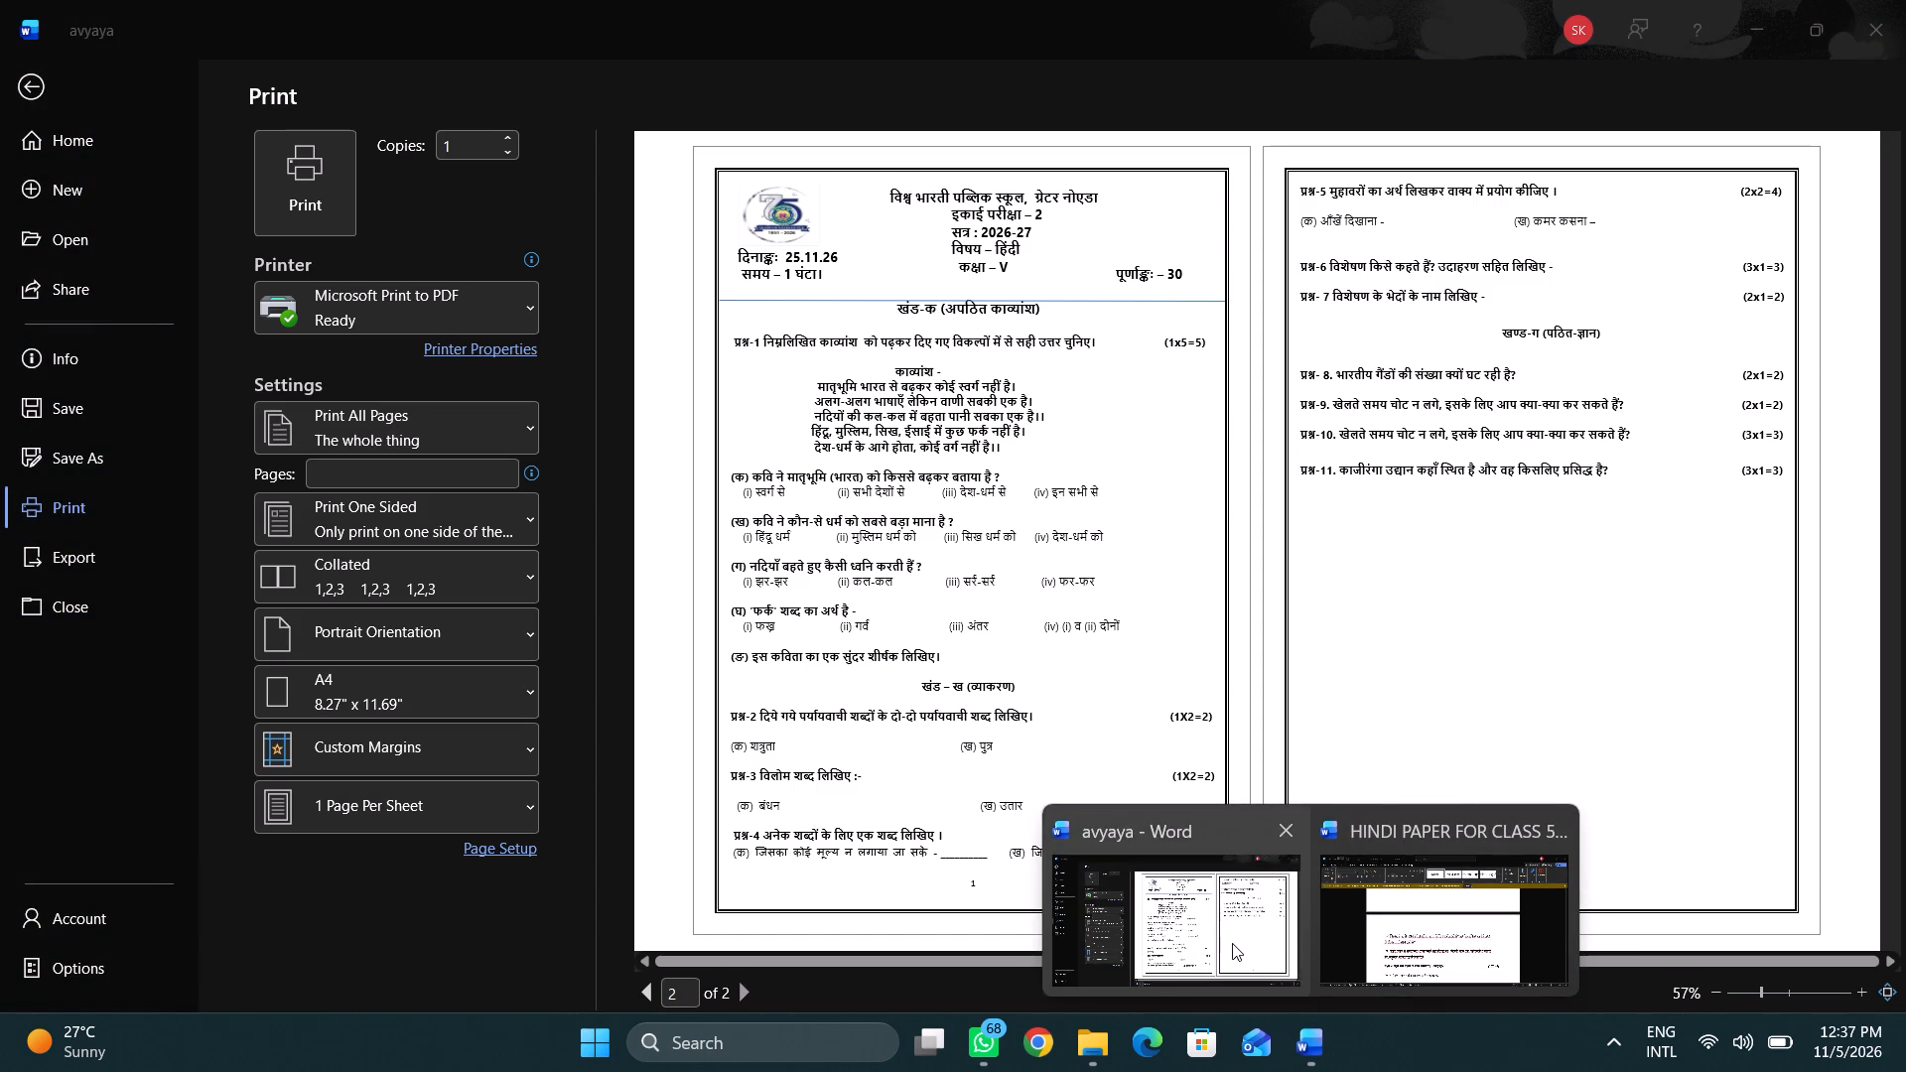
left_click(1232, 943)
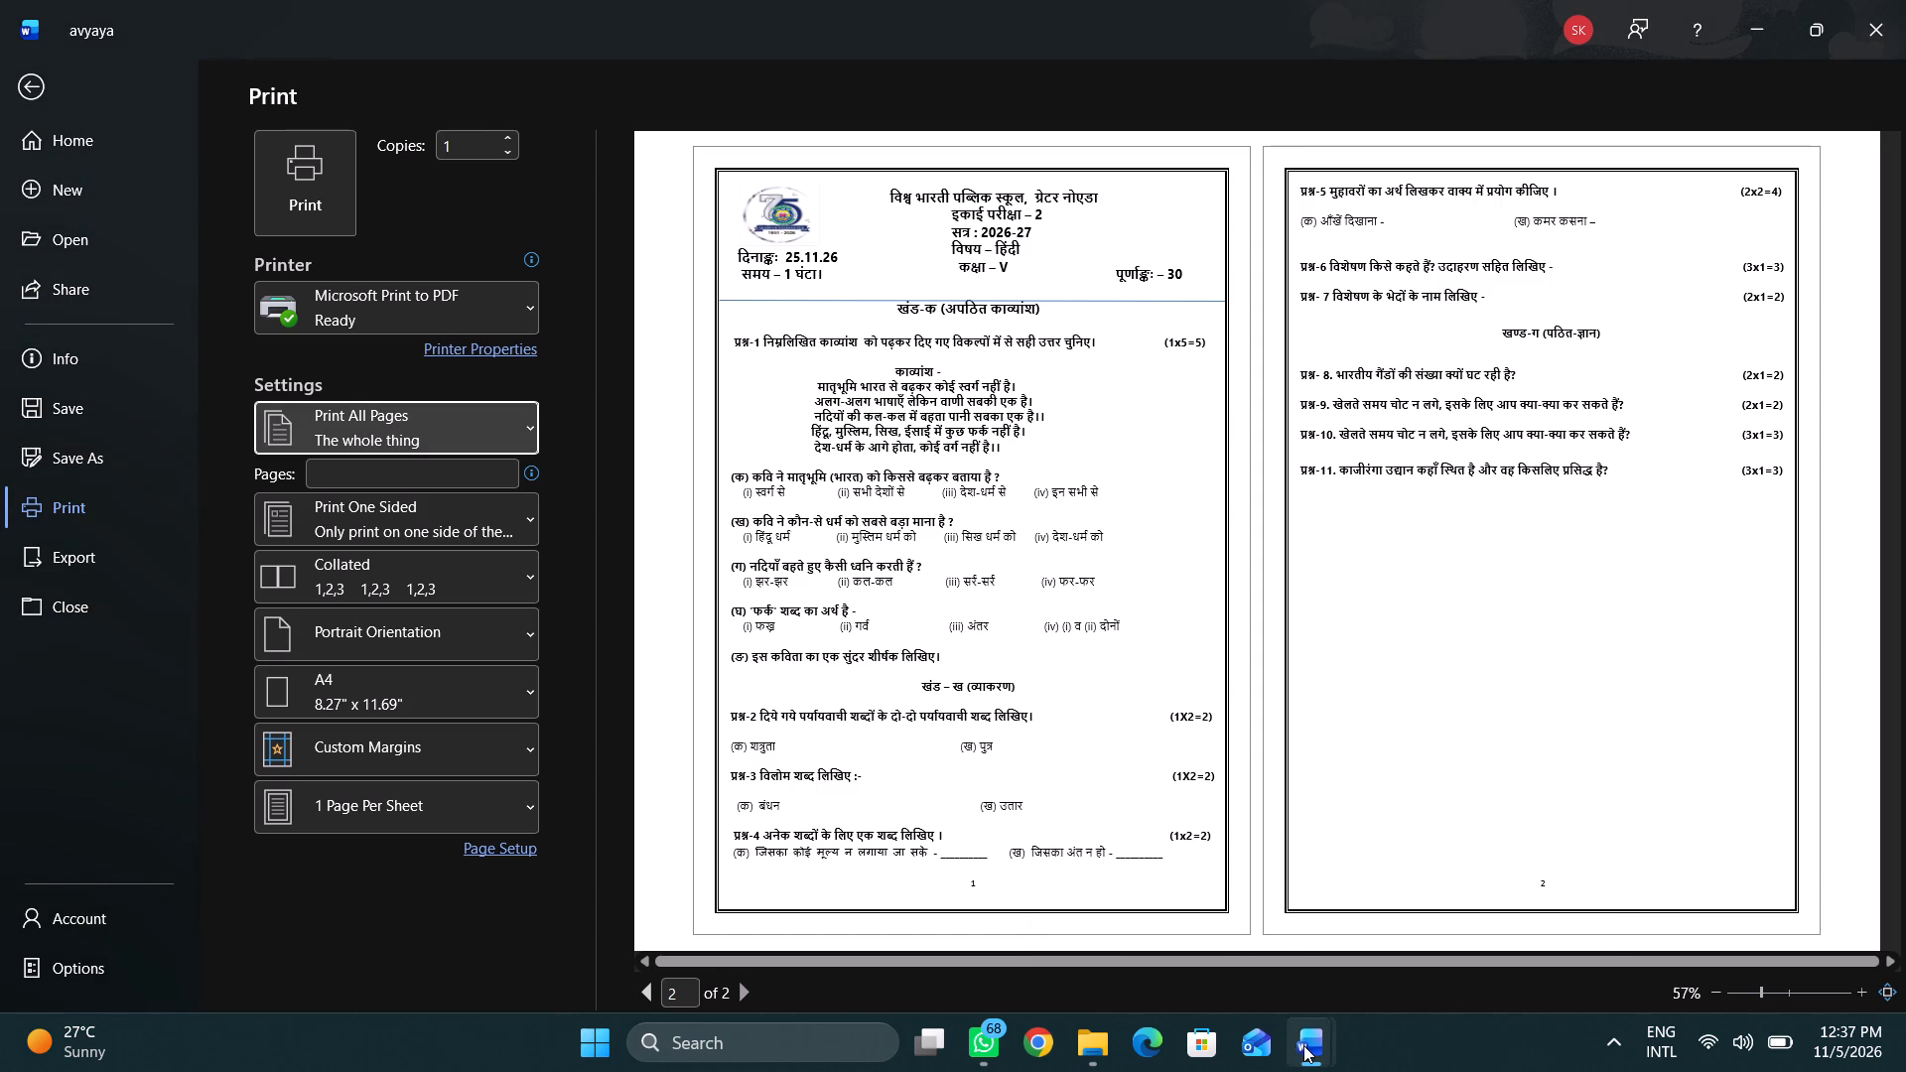
Copy the निर्देश line and its three bulleted instructions from the HINDI PAPER FOR CLASS 5 PT 1 document.
left_click(1303, 1045)
left_click(1416, 955)
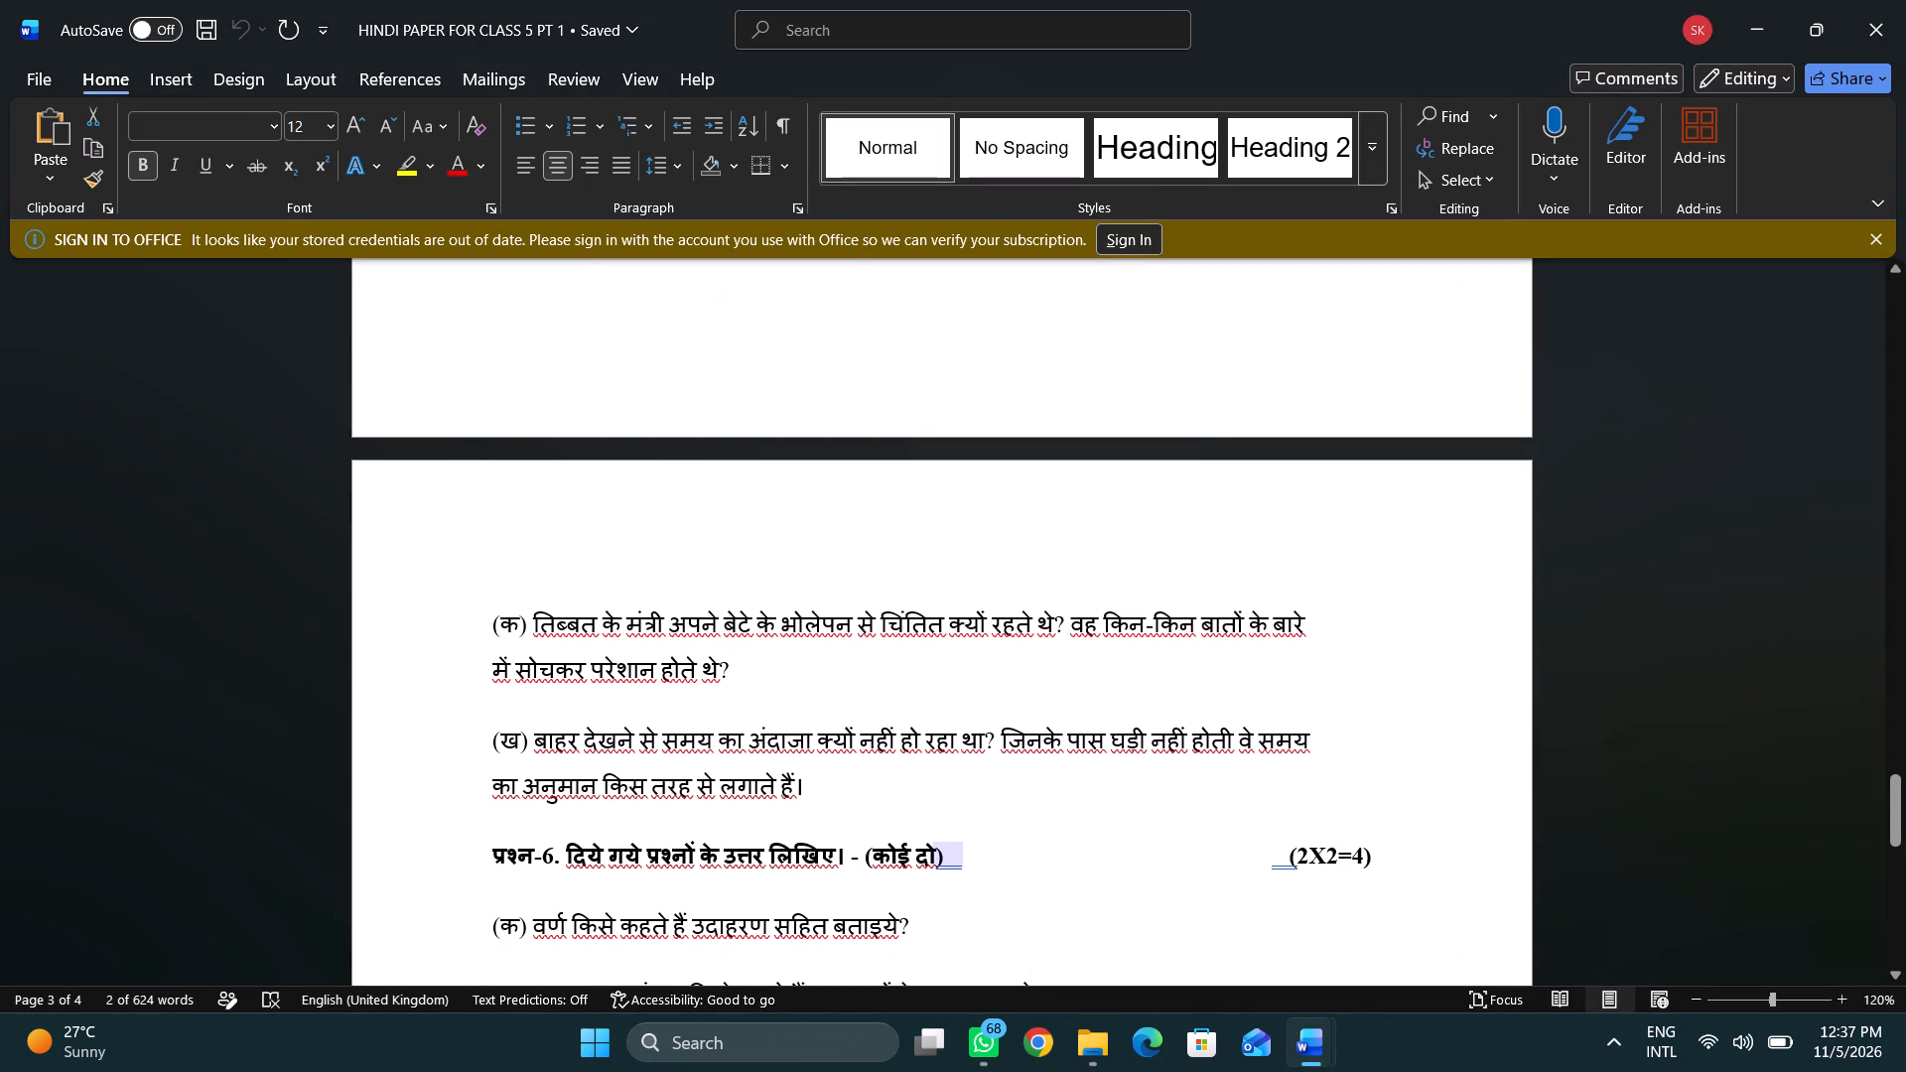
scroll(947, 842, "up", 20)
scroll(947, 842, "up", 20)
scroll(947, 842, "up", 20)
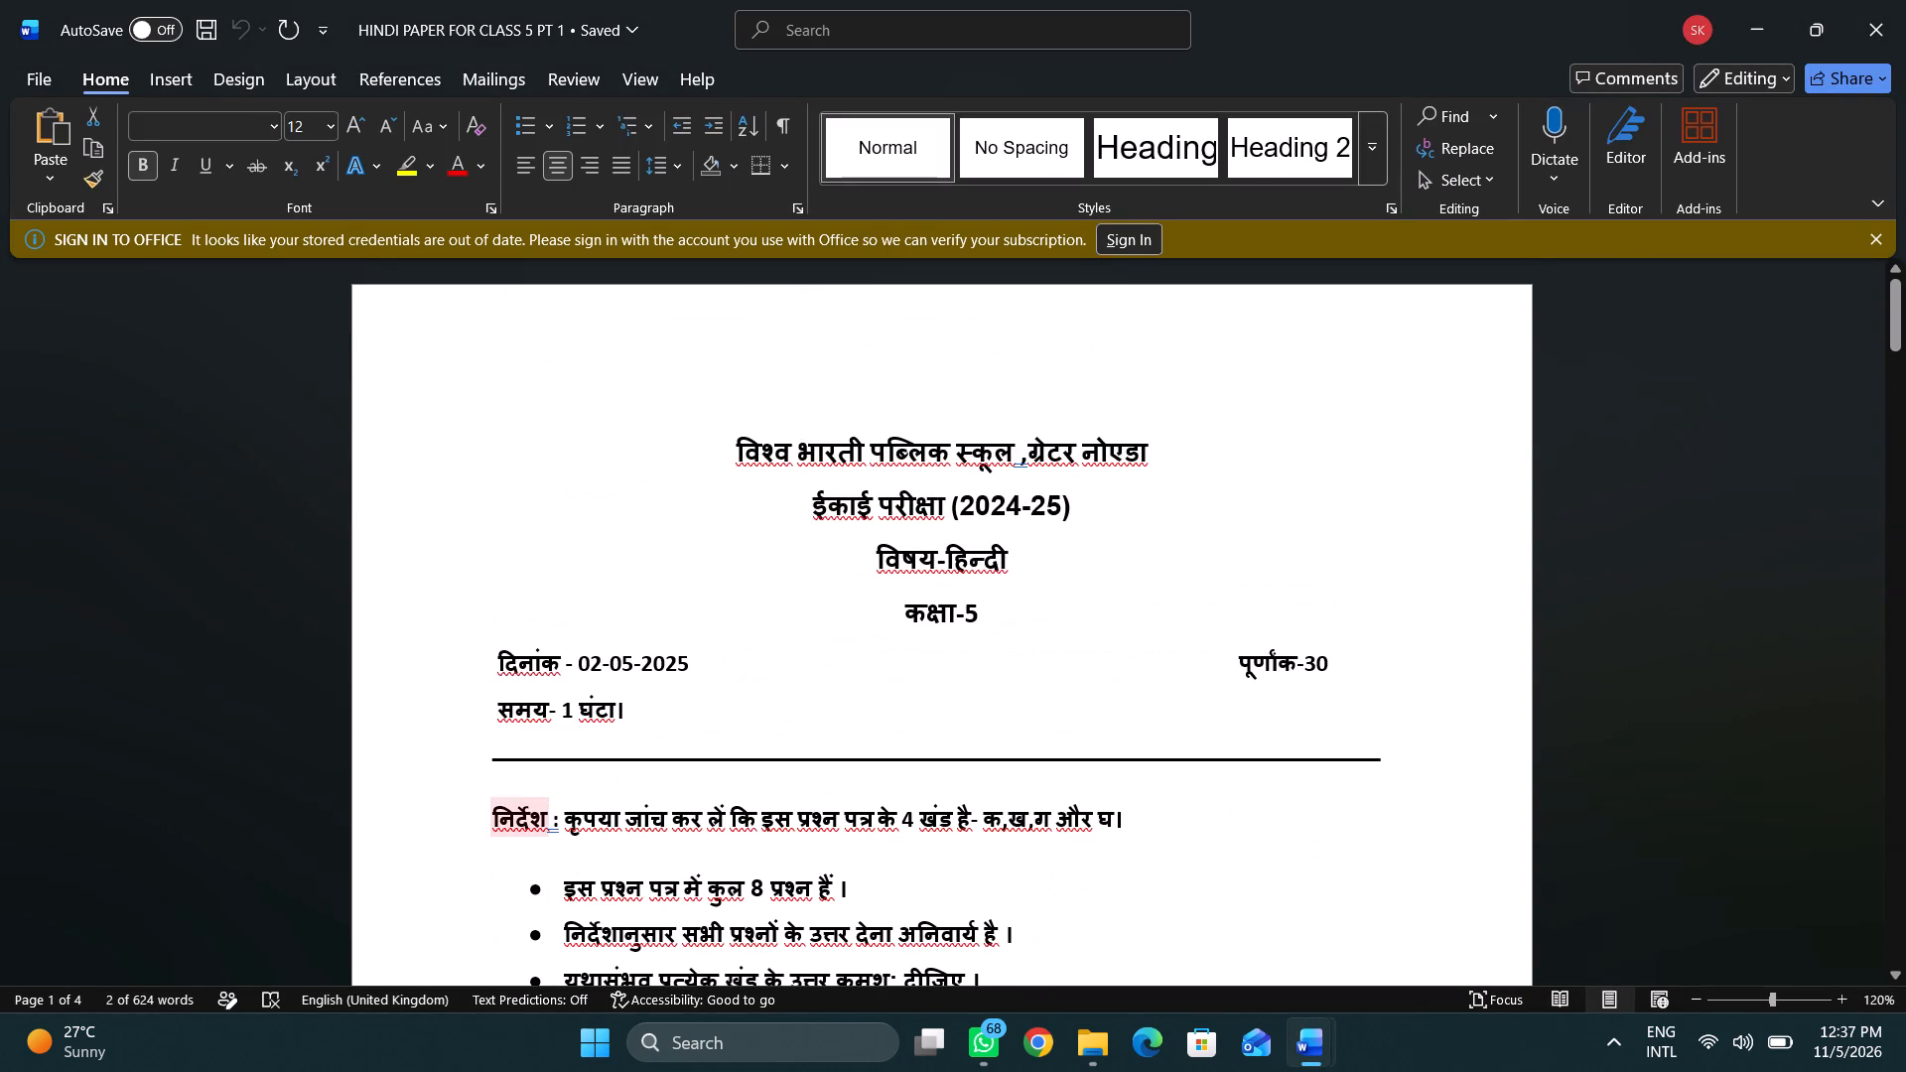
left_click_drag(485, 807, 741, 998)
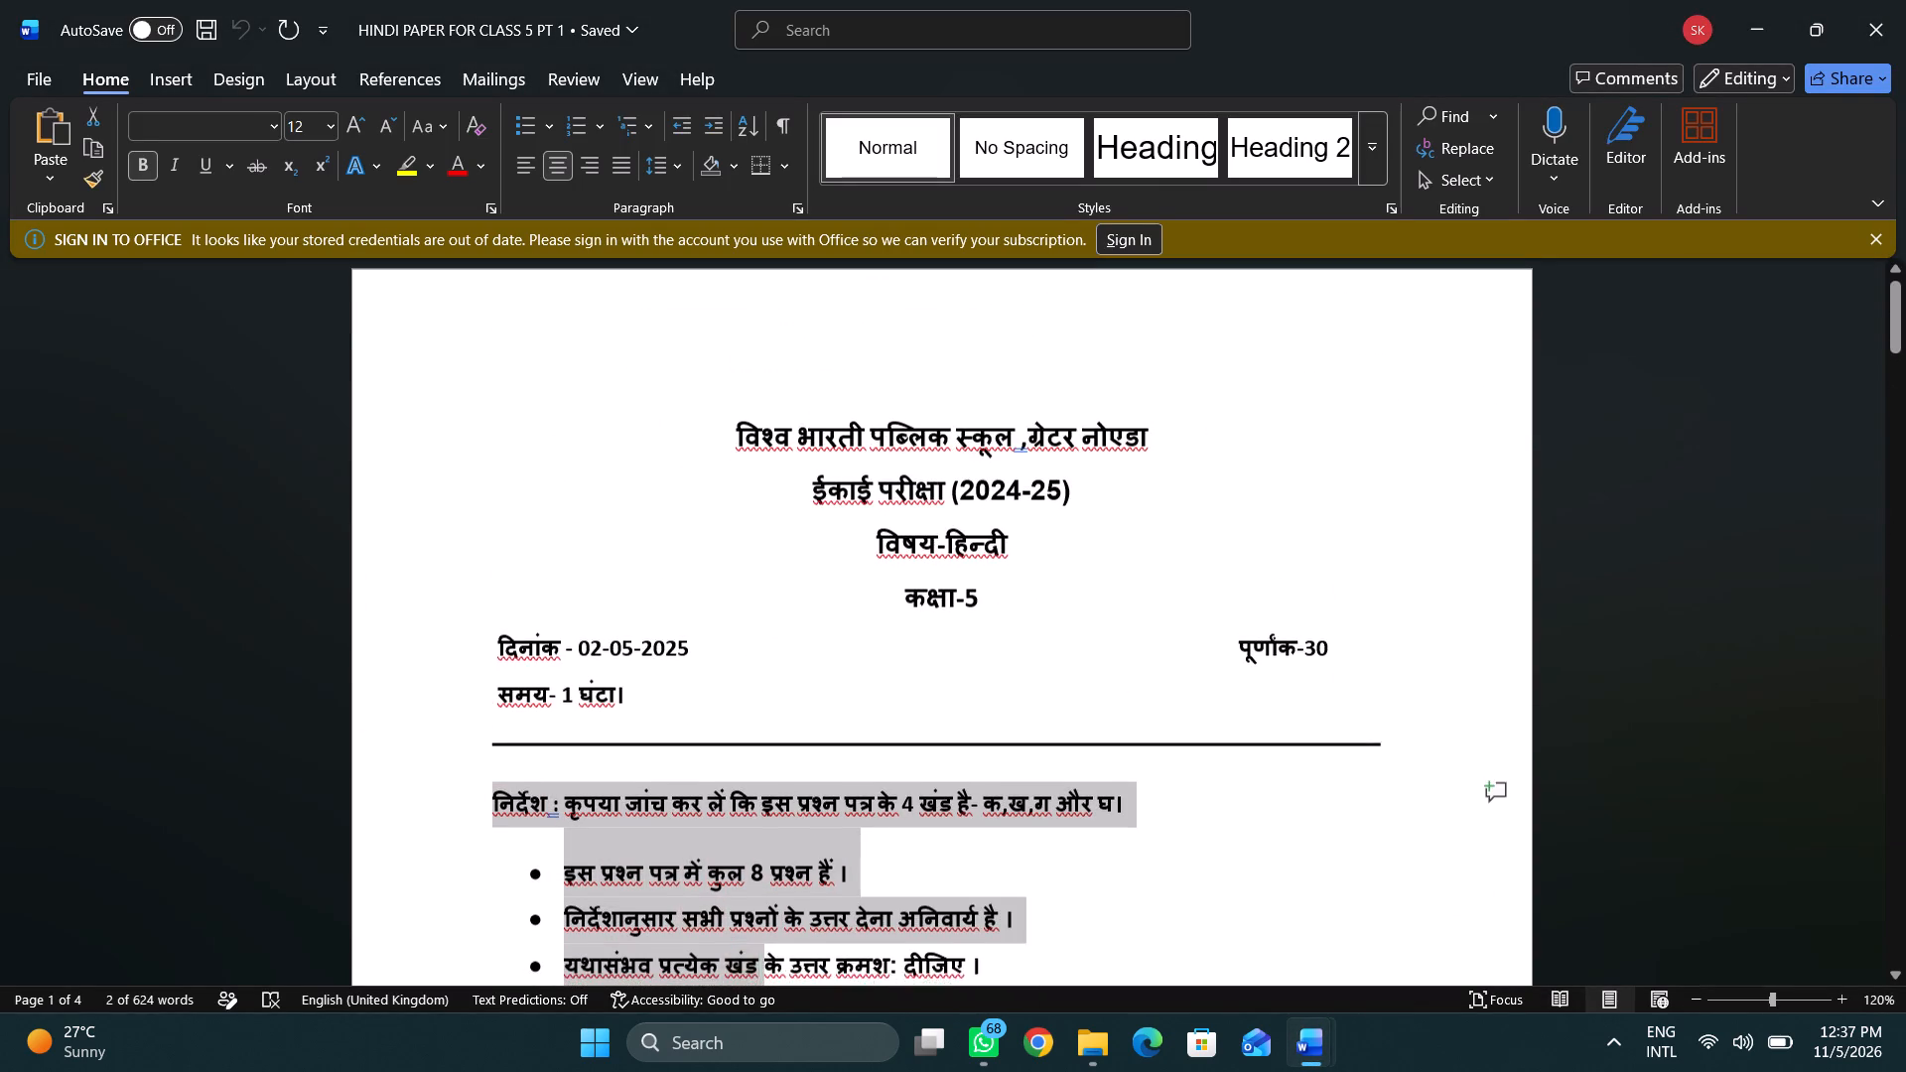
left_click_drag(741, 998, 1060, 870)
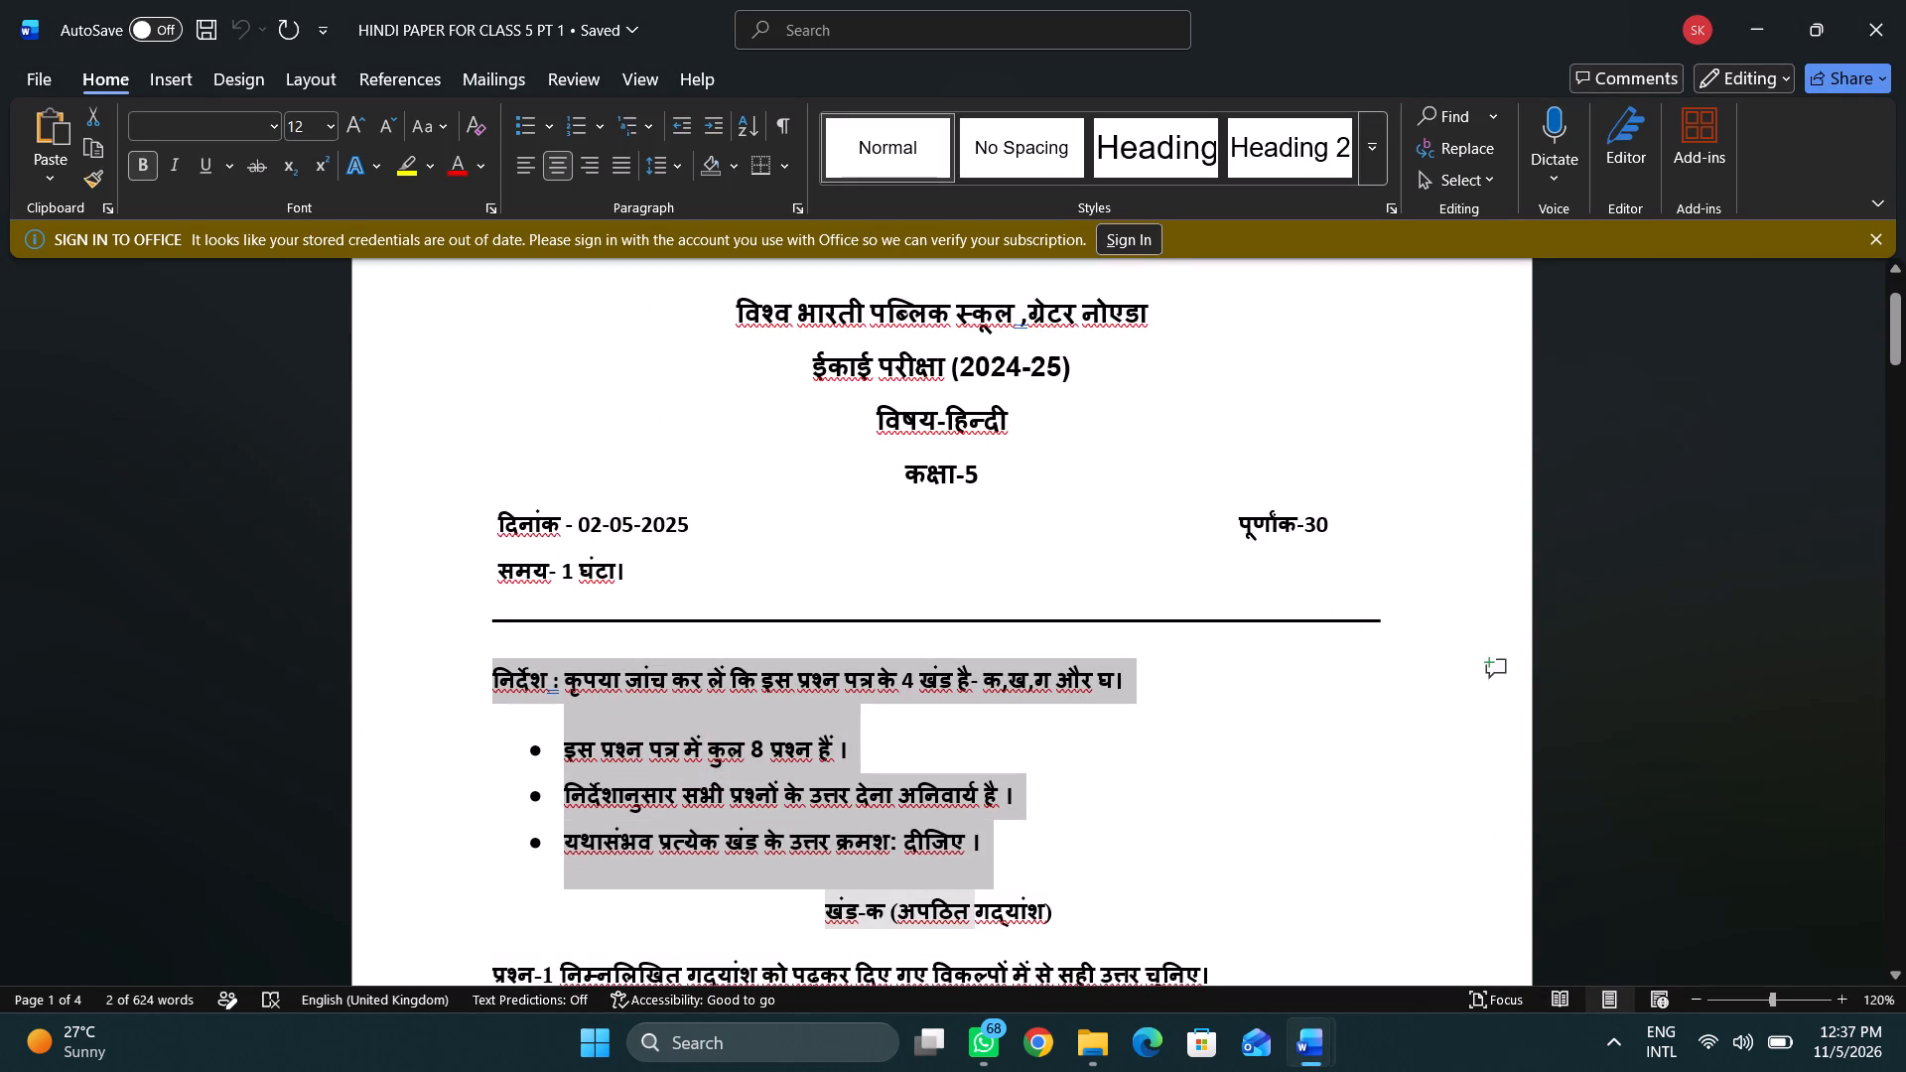
left_click_drag(1060, 870, 1030, 865)
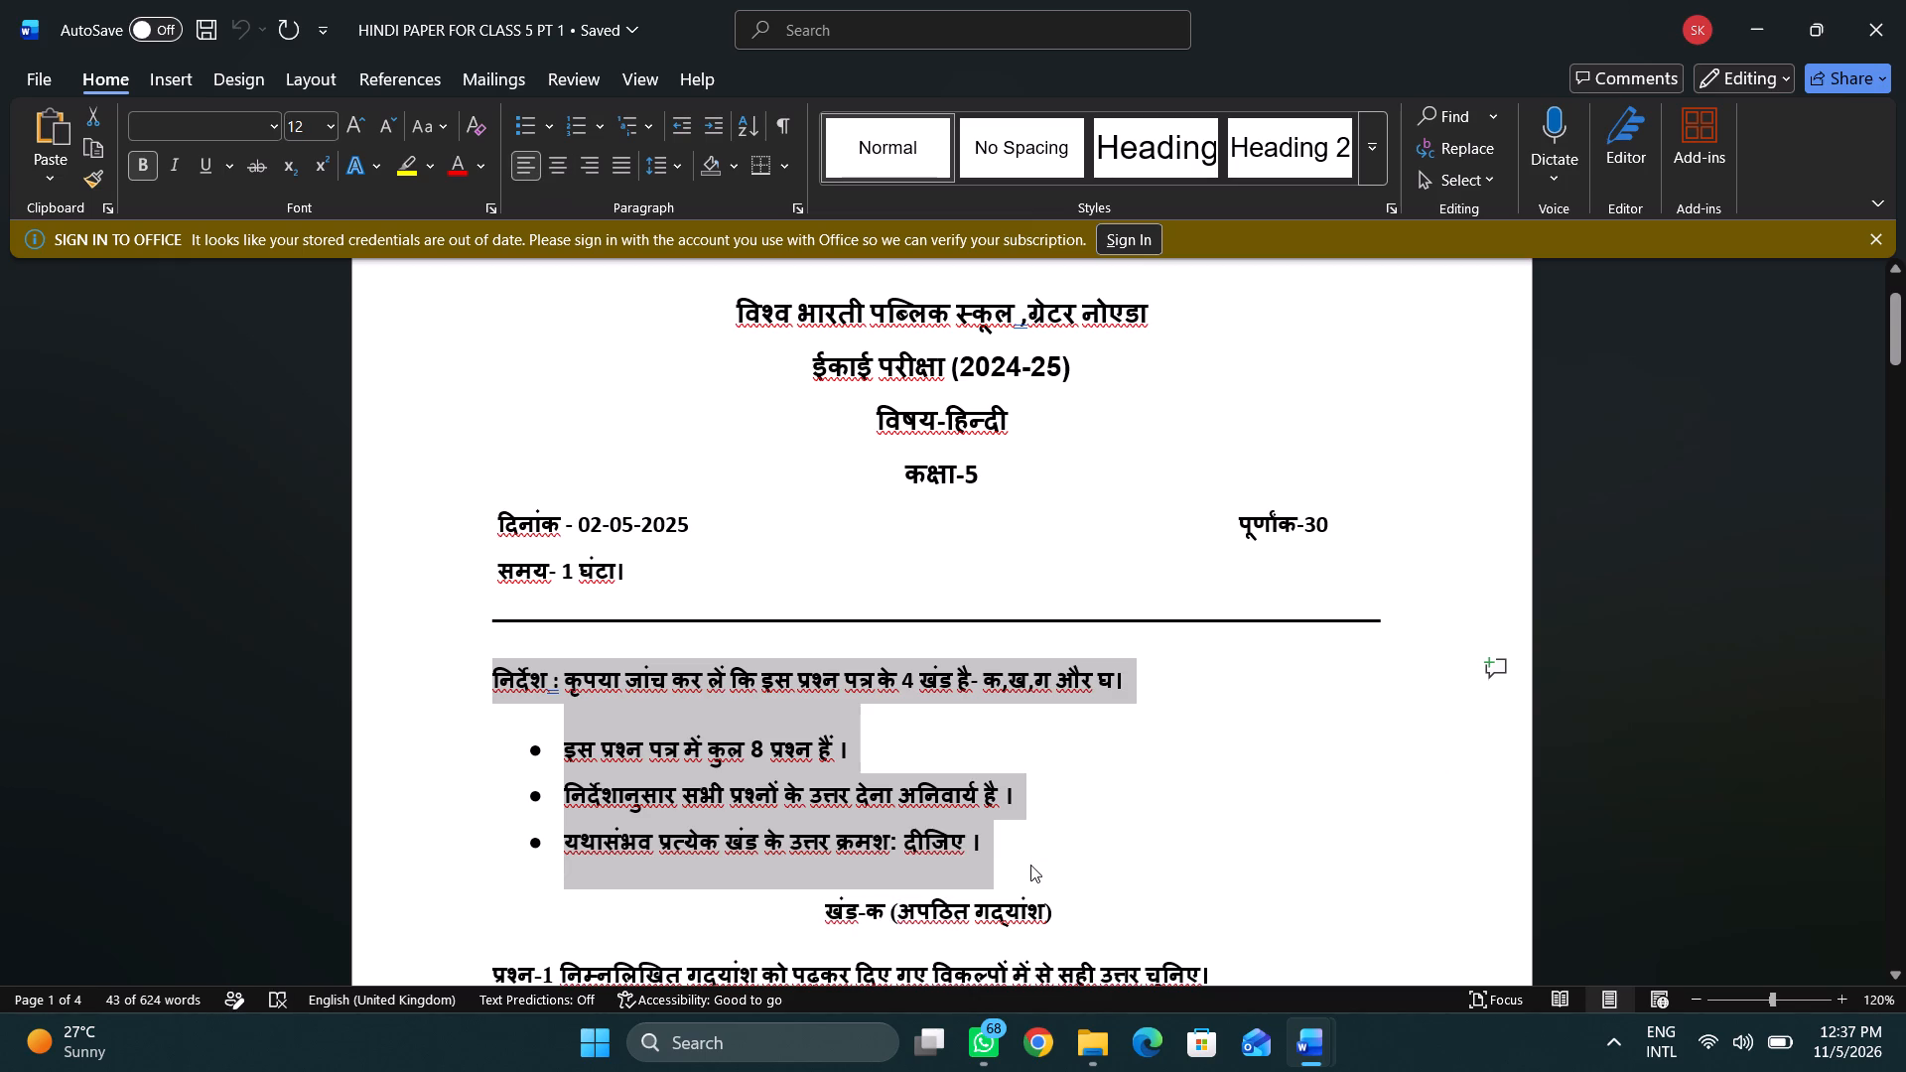
key("ctrl+c")
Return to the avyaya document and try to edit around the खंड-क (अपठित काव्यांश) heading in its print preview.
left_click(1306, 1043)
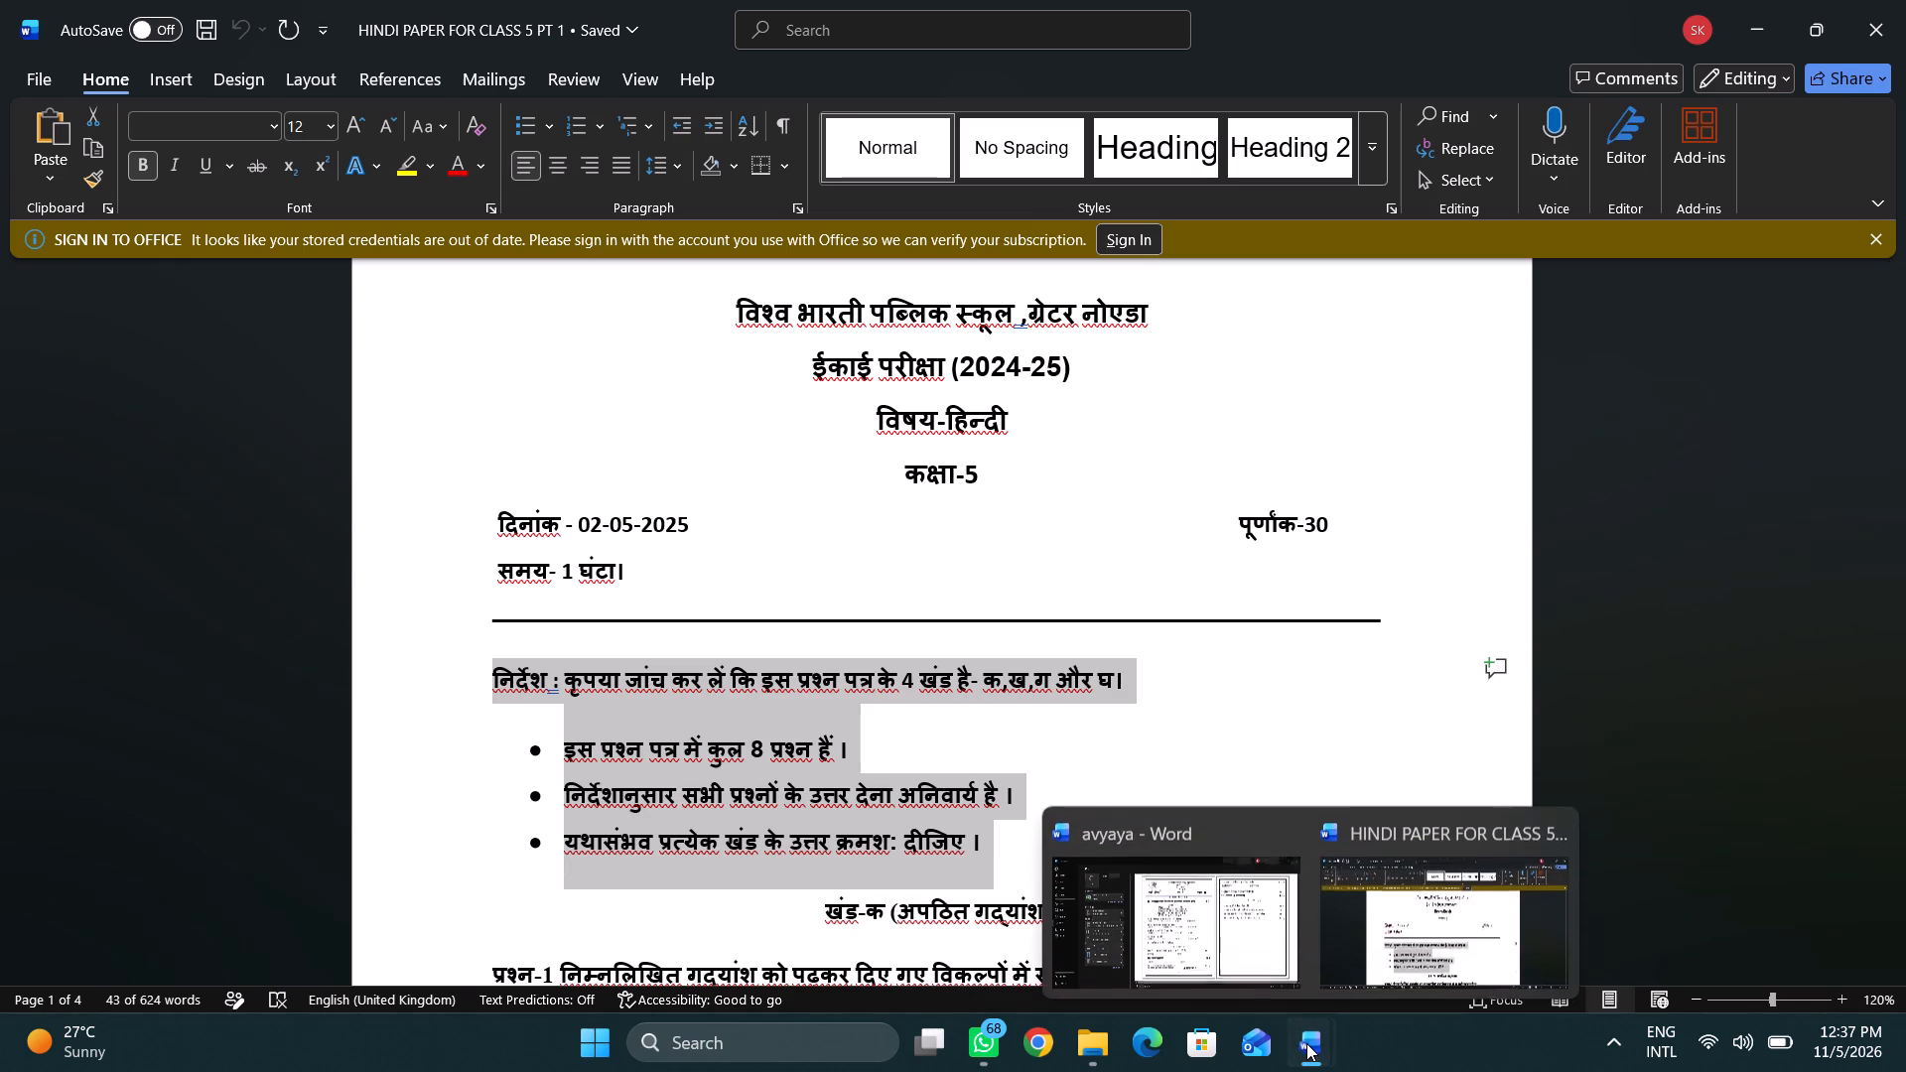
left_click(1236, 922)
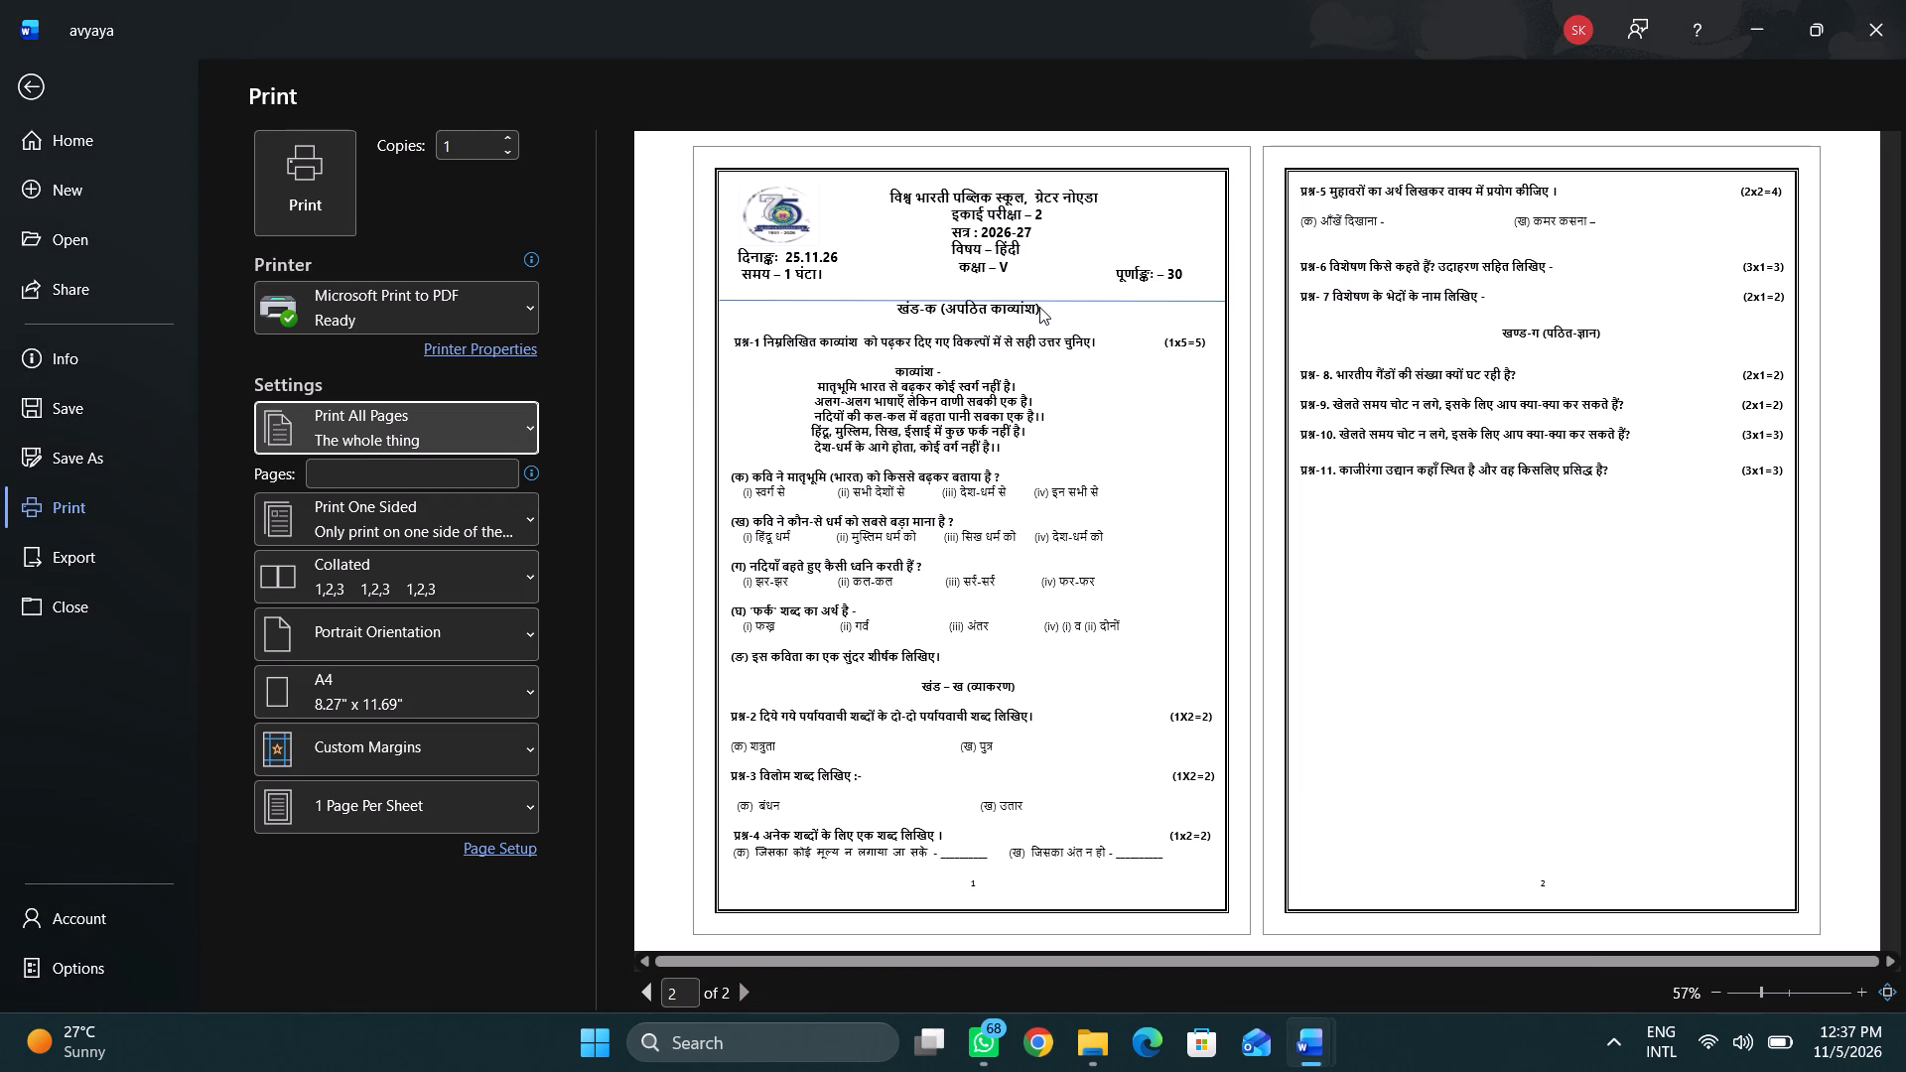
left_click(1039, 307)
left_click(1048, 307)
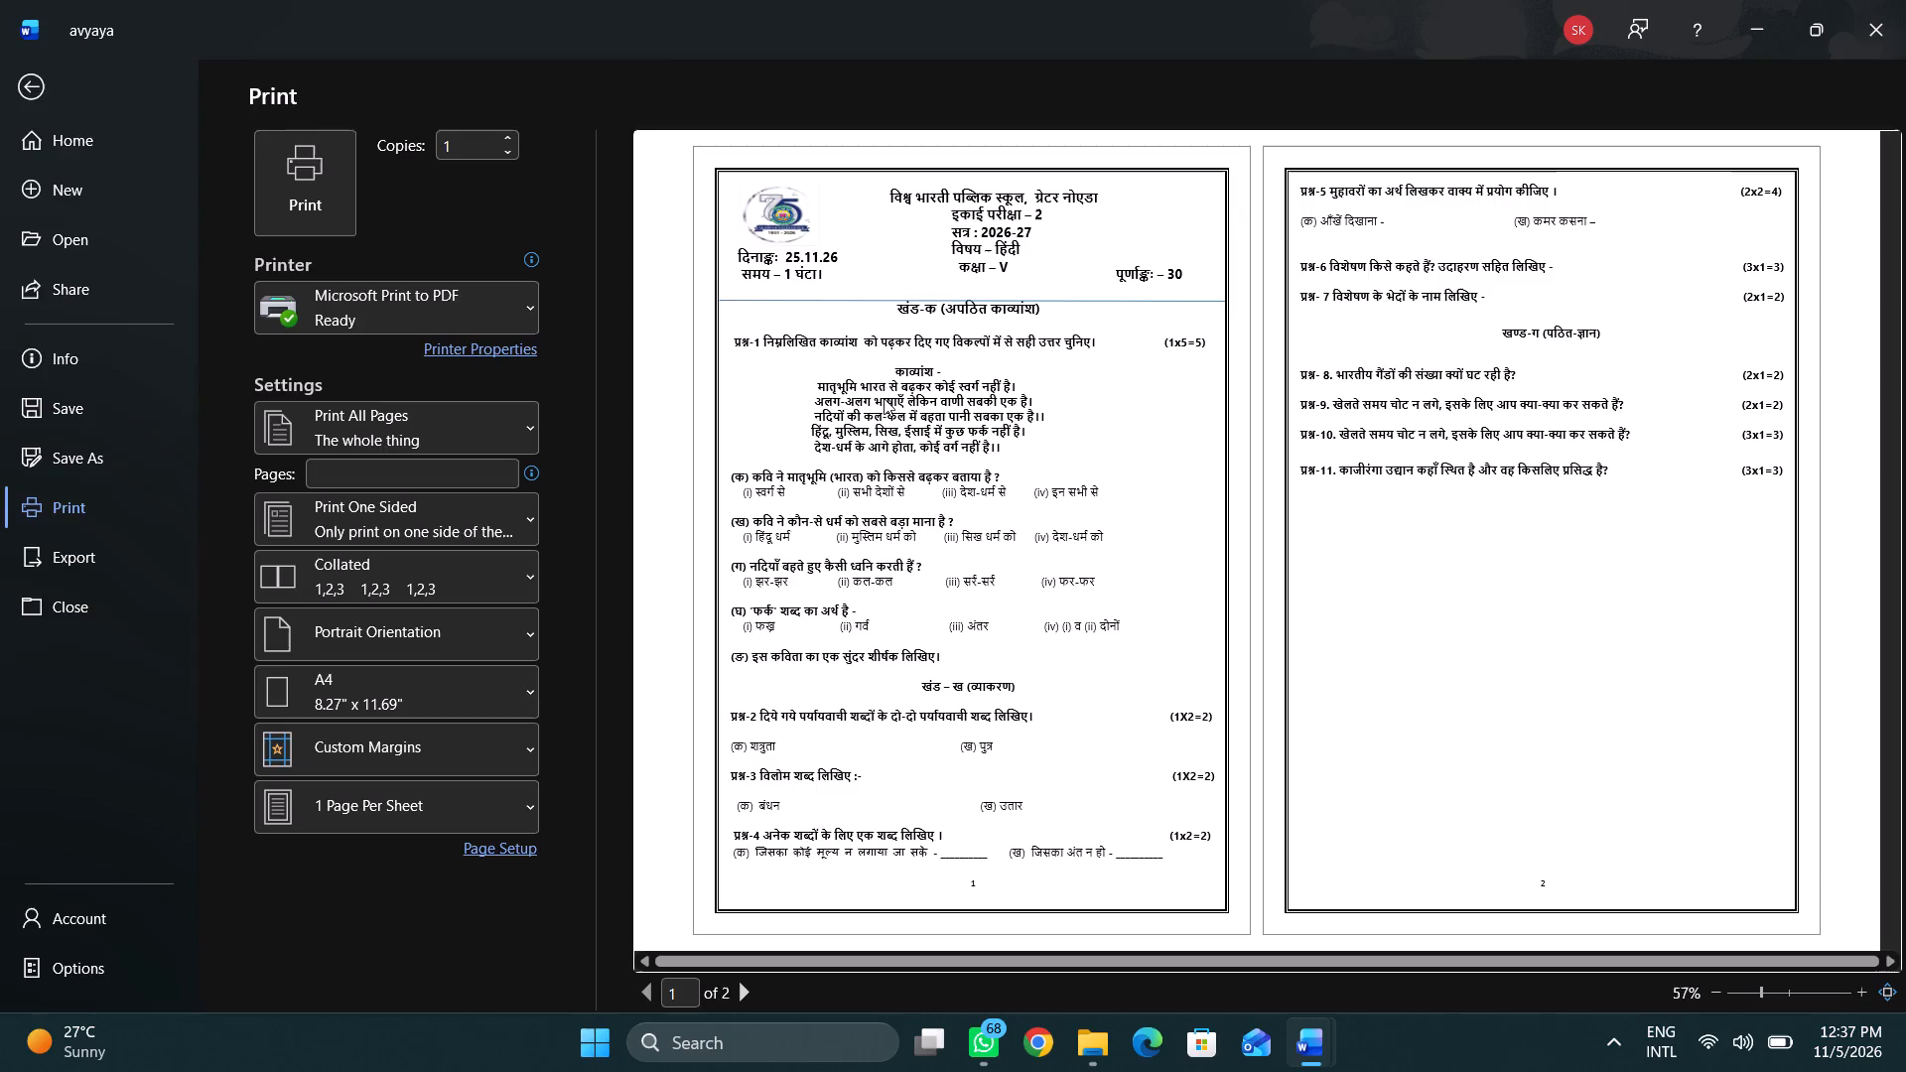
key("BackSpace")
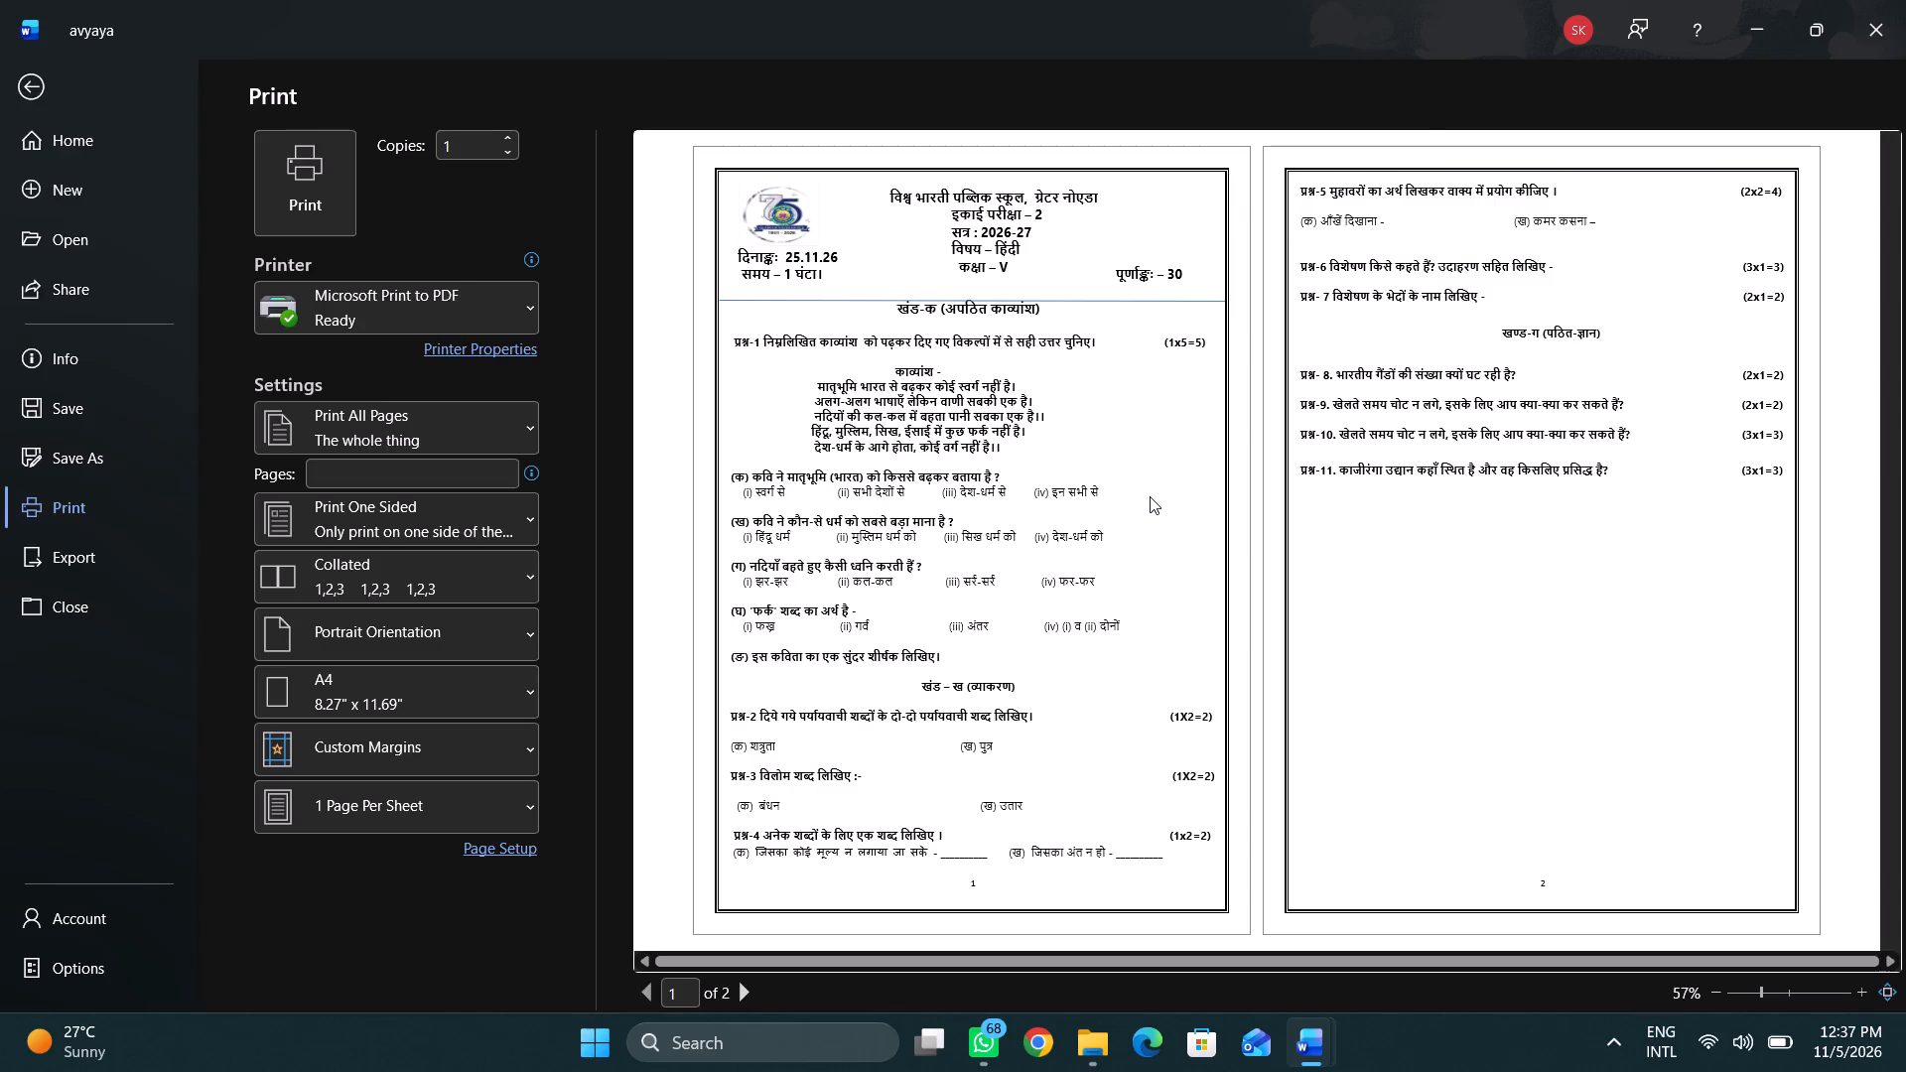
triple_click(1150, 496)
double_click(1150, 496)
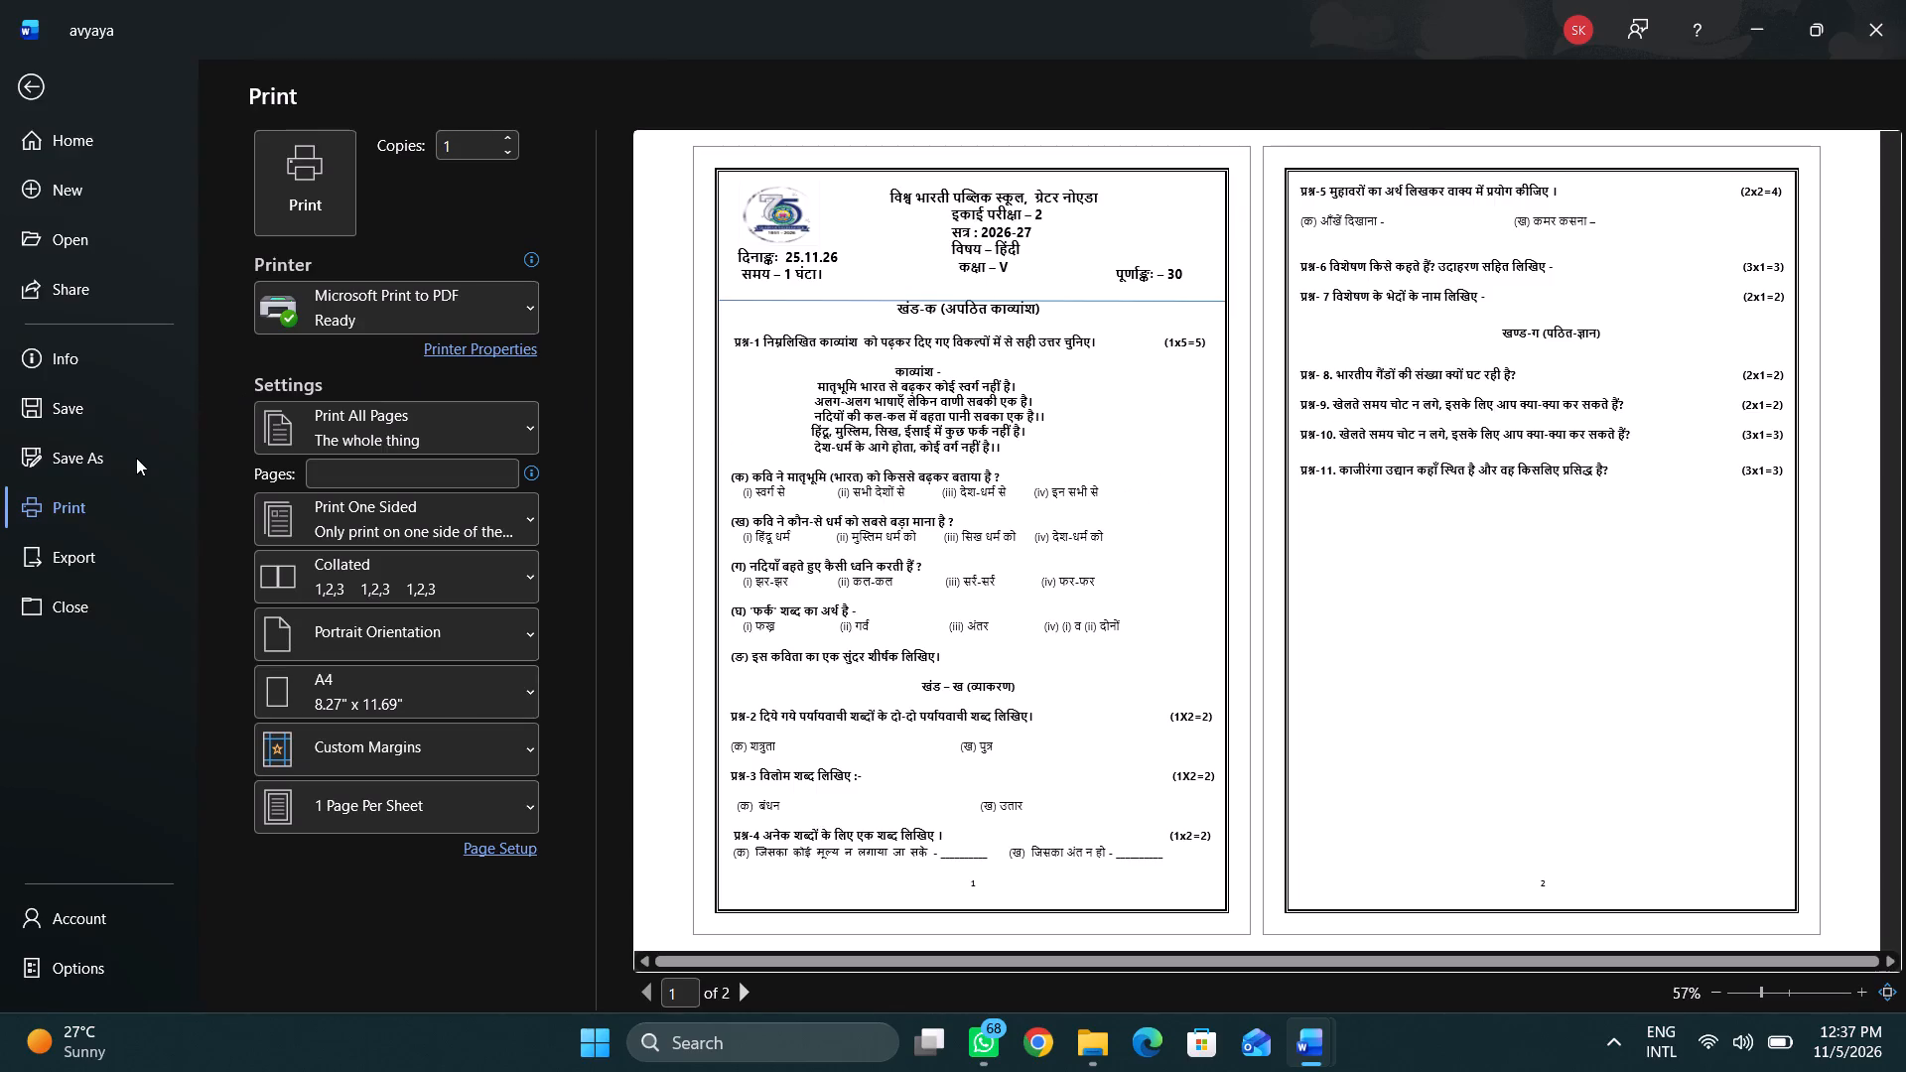
Save the question paper as a Word Document (*.docx) in the same folder under the name avyaya.
left_click(128, 463)
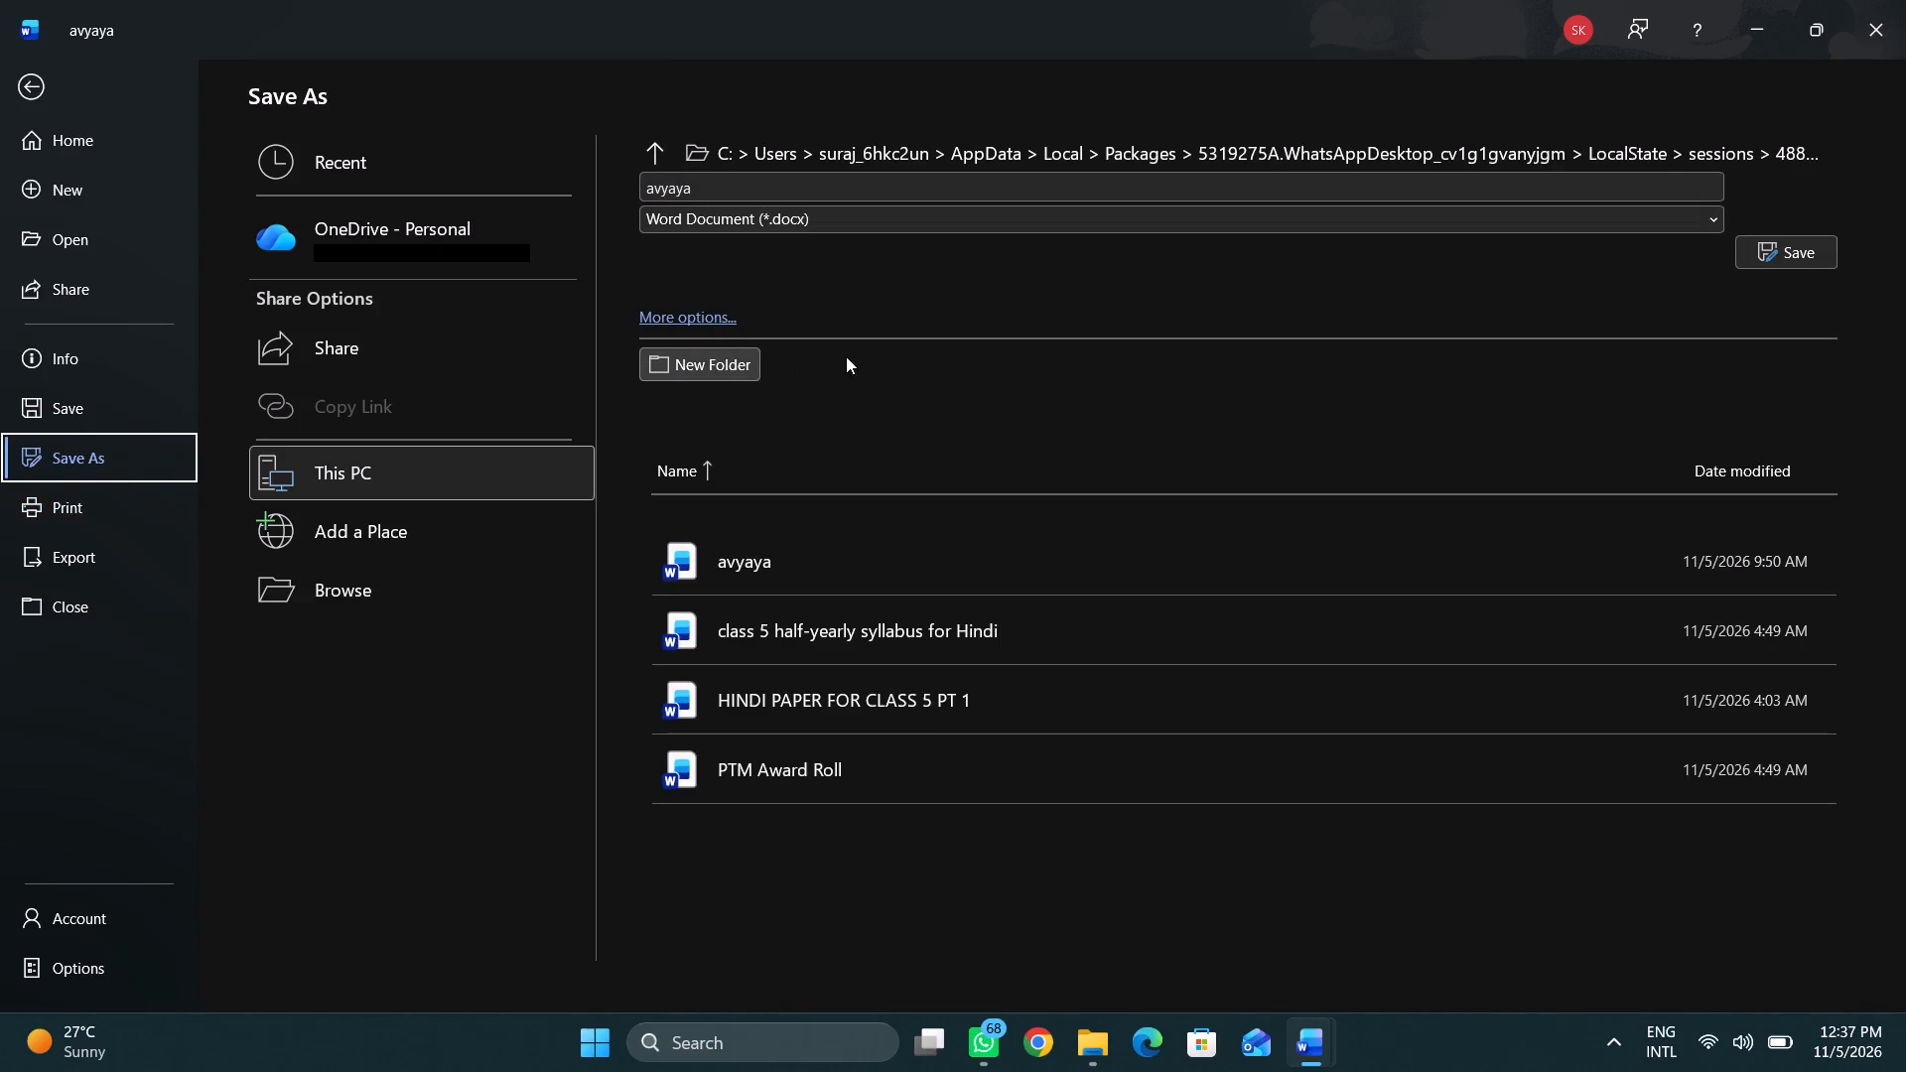
left_click(1788, 259)
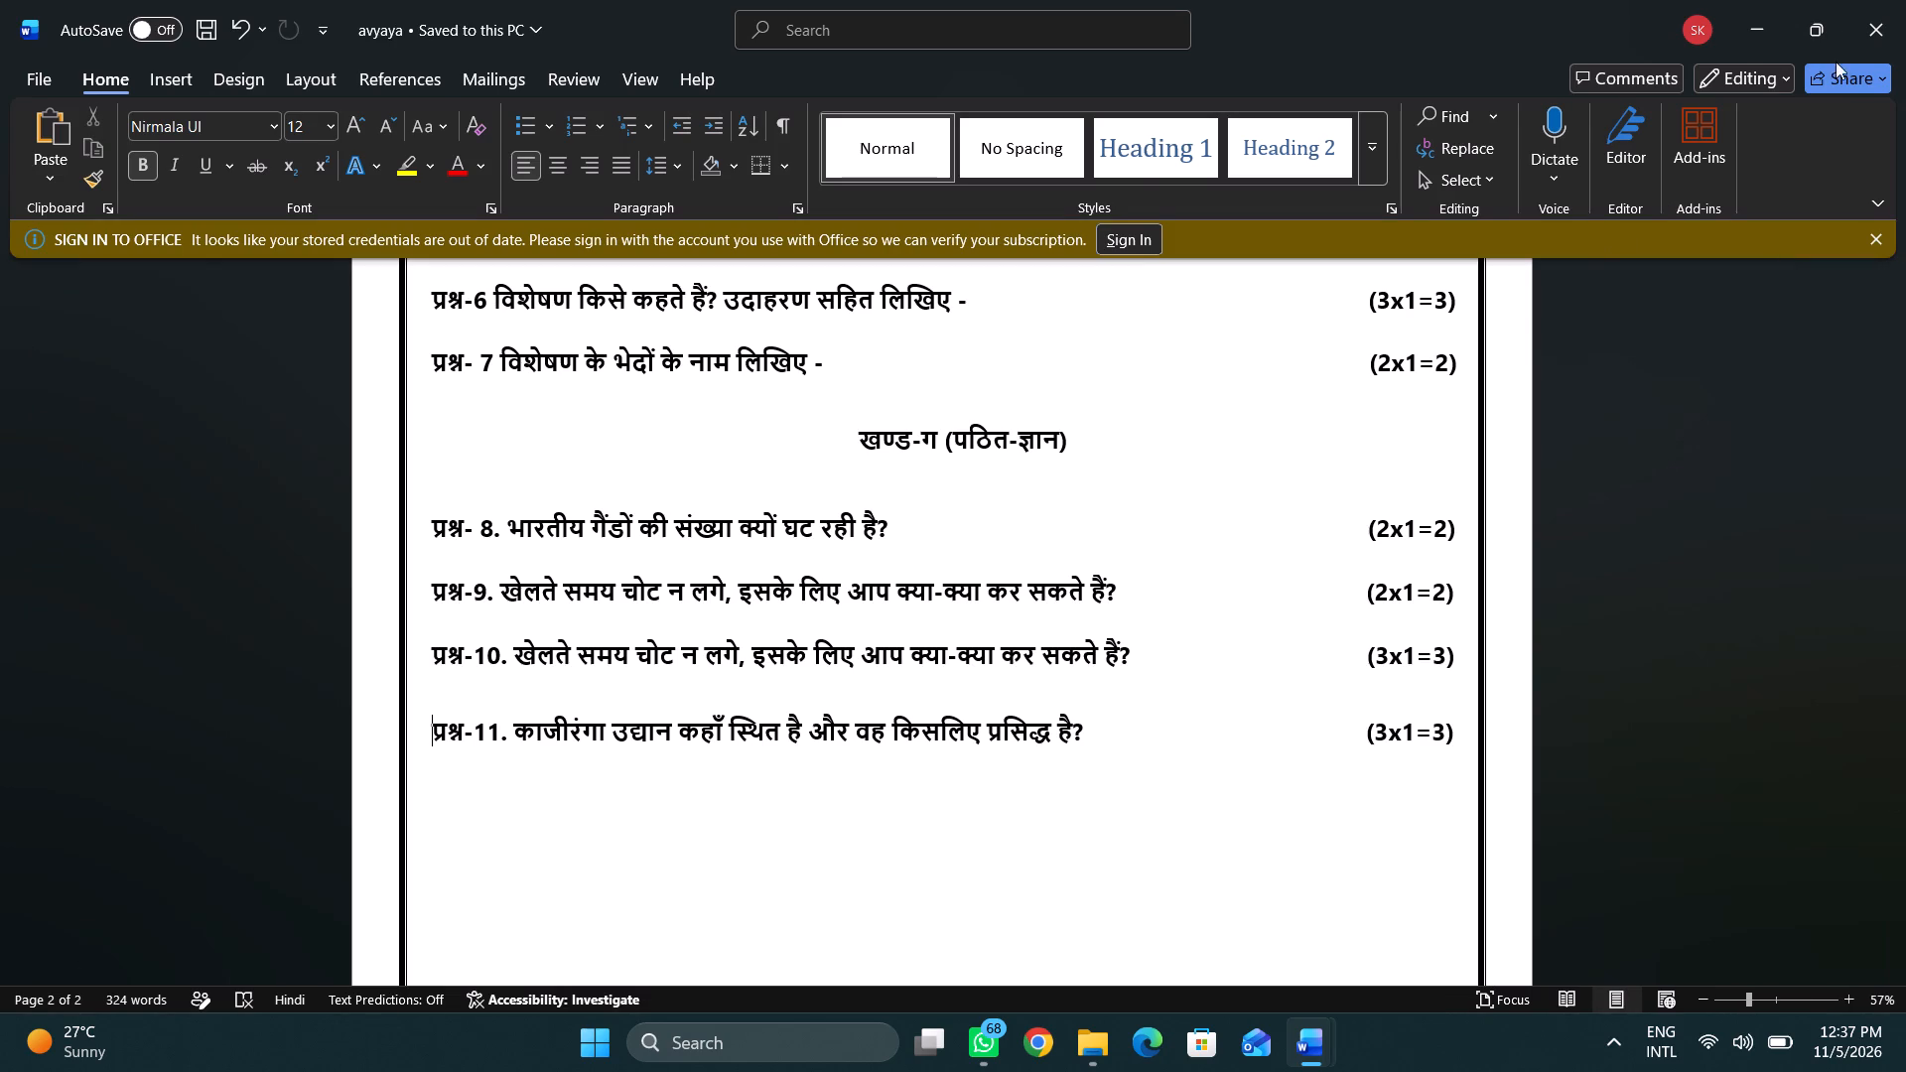
Close the avyaya document.
left_click(1873, 27)
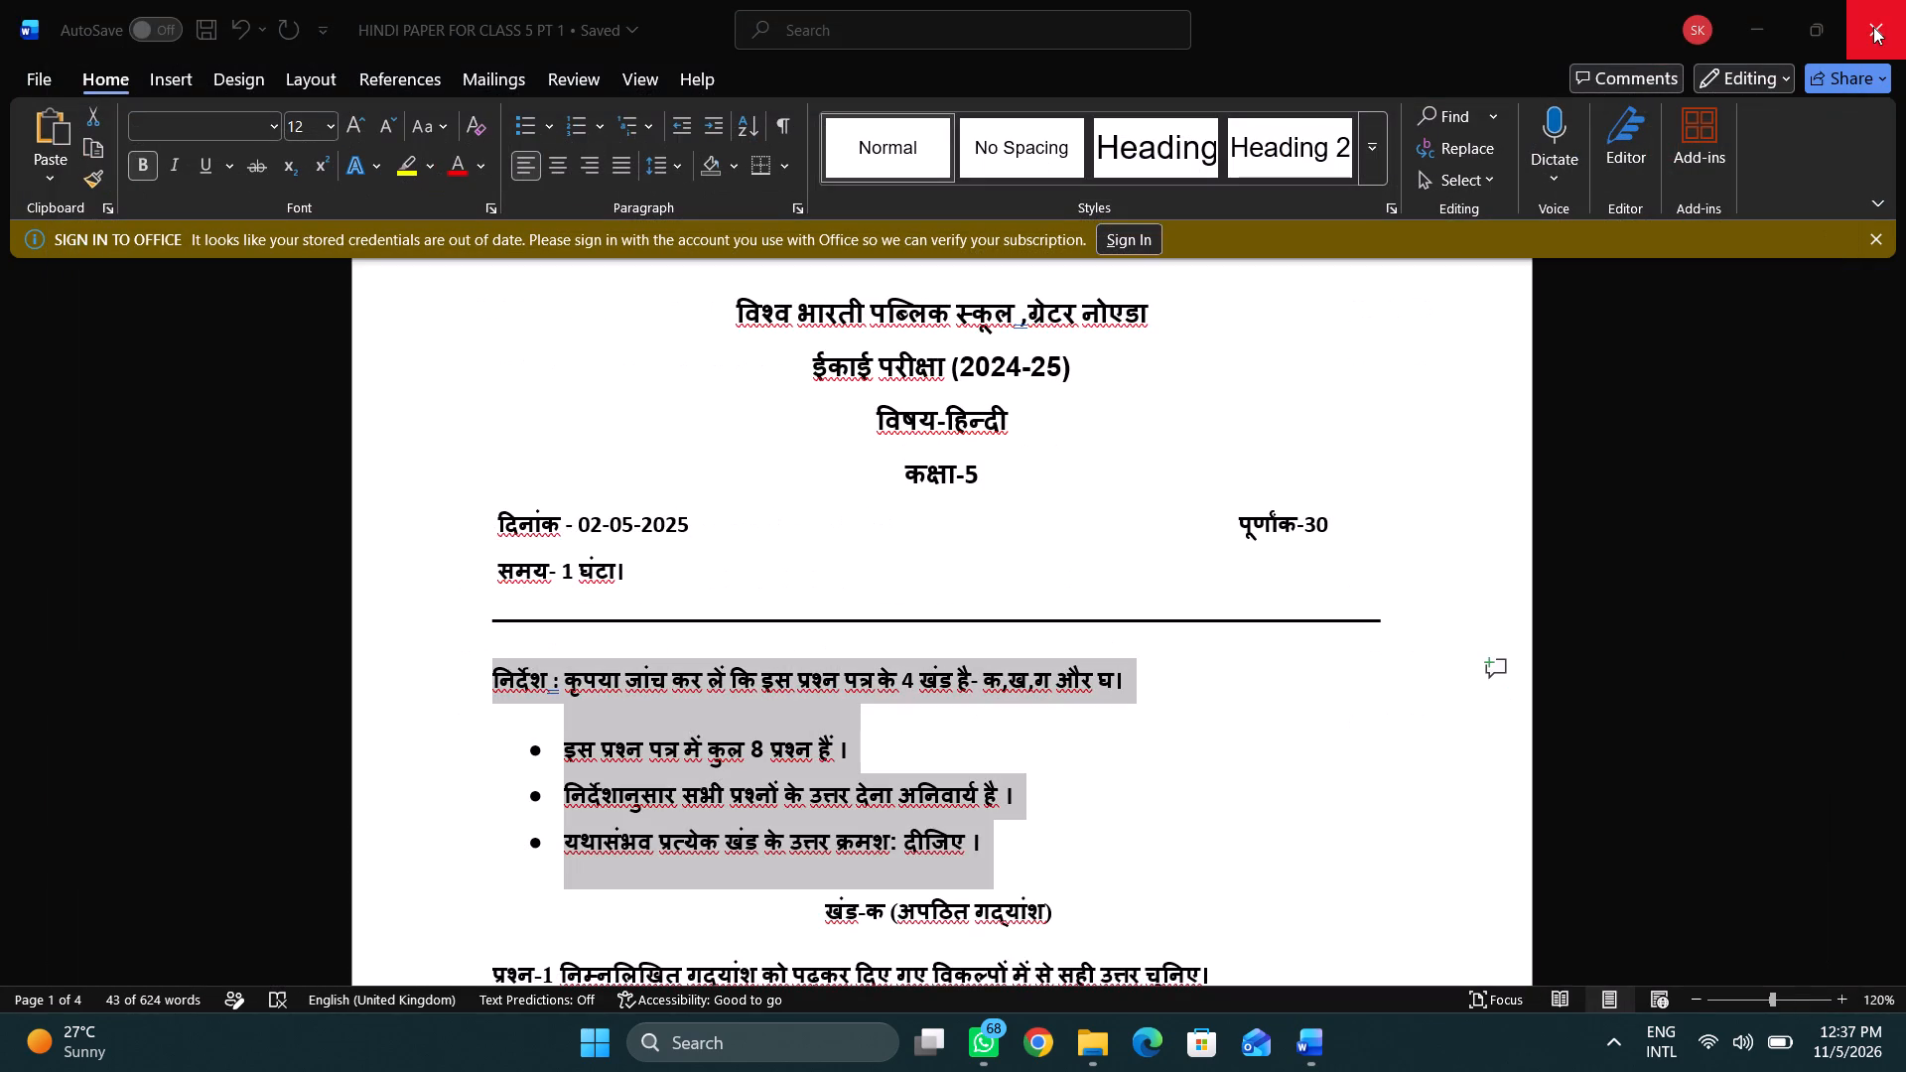
left_click(1310, 1029)
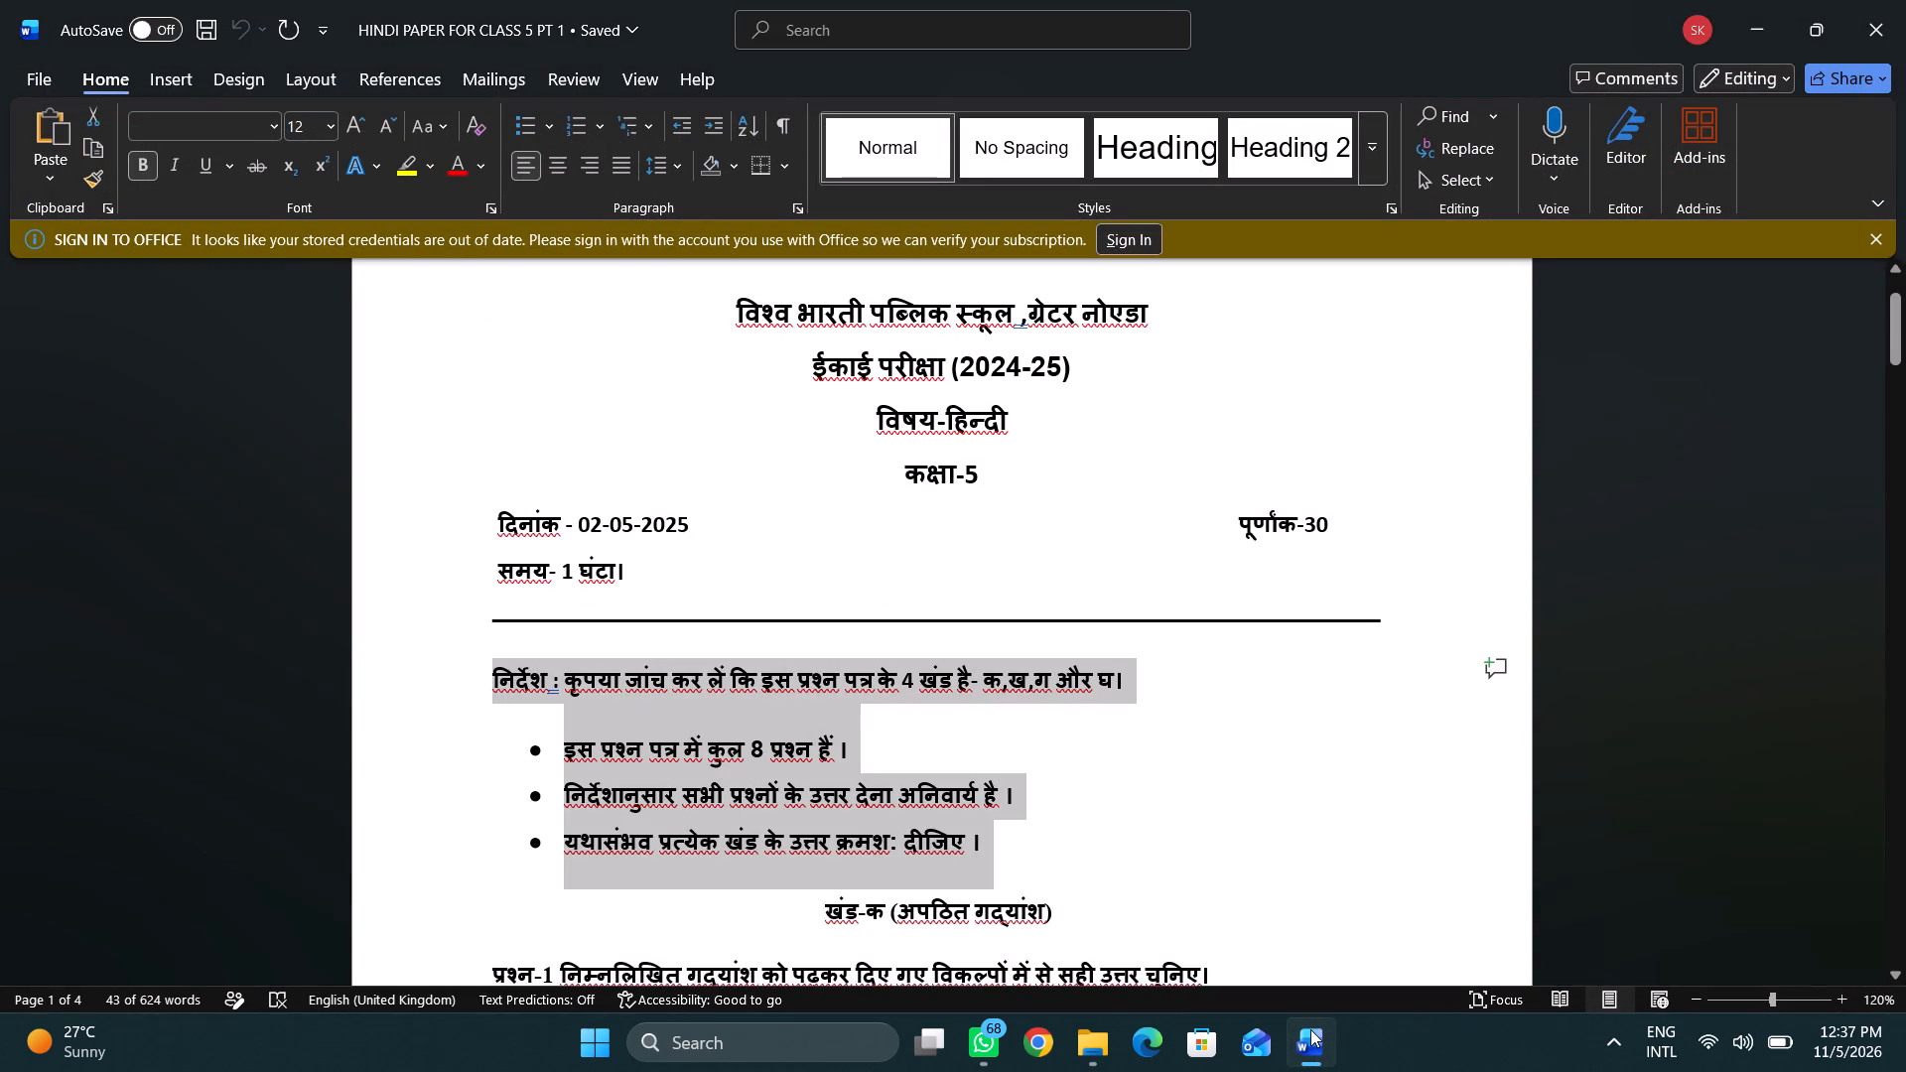
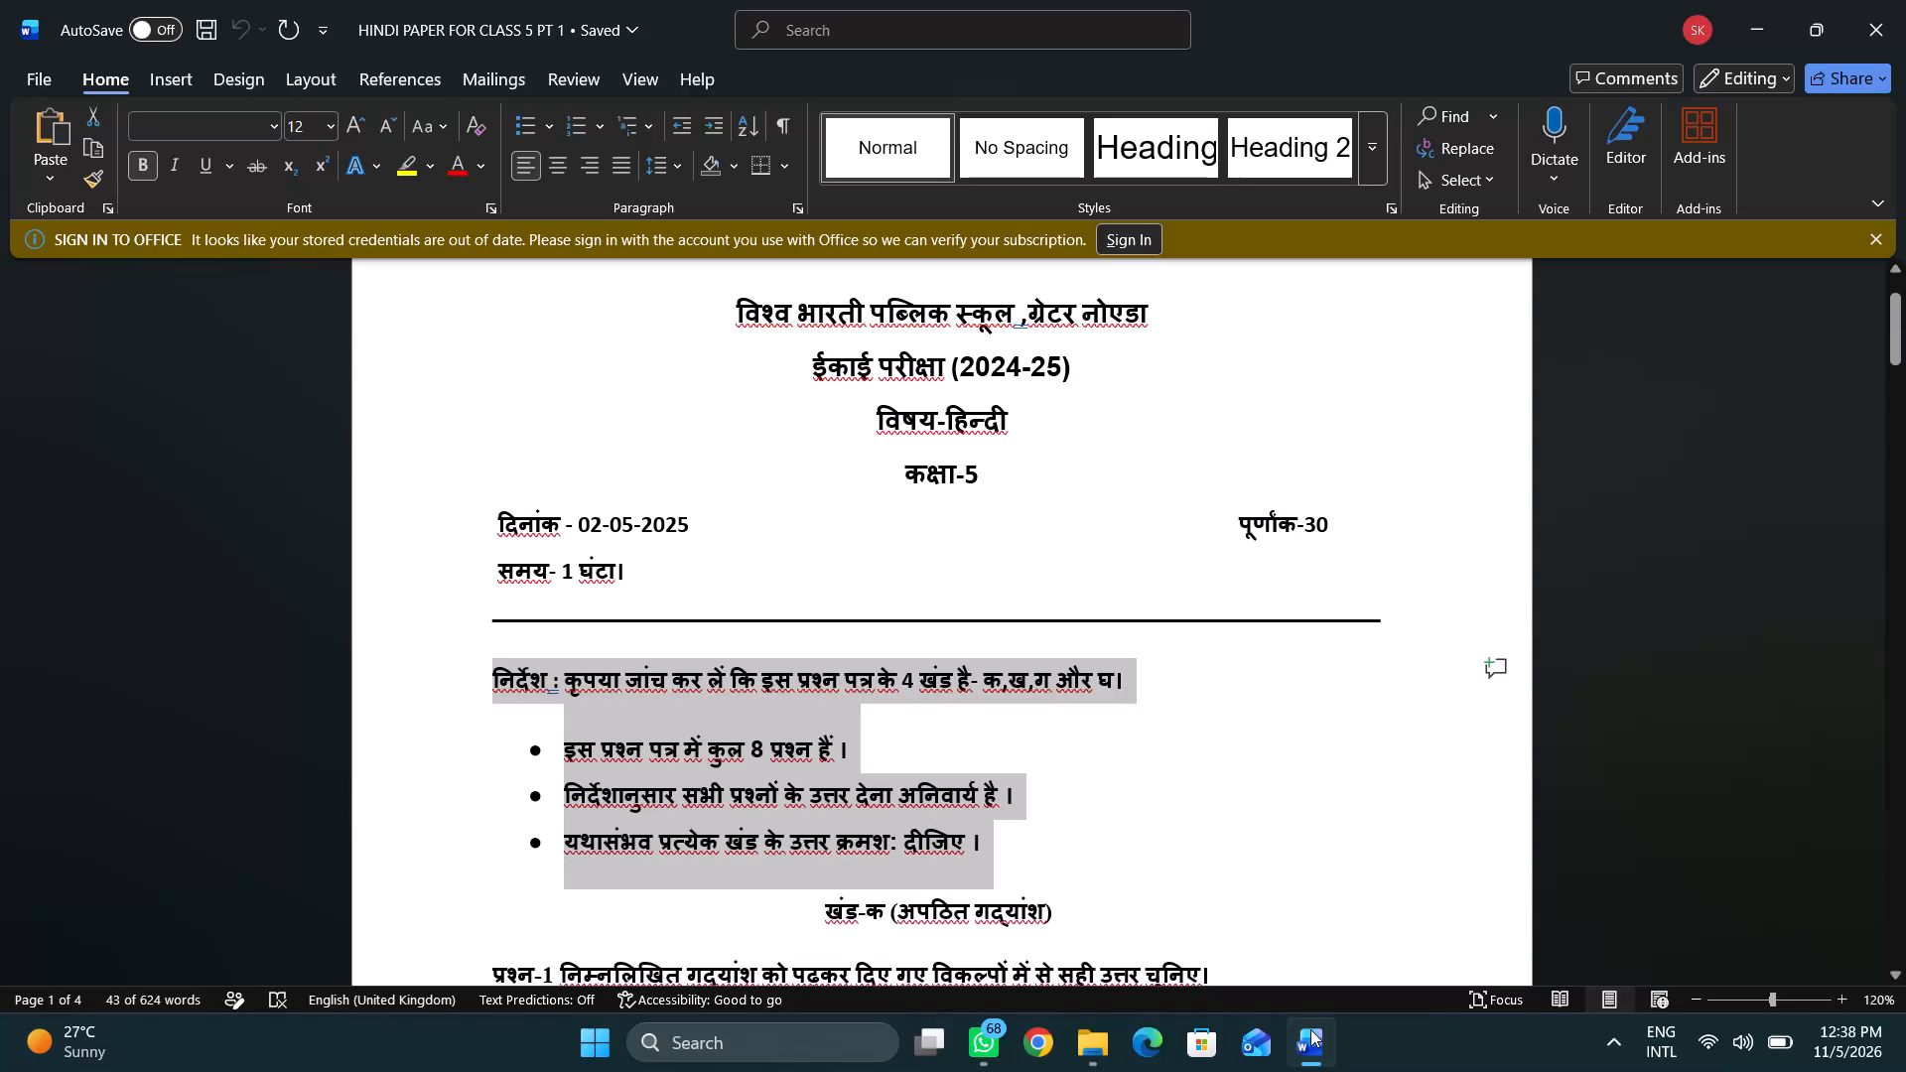
Launch a new Word start window and look over its list of recent documents.
left_click(803, 1040)
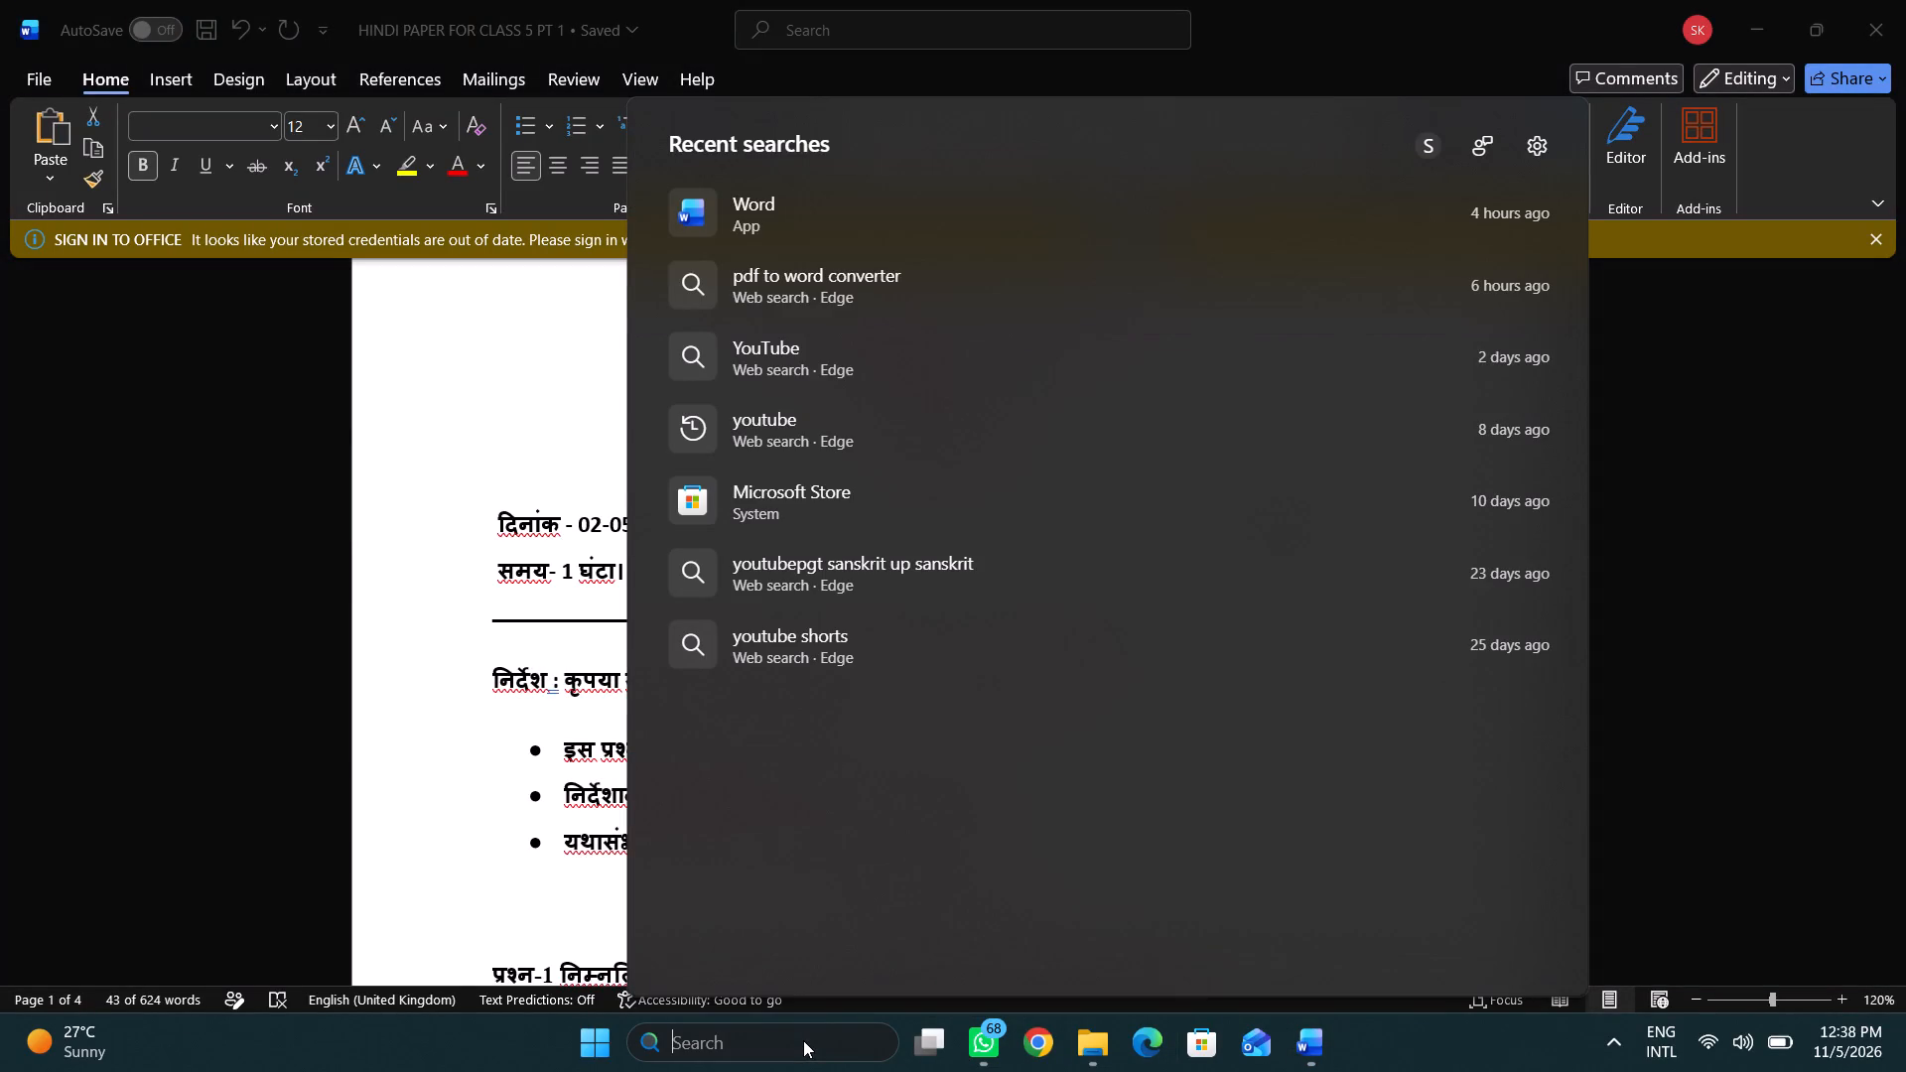
left_click(875, 229)
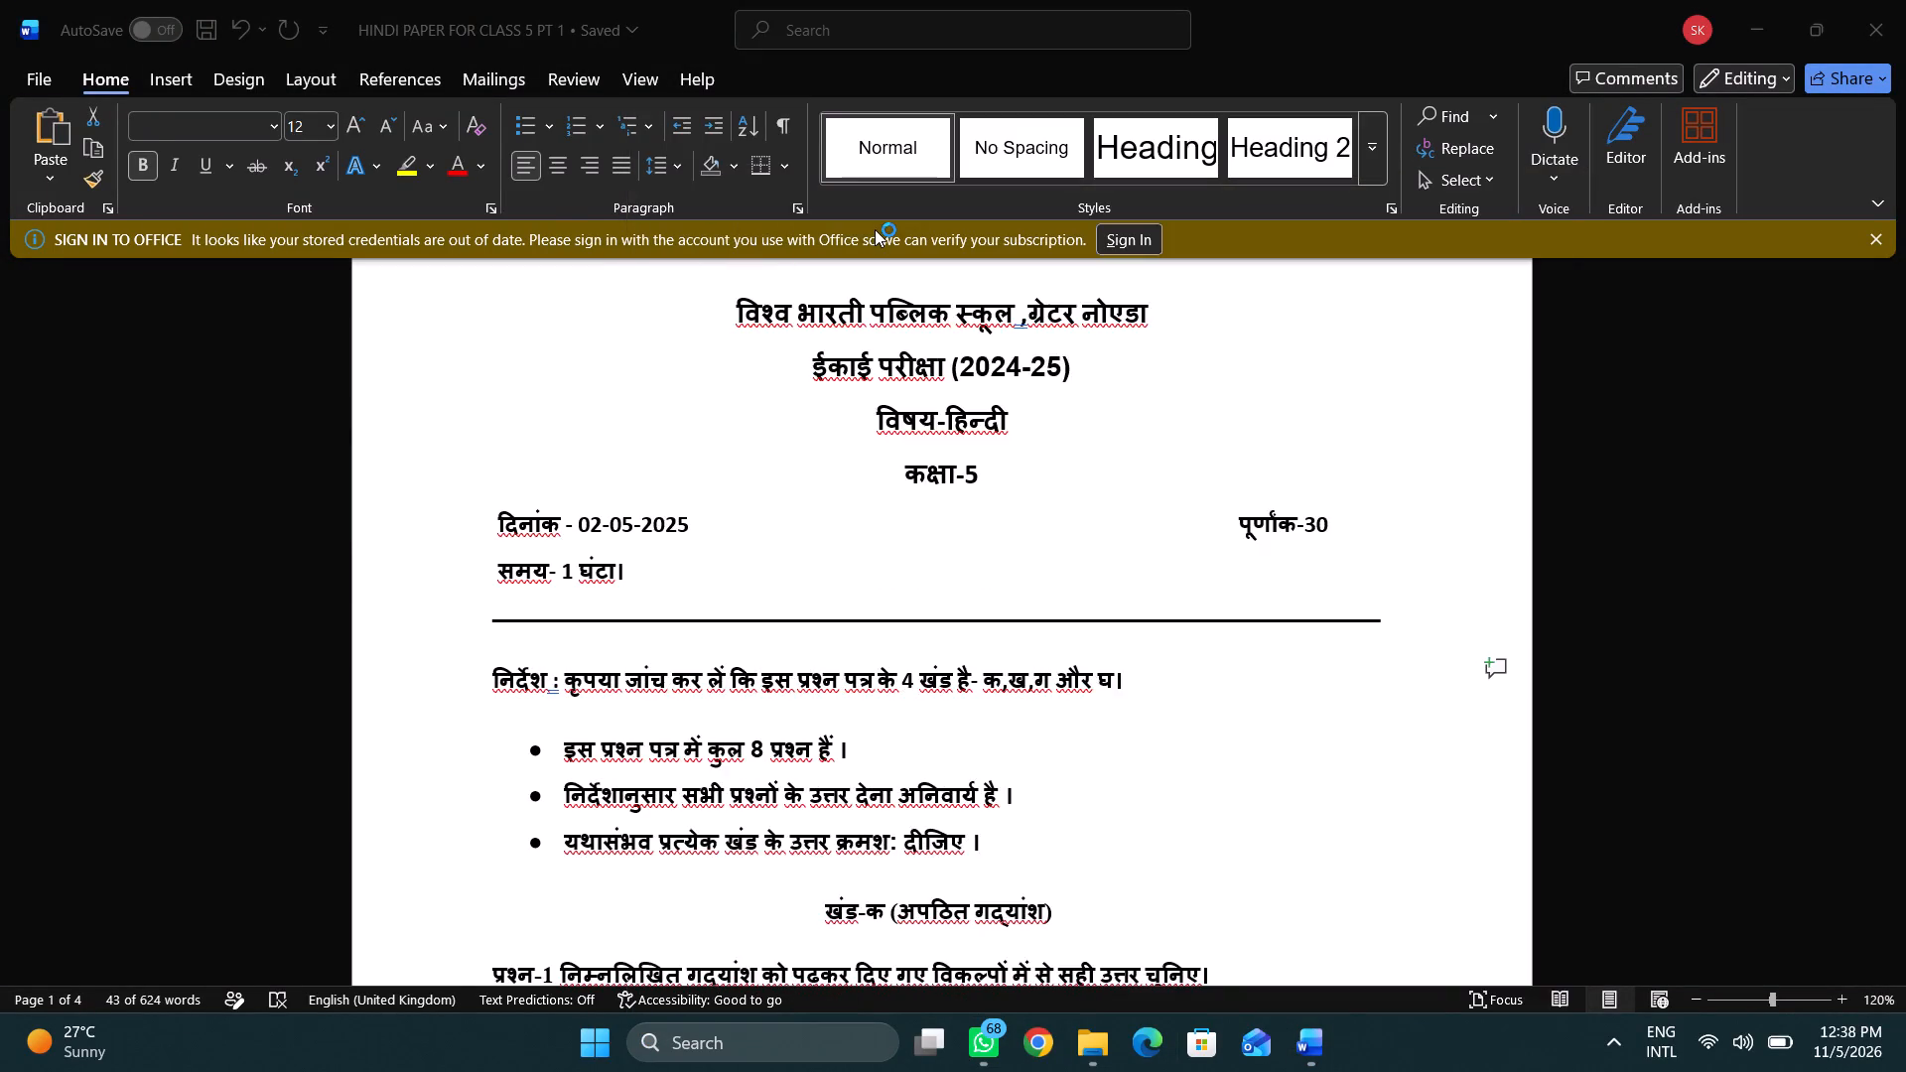
scroll(621, 556, "up", 1)
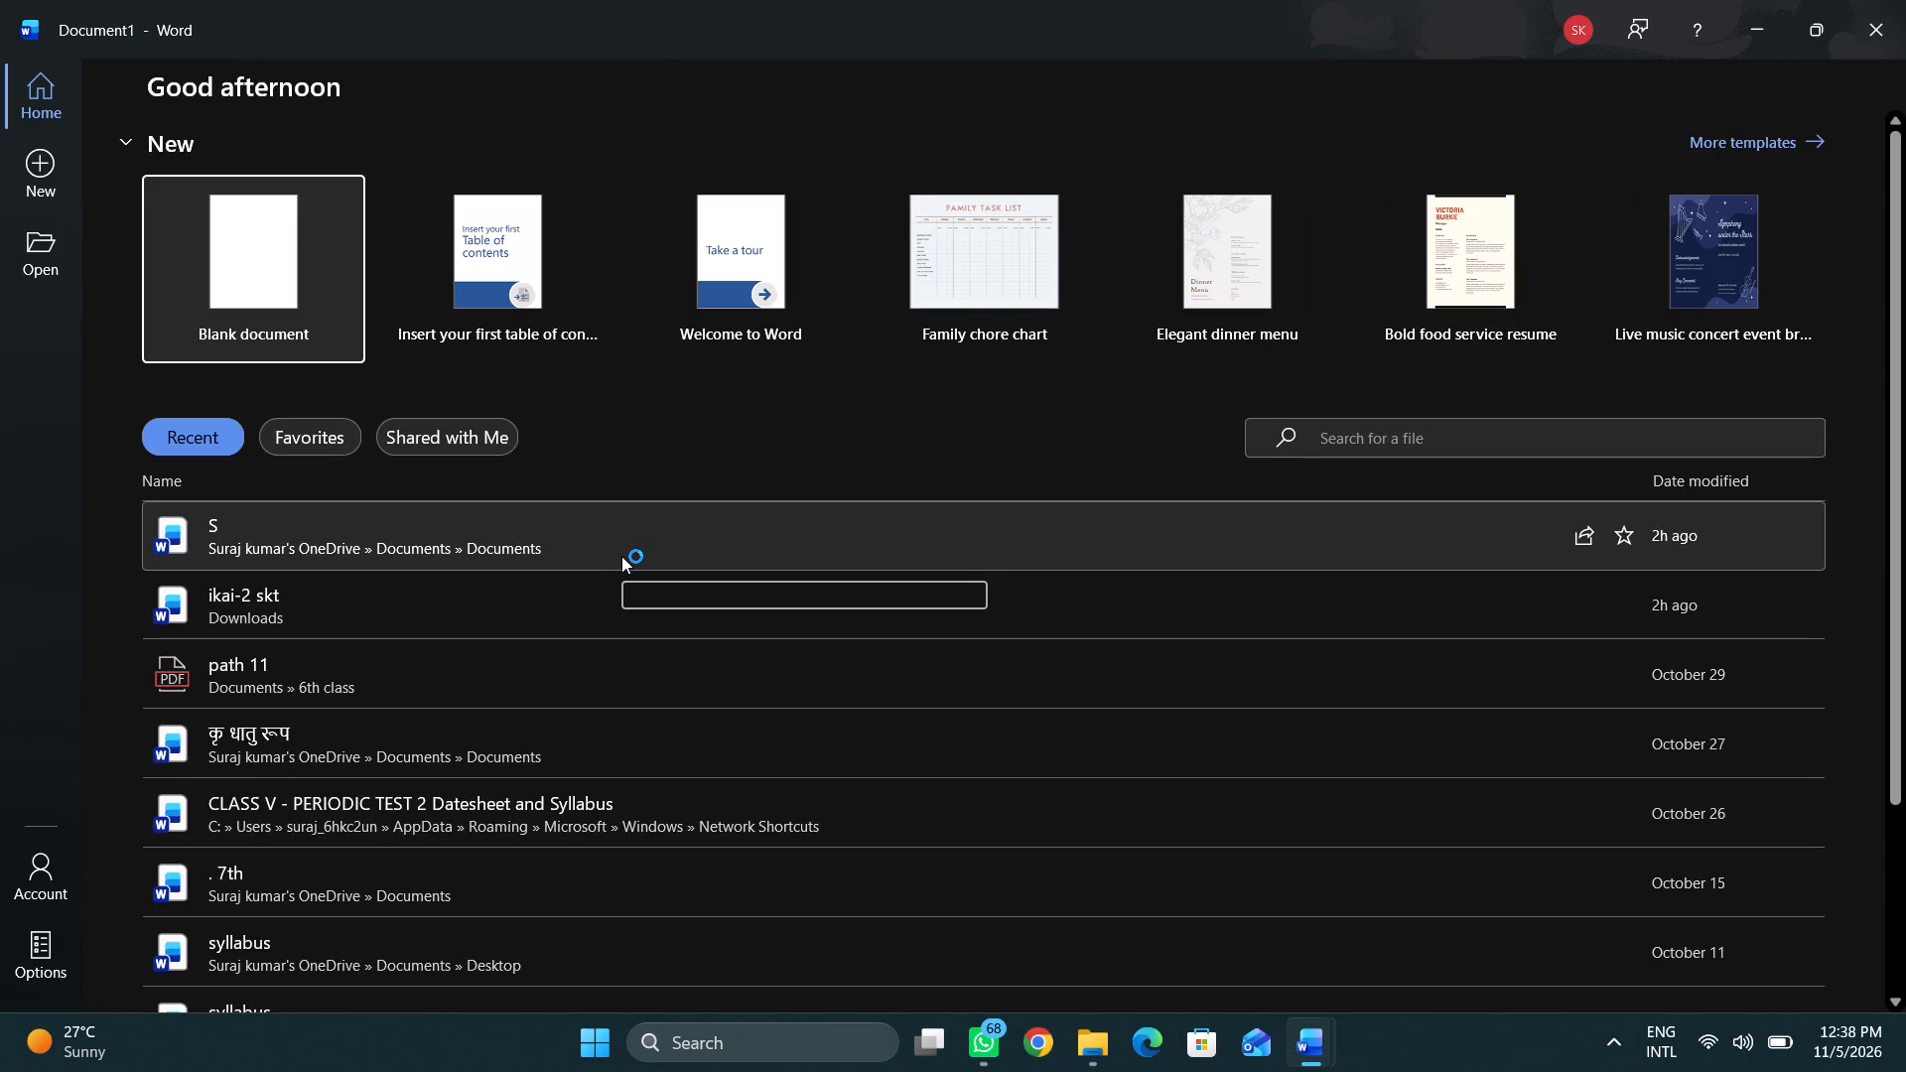
scroll(621, 556, "up", 2)
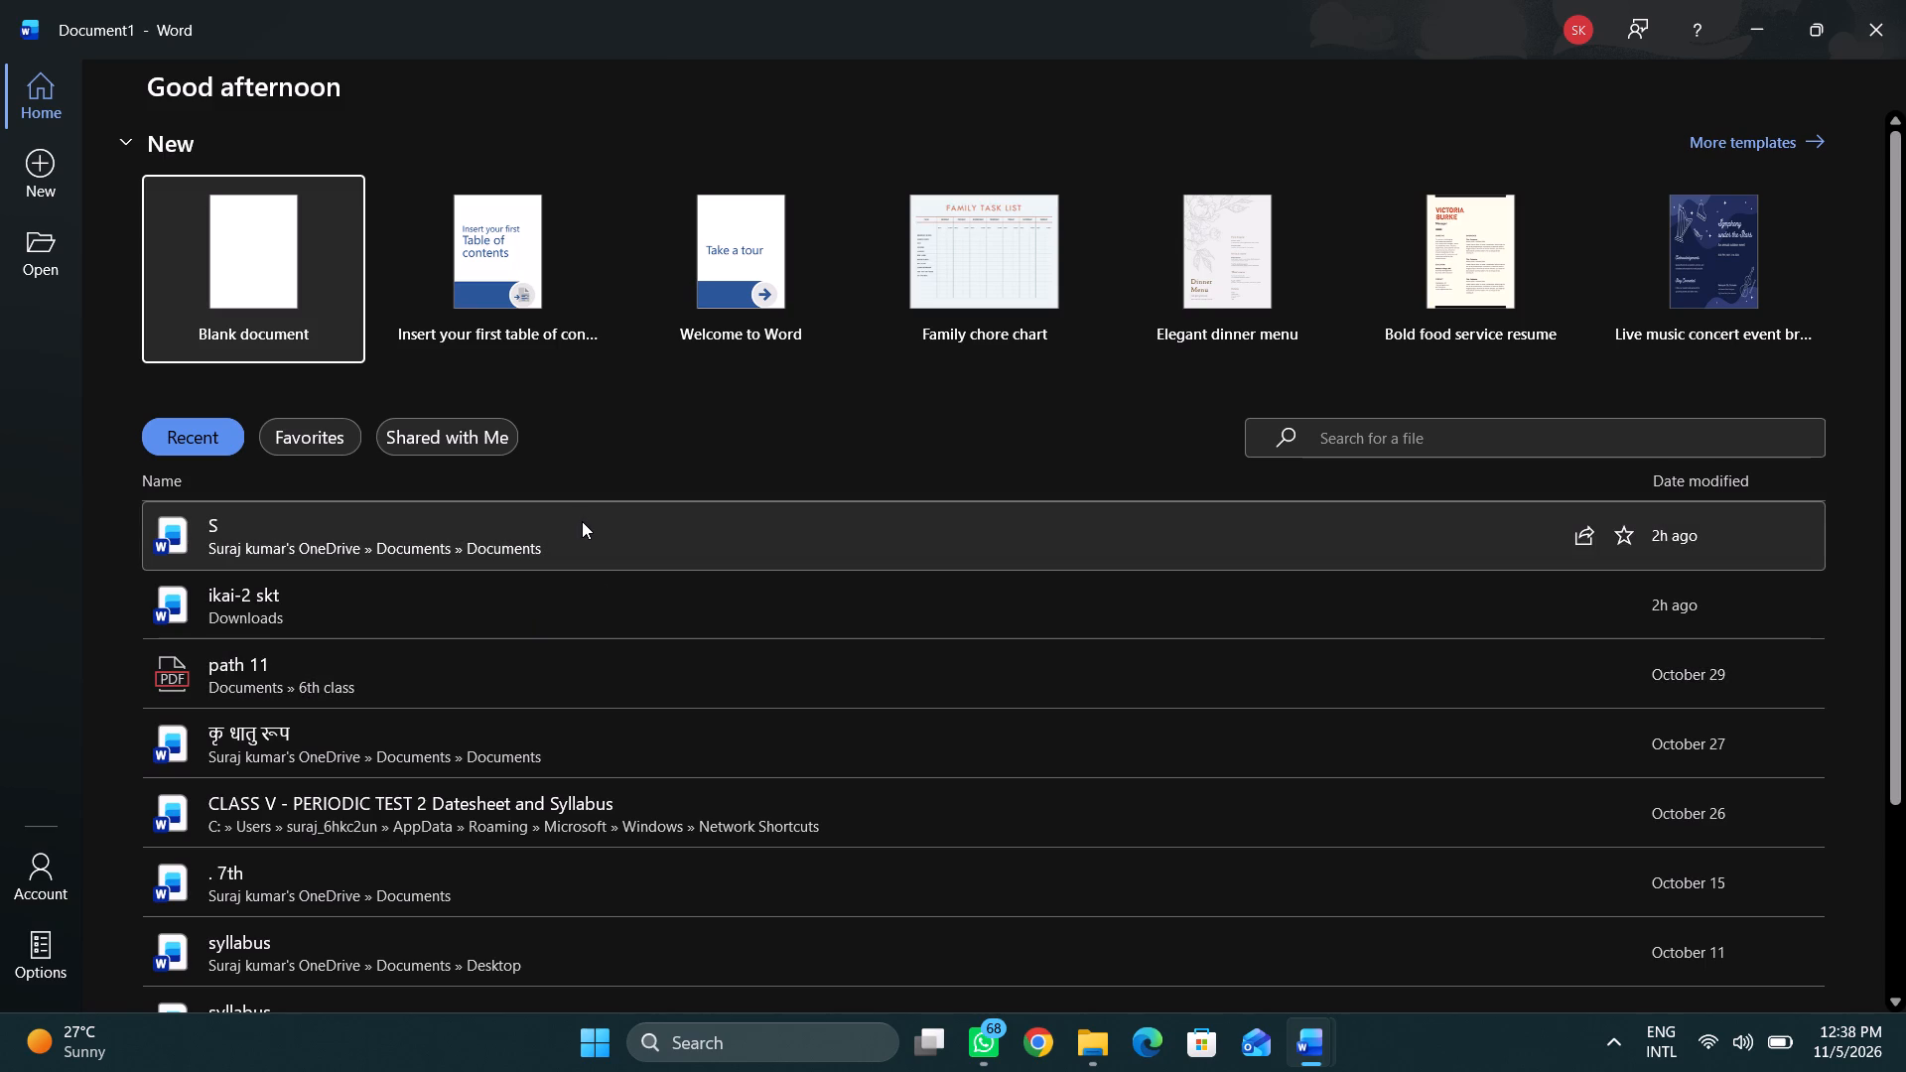
scroll(582, 521, "up", 1)
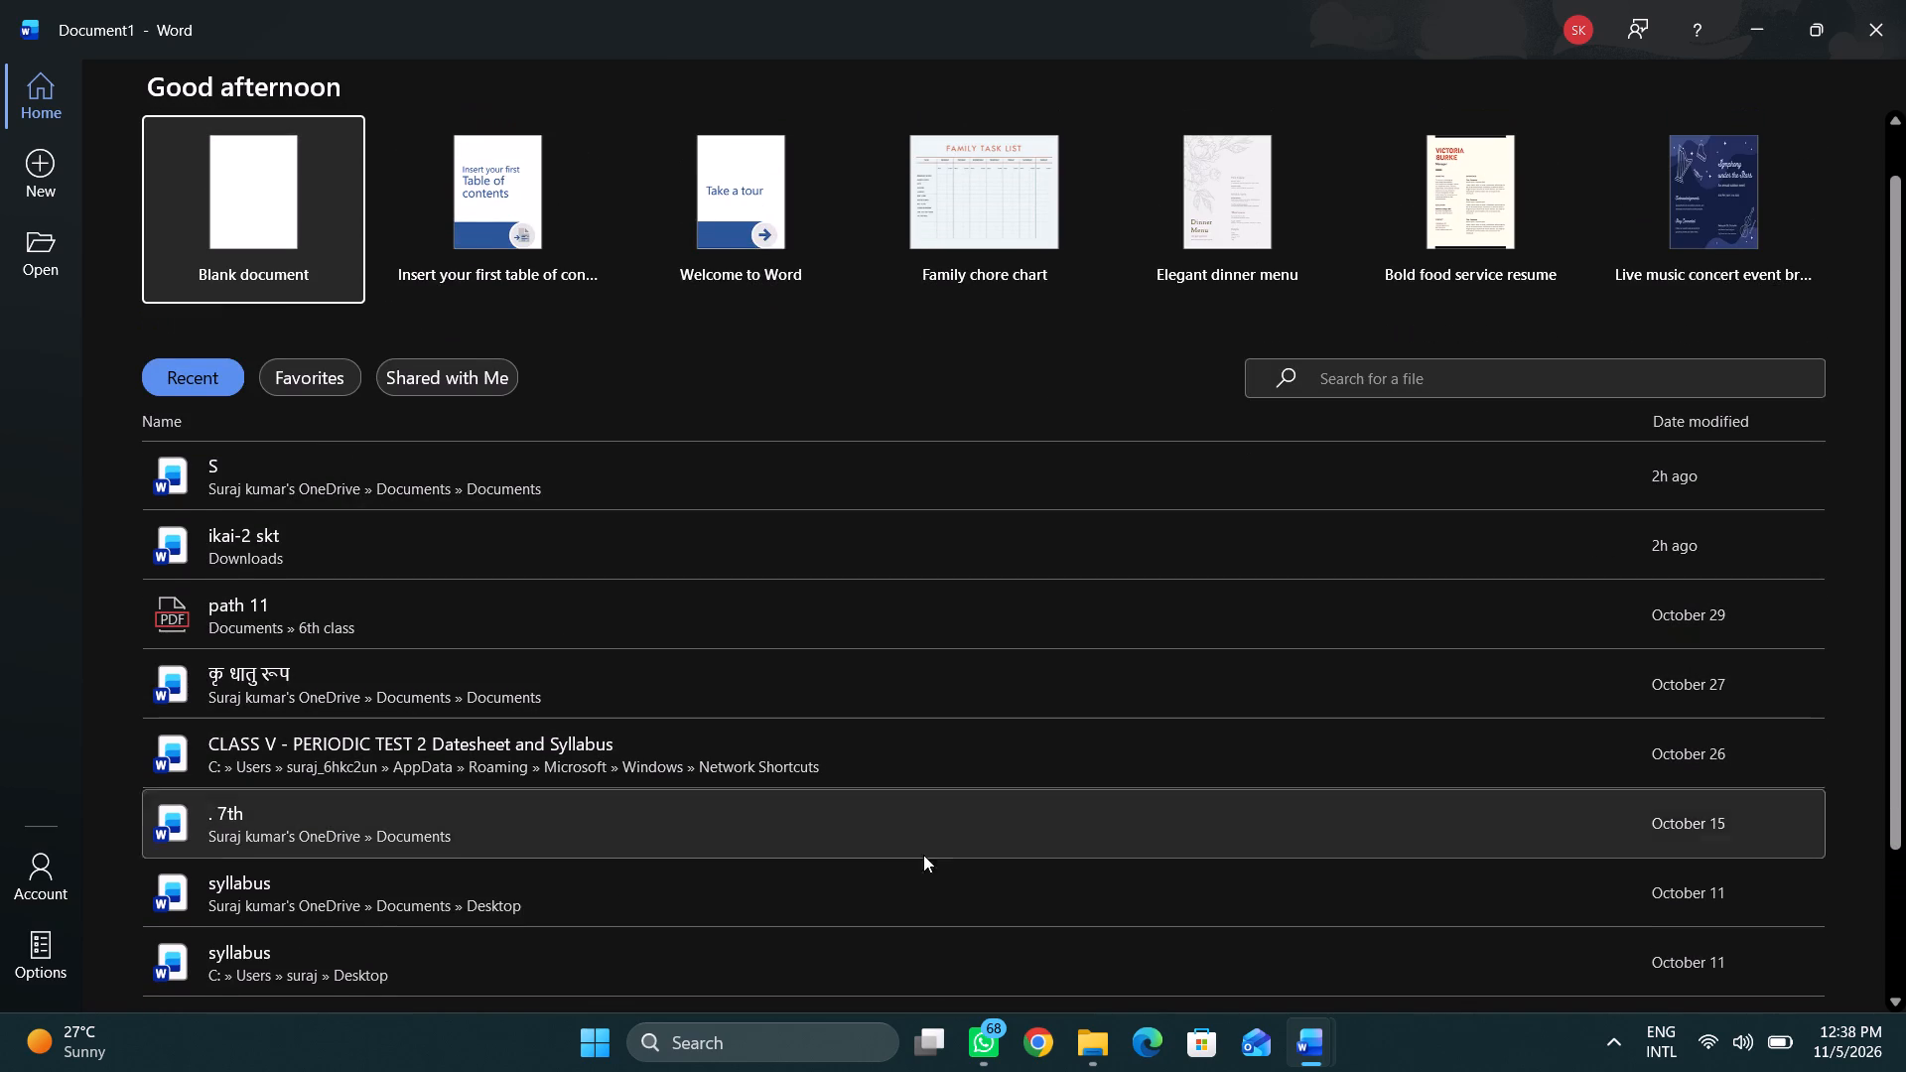
Return to the HINDI PAPER FOR CLASS 5 PT 1 document and skim through its pages.
left_click(1301, 1034)
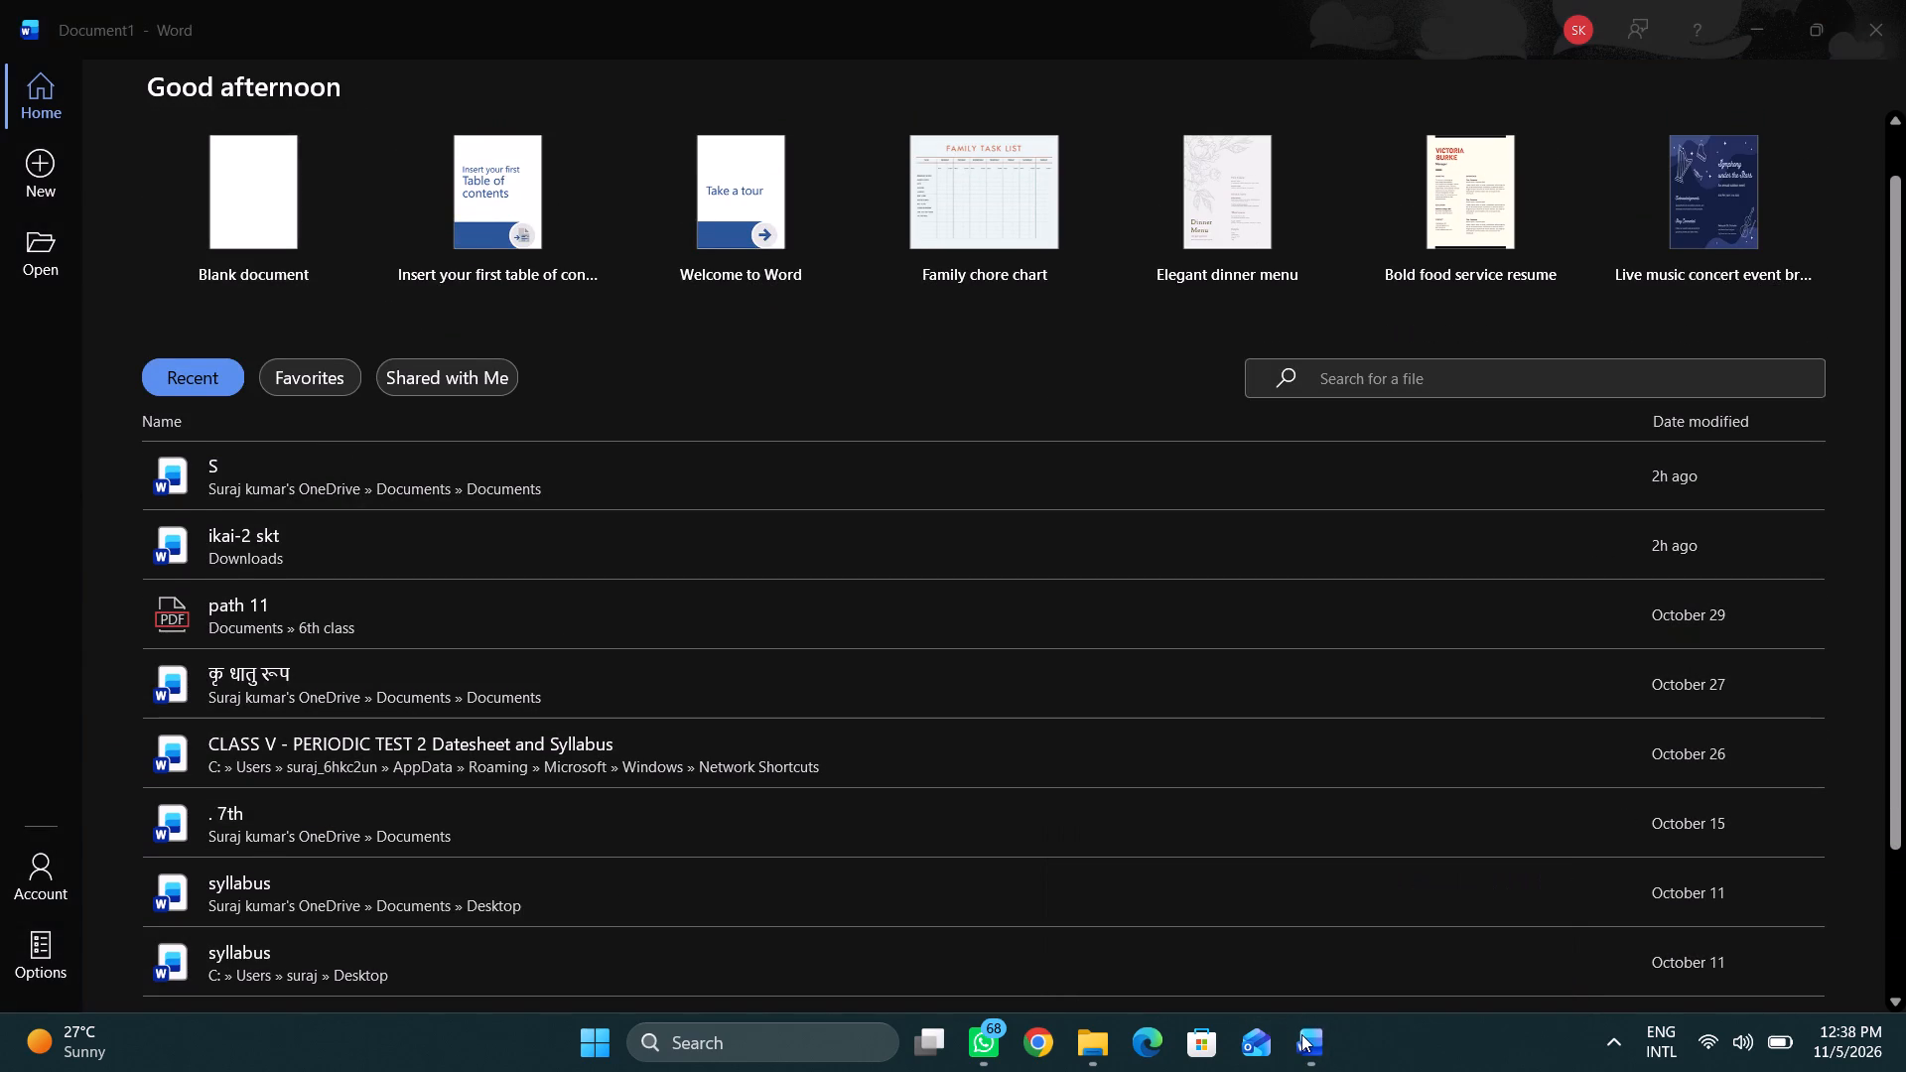
left_click(1301, 1034)
left_click(1212, 913)
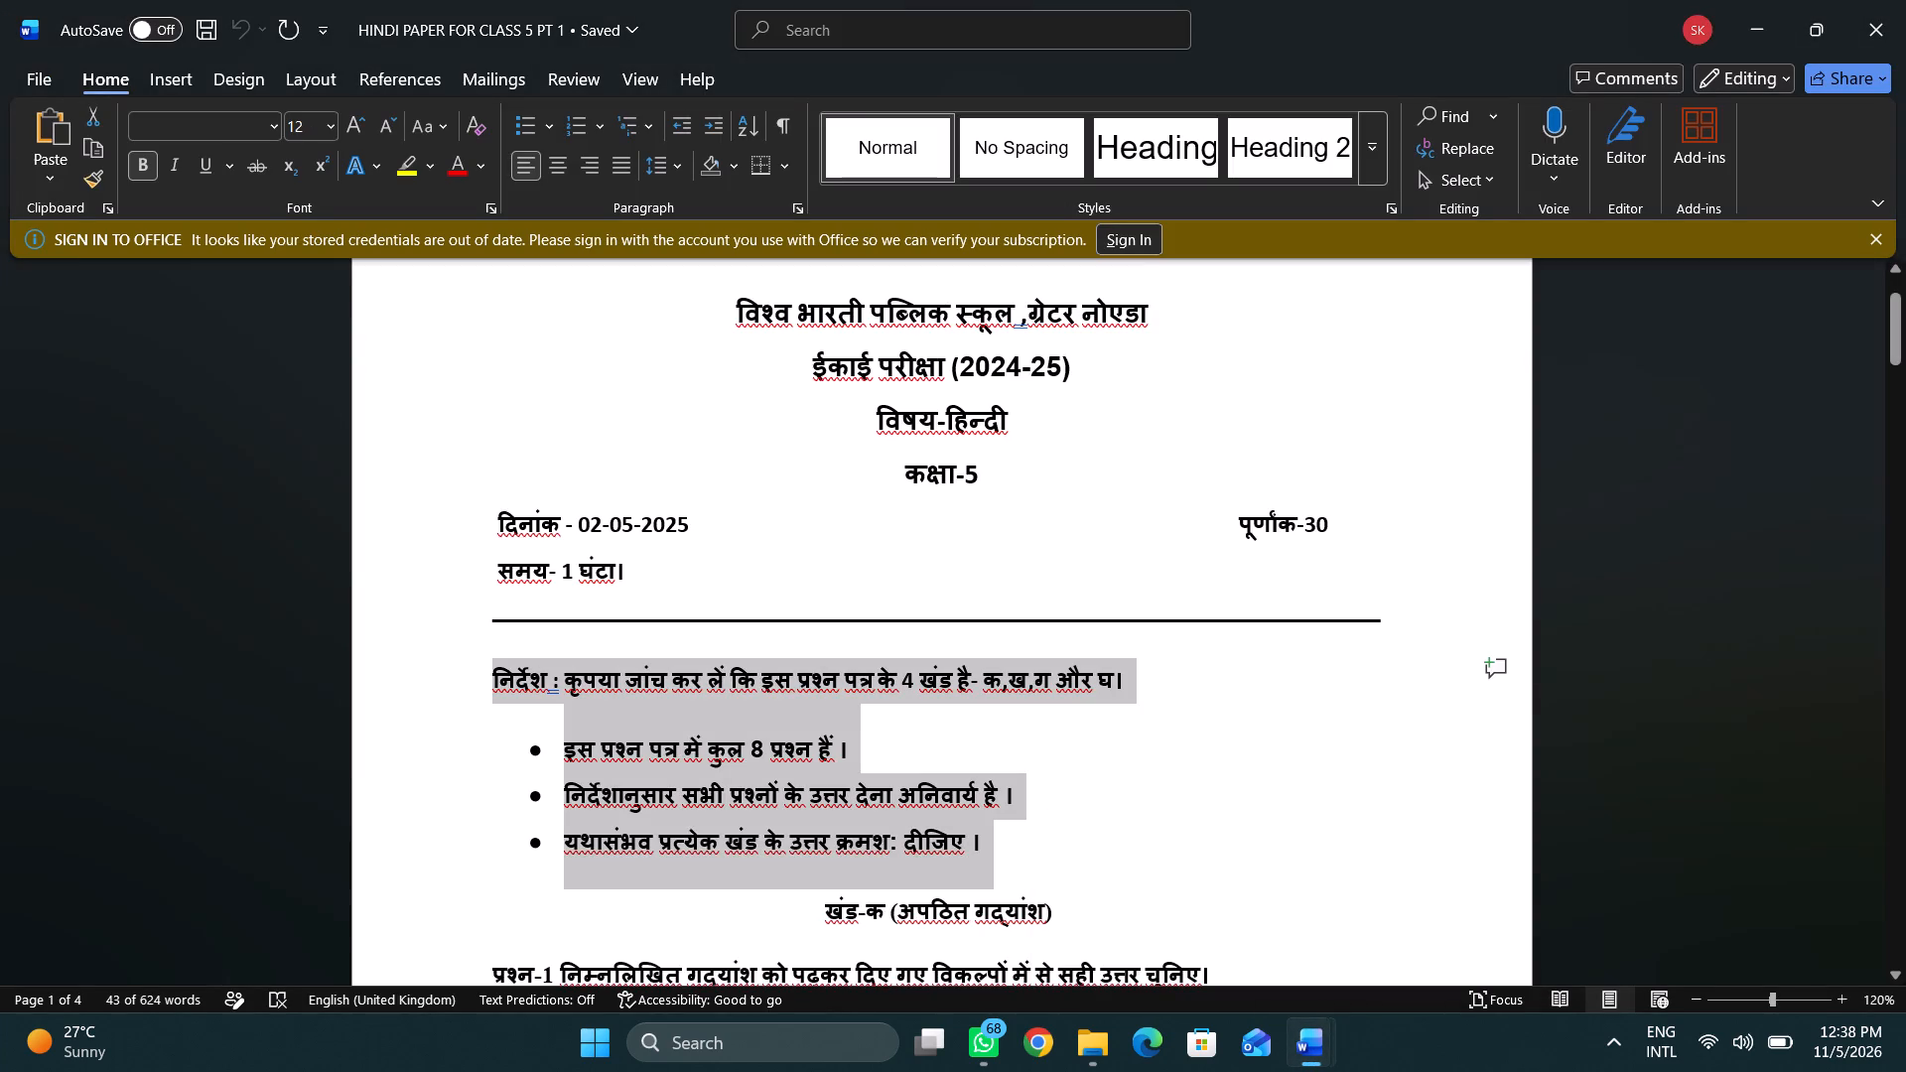
scroll(1042, 713, "up", 2)
scroll(1042, 713, "down", 20)
scroll(1042, 713, "down", 11)
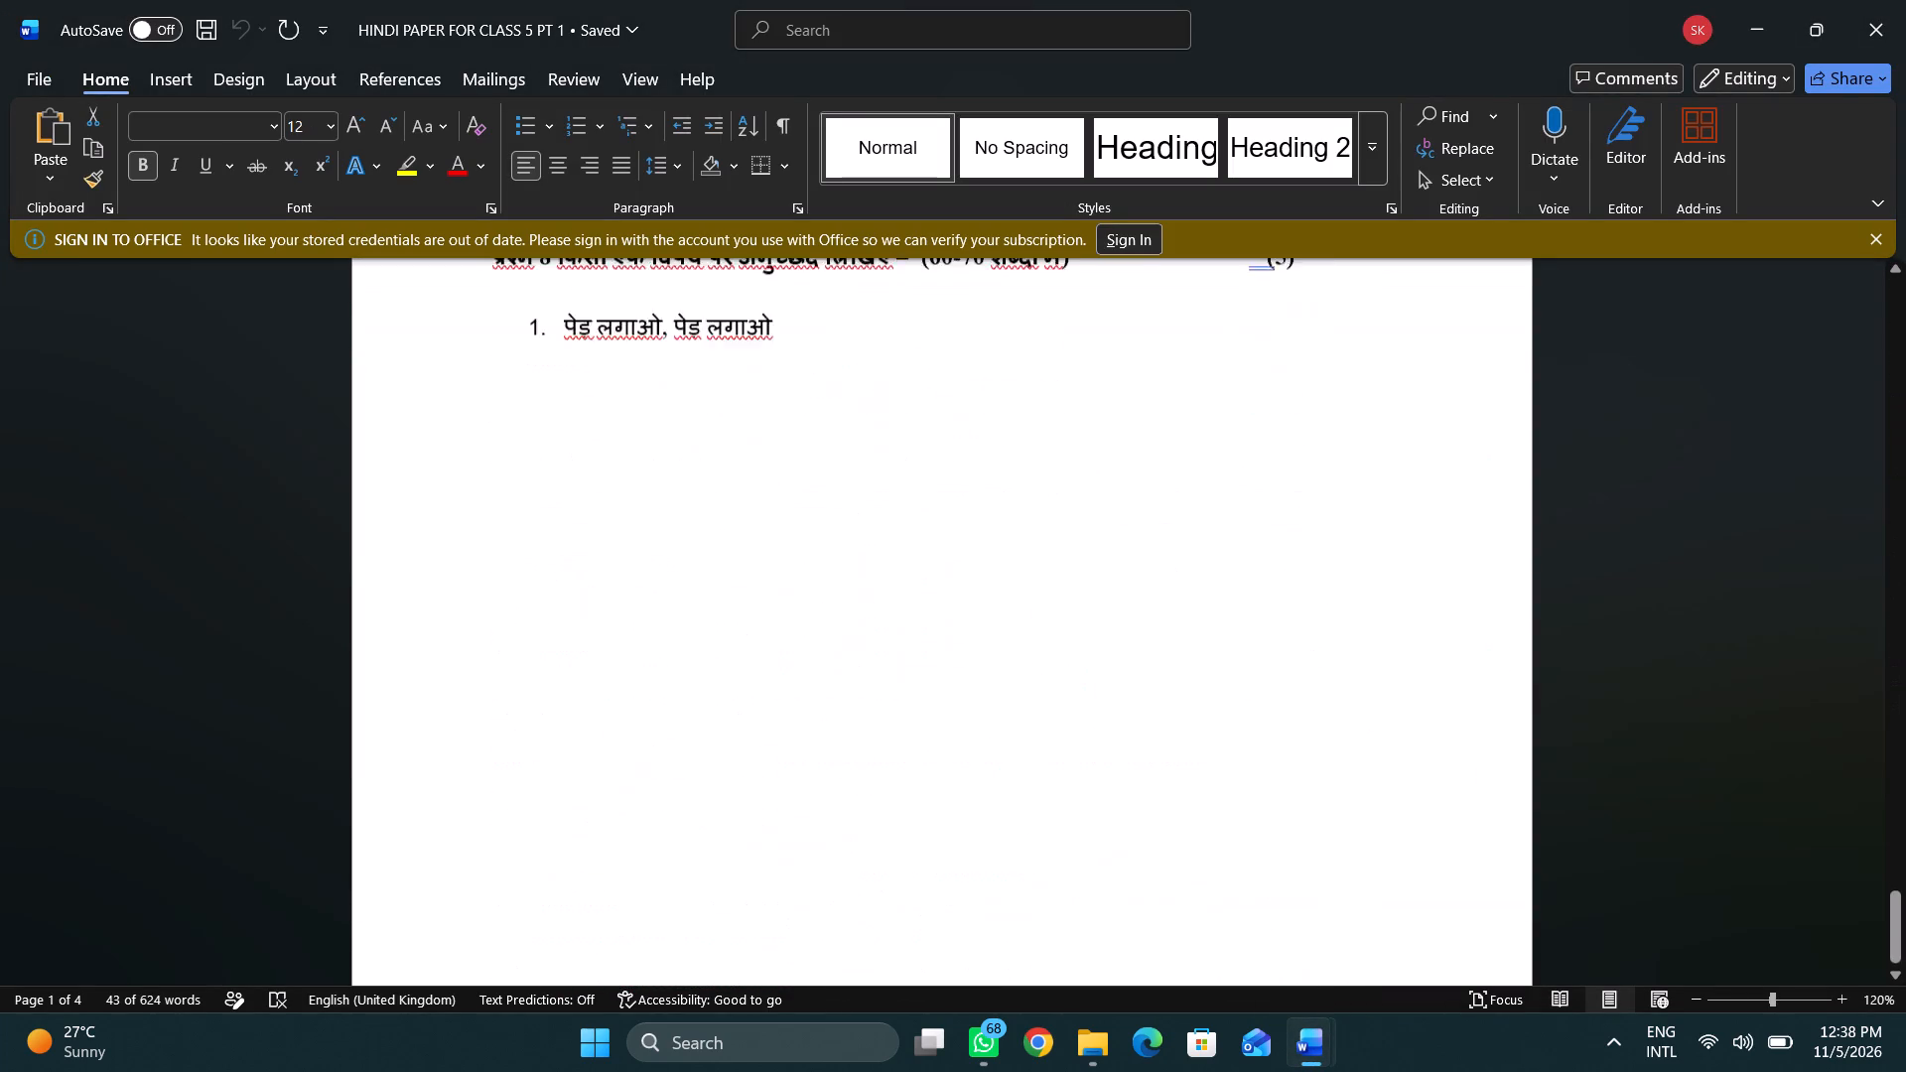
scroll(1042, 713, "up", 15)
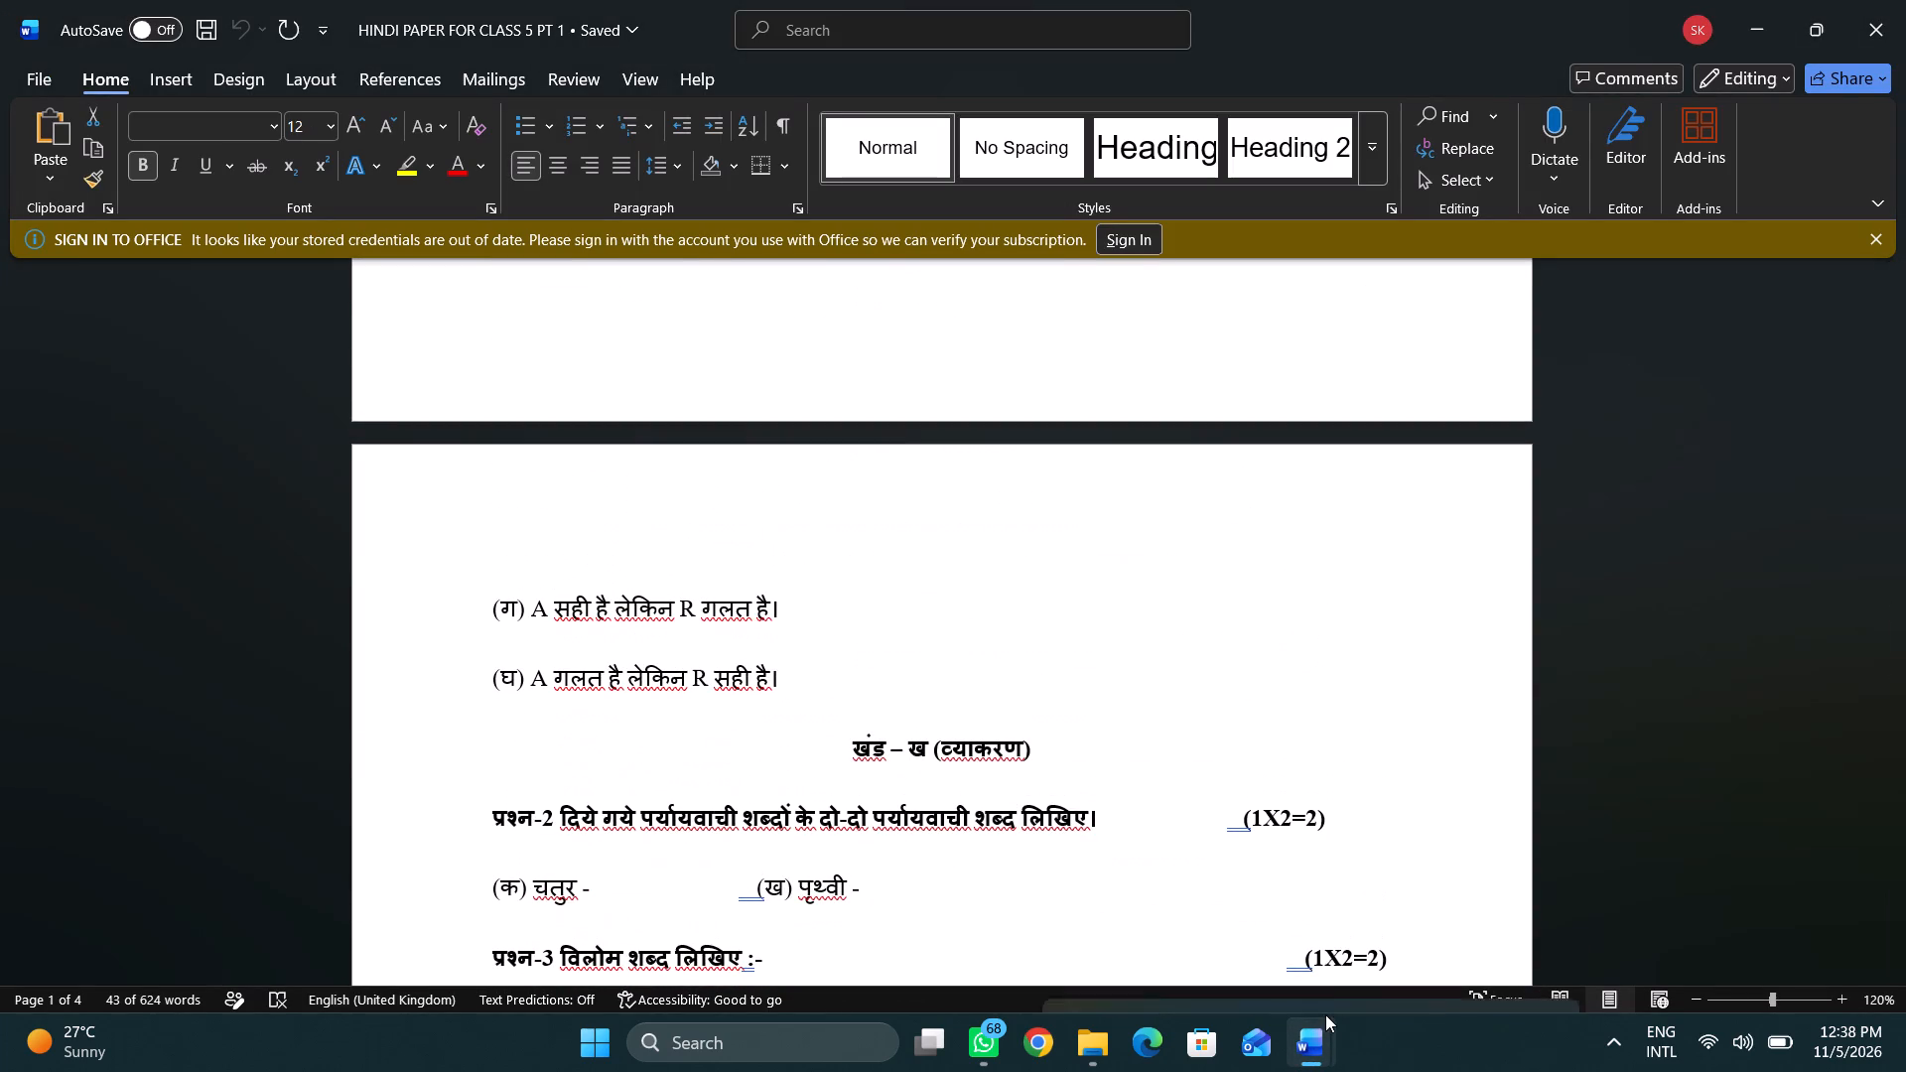
Go back to the Word start window and open the recent document S from the OneDrive Documents folder.
left_click(1362, 923)
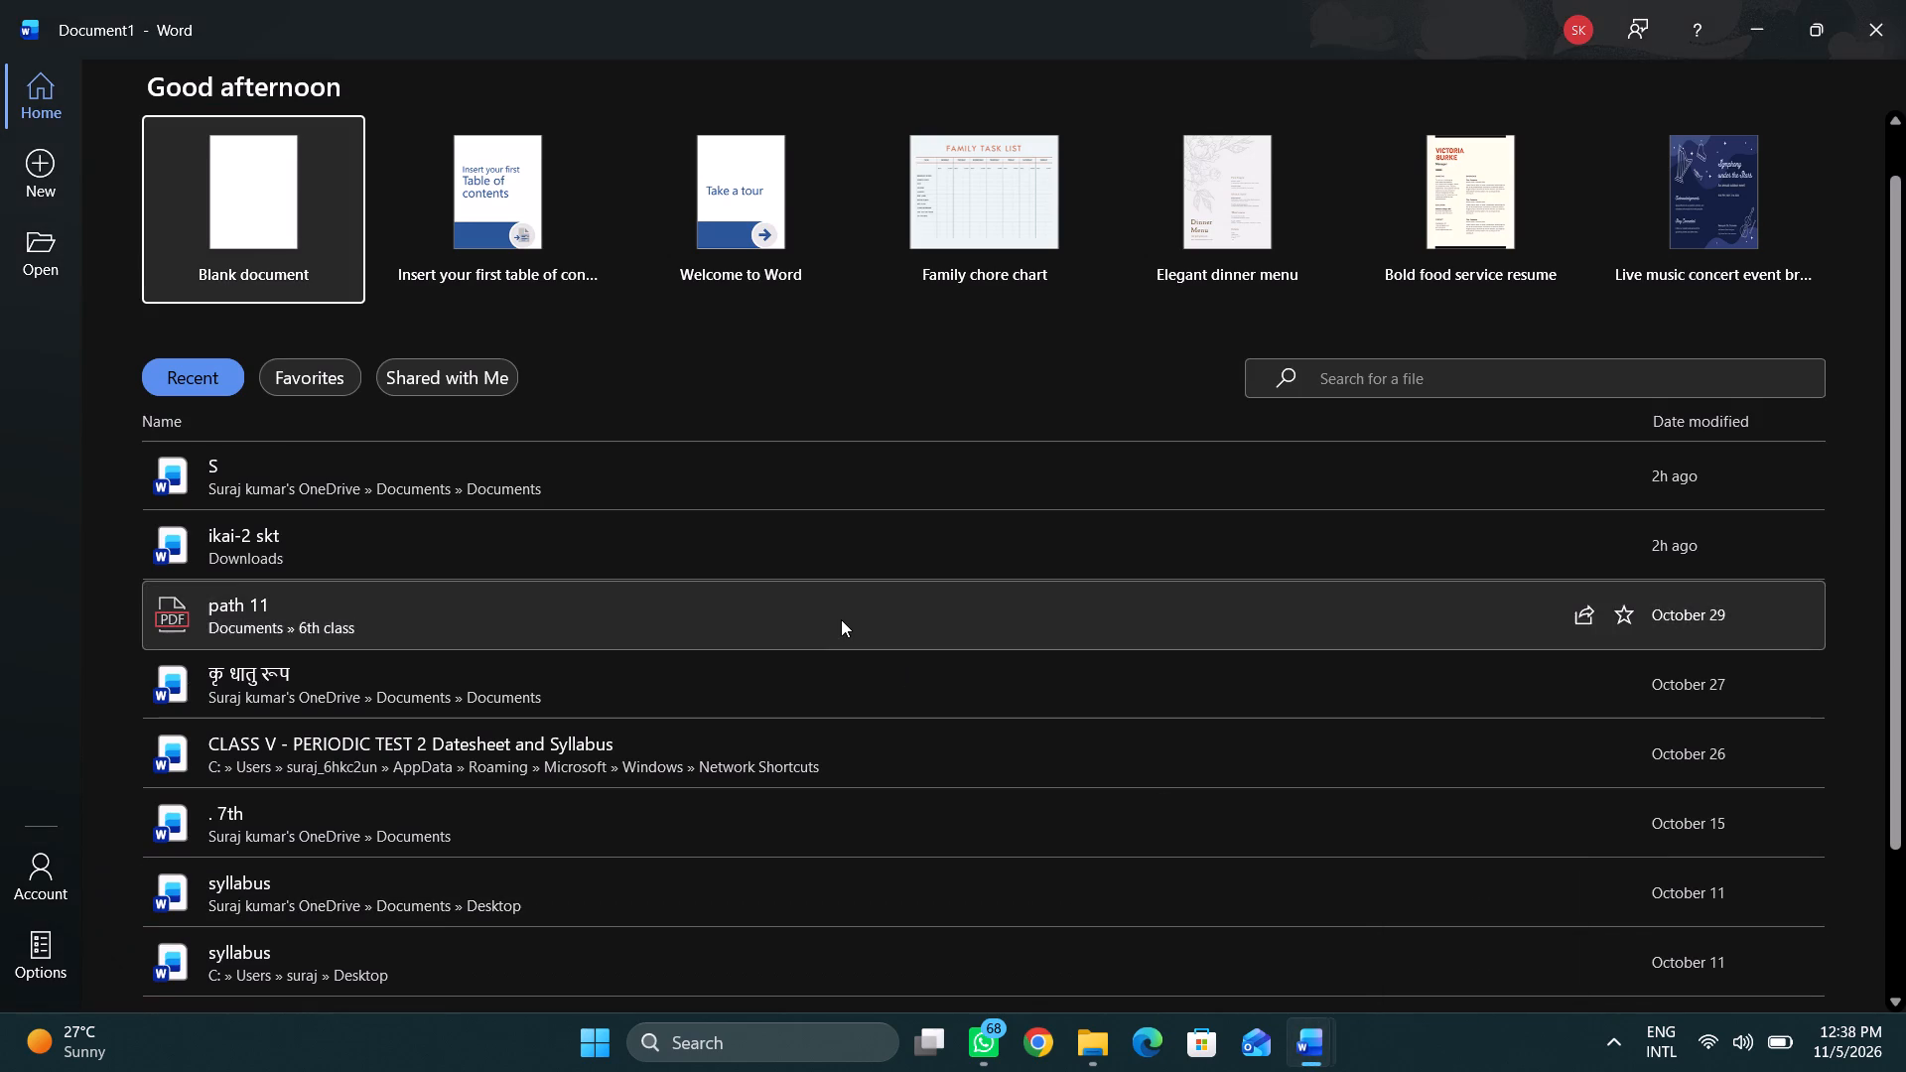
scroll(841, 619, "up", 1)
left_click(803, 550)
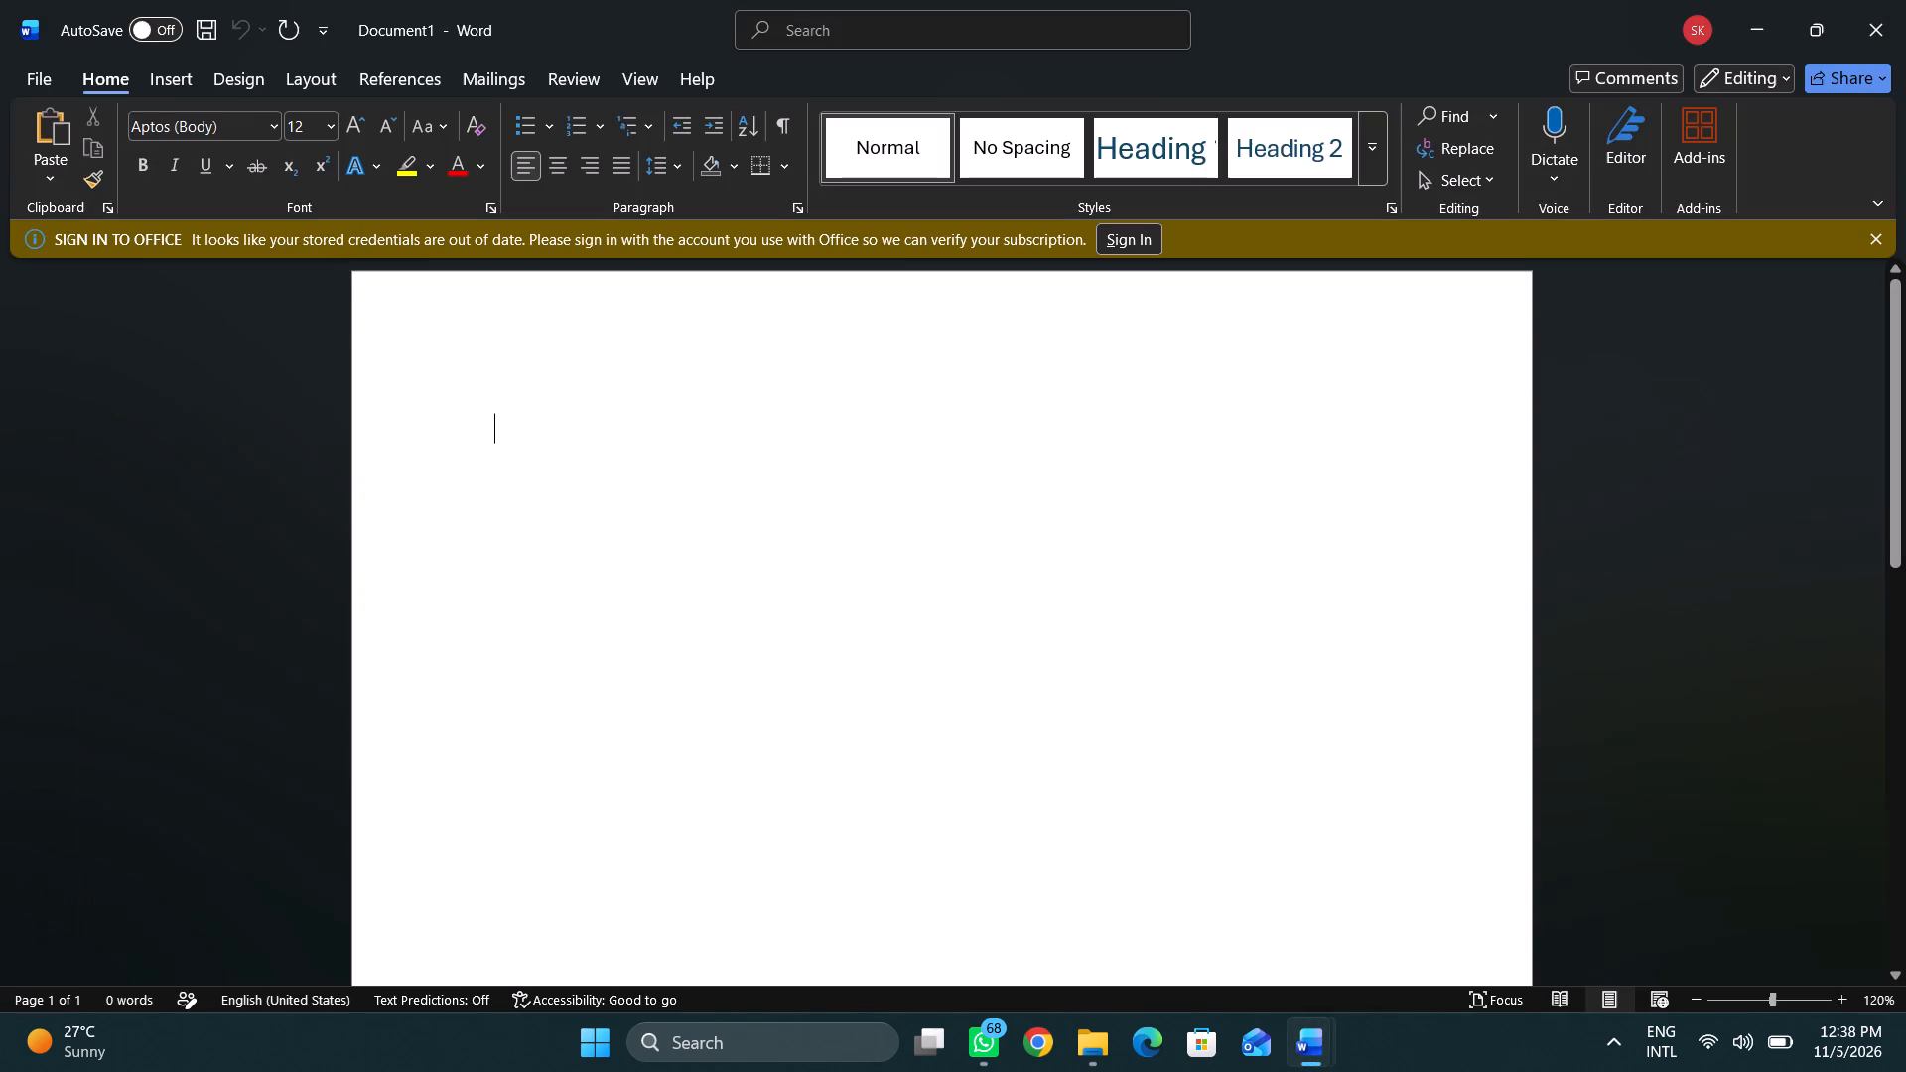
scroll(803, 550, "up", 1)
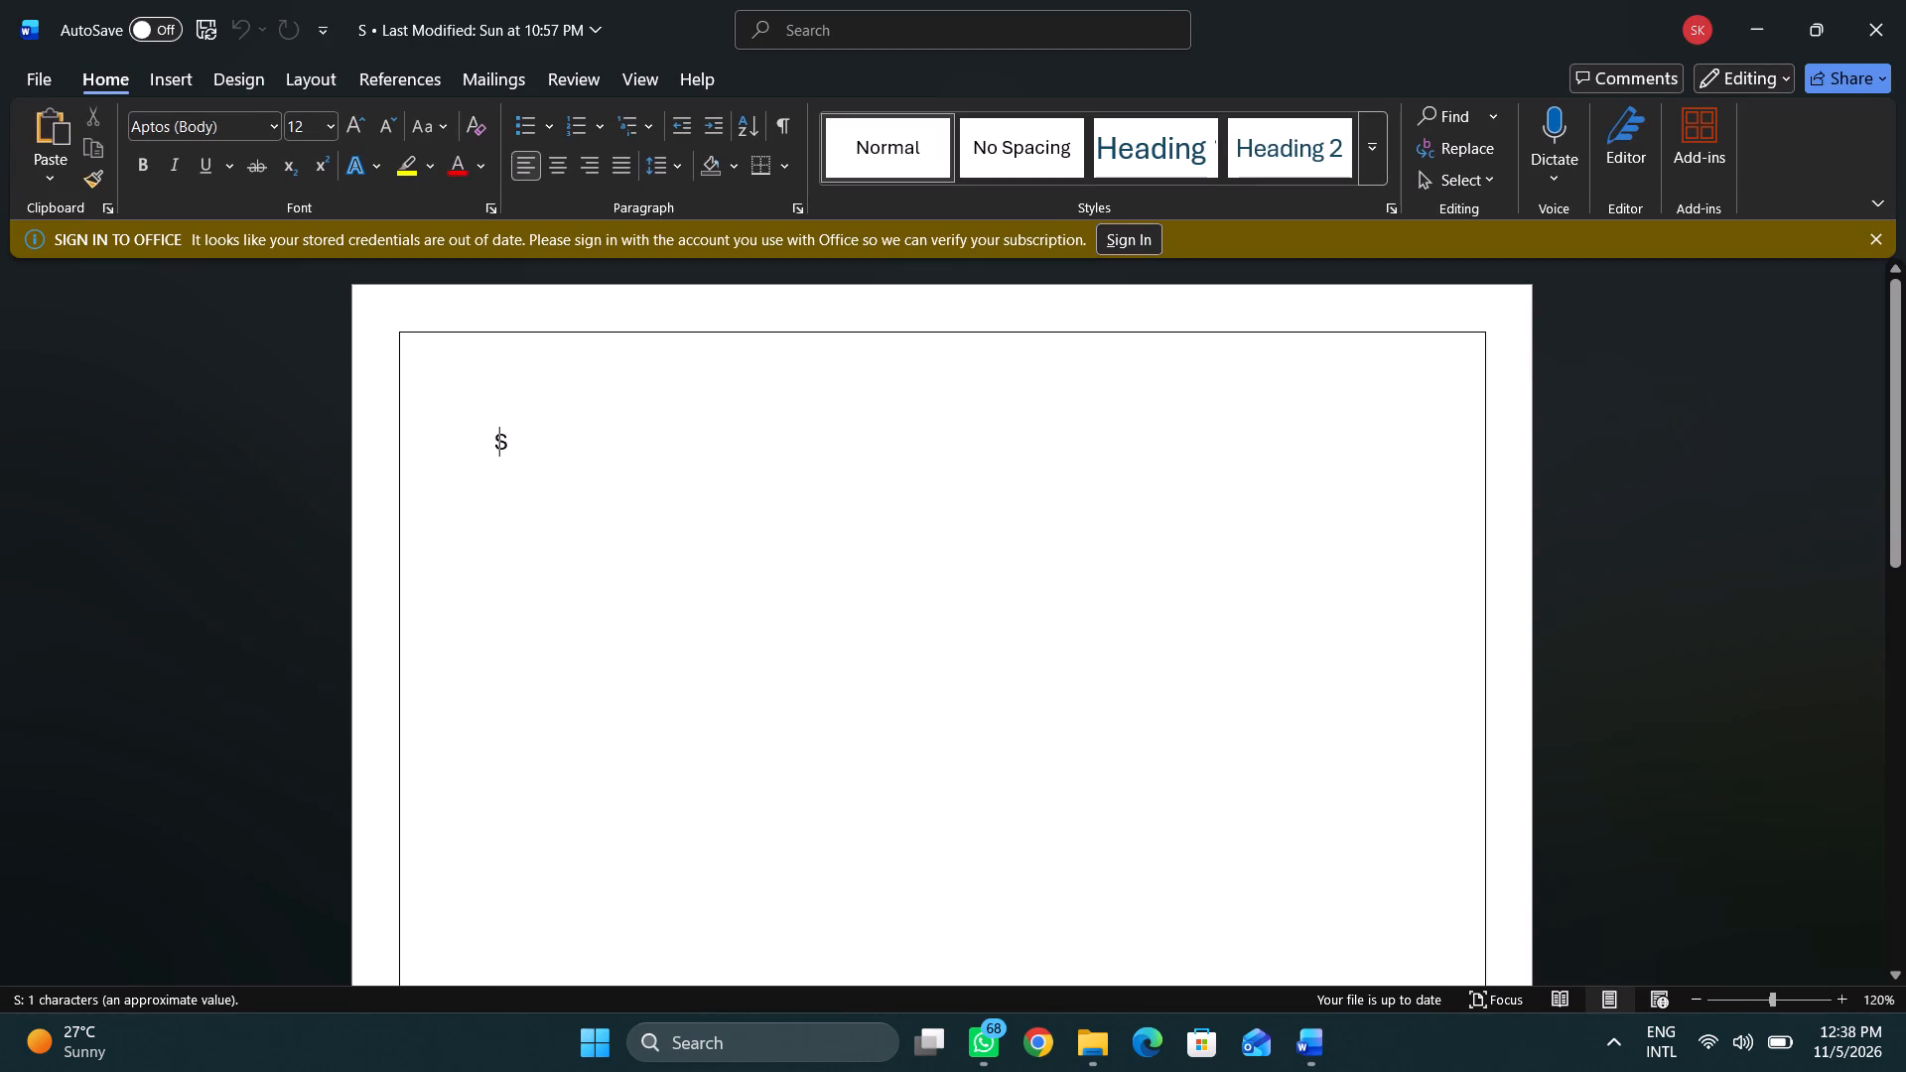
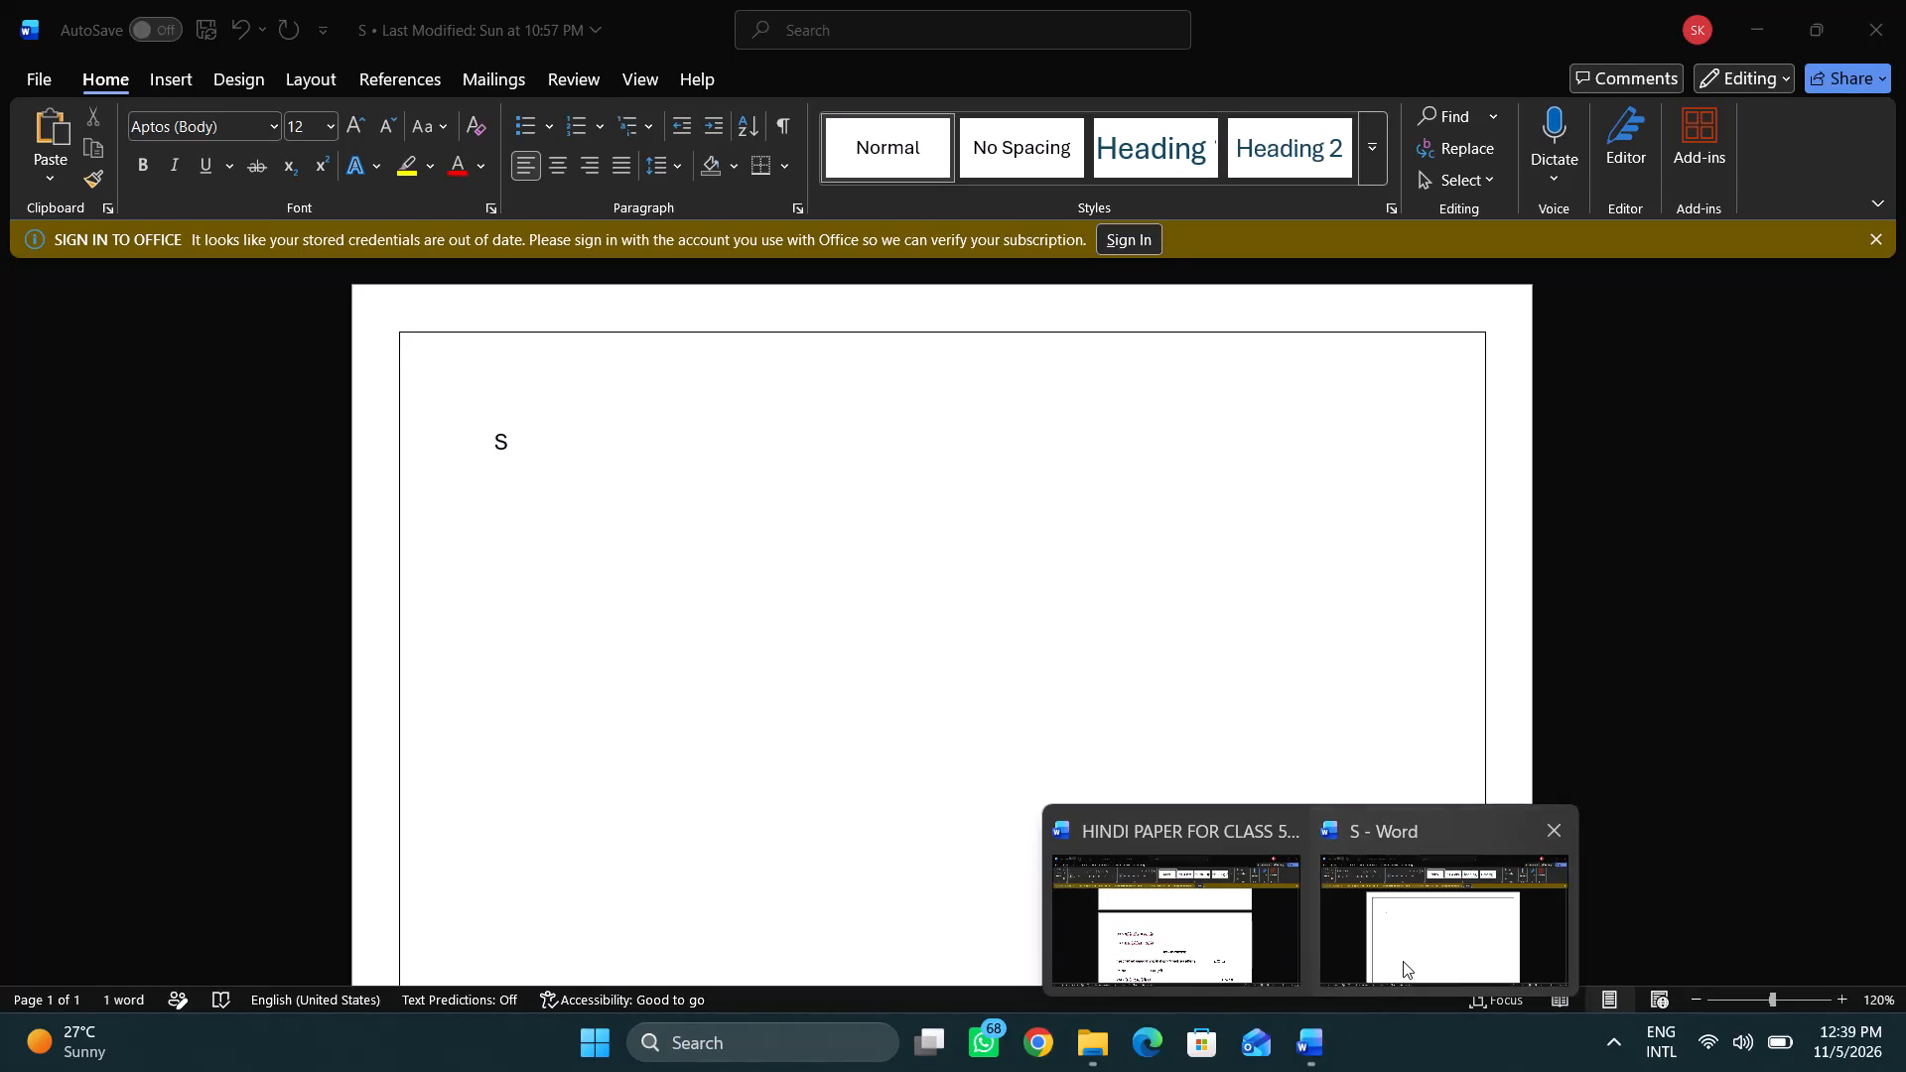
Close the document S and the HINDI PAPER FOR CLASS 5 PT 1 document.
scroll(970, 858, "up", 4)
scroll(970, 858, "down", 1)
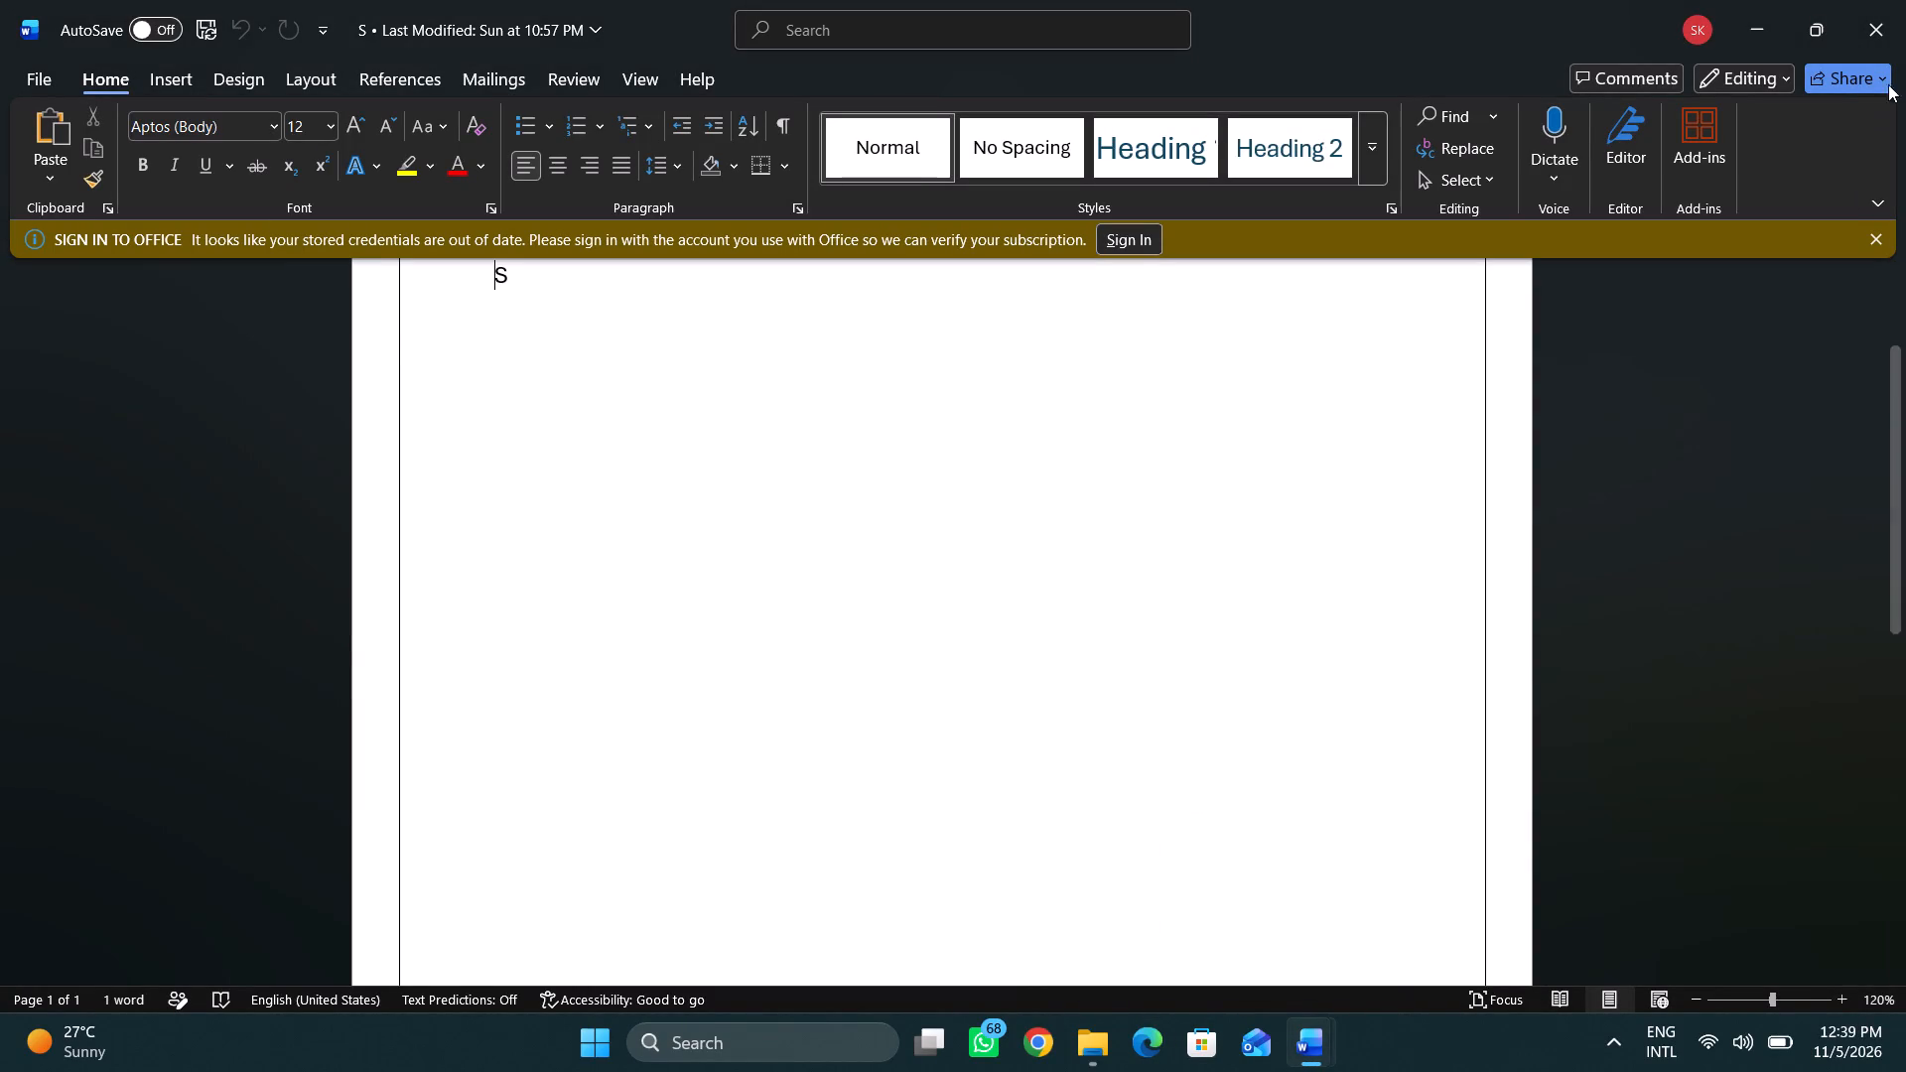
left_click(1875, 28)
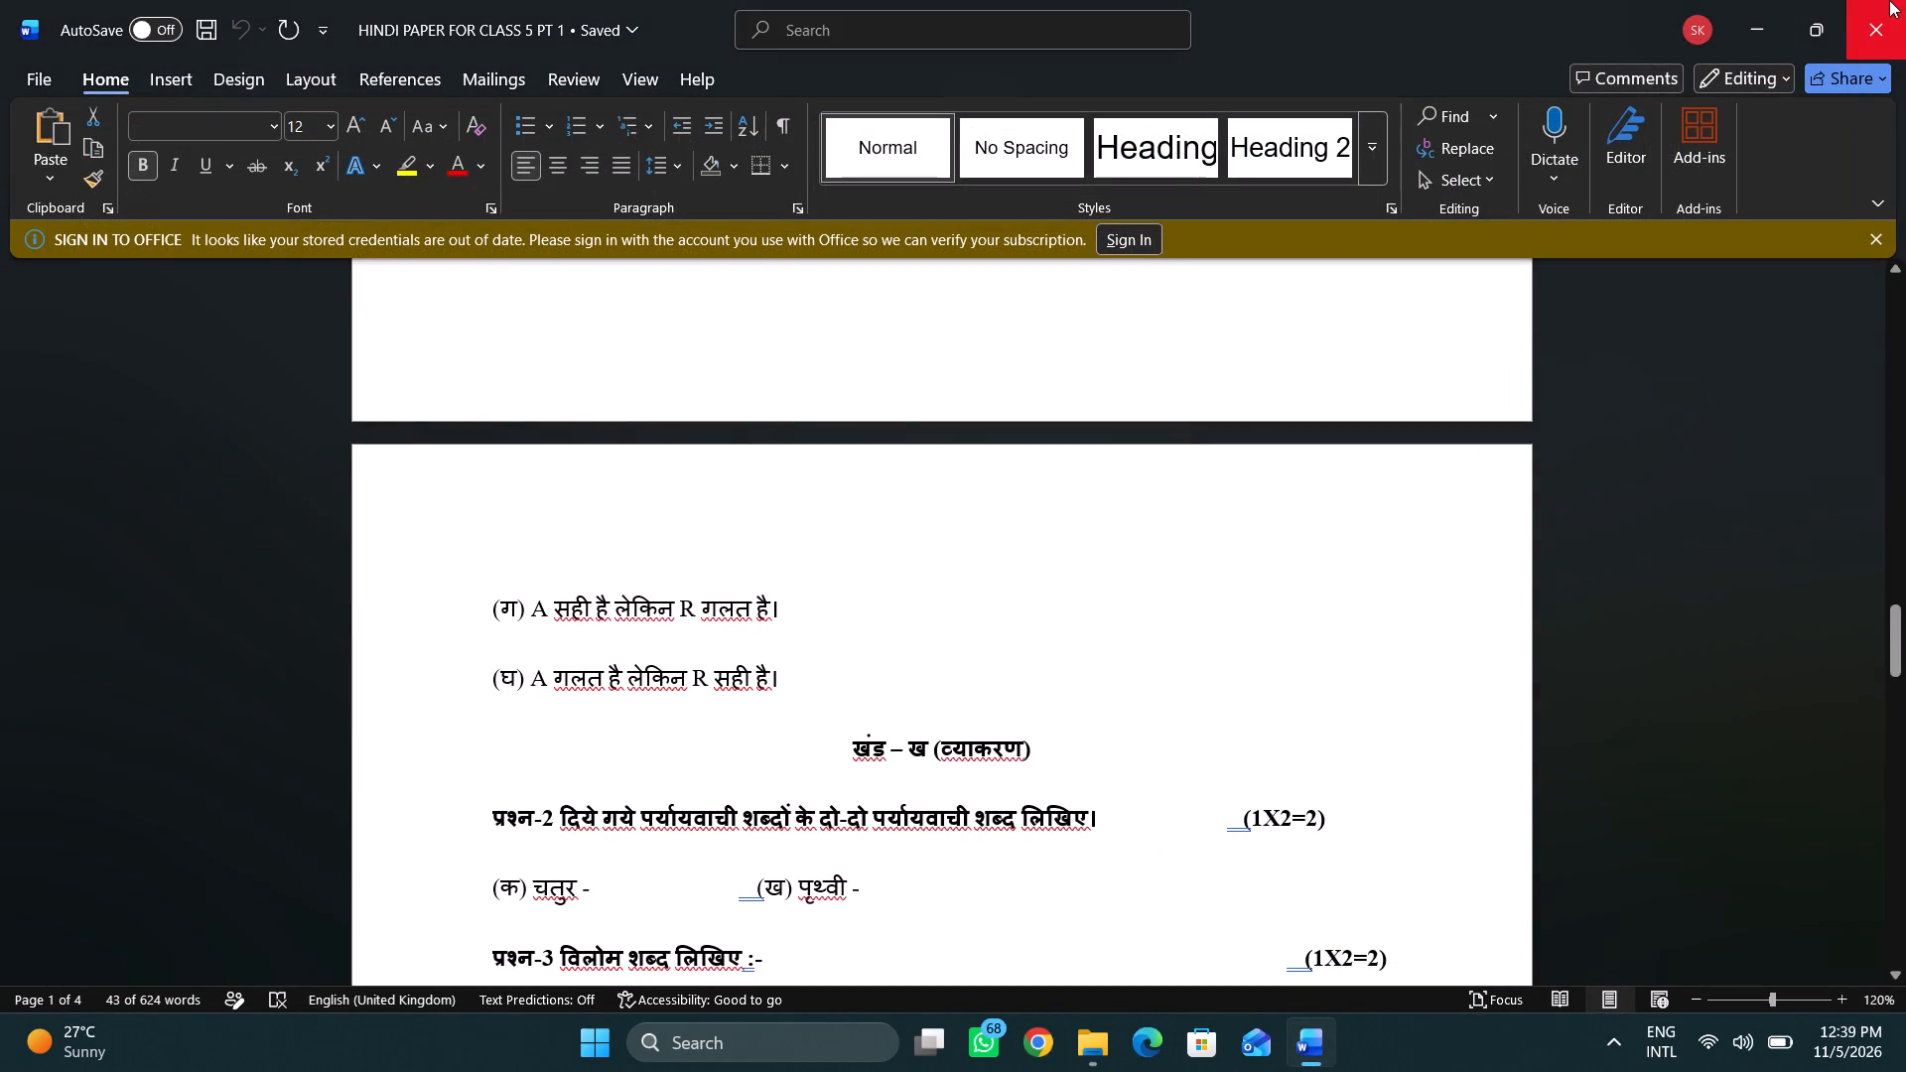
left_click(1893, 17)
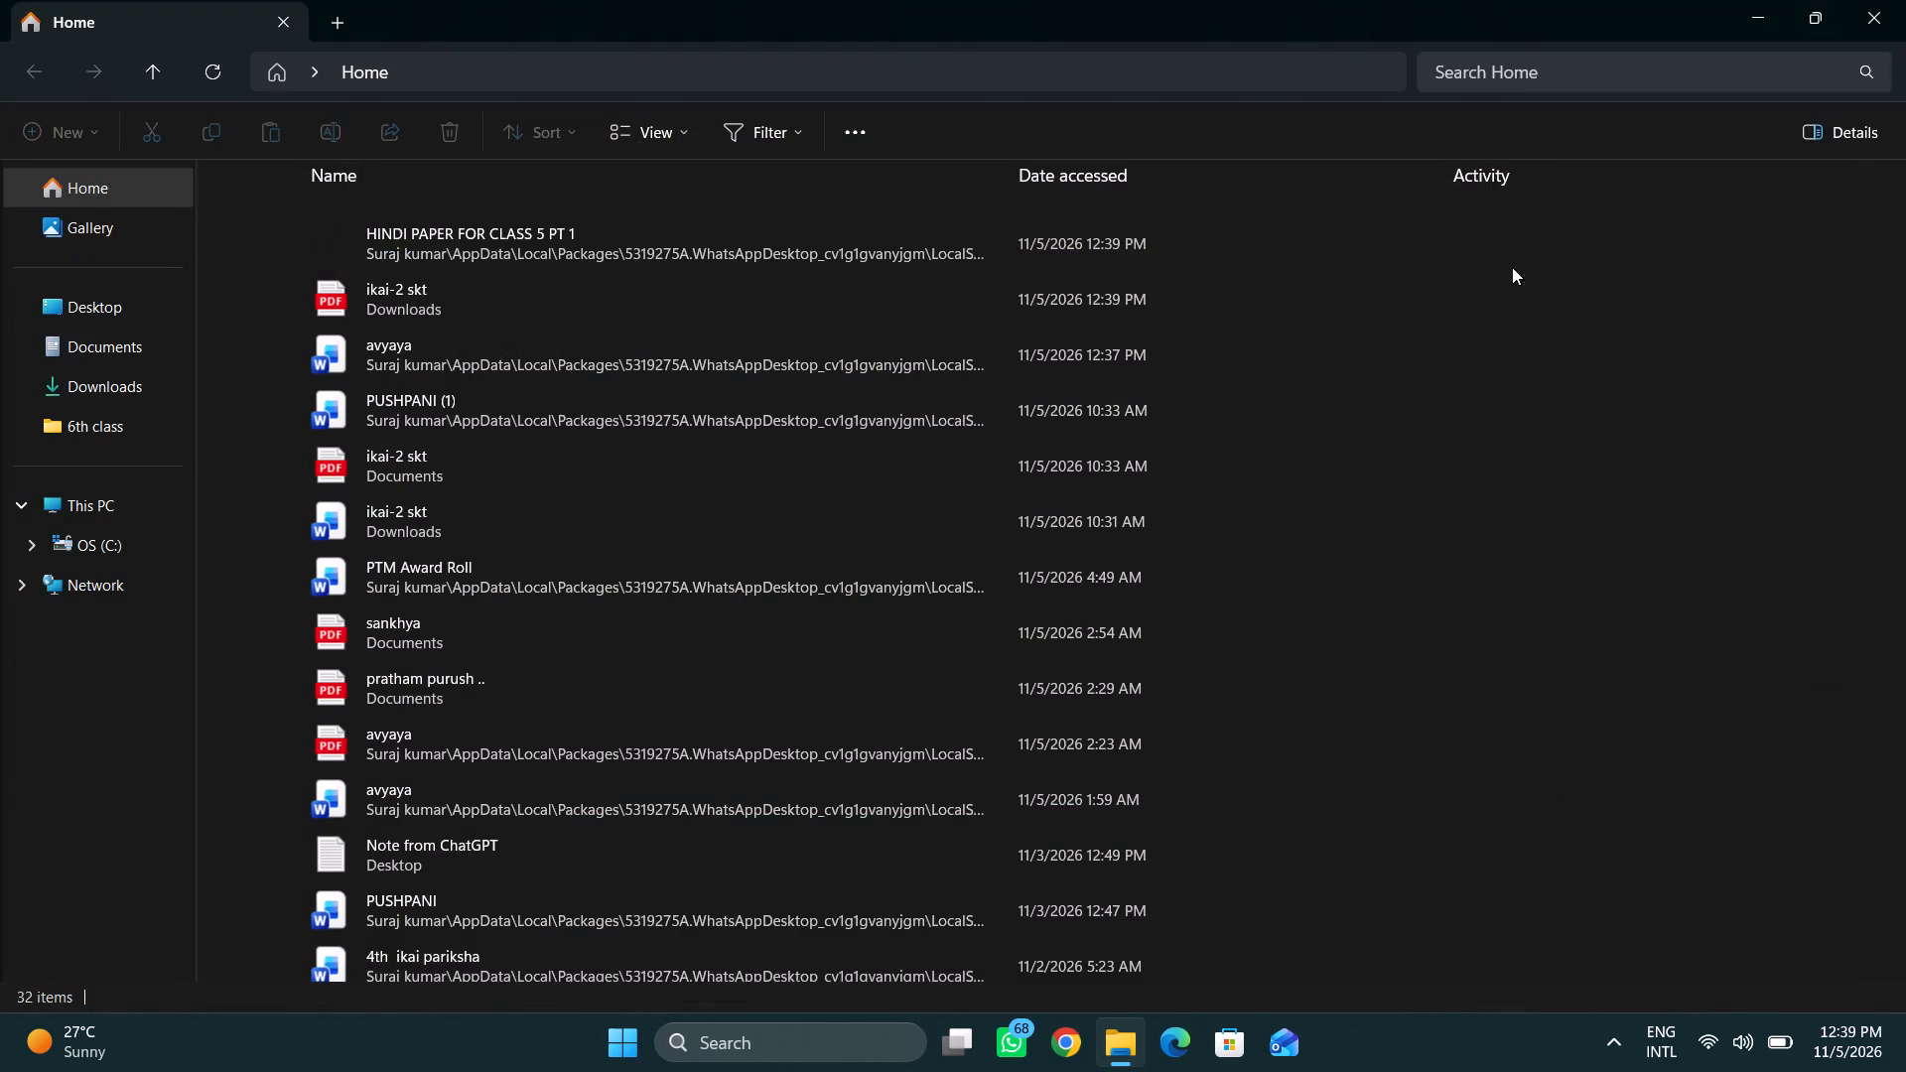
Open the most recently accessed avyaya Word document from the recent files in File Explorer.
scroll(1424, 391, "up", 1)
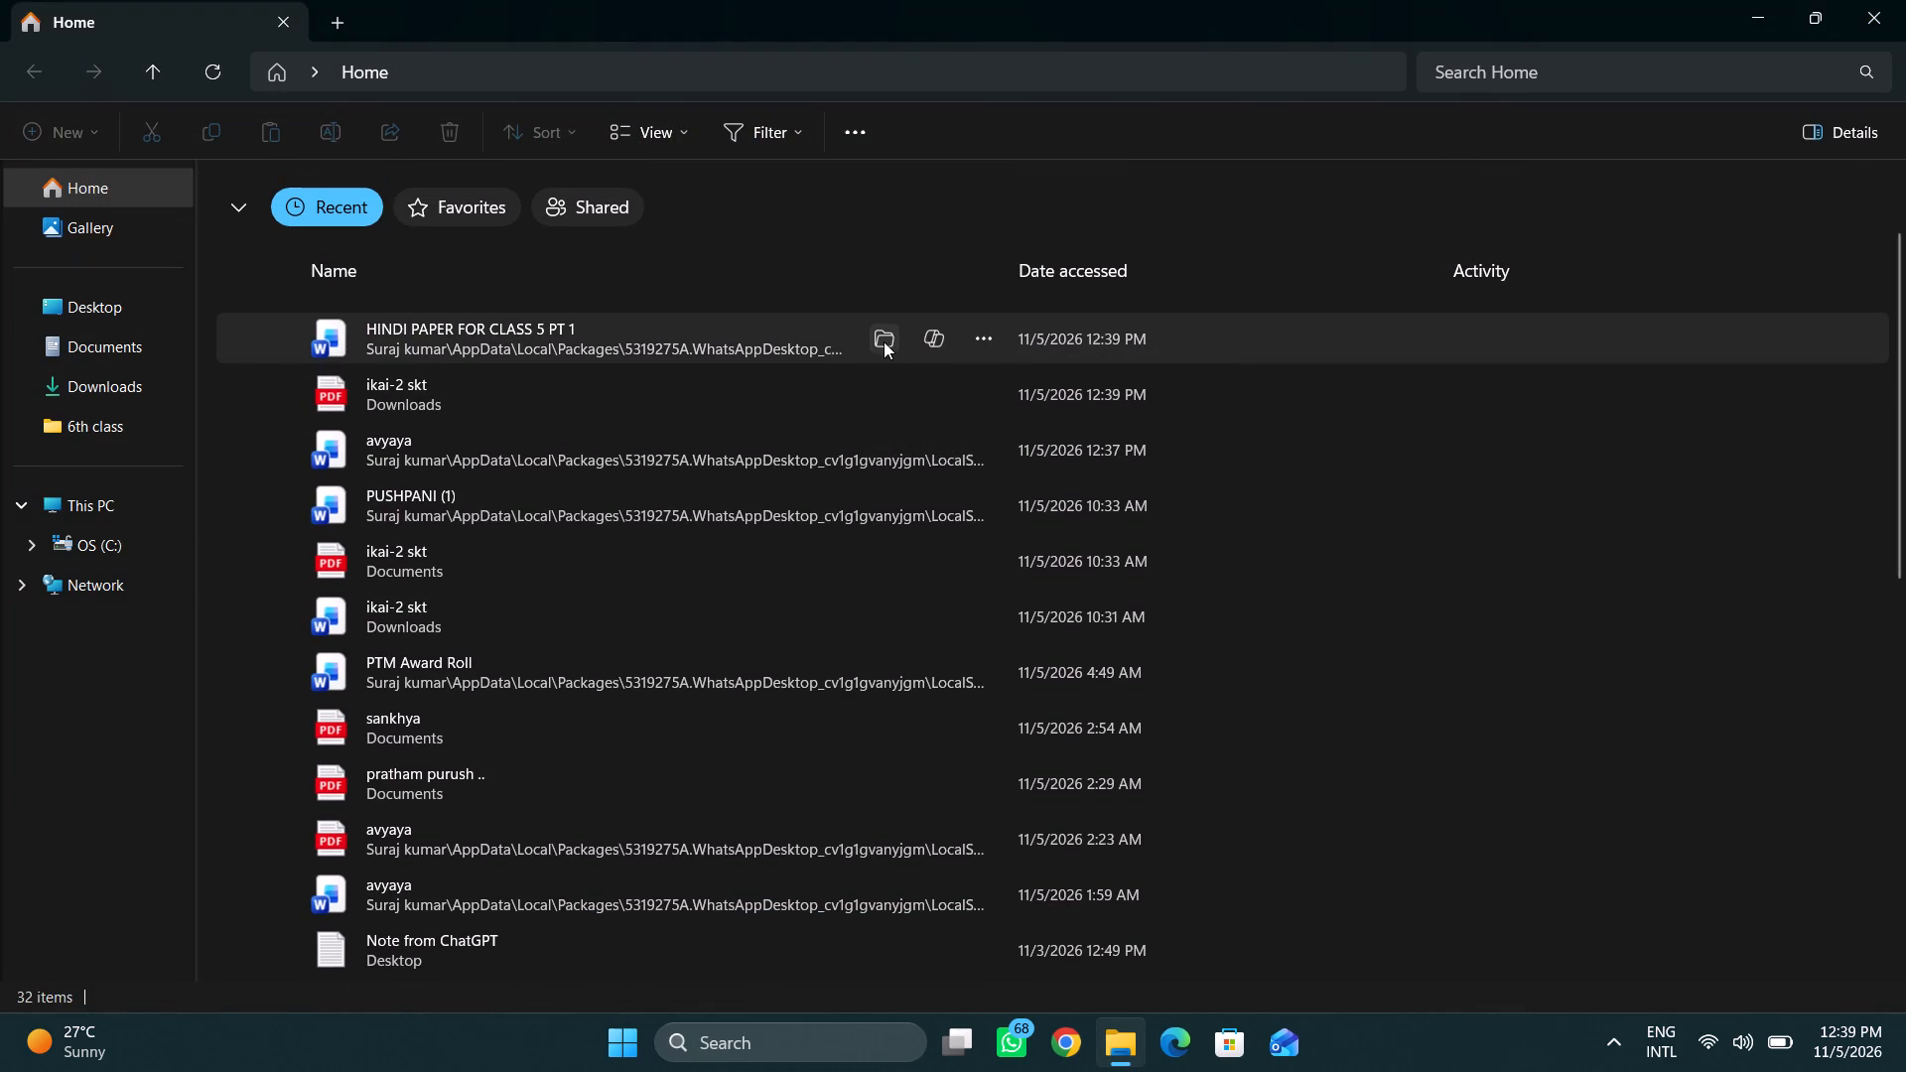
left_click(749, 340)
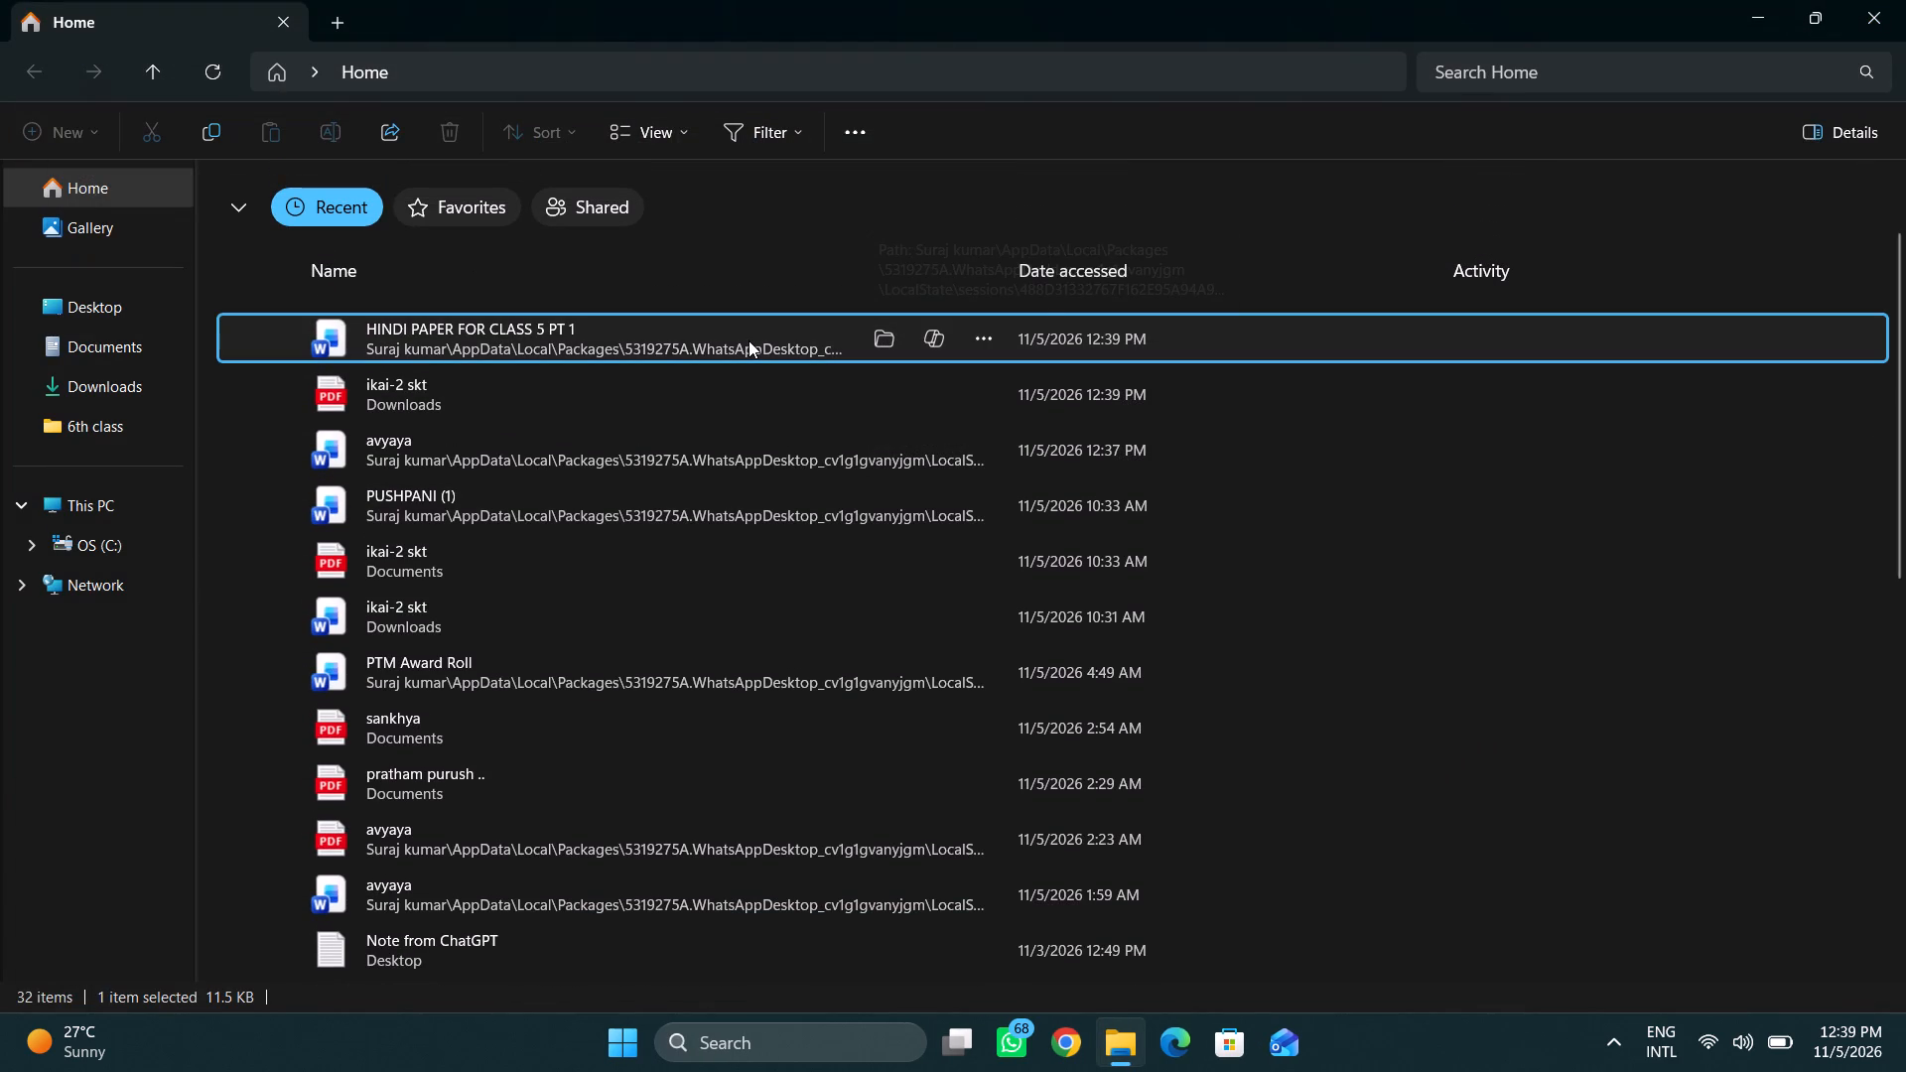
left_click(749, 340)
left_click(609, 452)
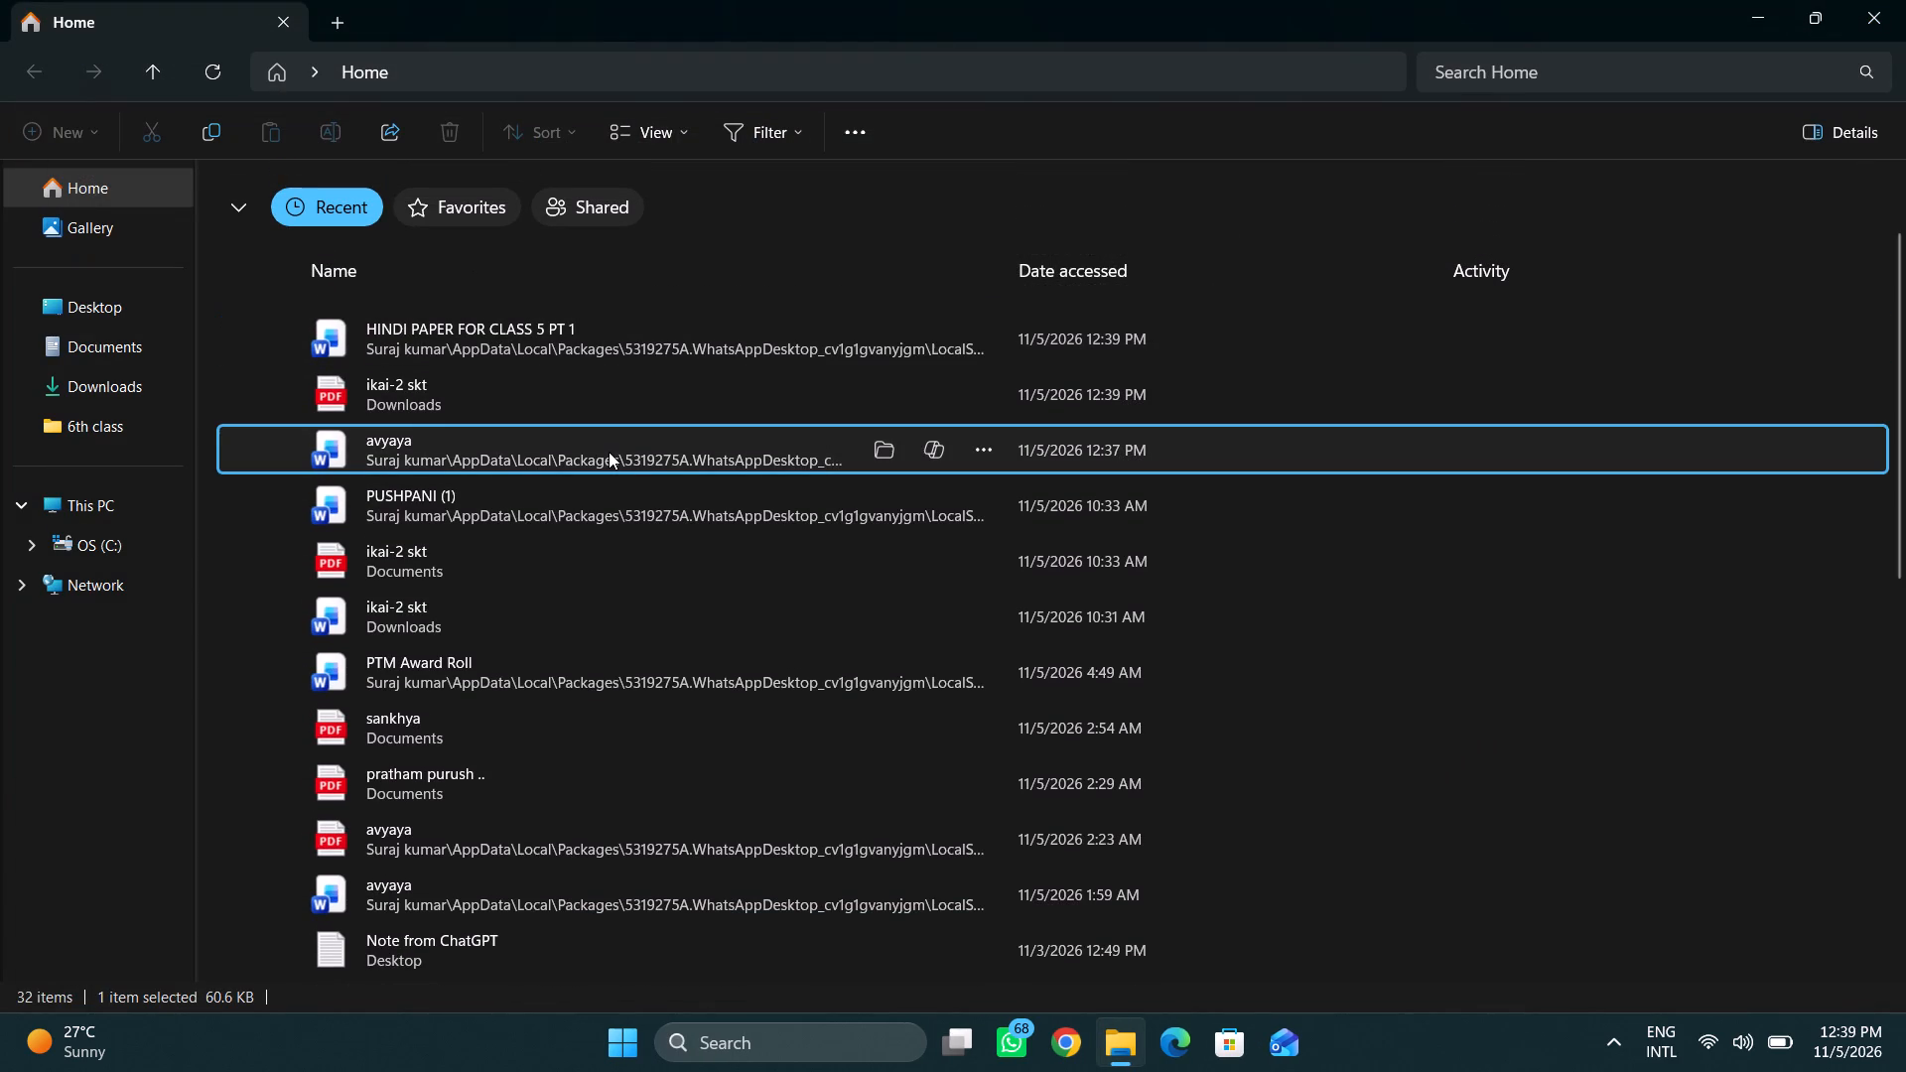
key("Return")
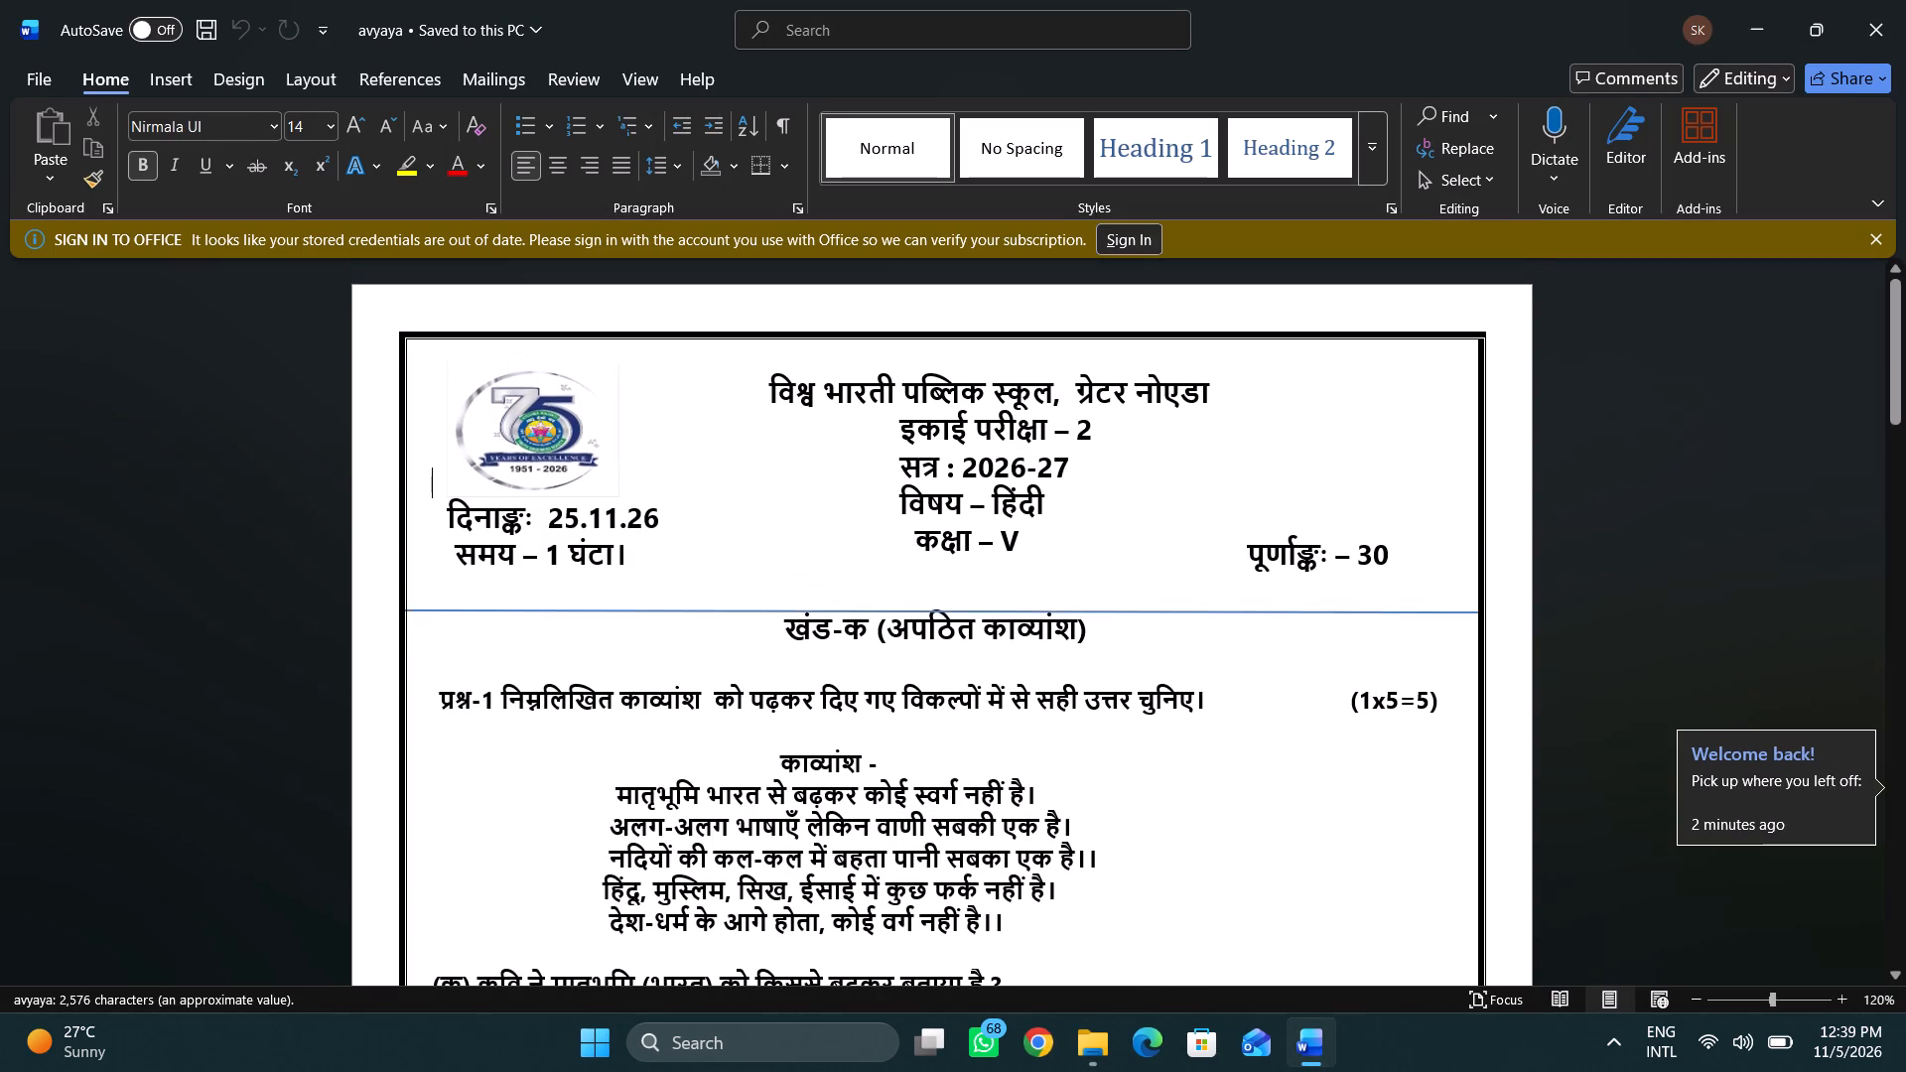
Insert a blank line below the खंड-क (अपठित काव्यांश) heading on the first page of the Class V paper.
scroll(797, 467, "down", 6)
scroll(797, 467, "up", 1)
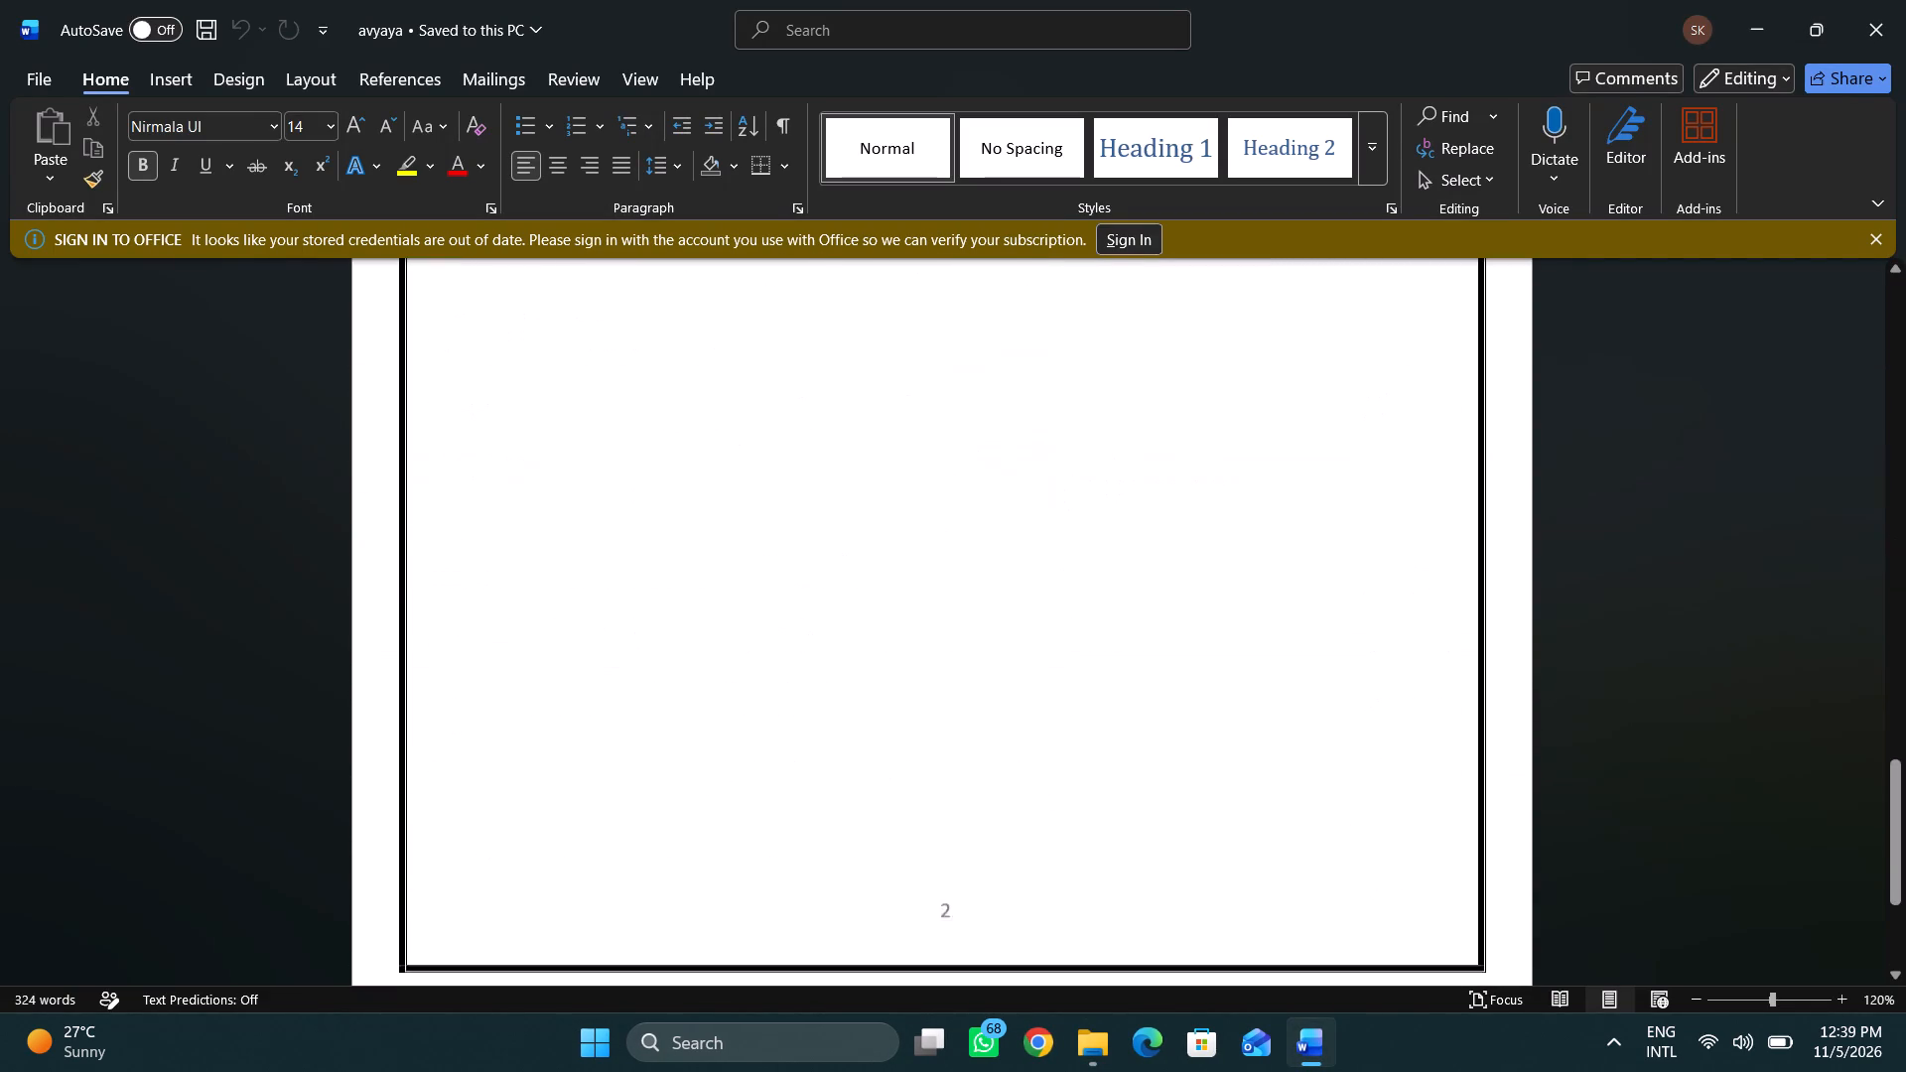
scroll(797, 467, "up", 1)
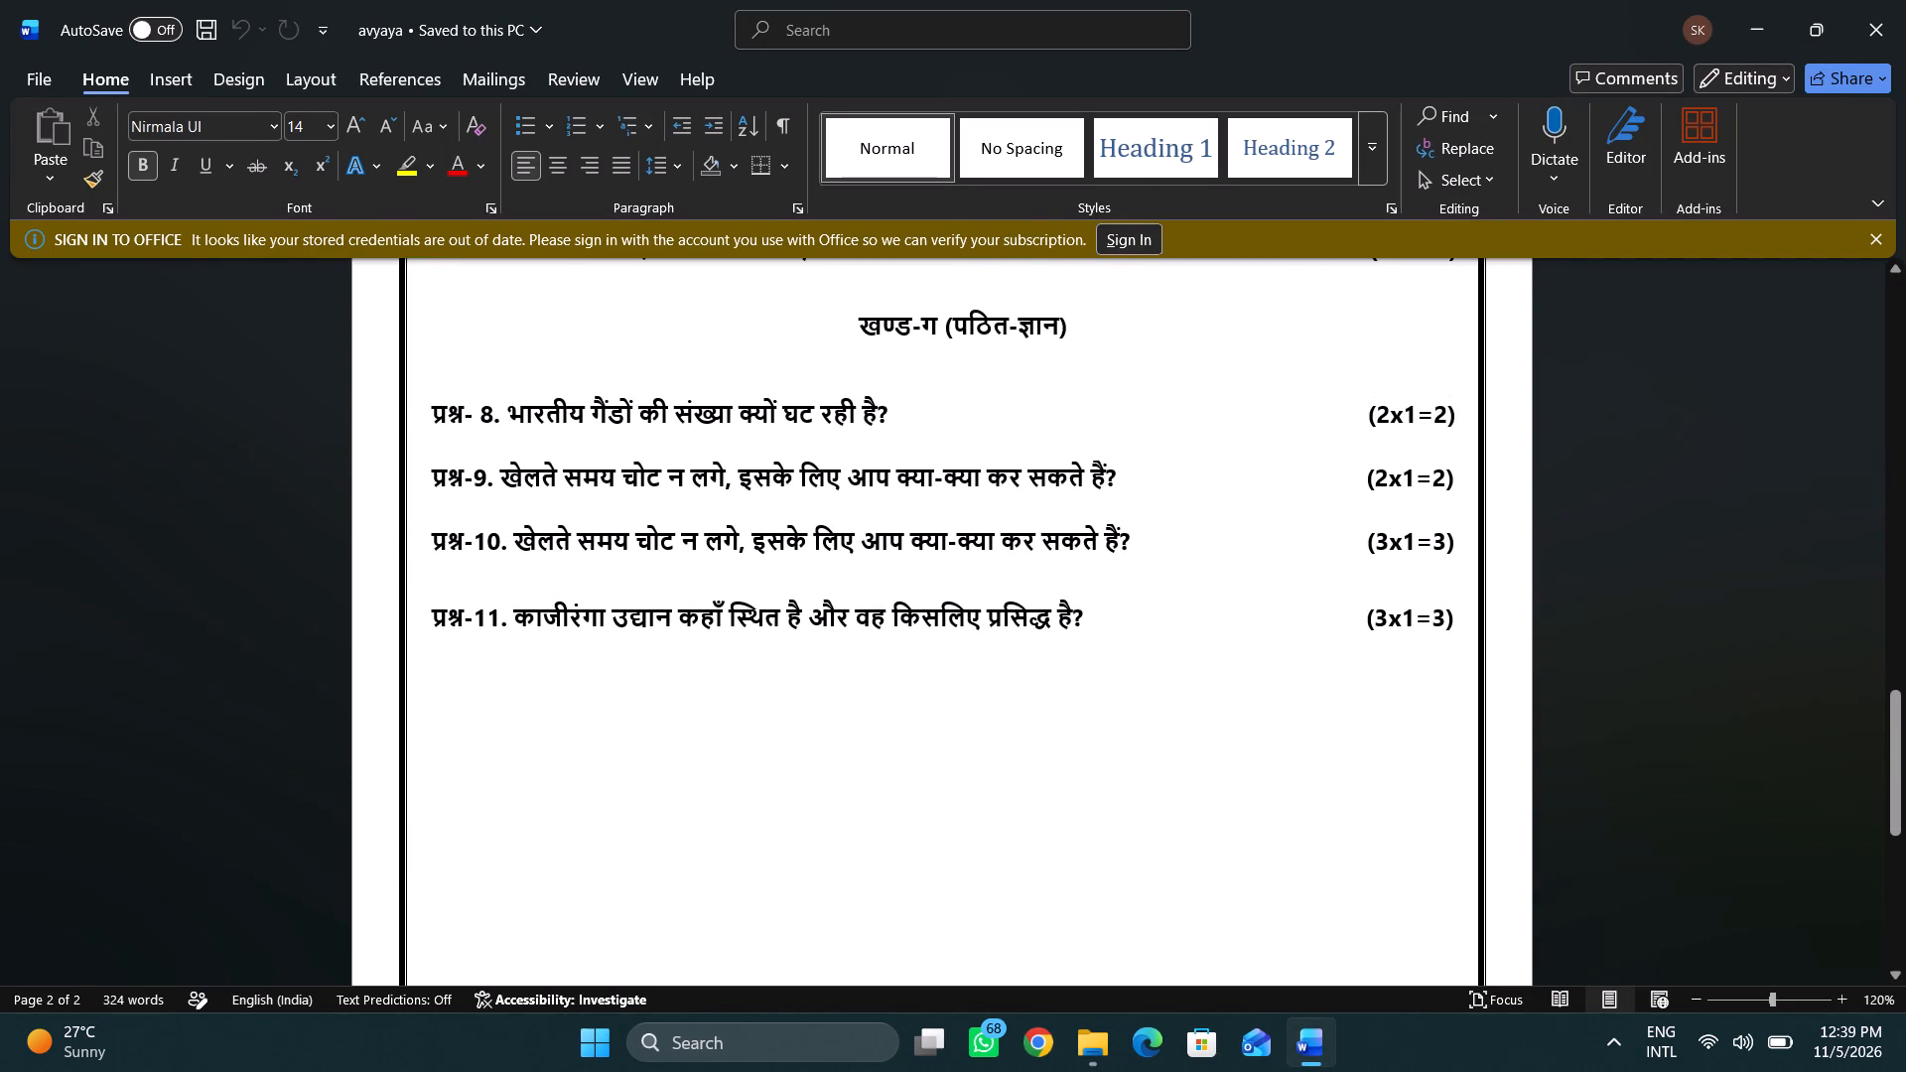
scroll(998, 878, "up", 1)
scroll(971, 573, "up", 4)
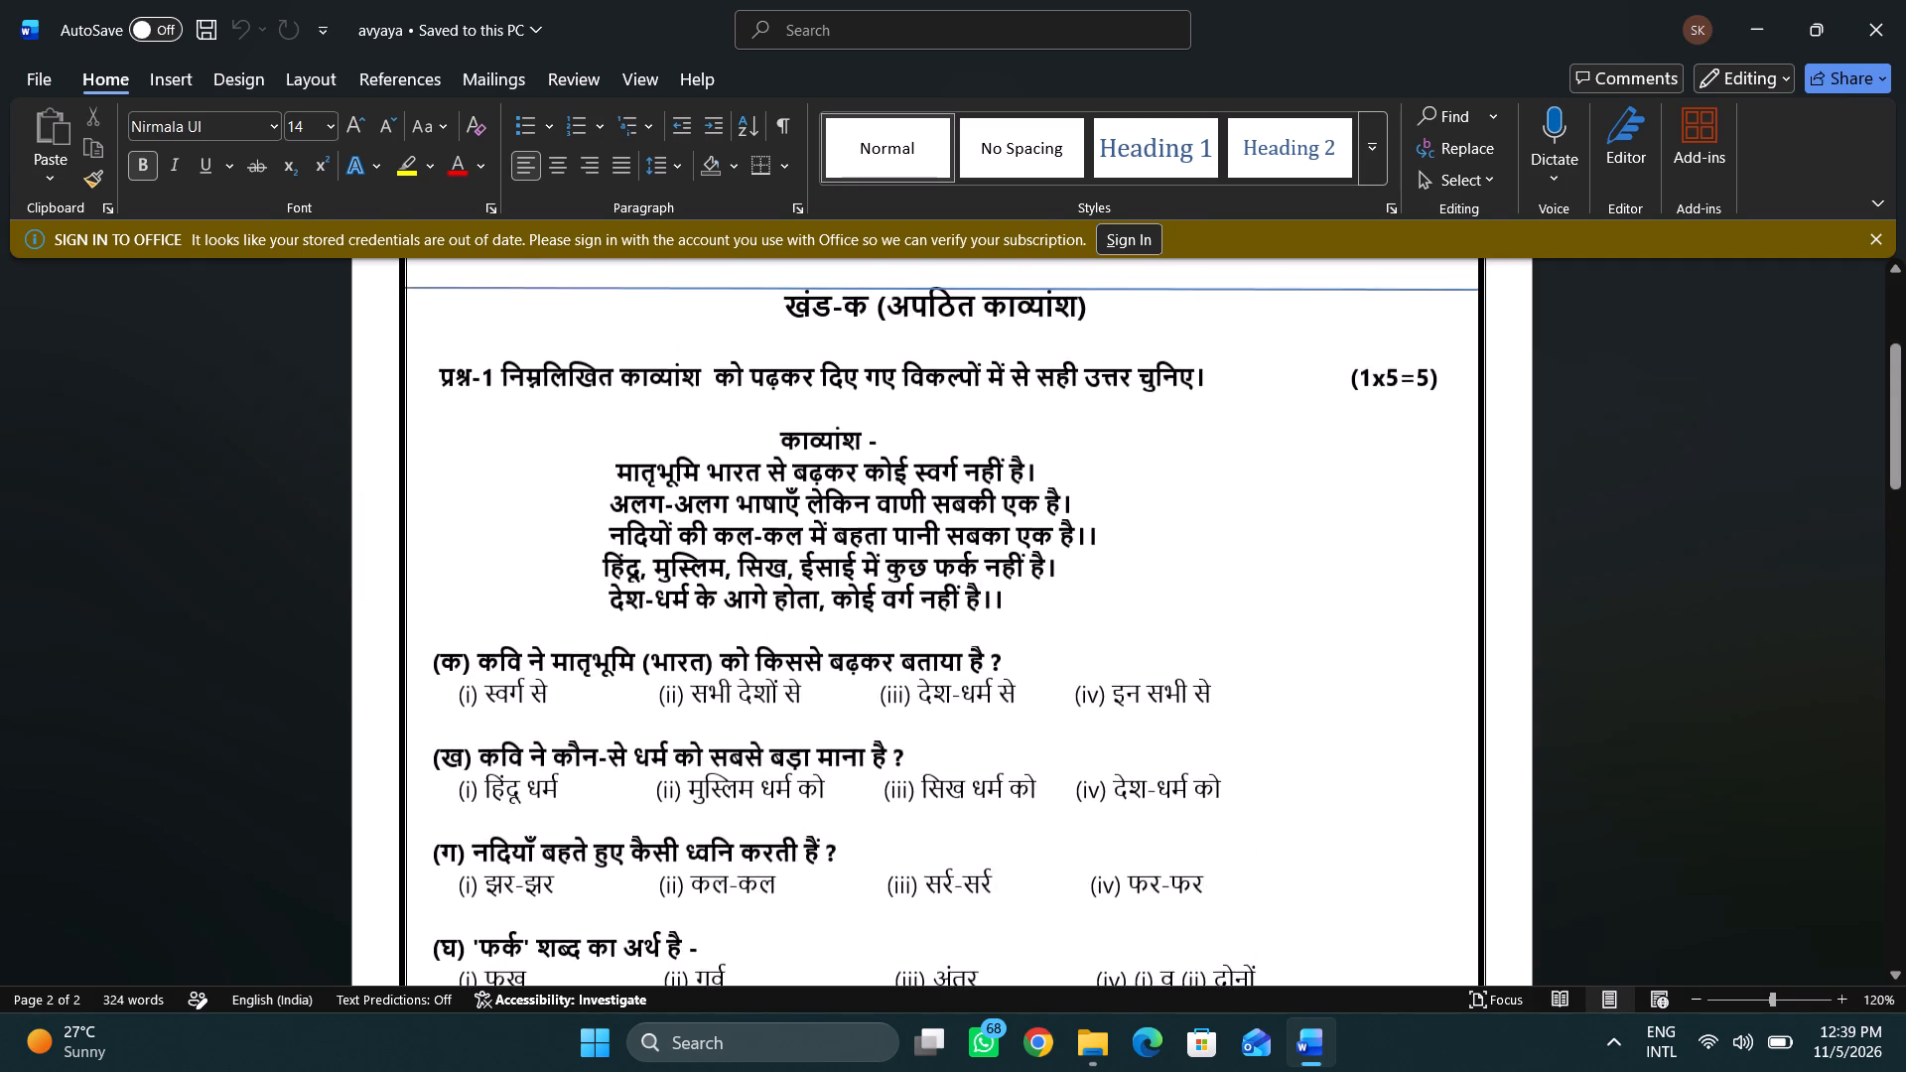
scroll(971, 573, "up", 1)
left_click(1101, 577)
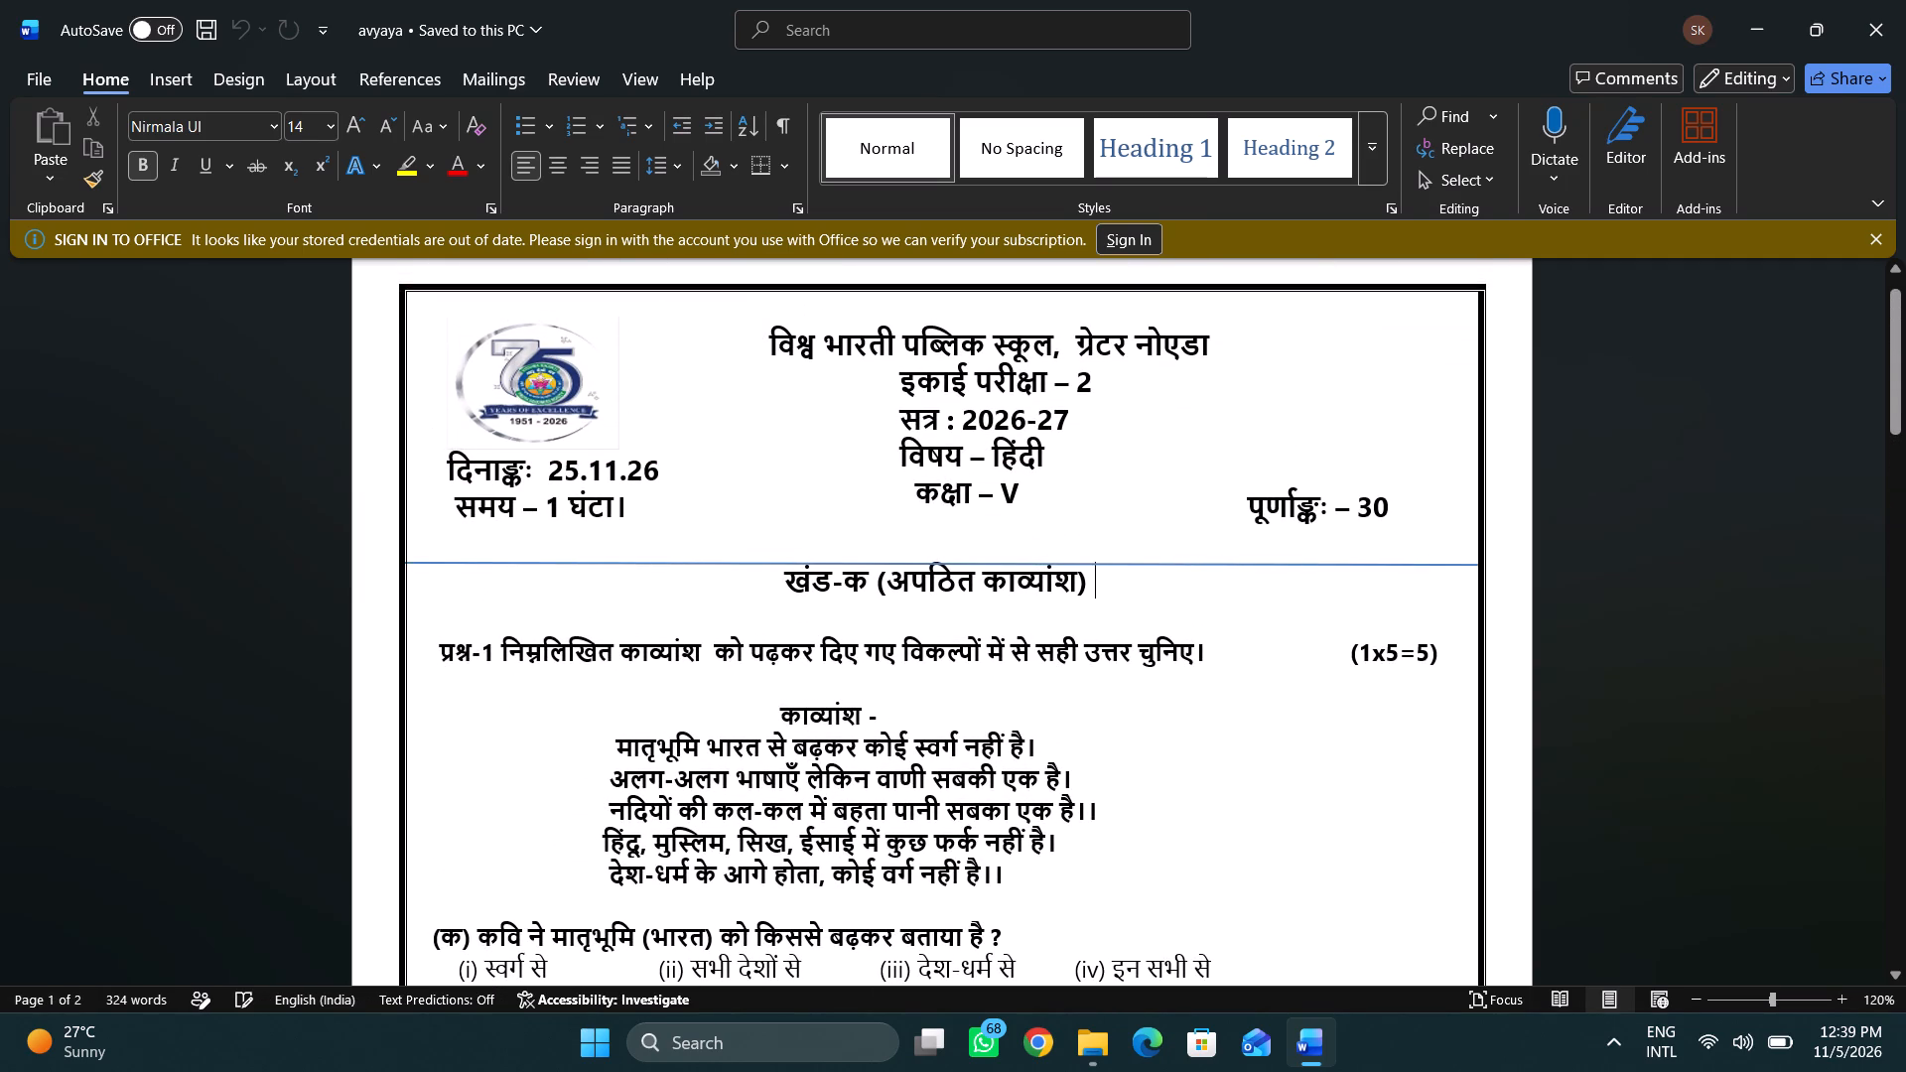
key("Return")
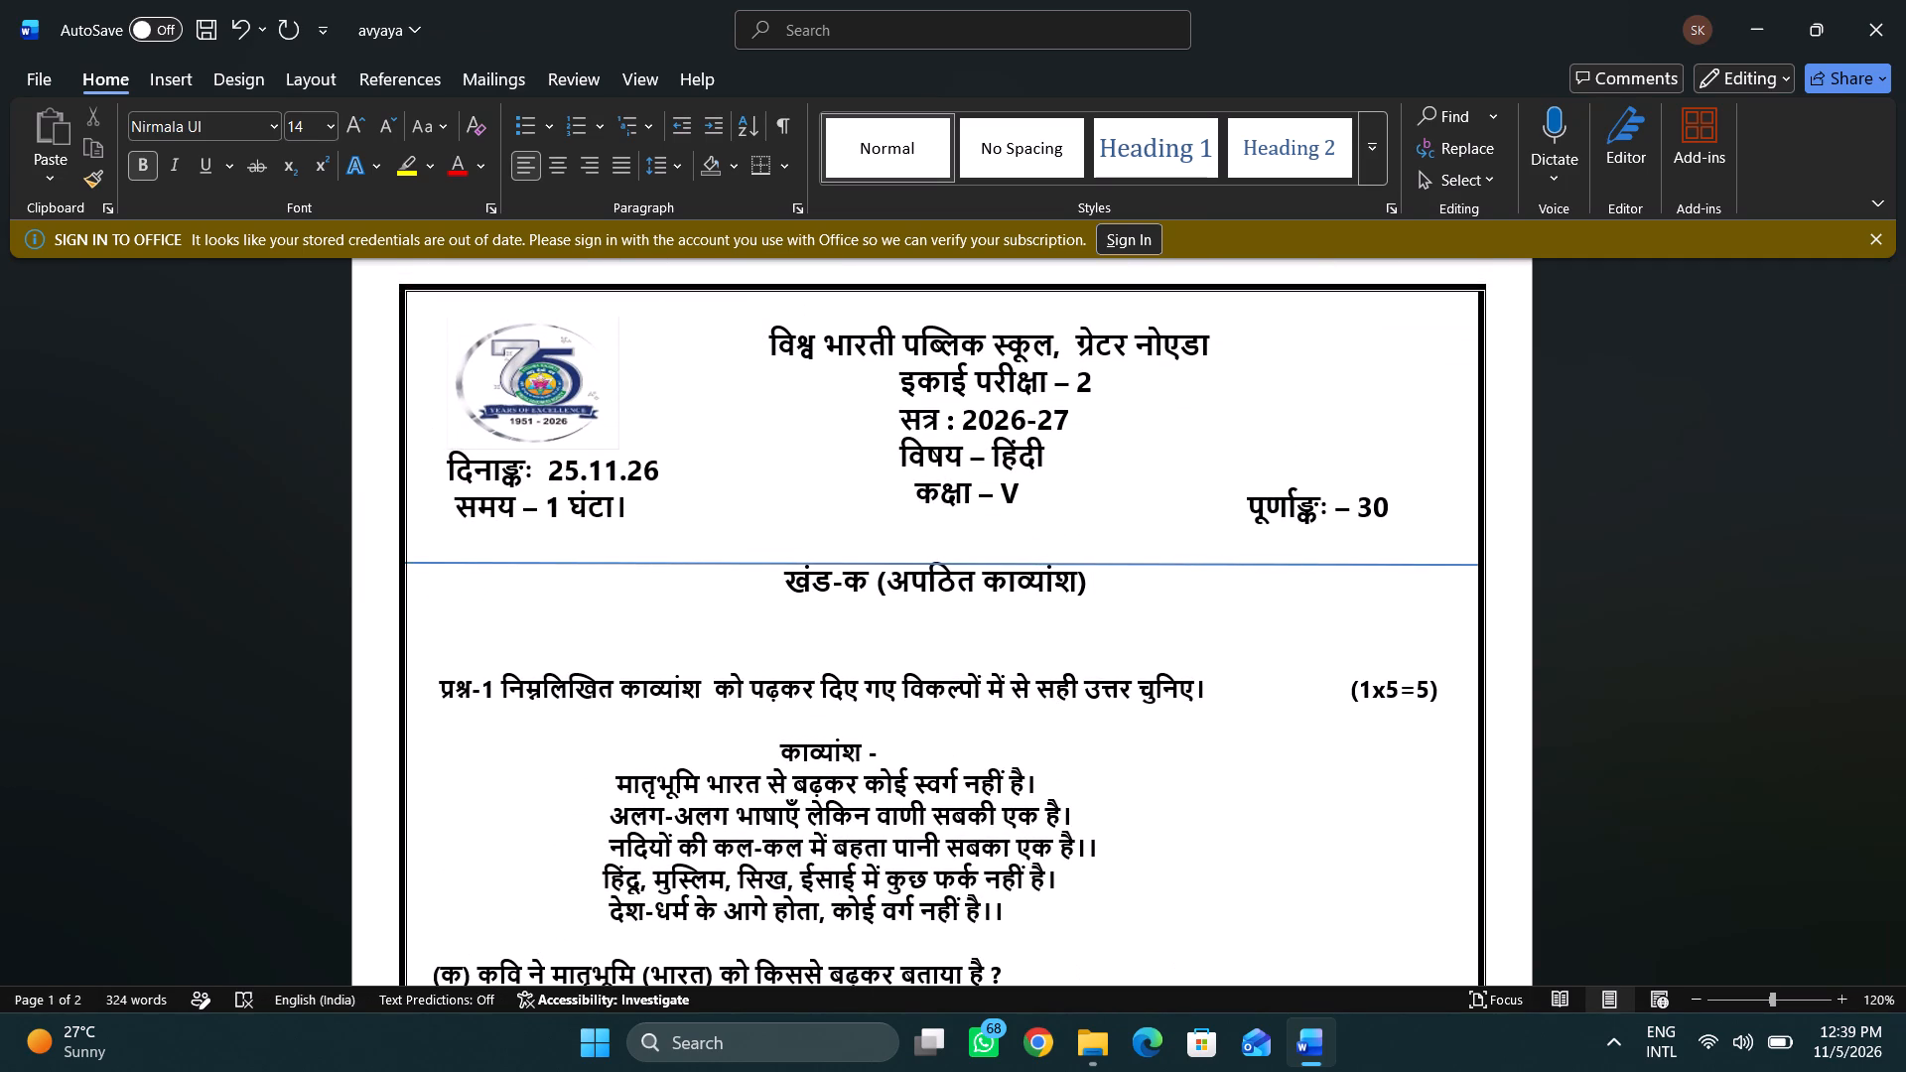
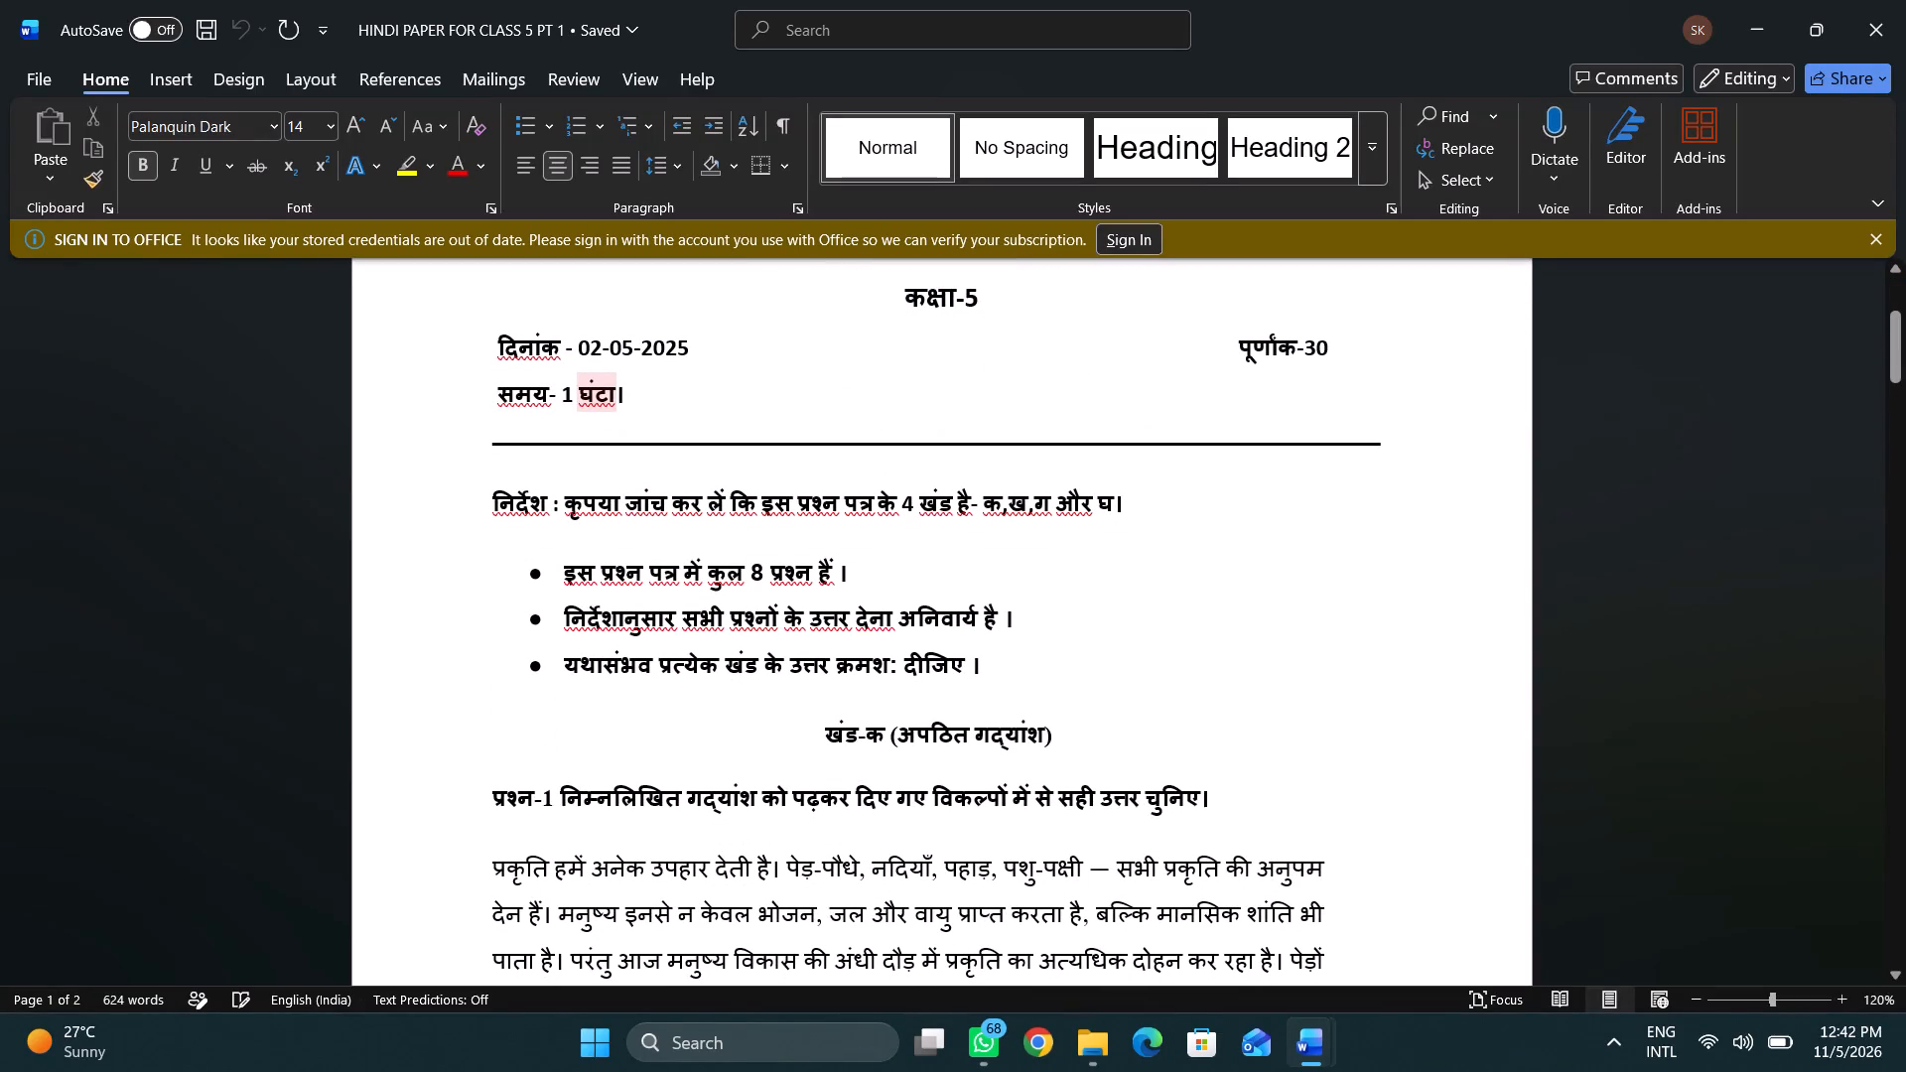
Copy the निर्देश line and its three bullets from HINDI PAPER FOR CLASS 5 PT 1 into avyaya, below the खंड-क (अपठित काव्यांश) heading.
left_click_drag(489, 500, 1093, 667)
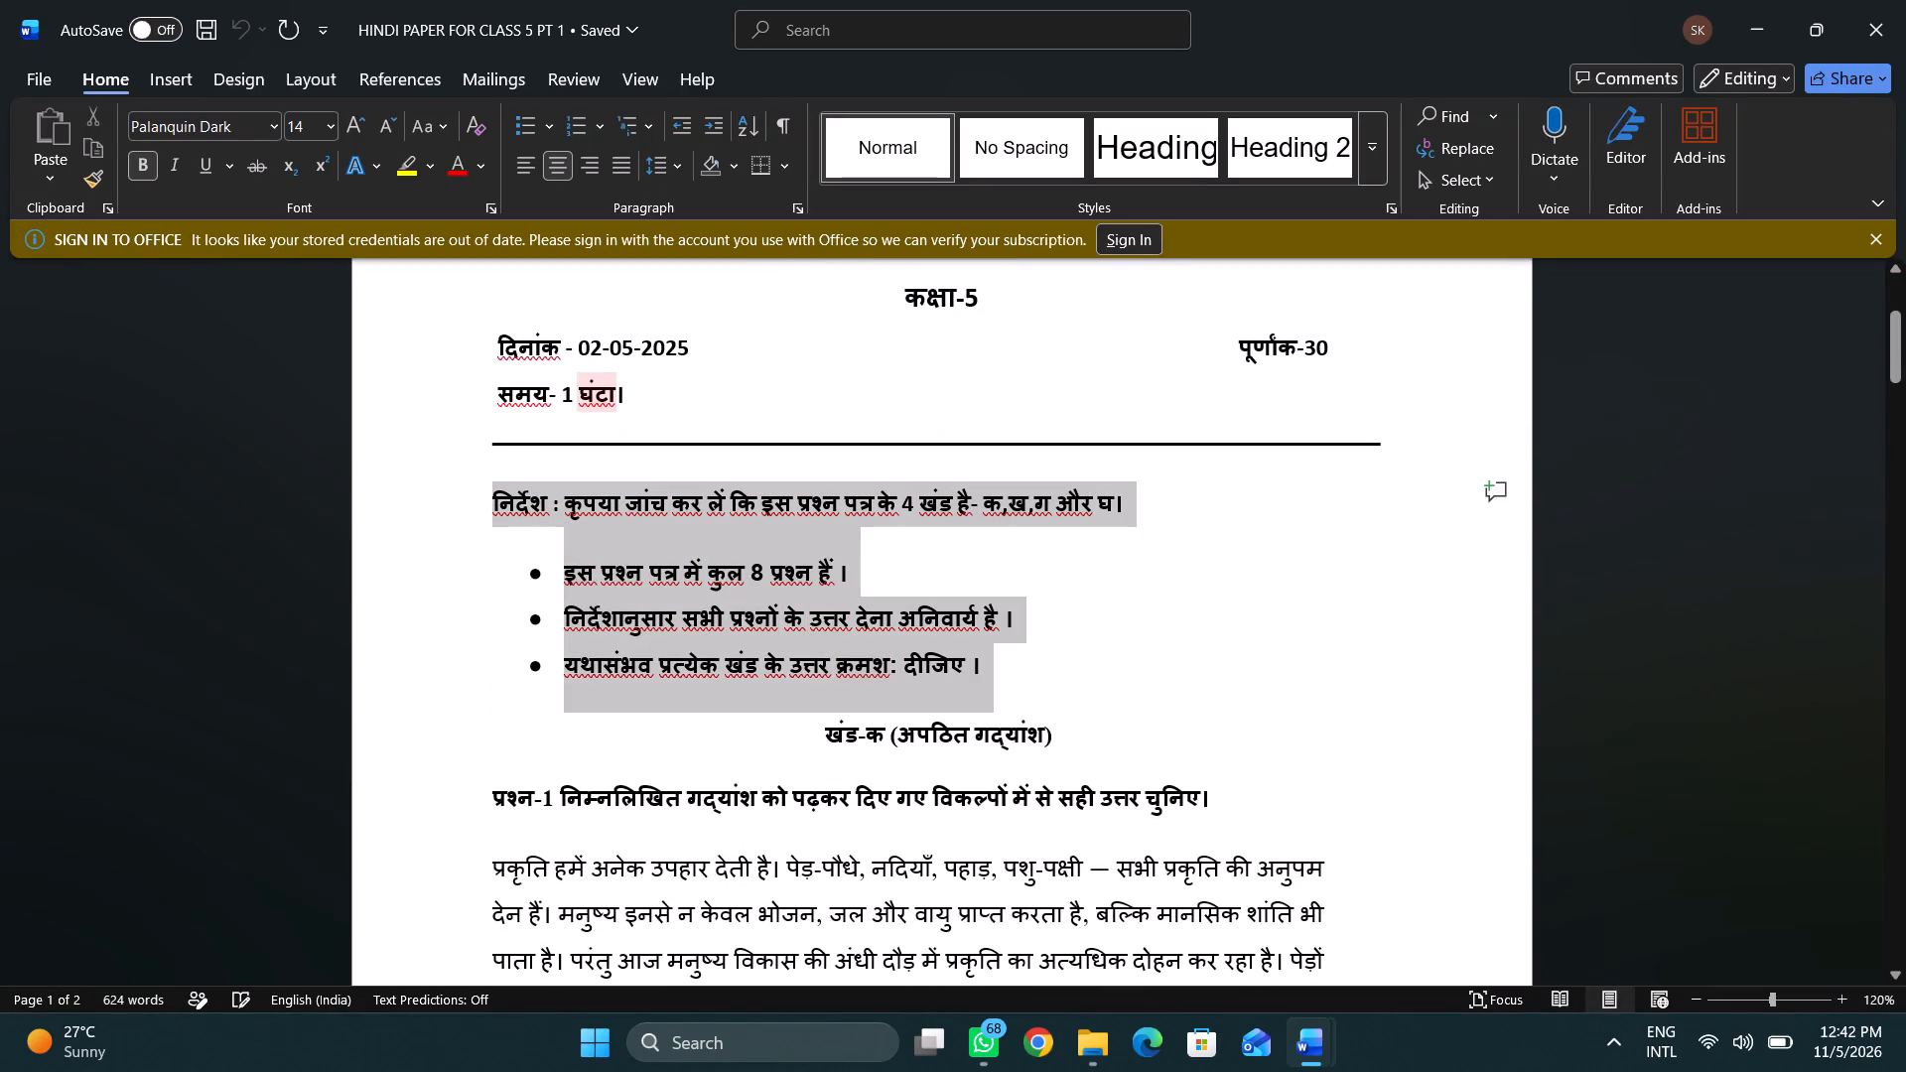
left_click_drag(1093, 667, 1143, 667)
key("ctrl+c")
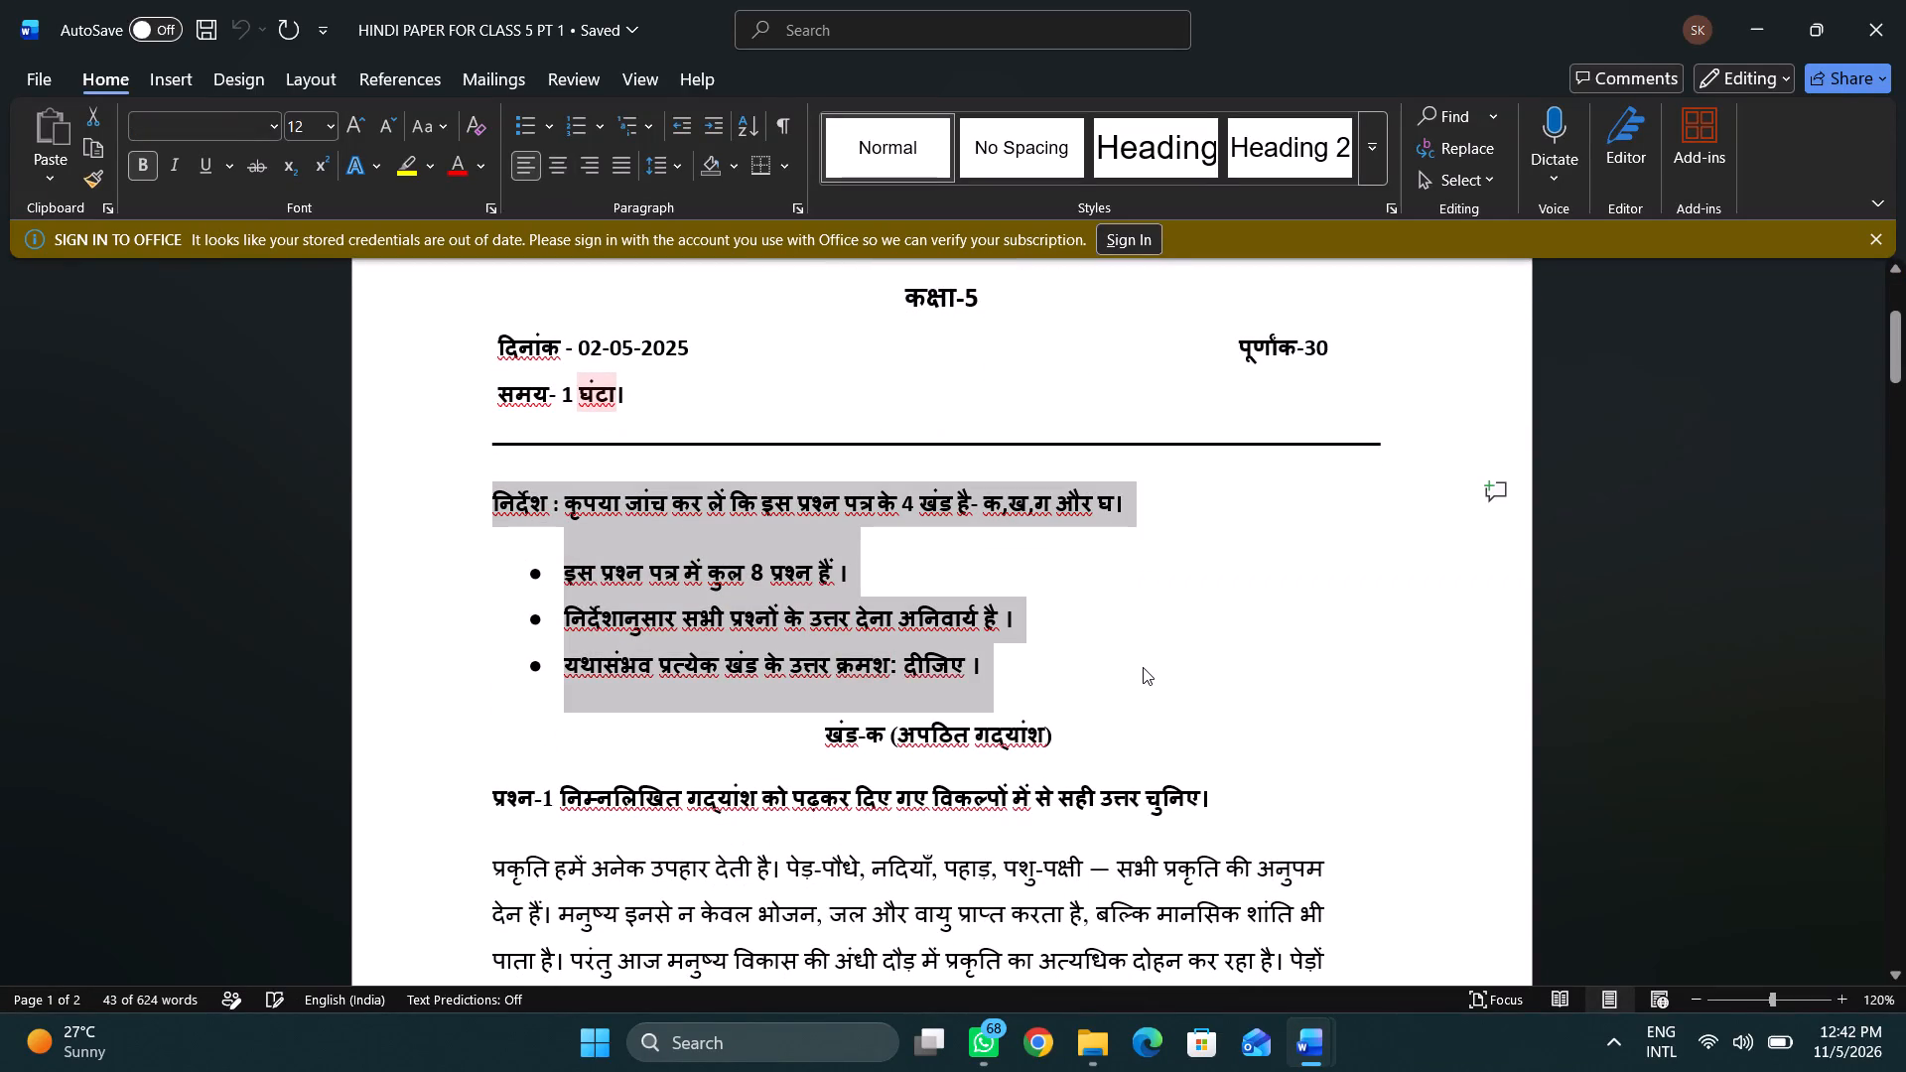
key("ctrl+c")
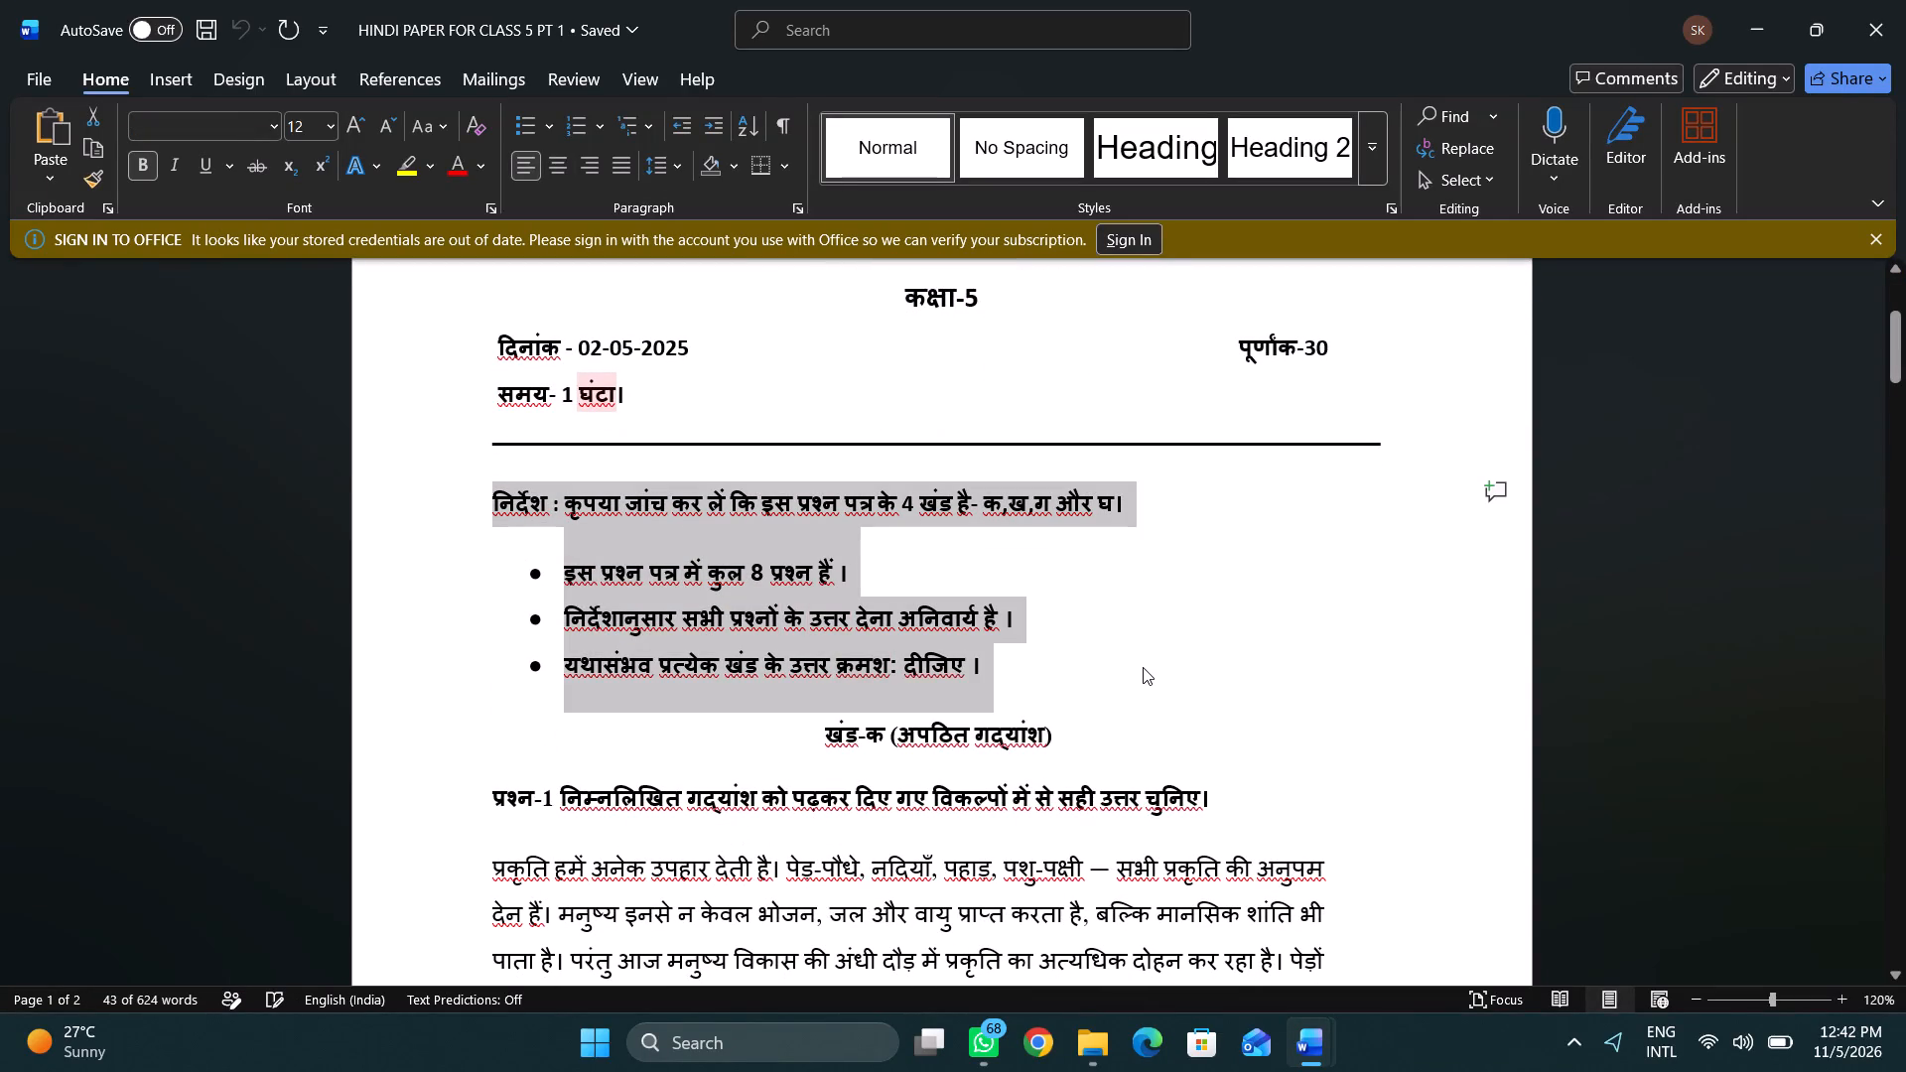
key("ctrl+c")
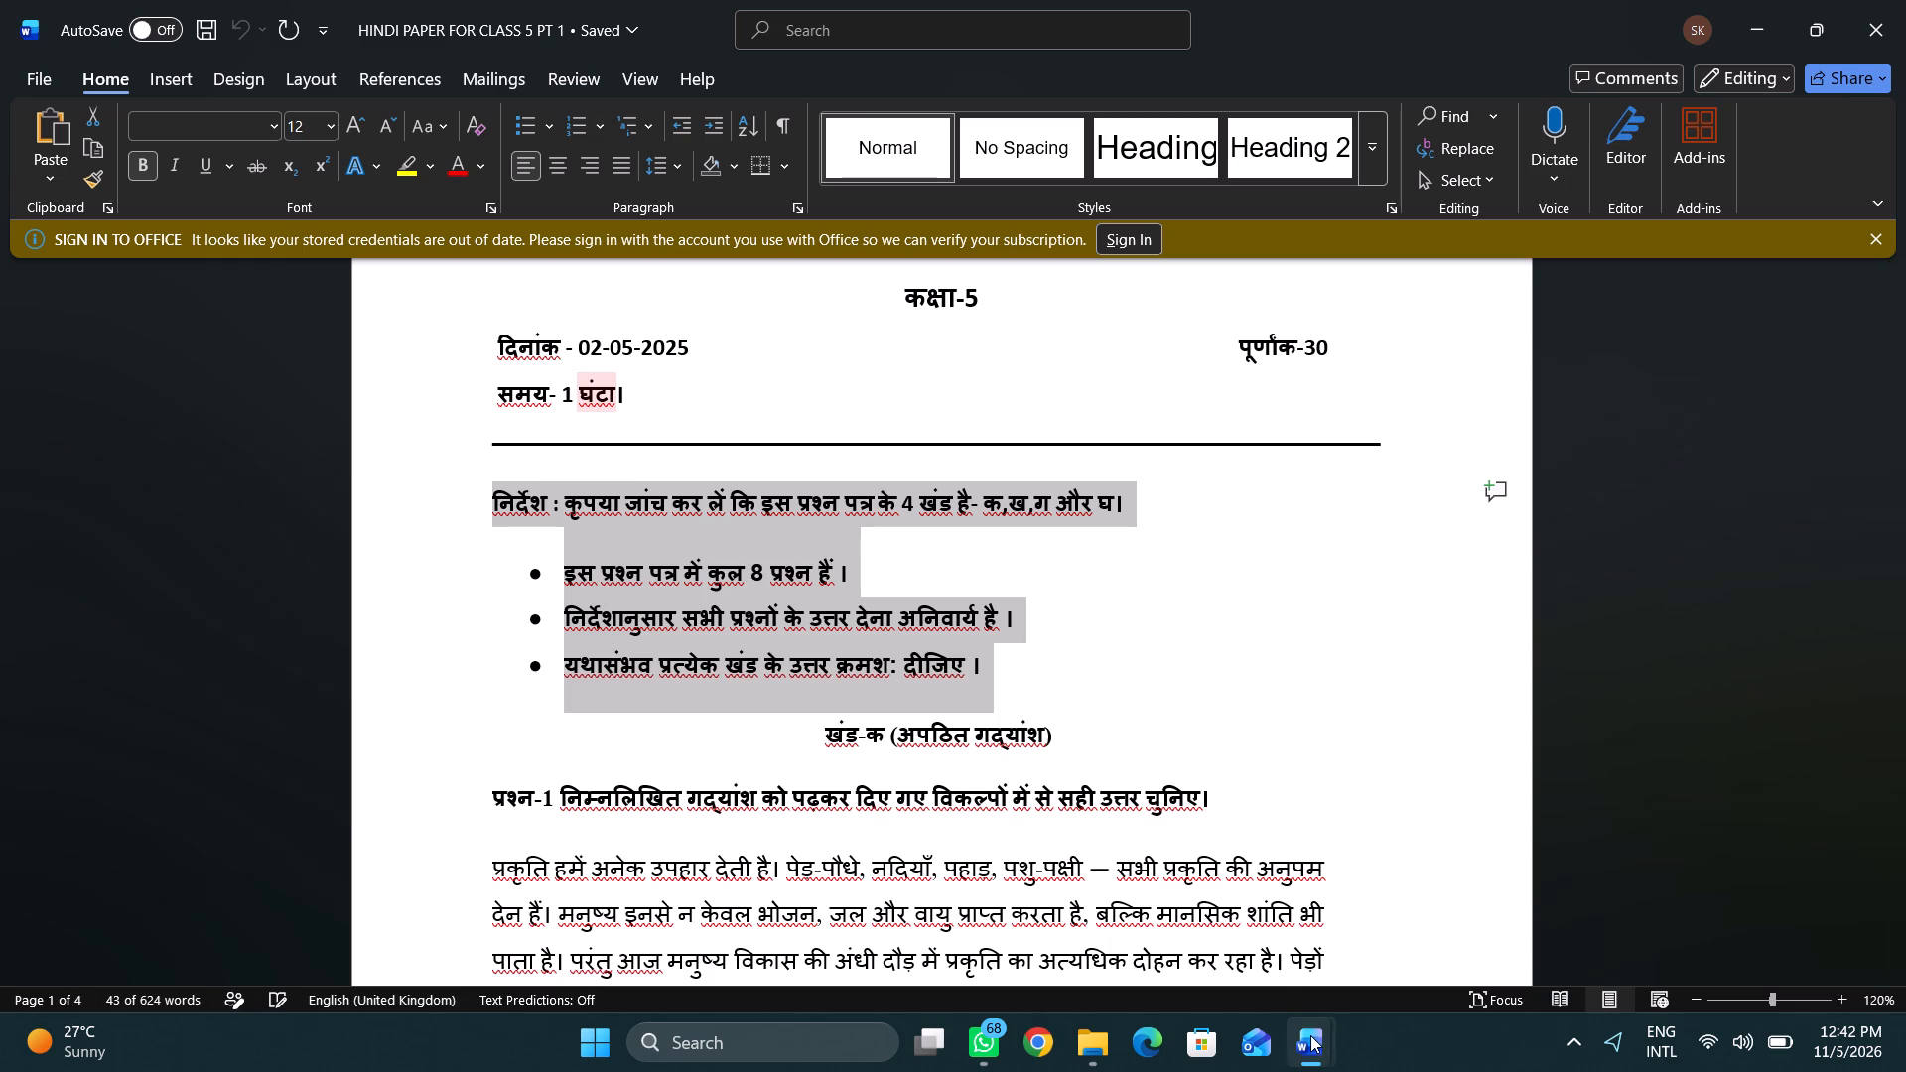
left_click(1311, 1036)
left_click(1230, 958)
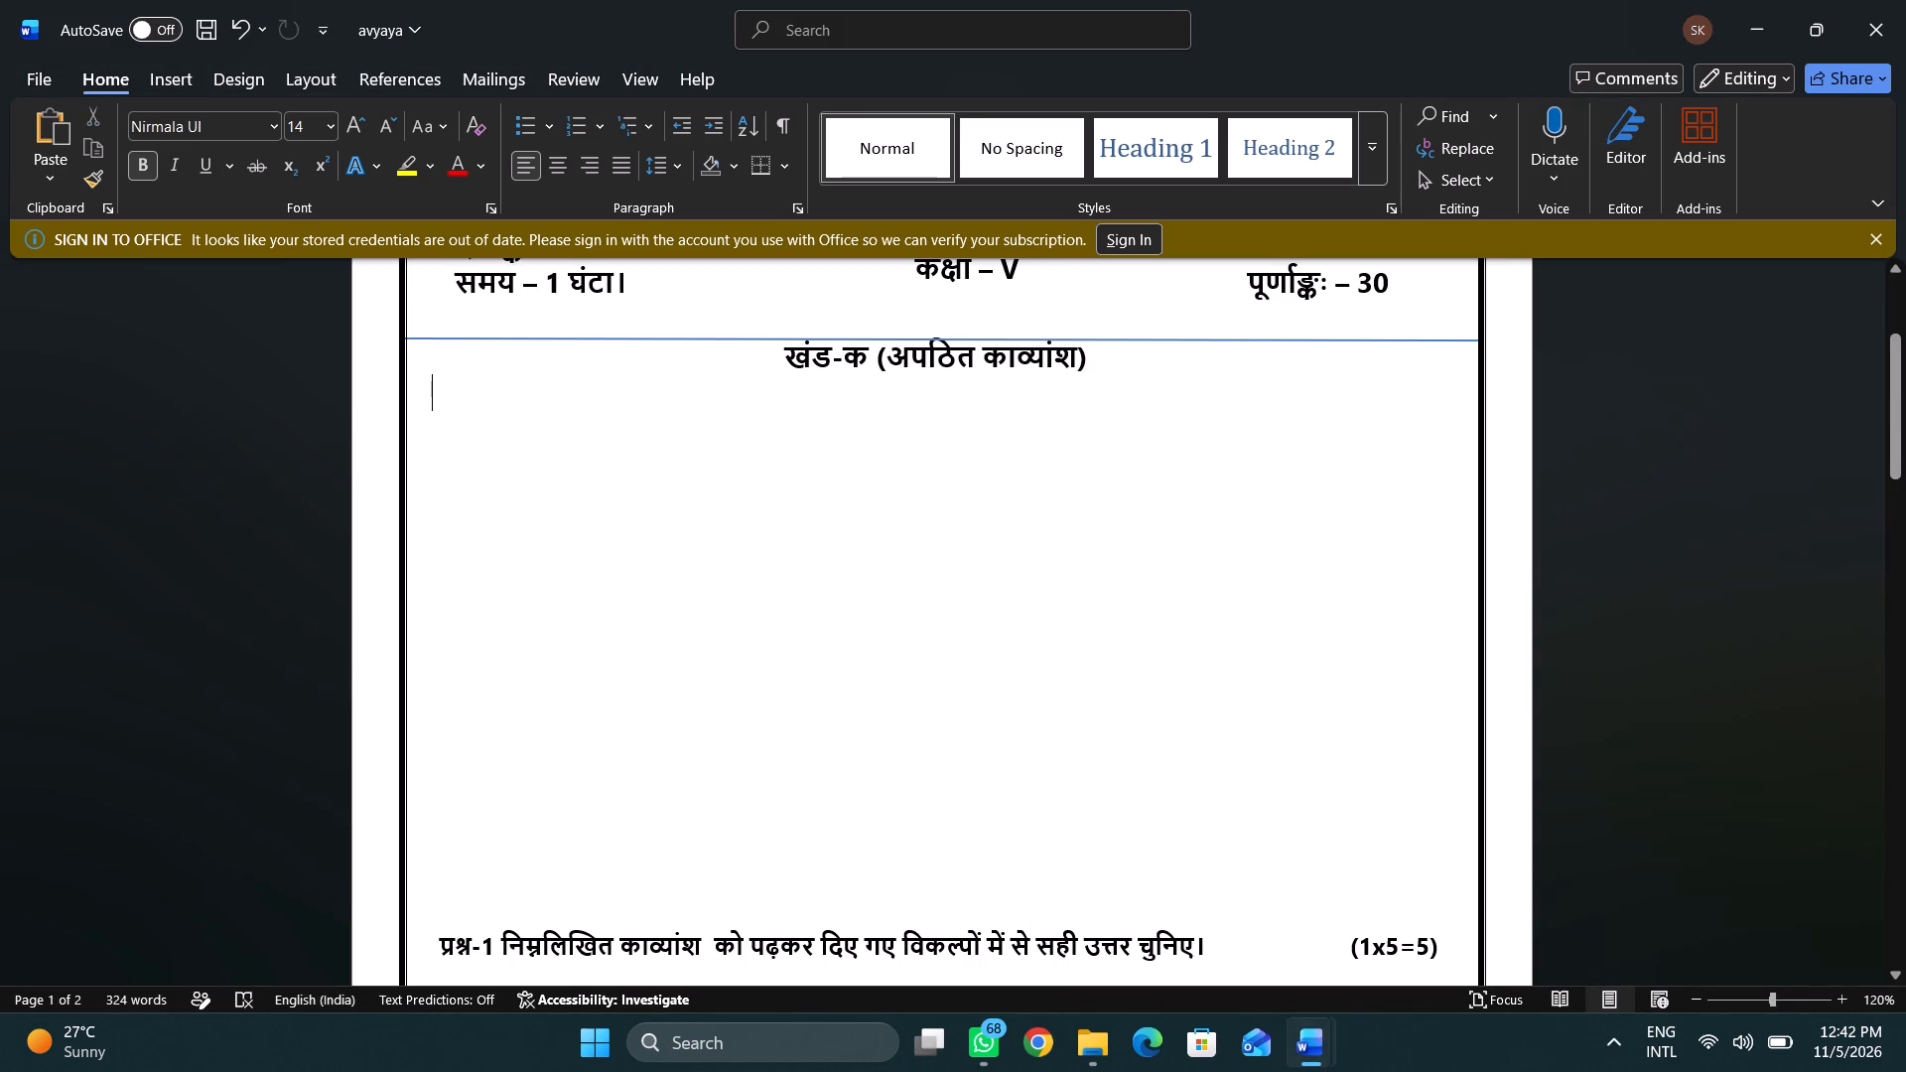
left_click(1103, 368)
key("Return")
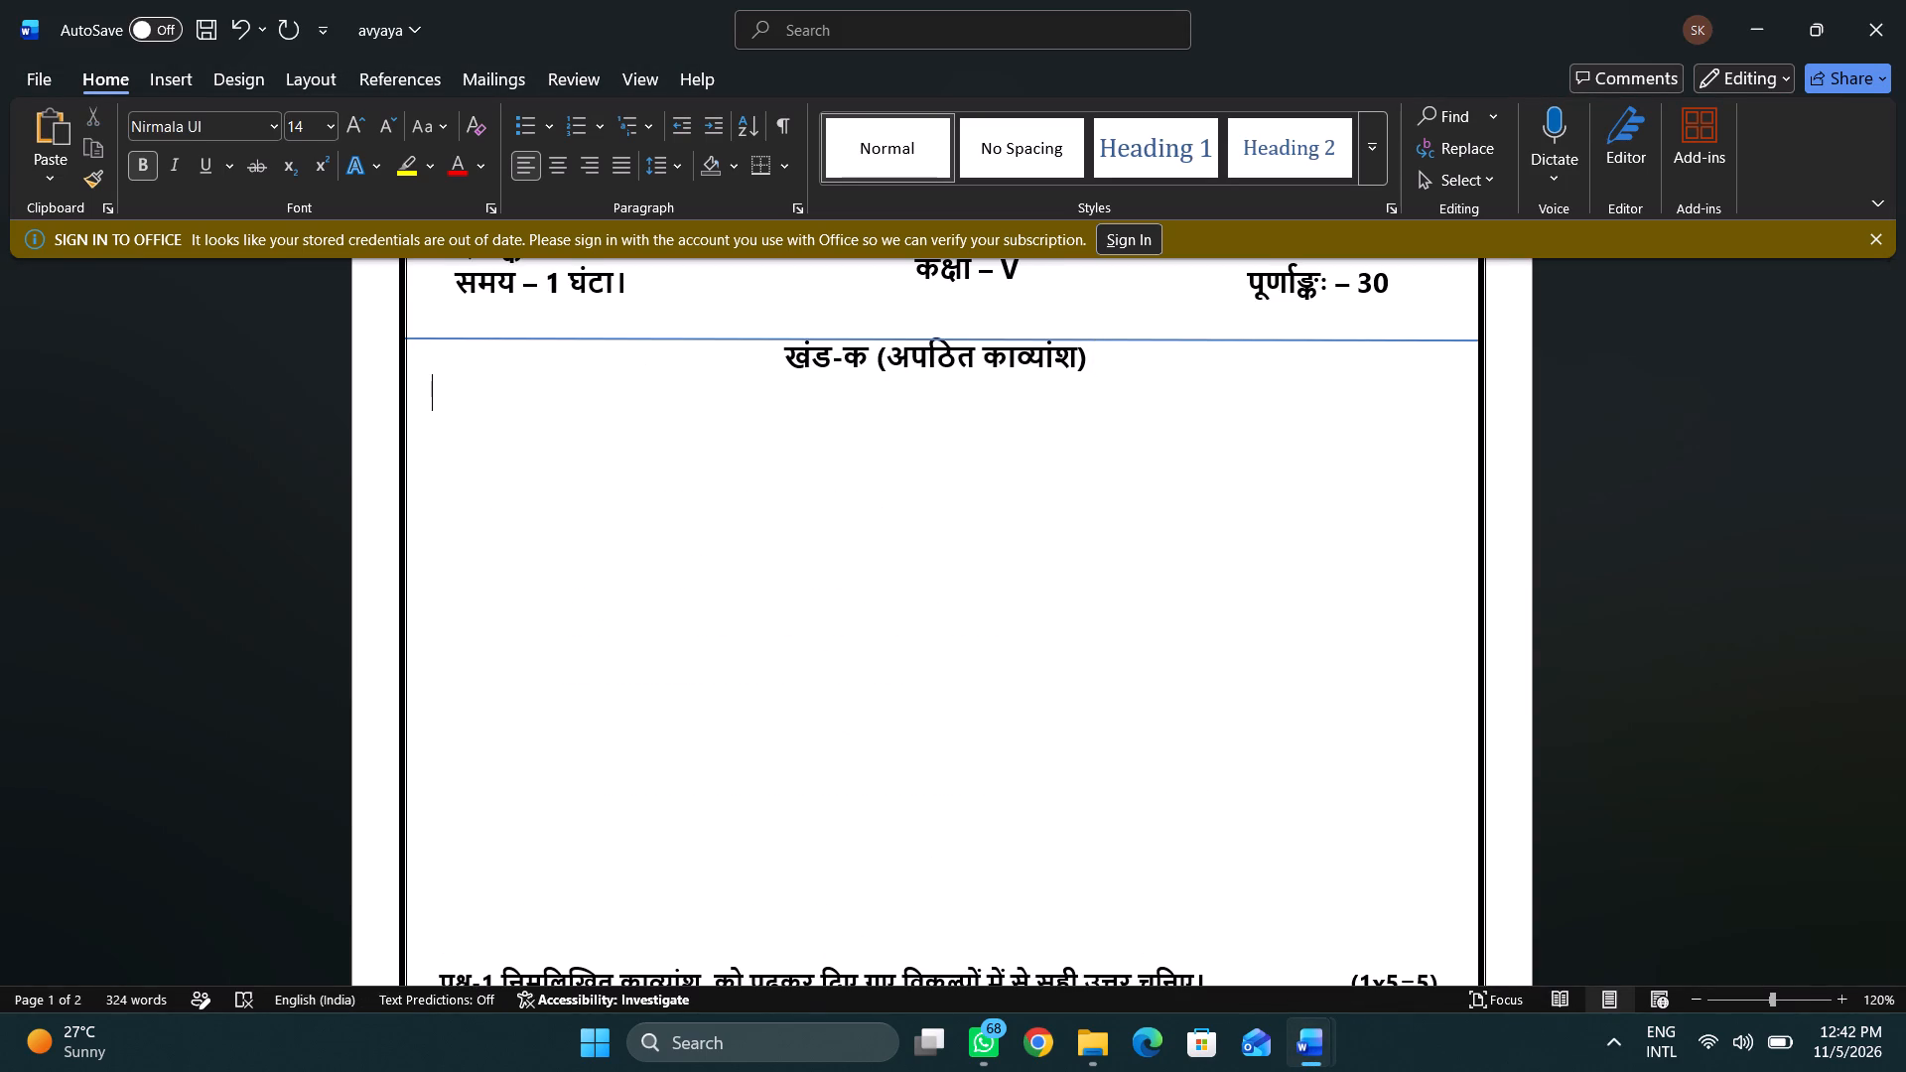
key("ctrl+c")
key("ctrl+v")
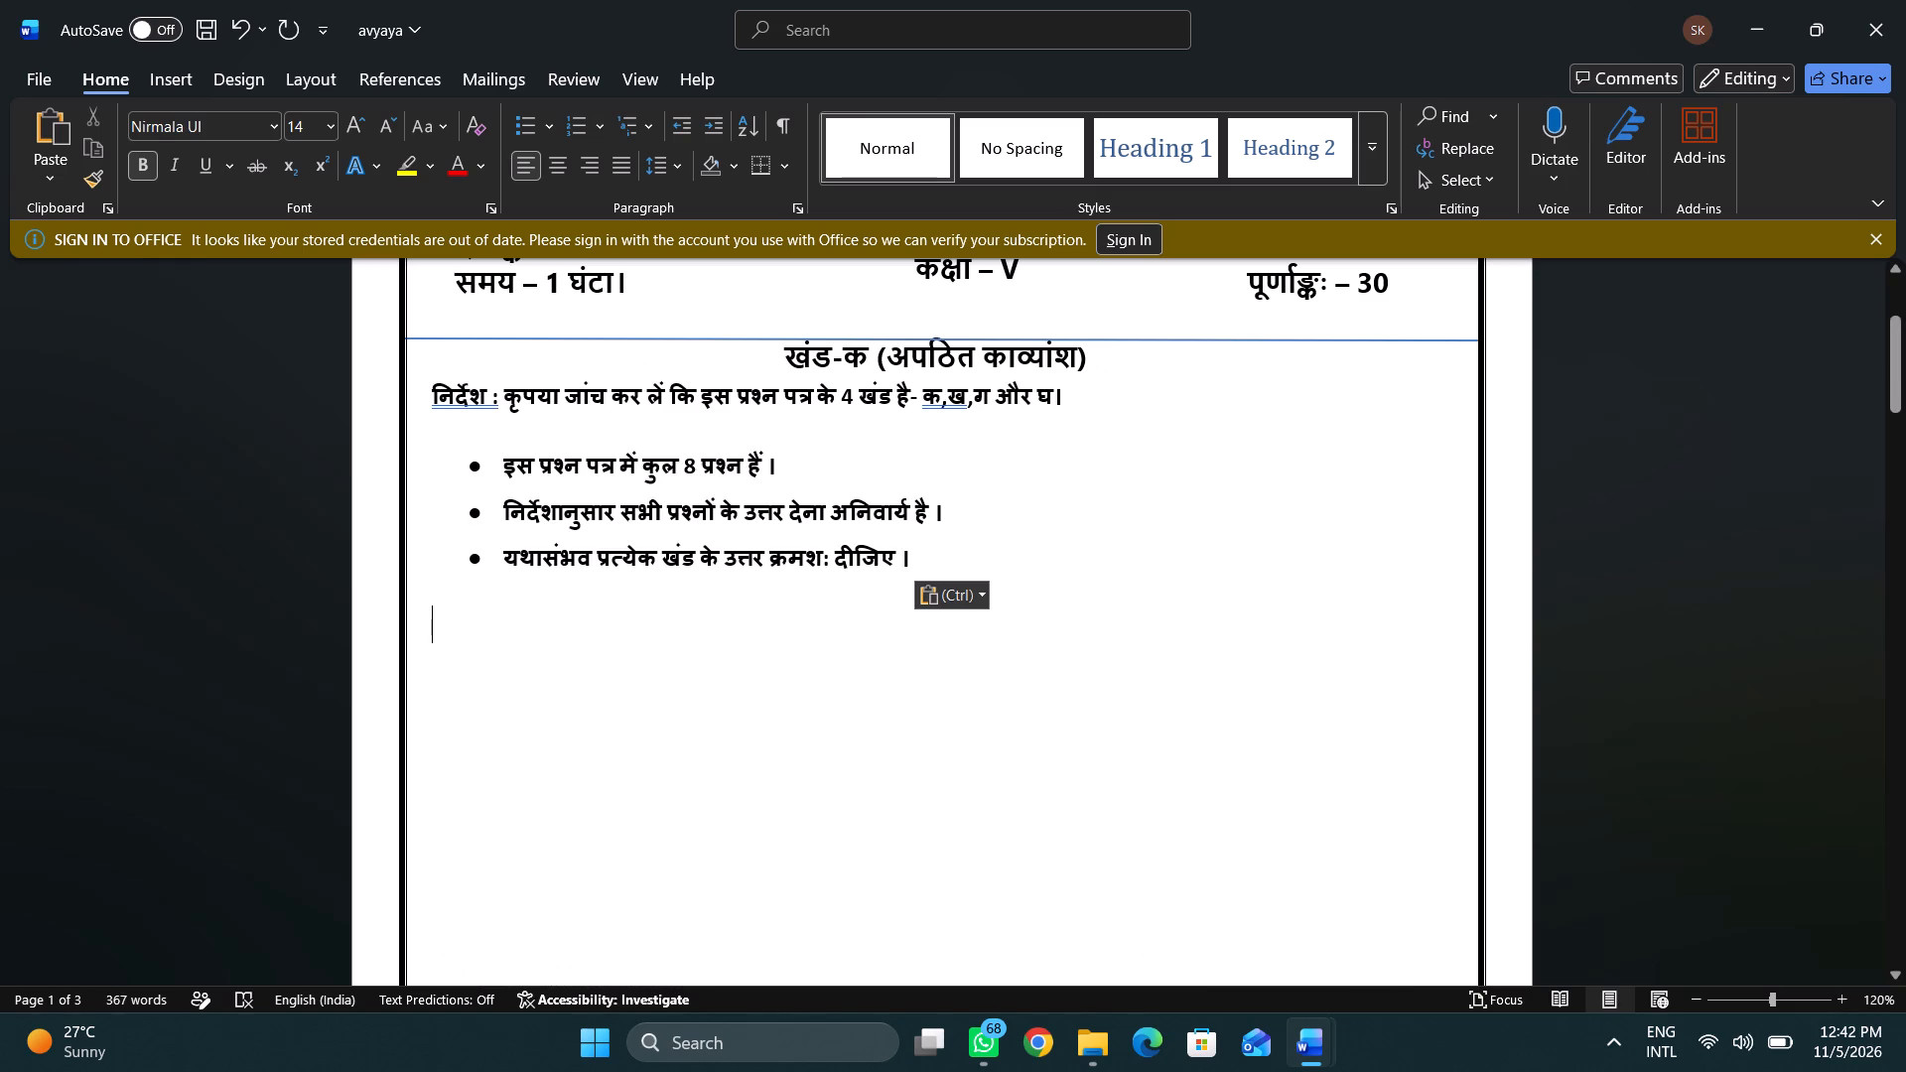
Set the font of the pasted निर्देश line and its three bullets to Nirmala Text.
scroll(1103, 368, "up", 1)
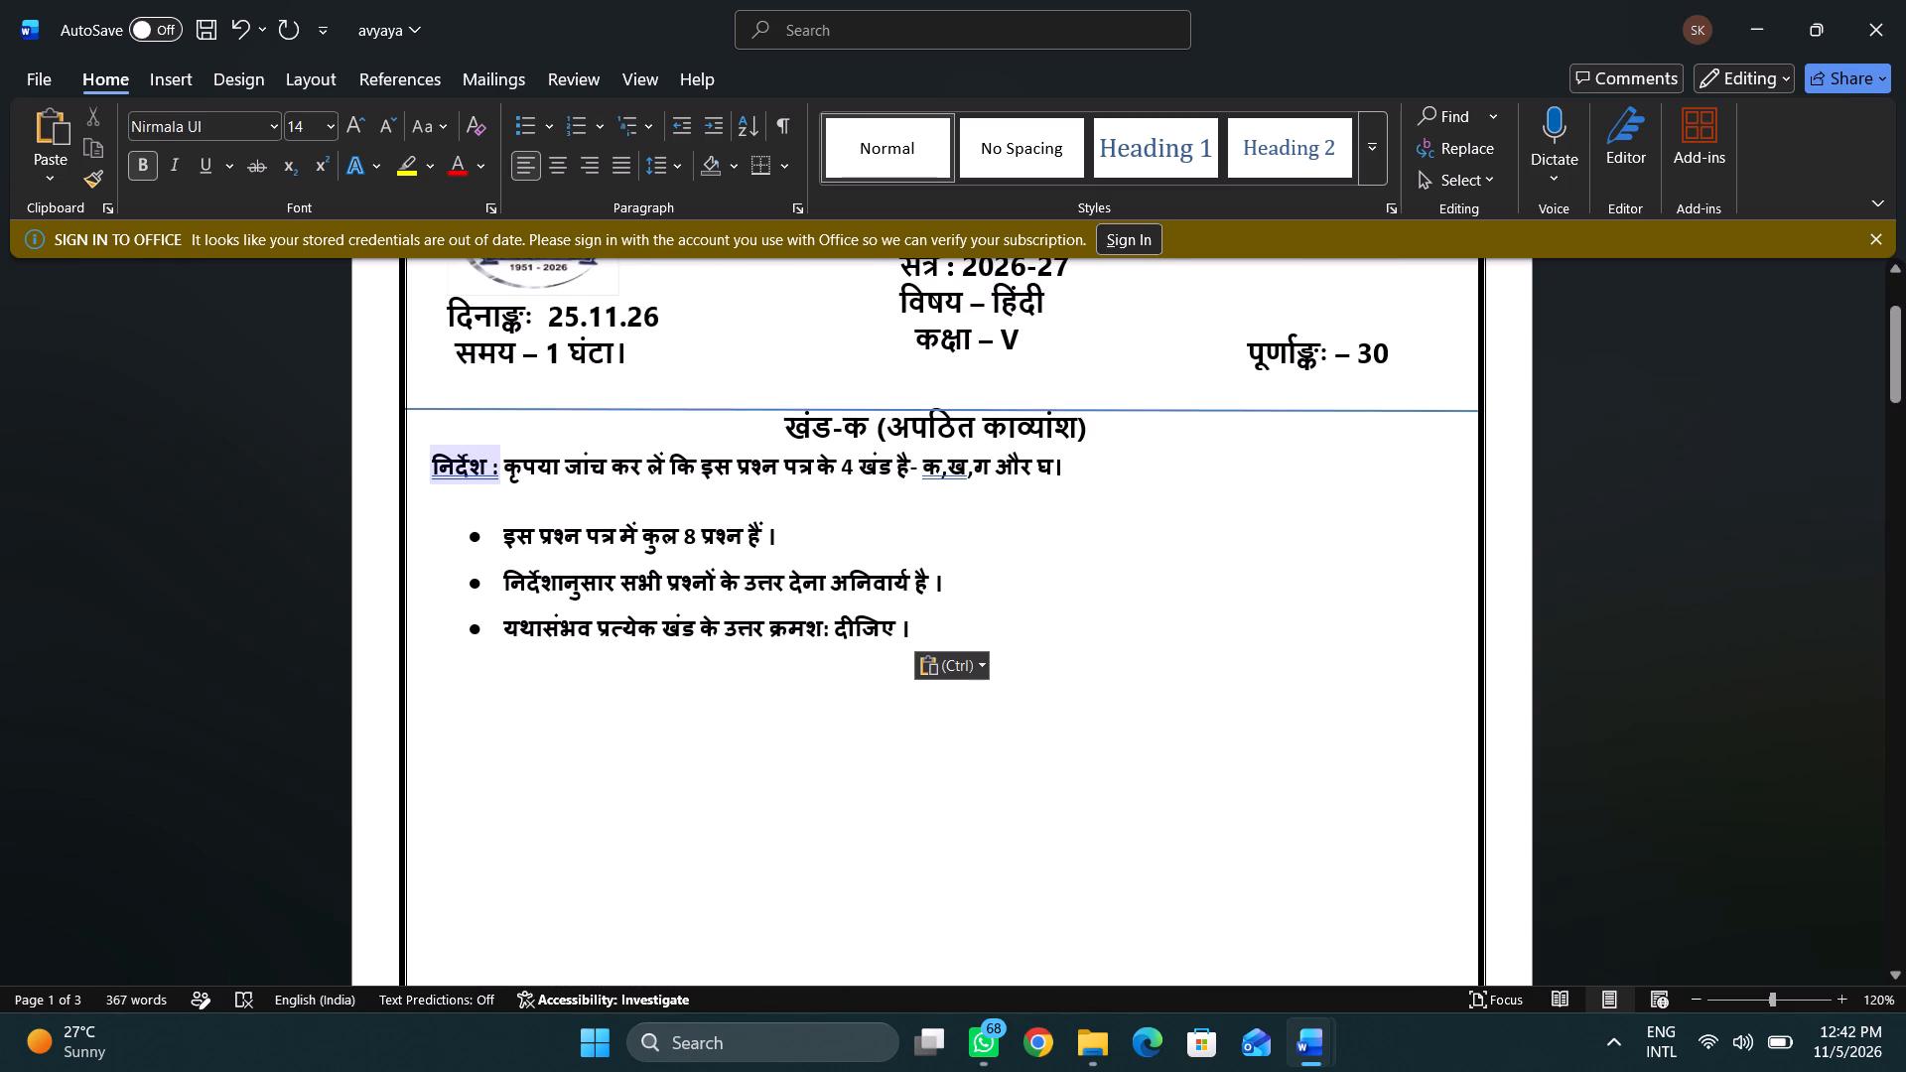
left_click_drag(436, 468, 676, 550)
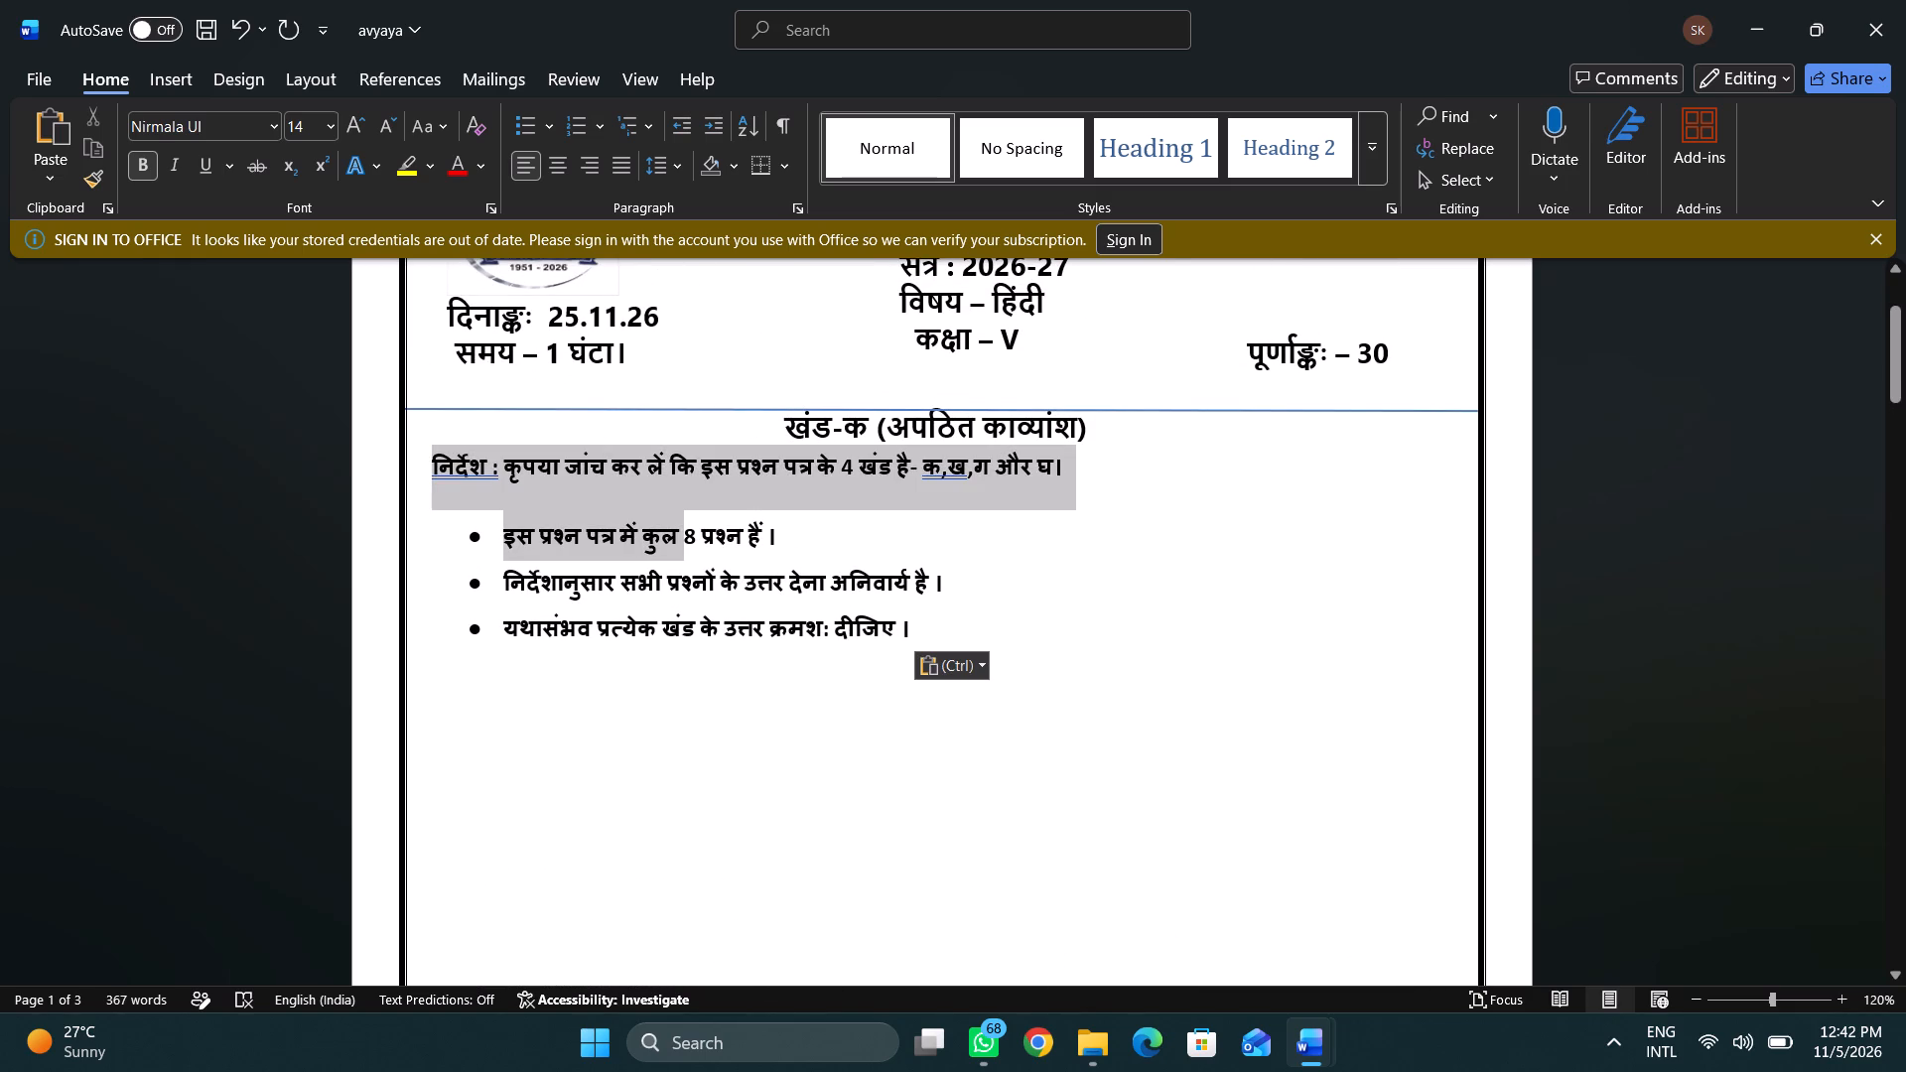
left_click_drag(676, 550, 897, 625)
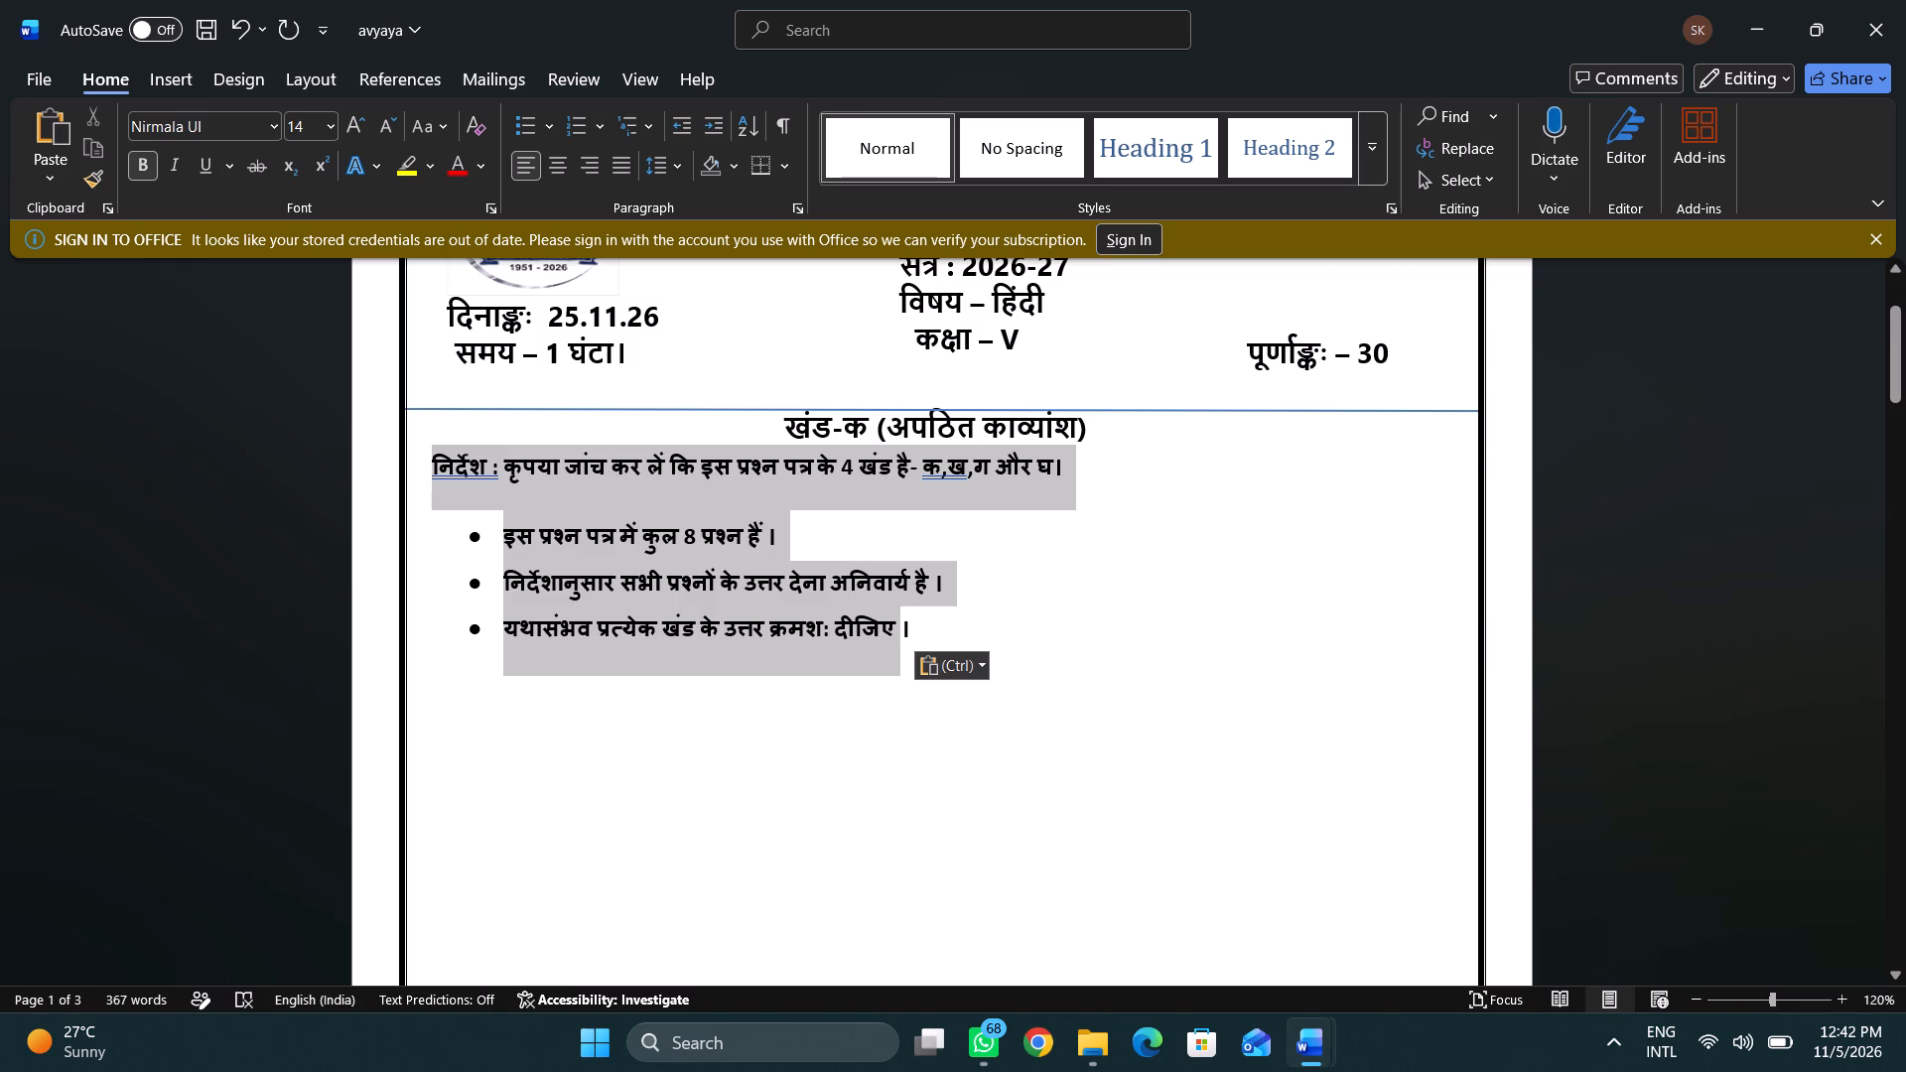
left_click_drag(897, 625, 916, 628)
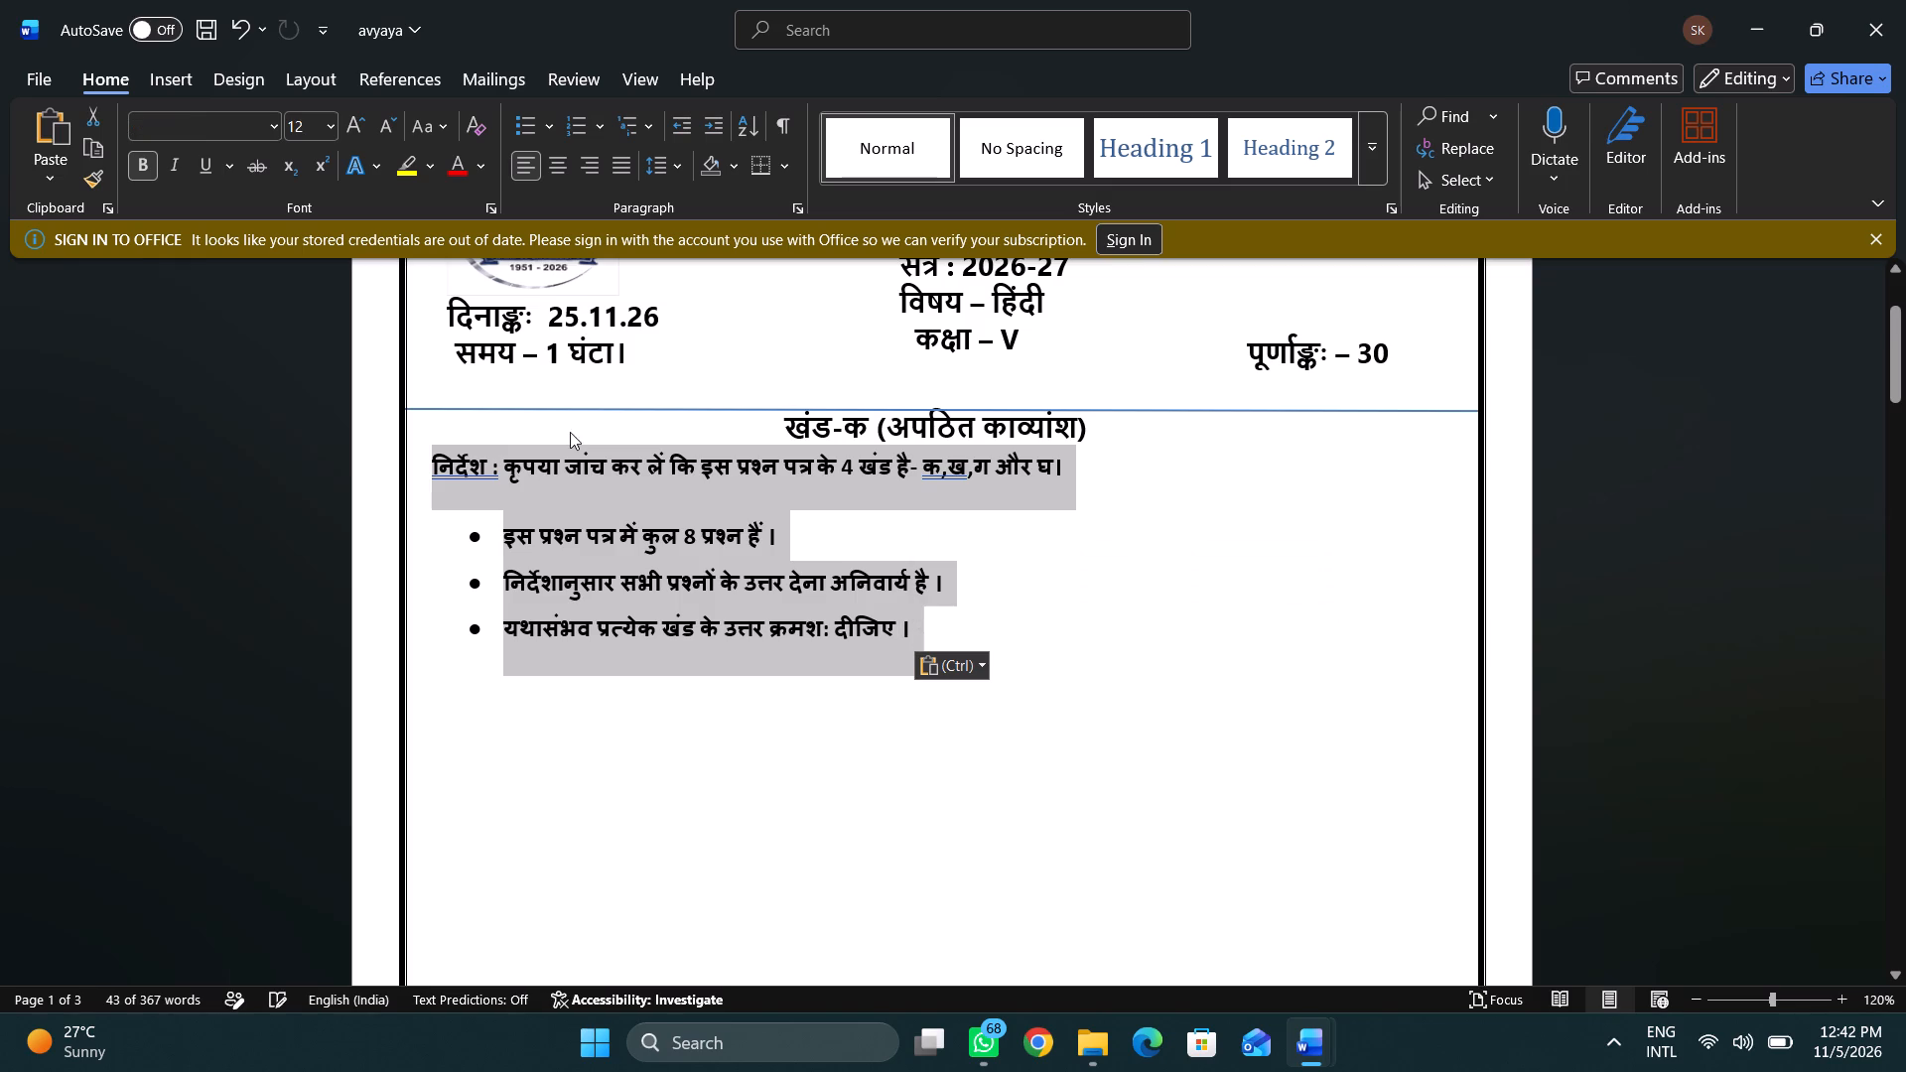
left_click(278, 125)
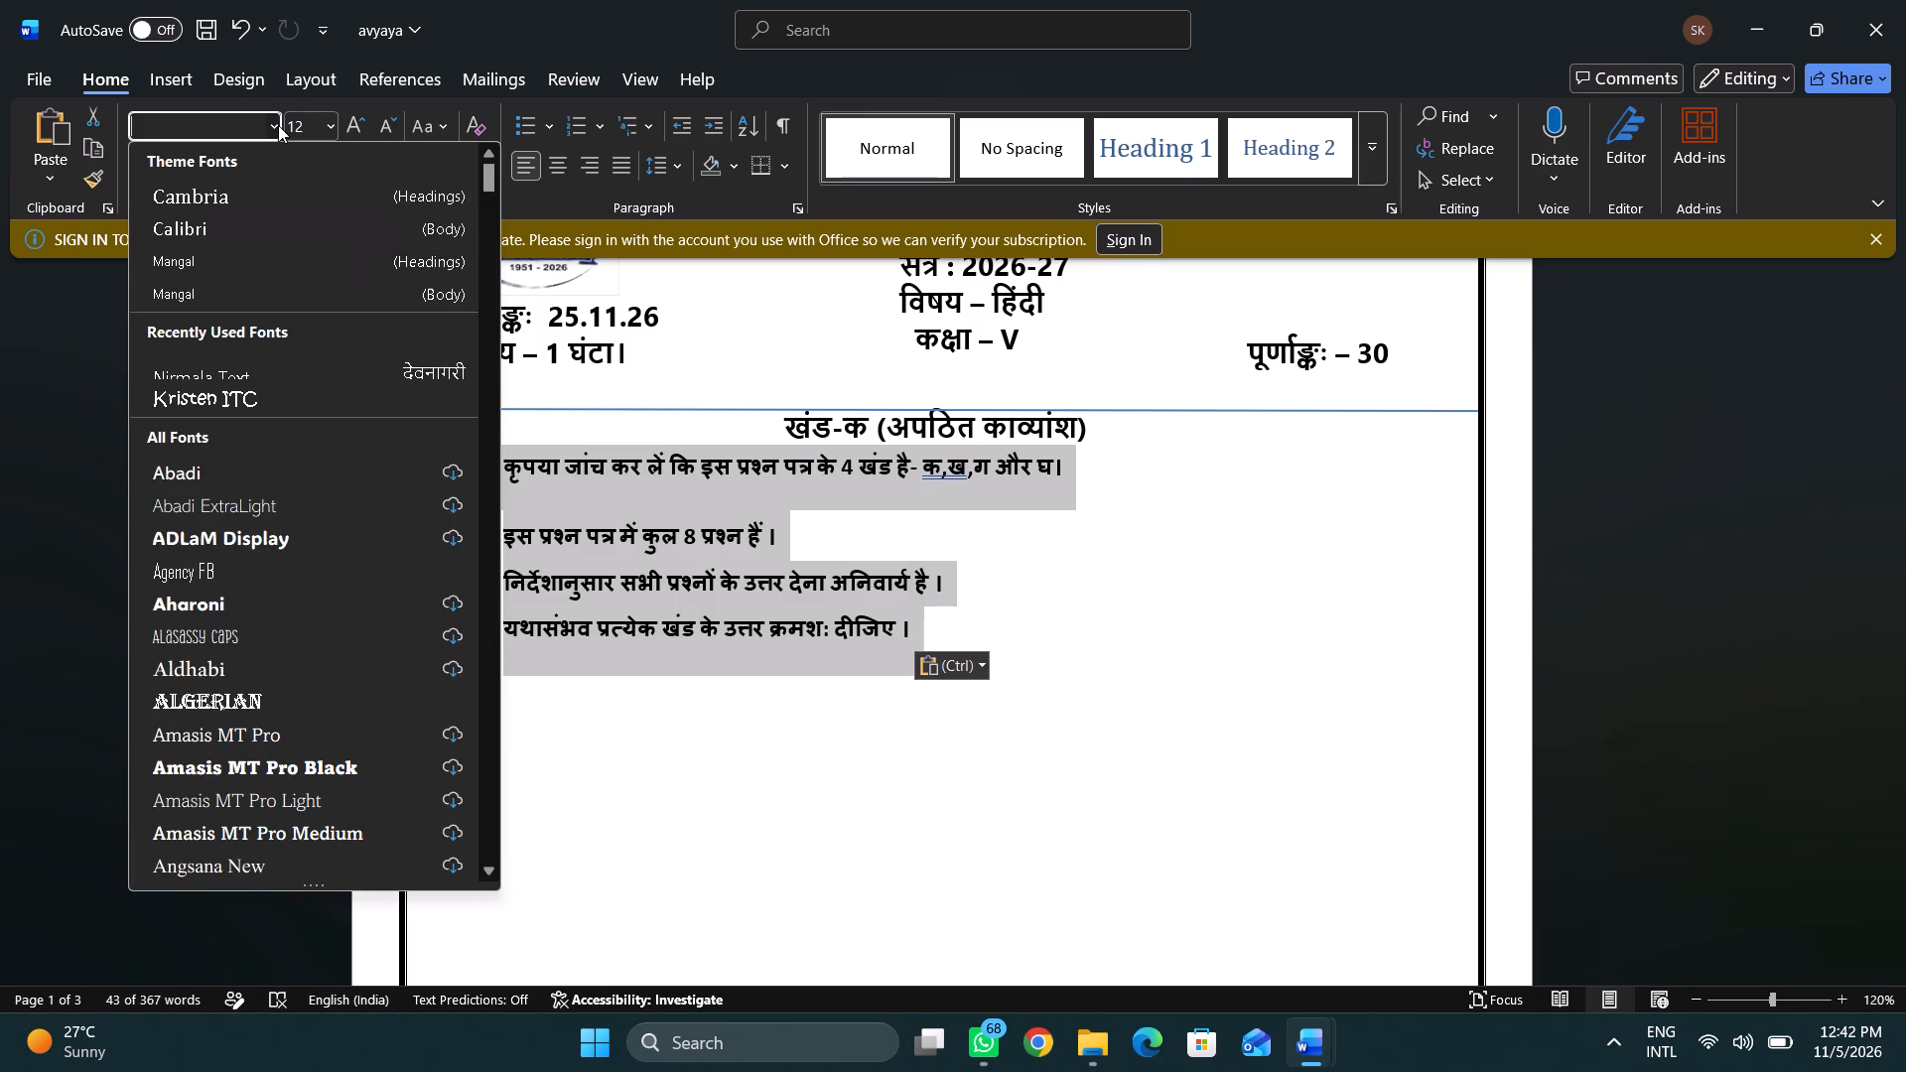
type("nir")
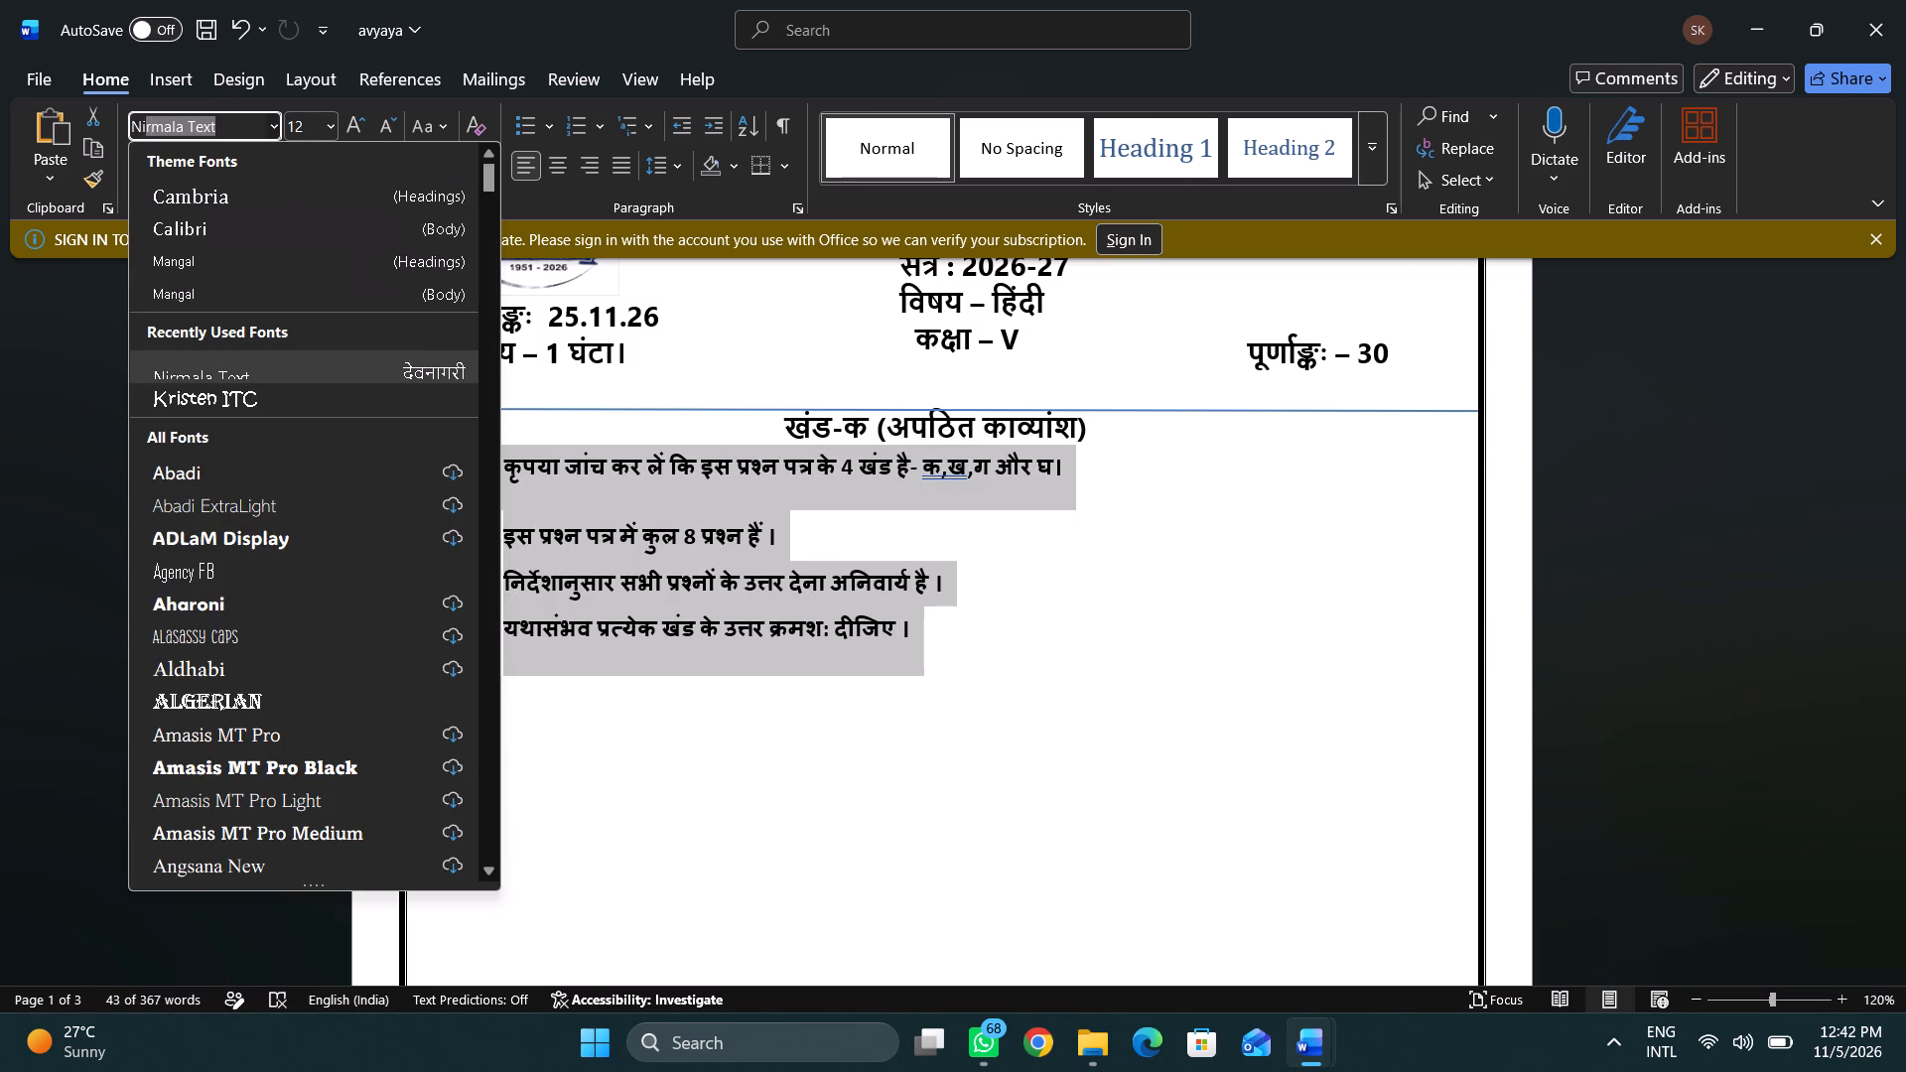
left_click(217, 123)
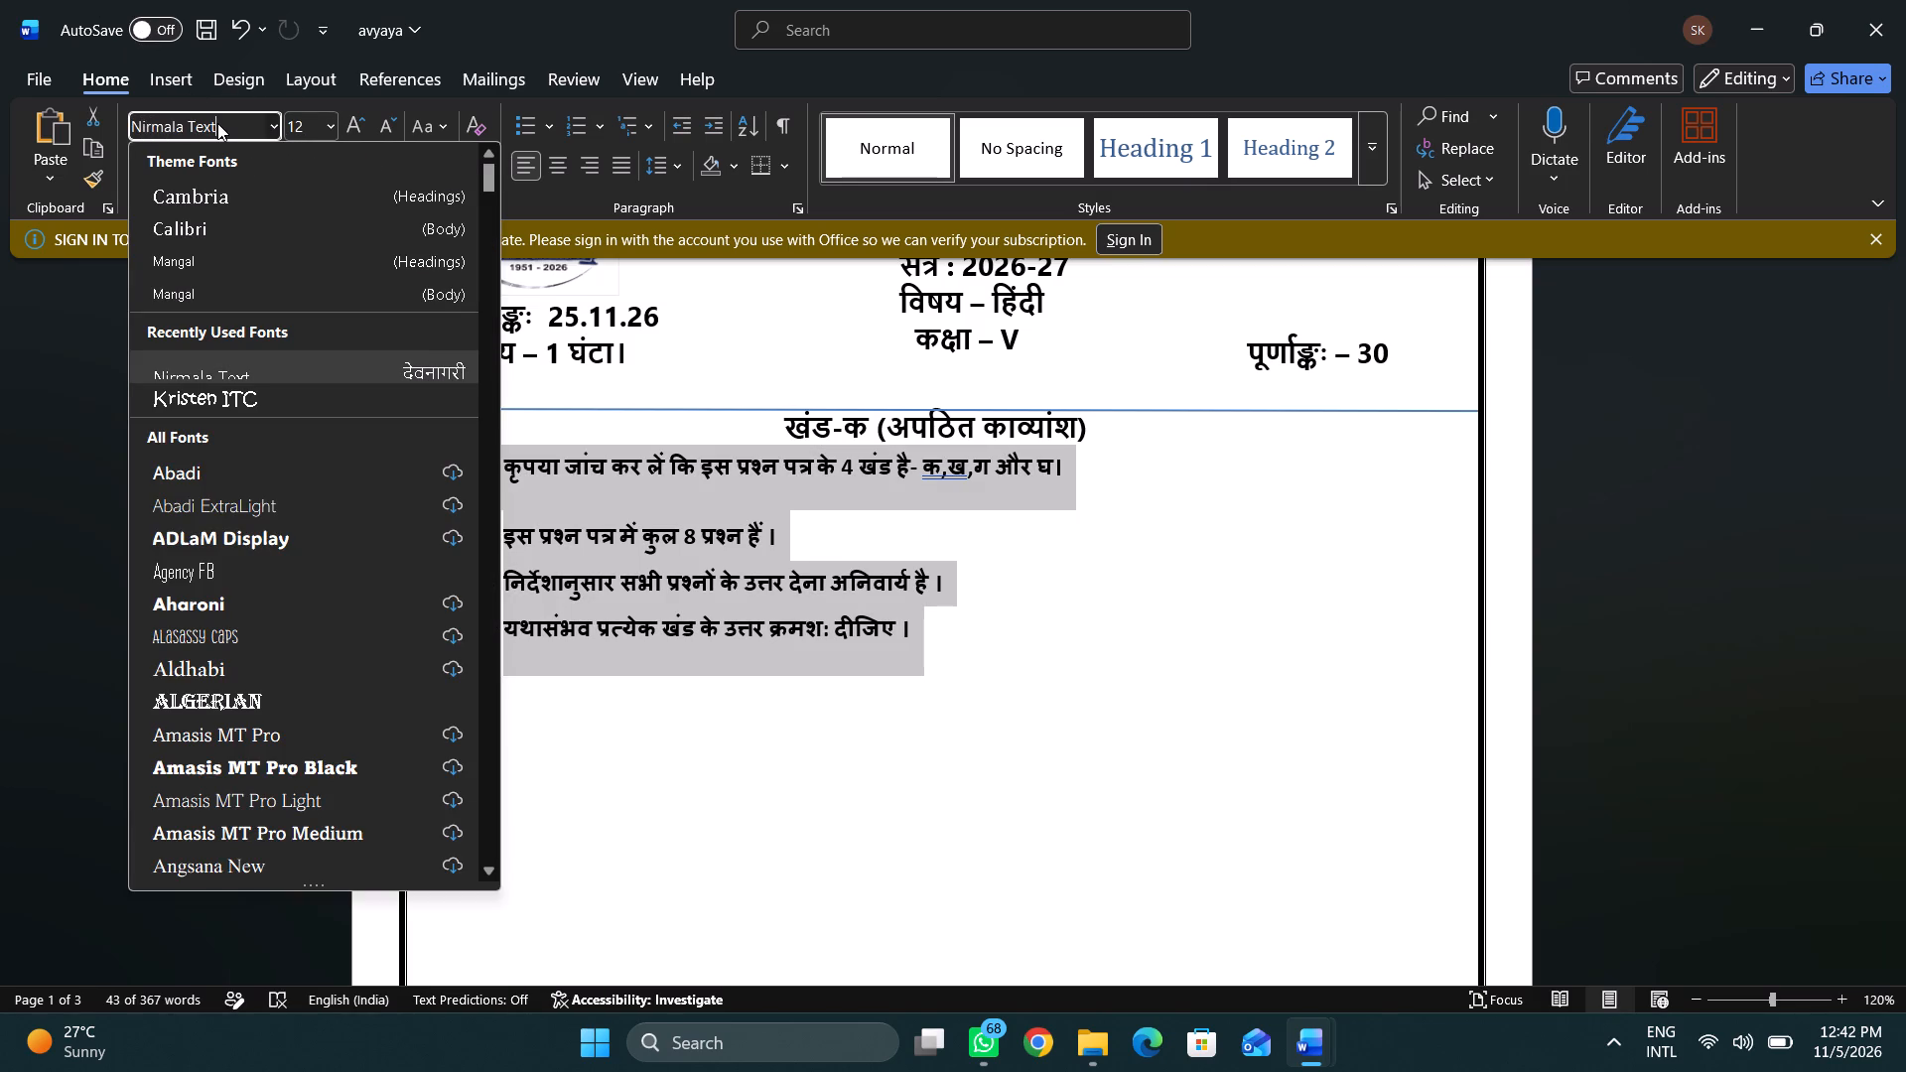
key("Return")
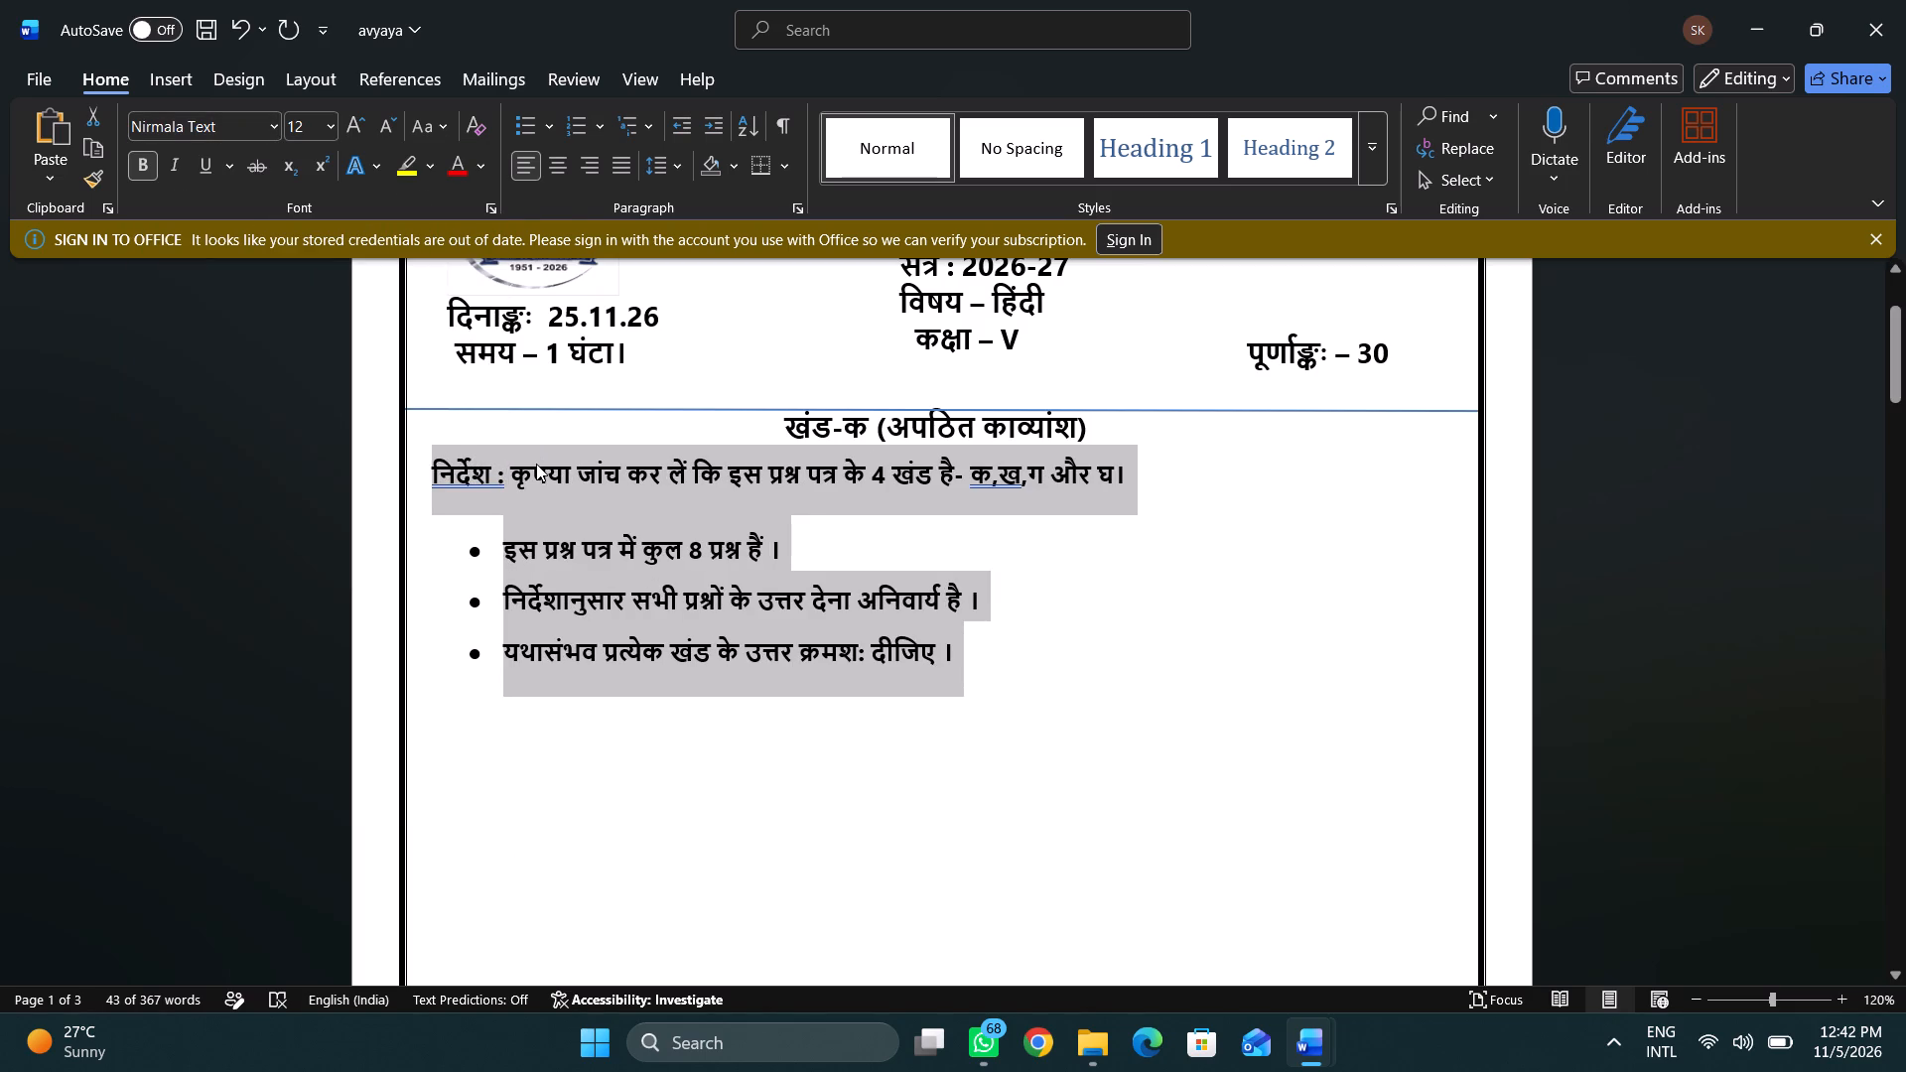
In the निर्देश line, set the number of खंड to 3 and replace the final section letter घ with ग.
left_click(885, 469)
key("BackSpace")
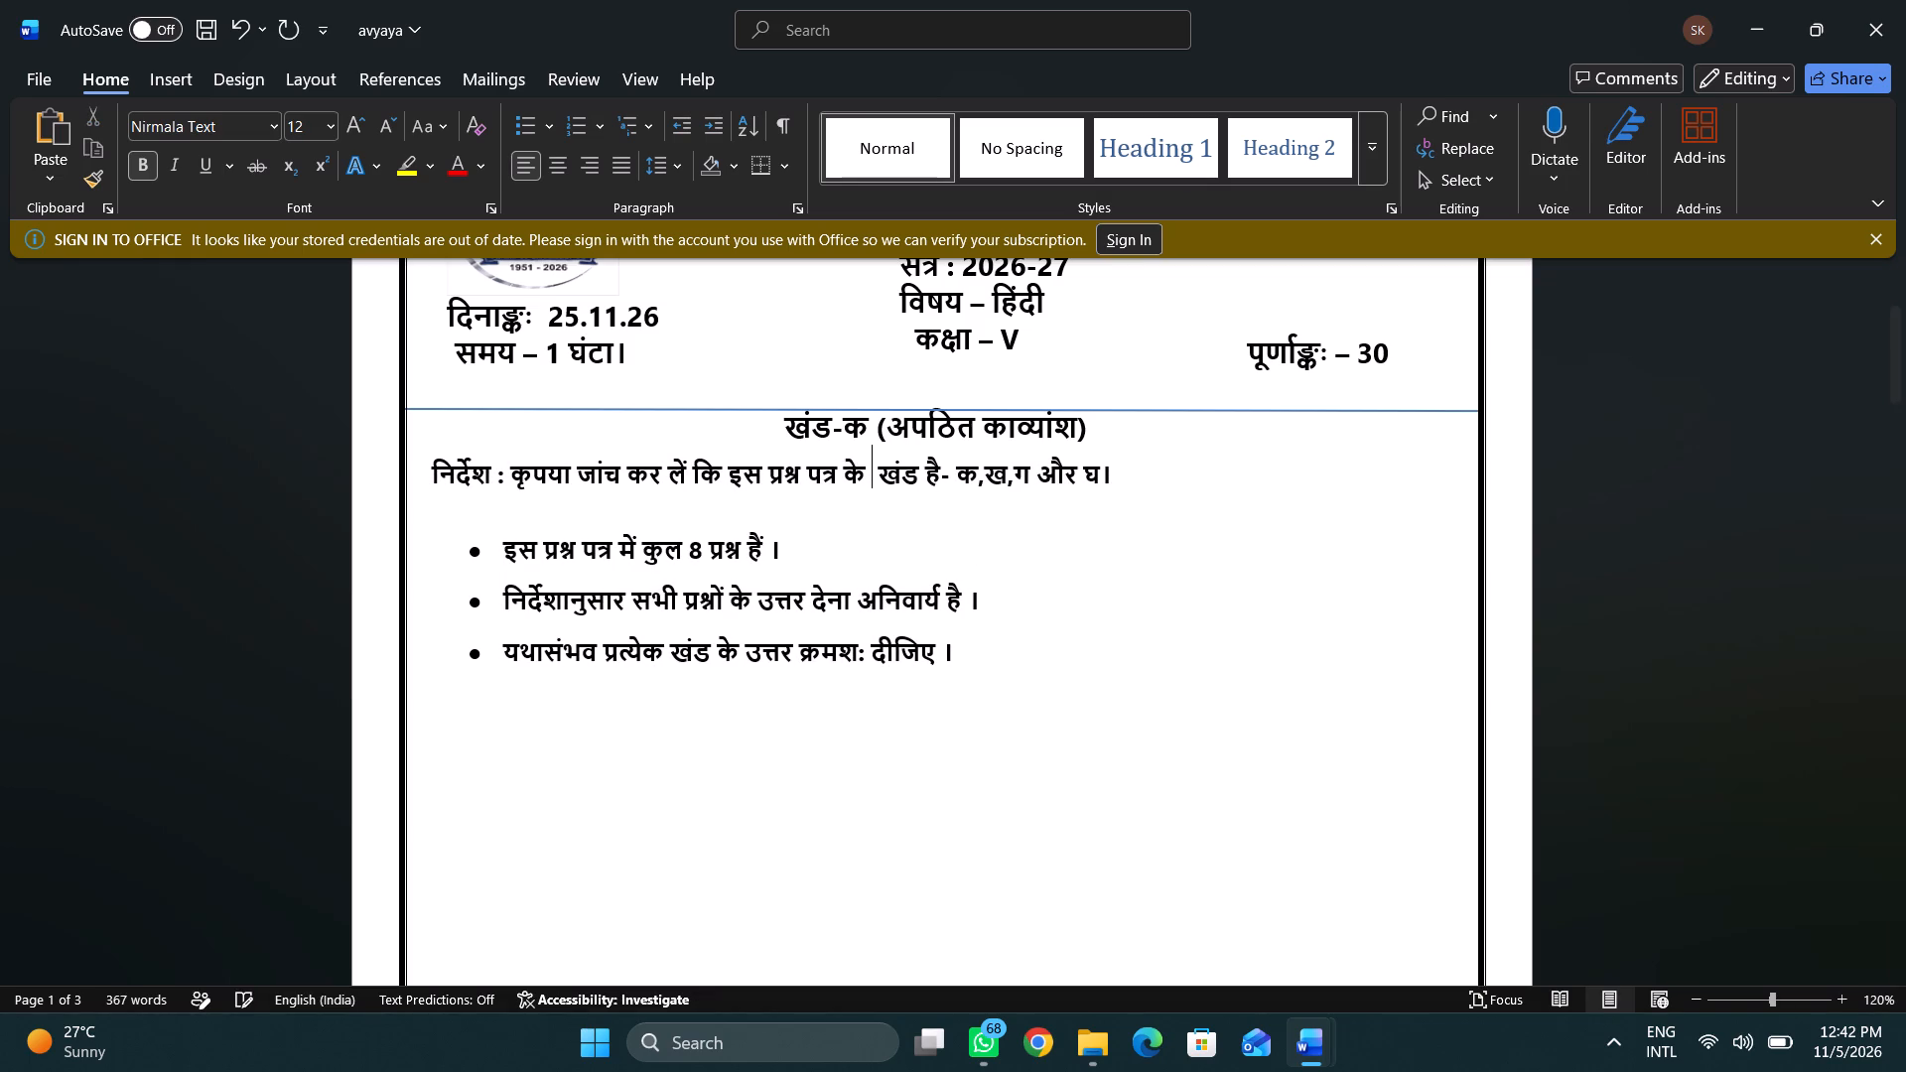
key("3")
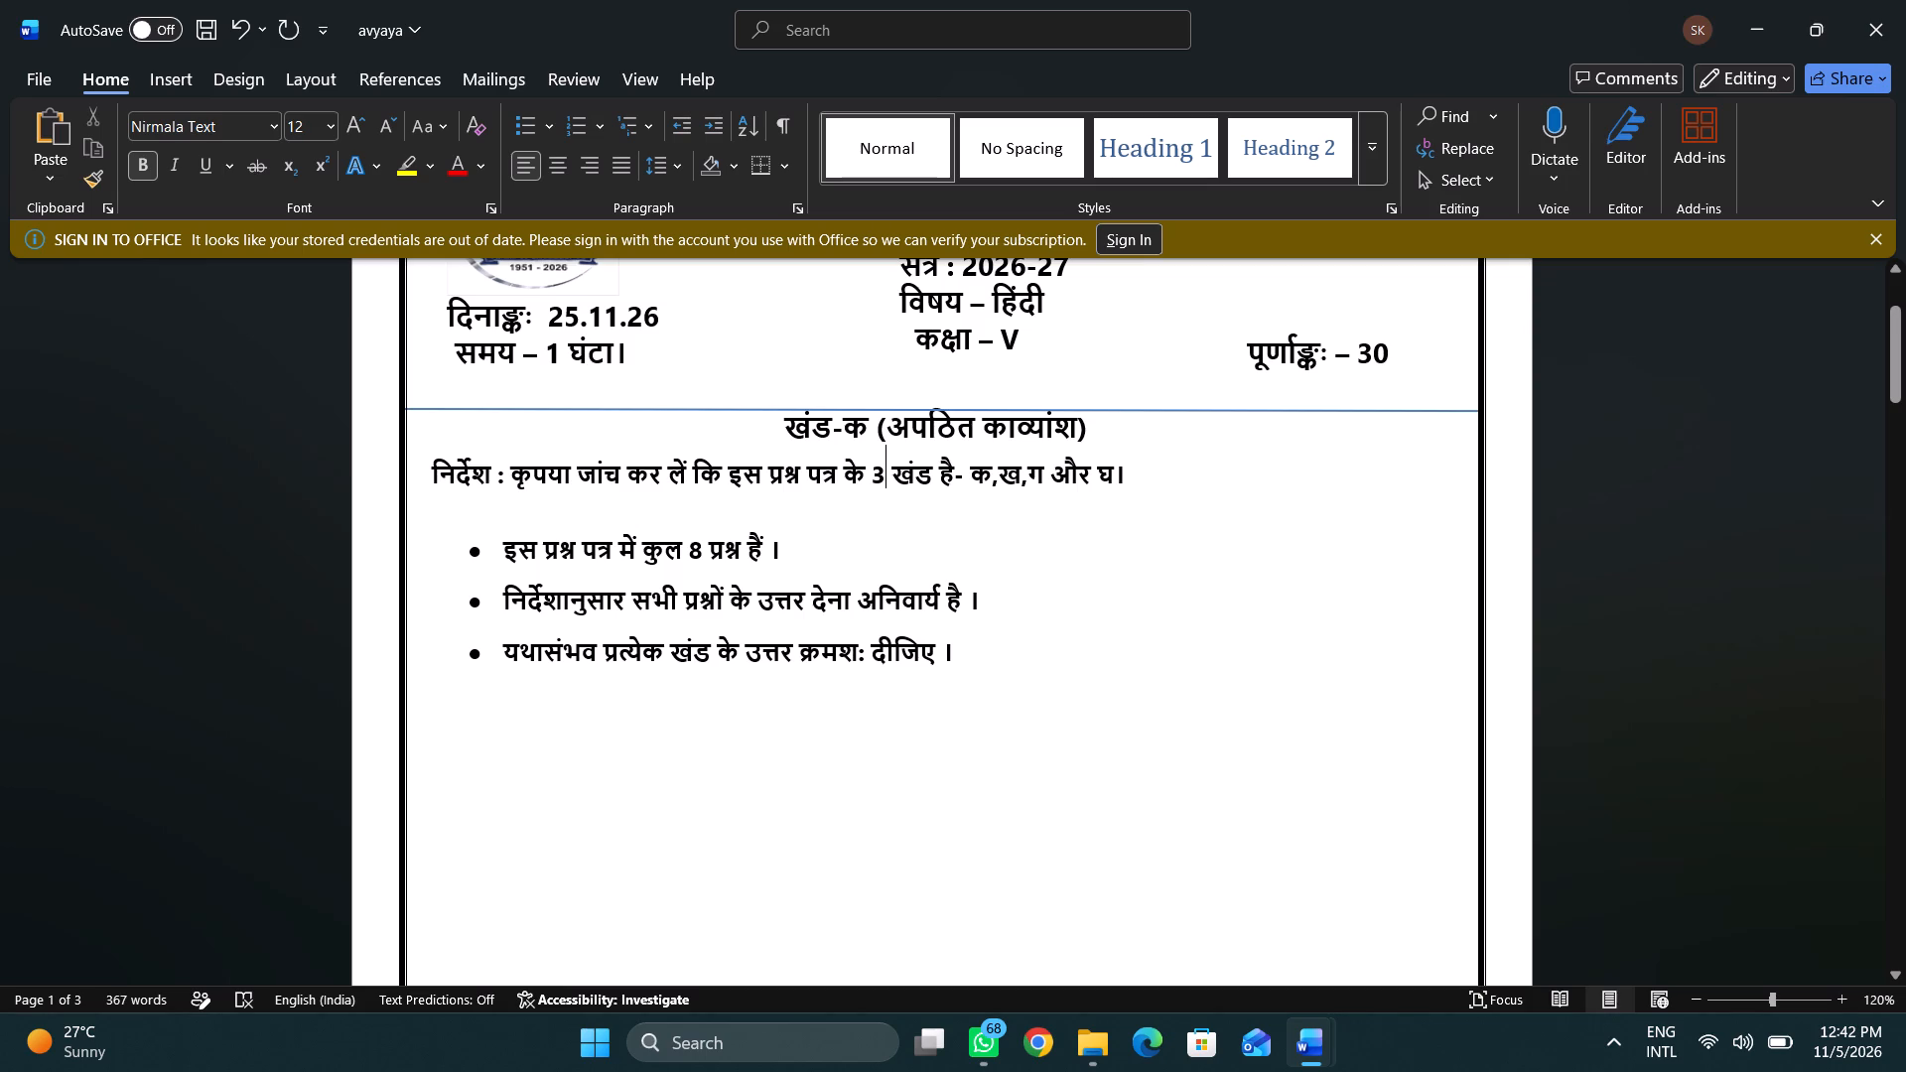
double_click(797, 496)
left_click(1049, 498)
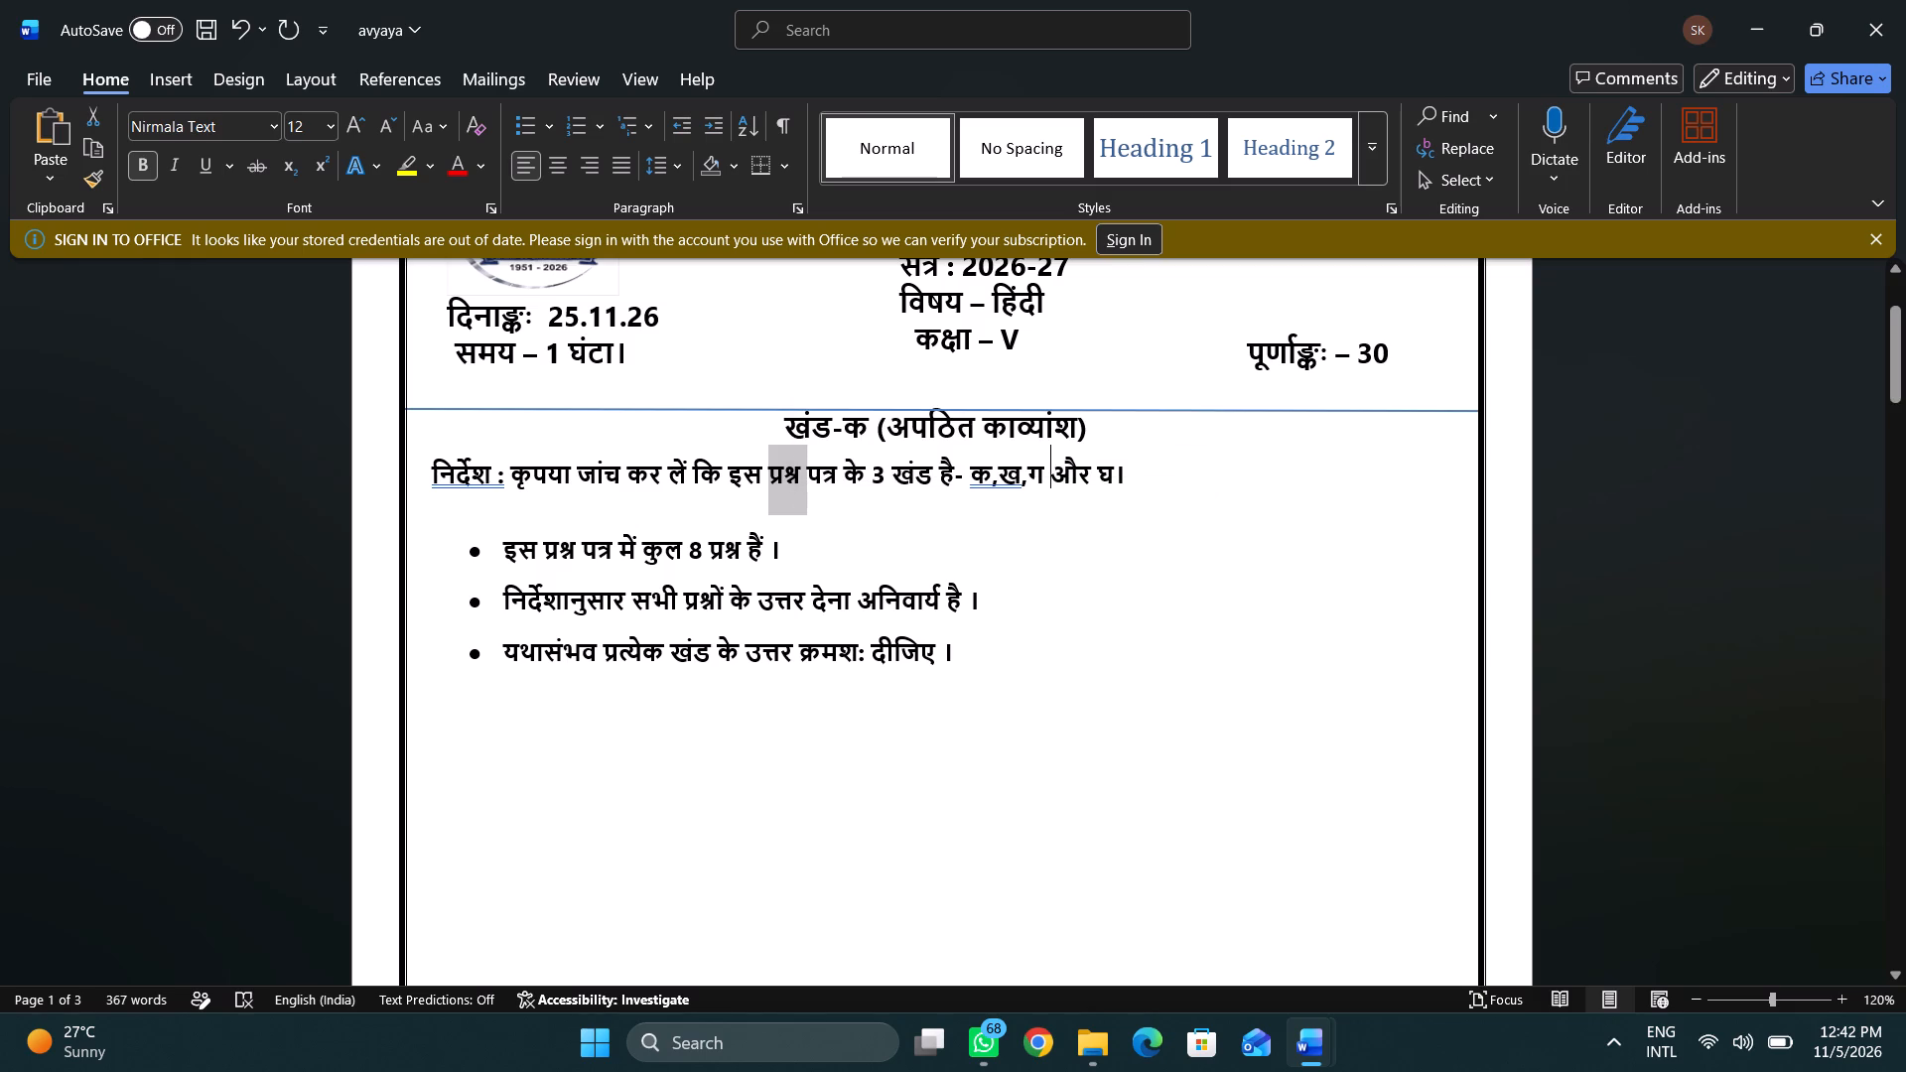
left_click_drag(1110, 470, 1100, 470)
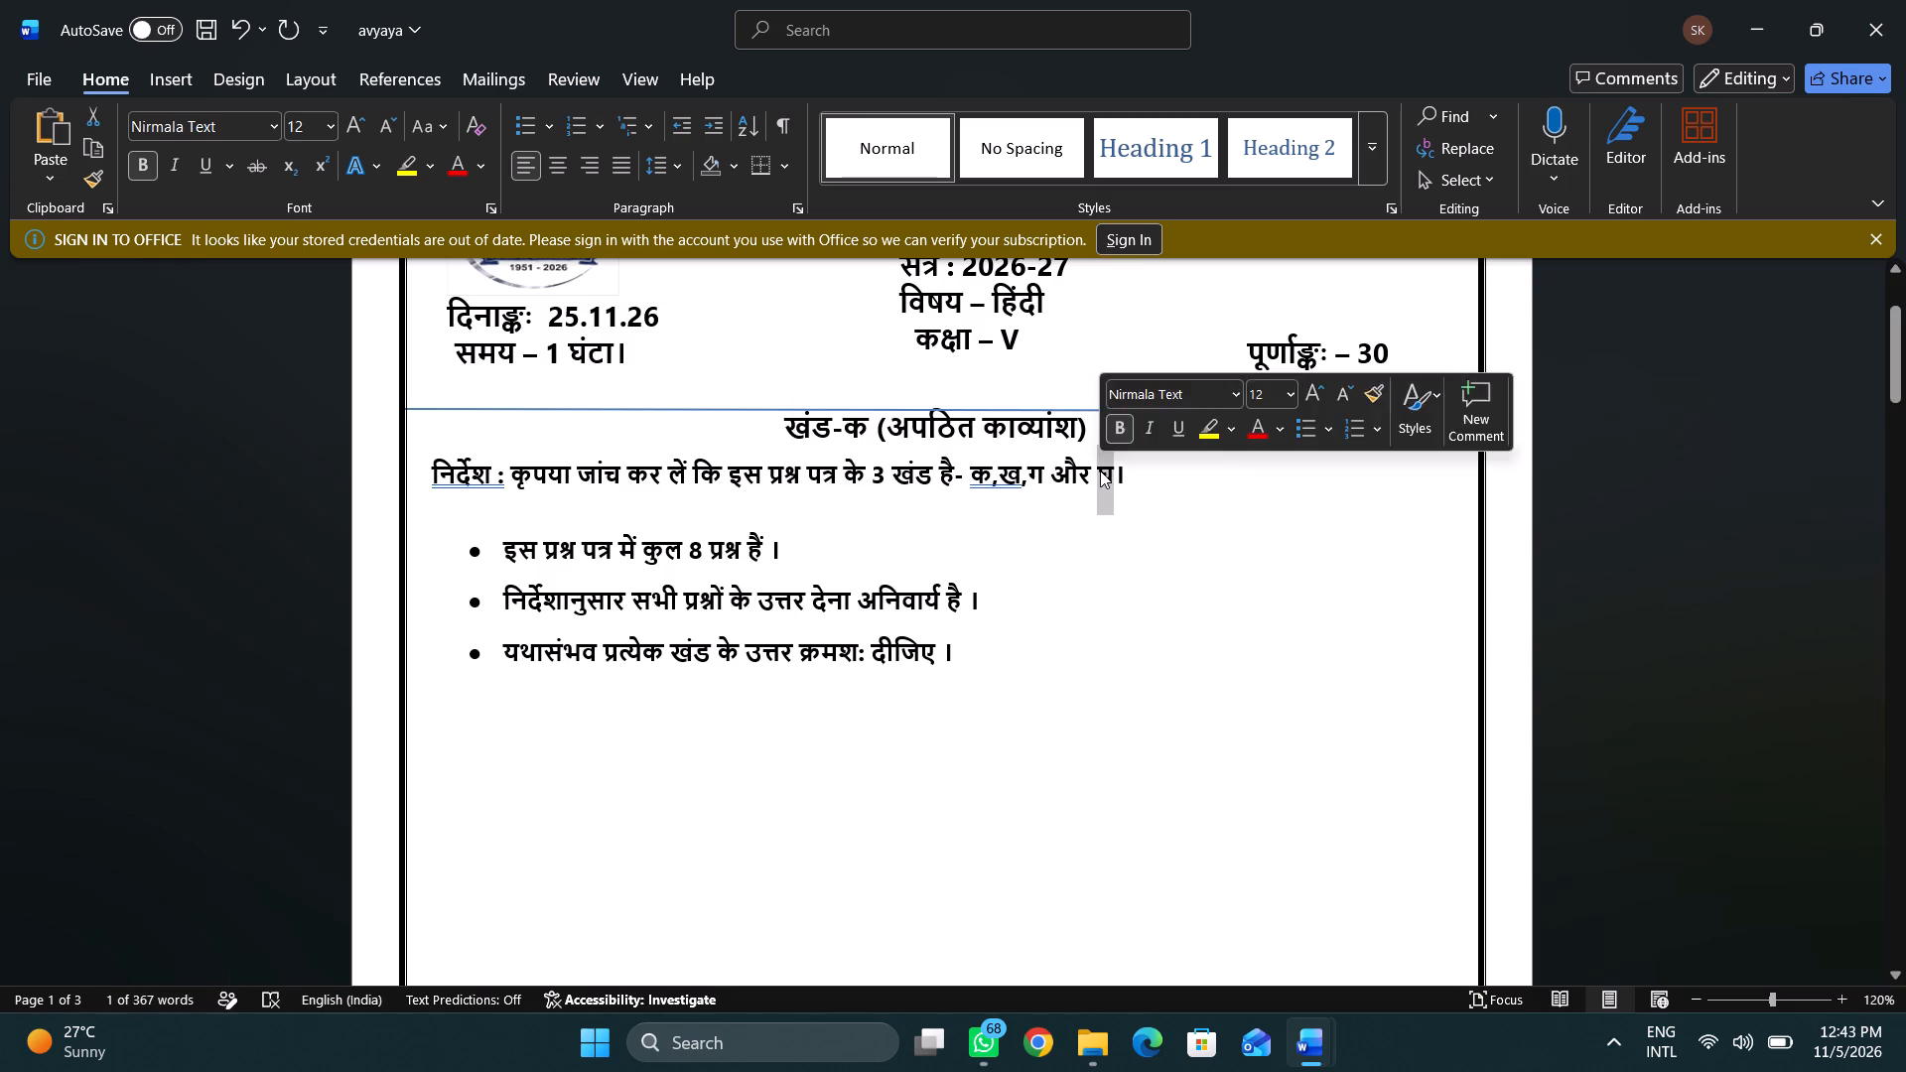
key("BackSpace")
left_click_drag(1040, 477, 1021, 475)
key("ctrl+c")
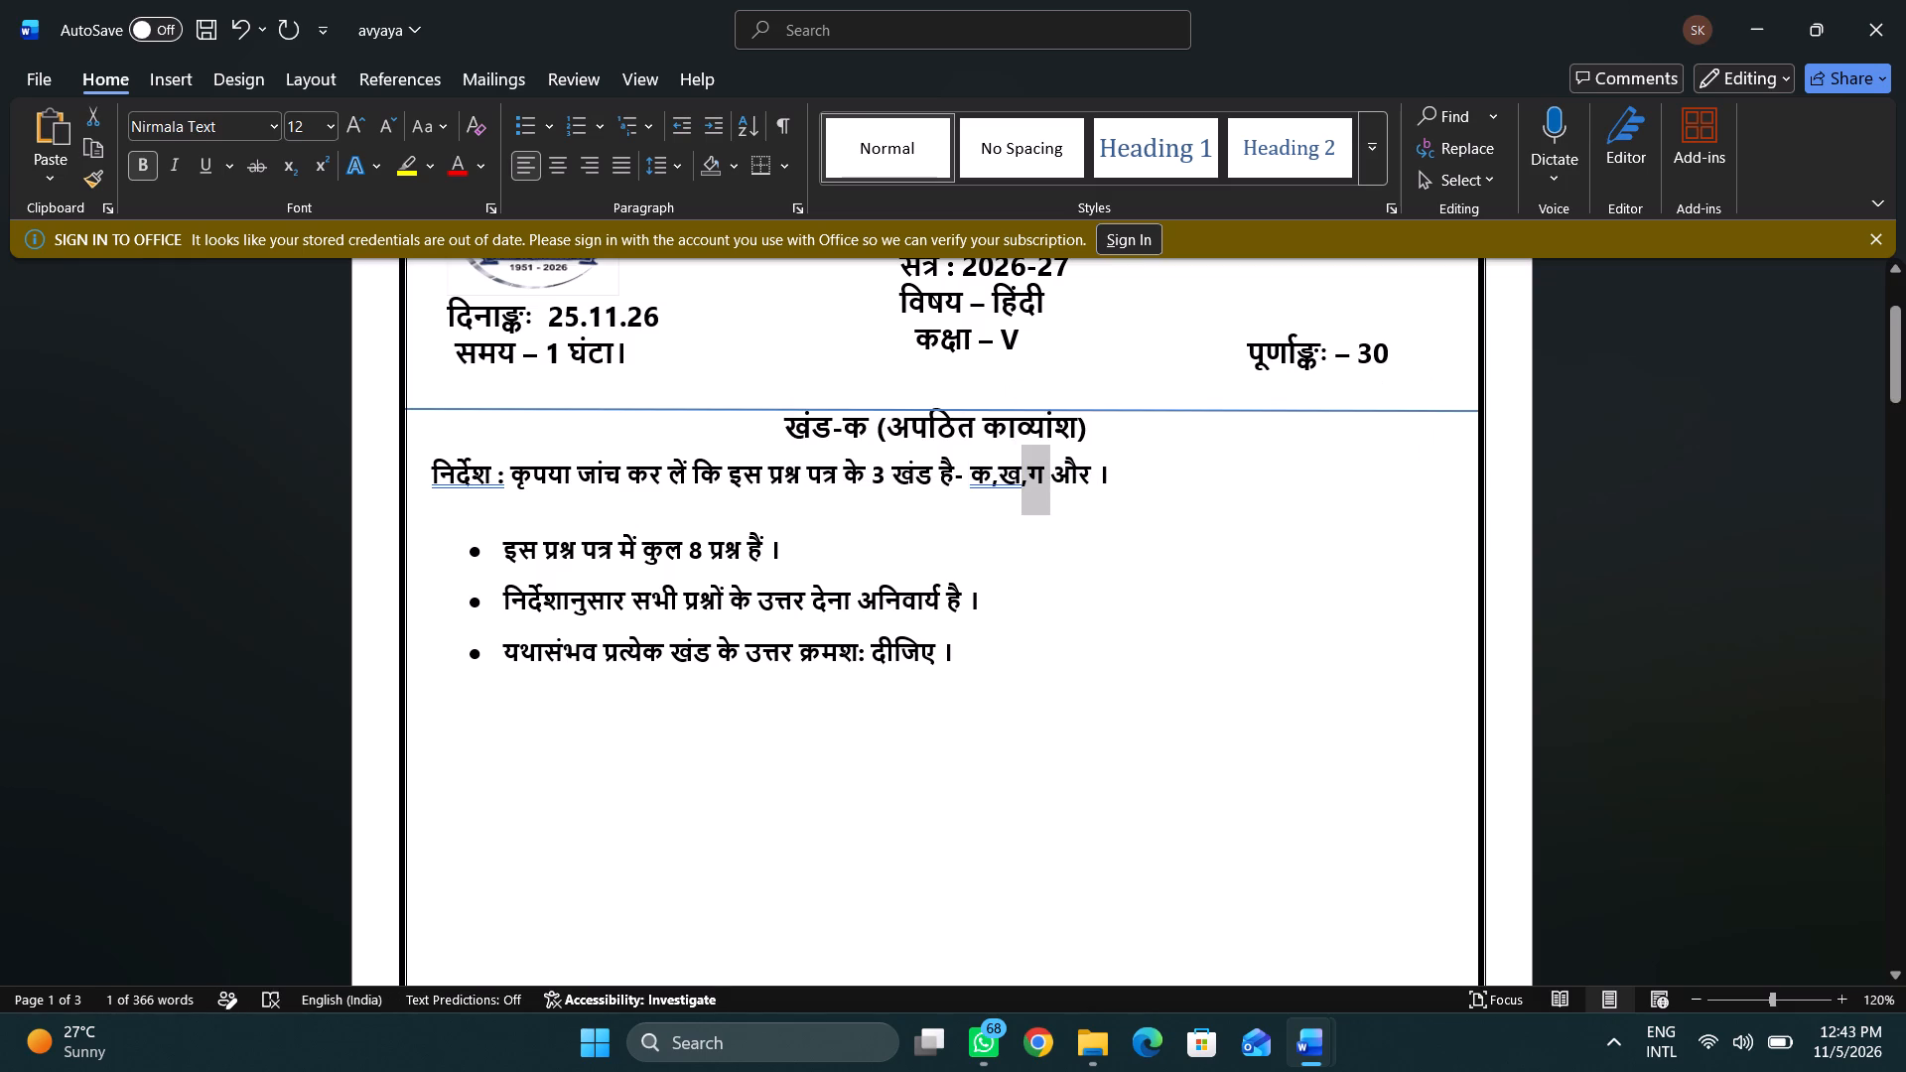
left_click(1095, 460)
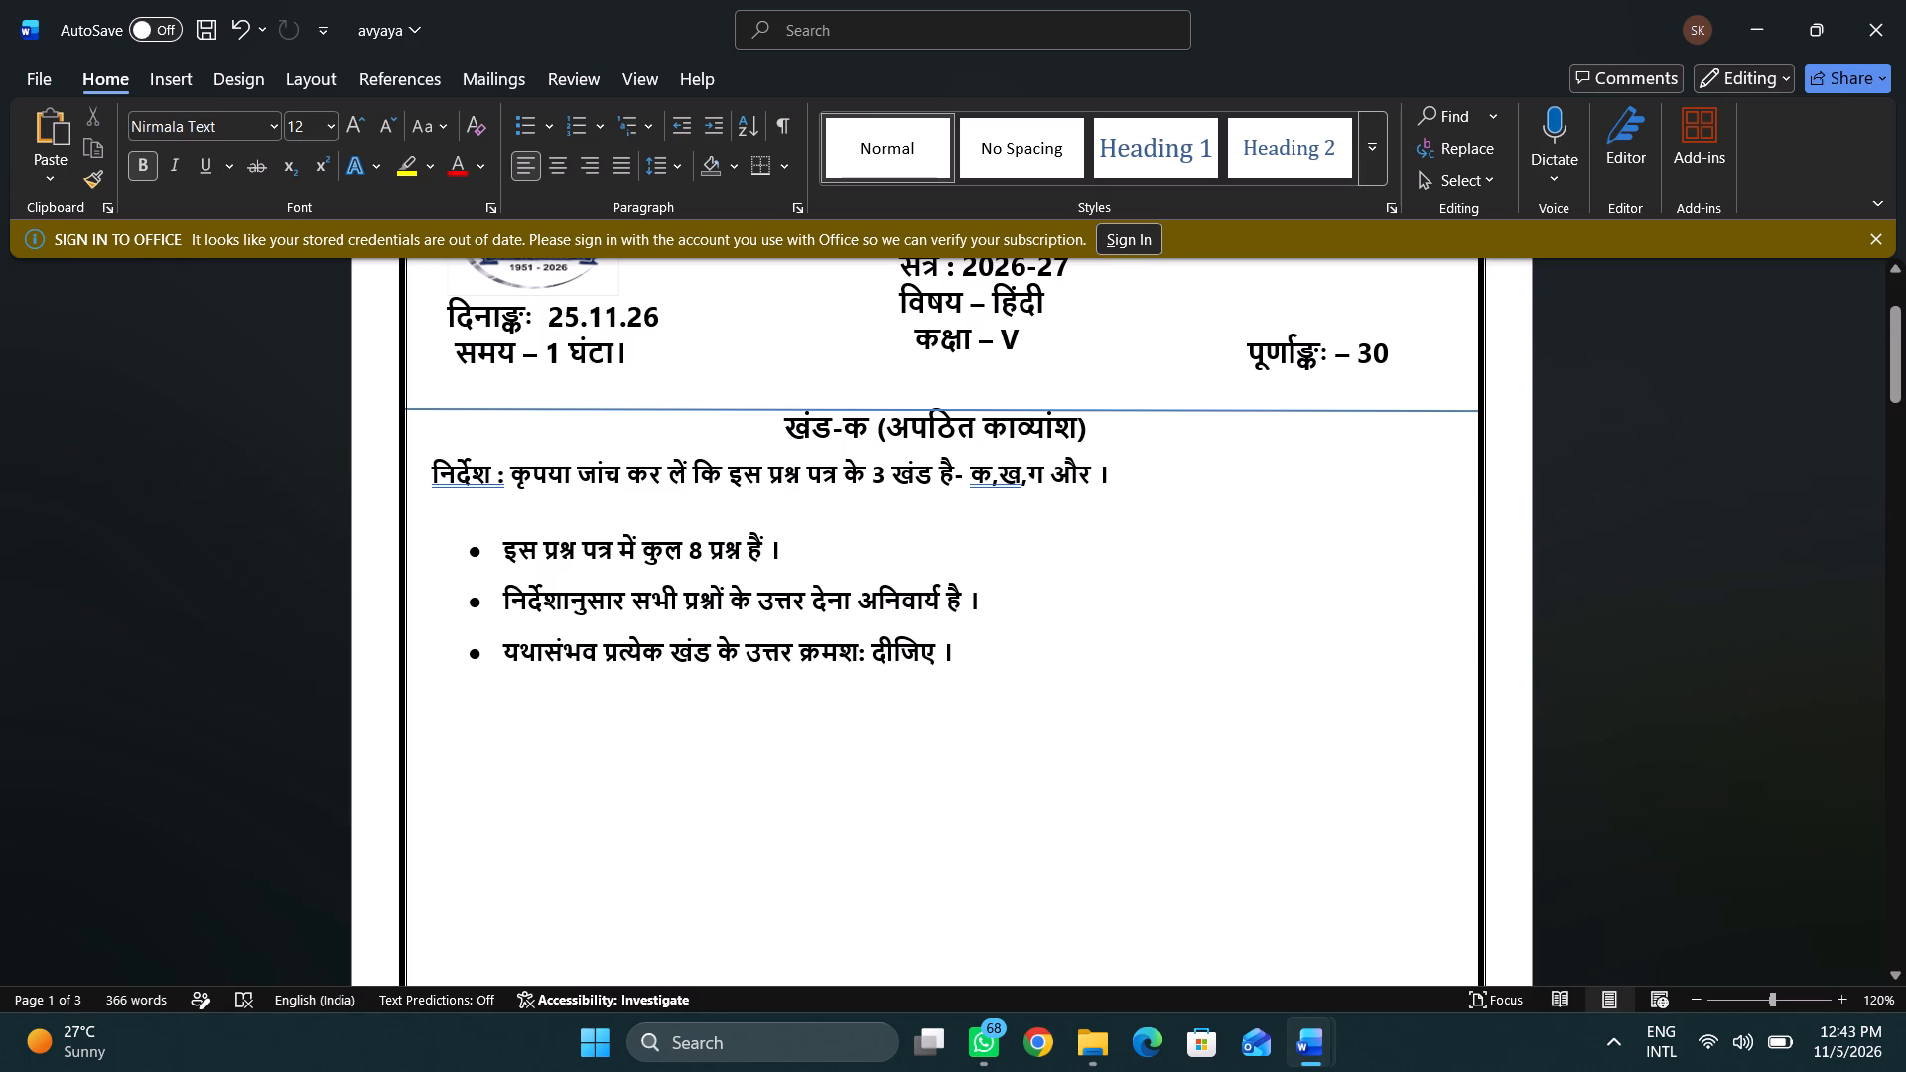
key("ctrl+v")
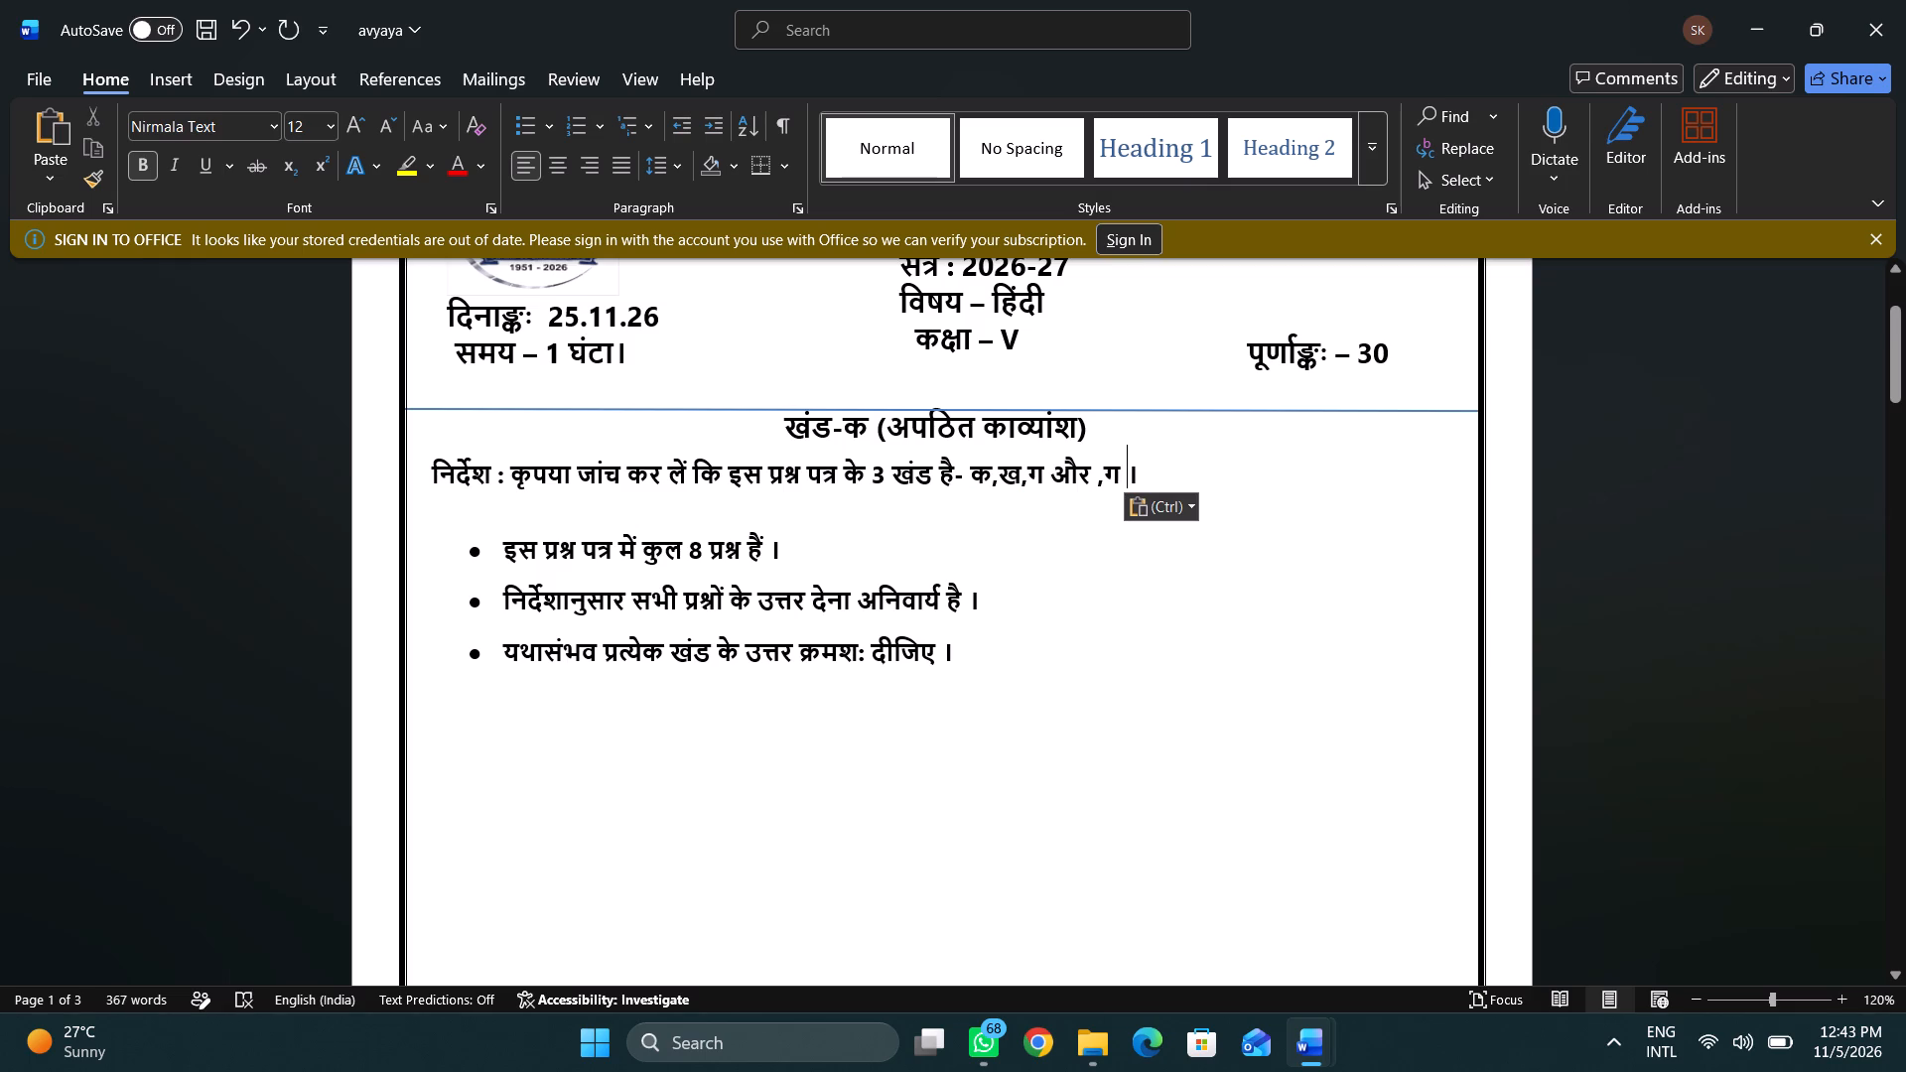
left_click(1106, 475)
key("BackSpace")
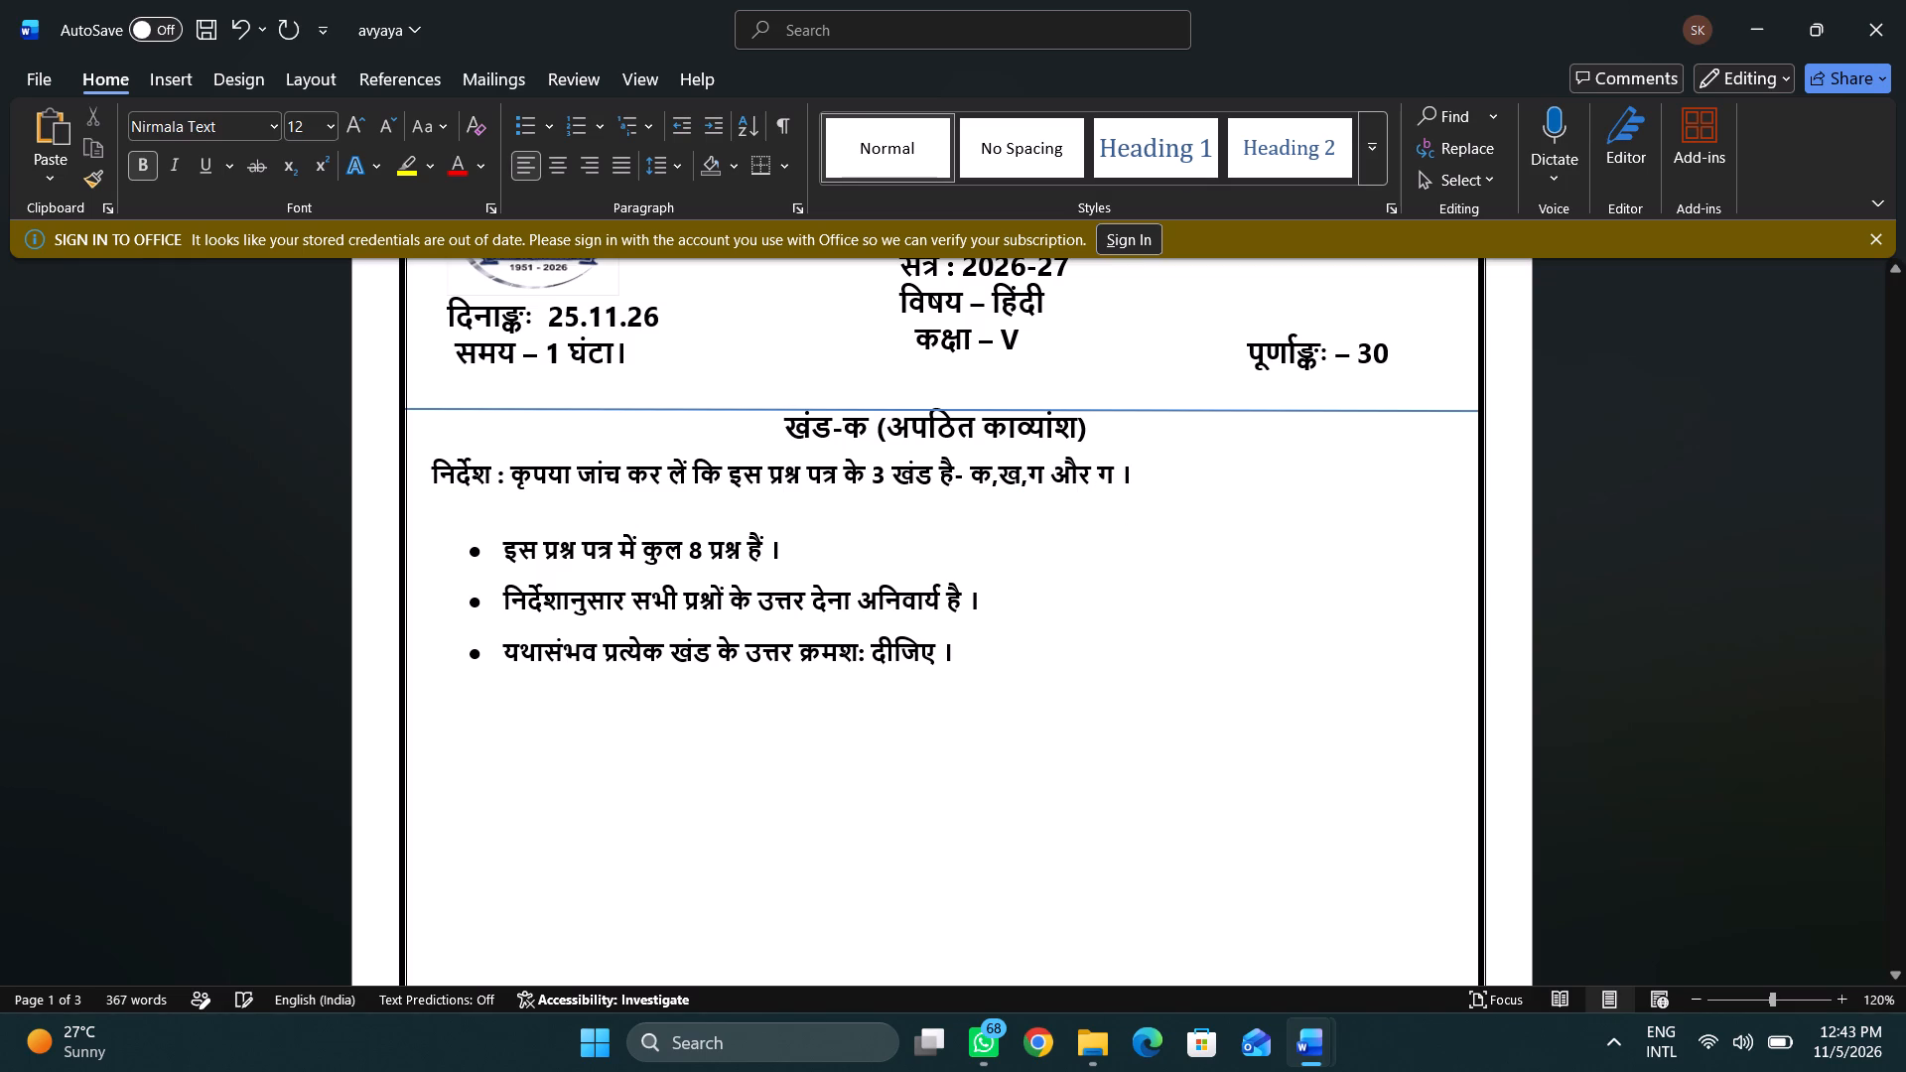
Set the total number of questions in the first instruction bullet to 11.
left_click(703, 543)
key("BackSpace")
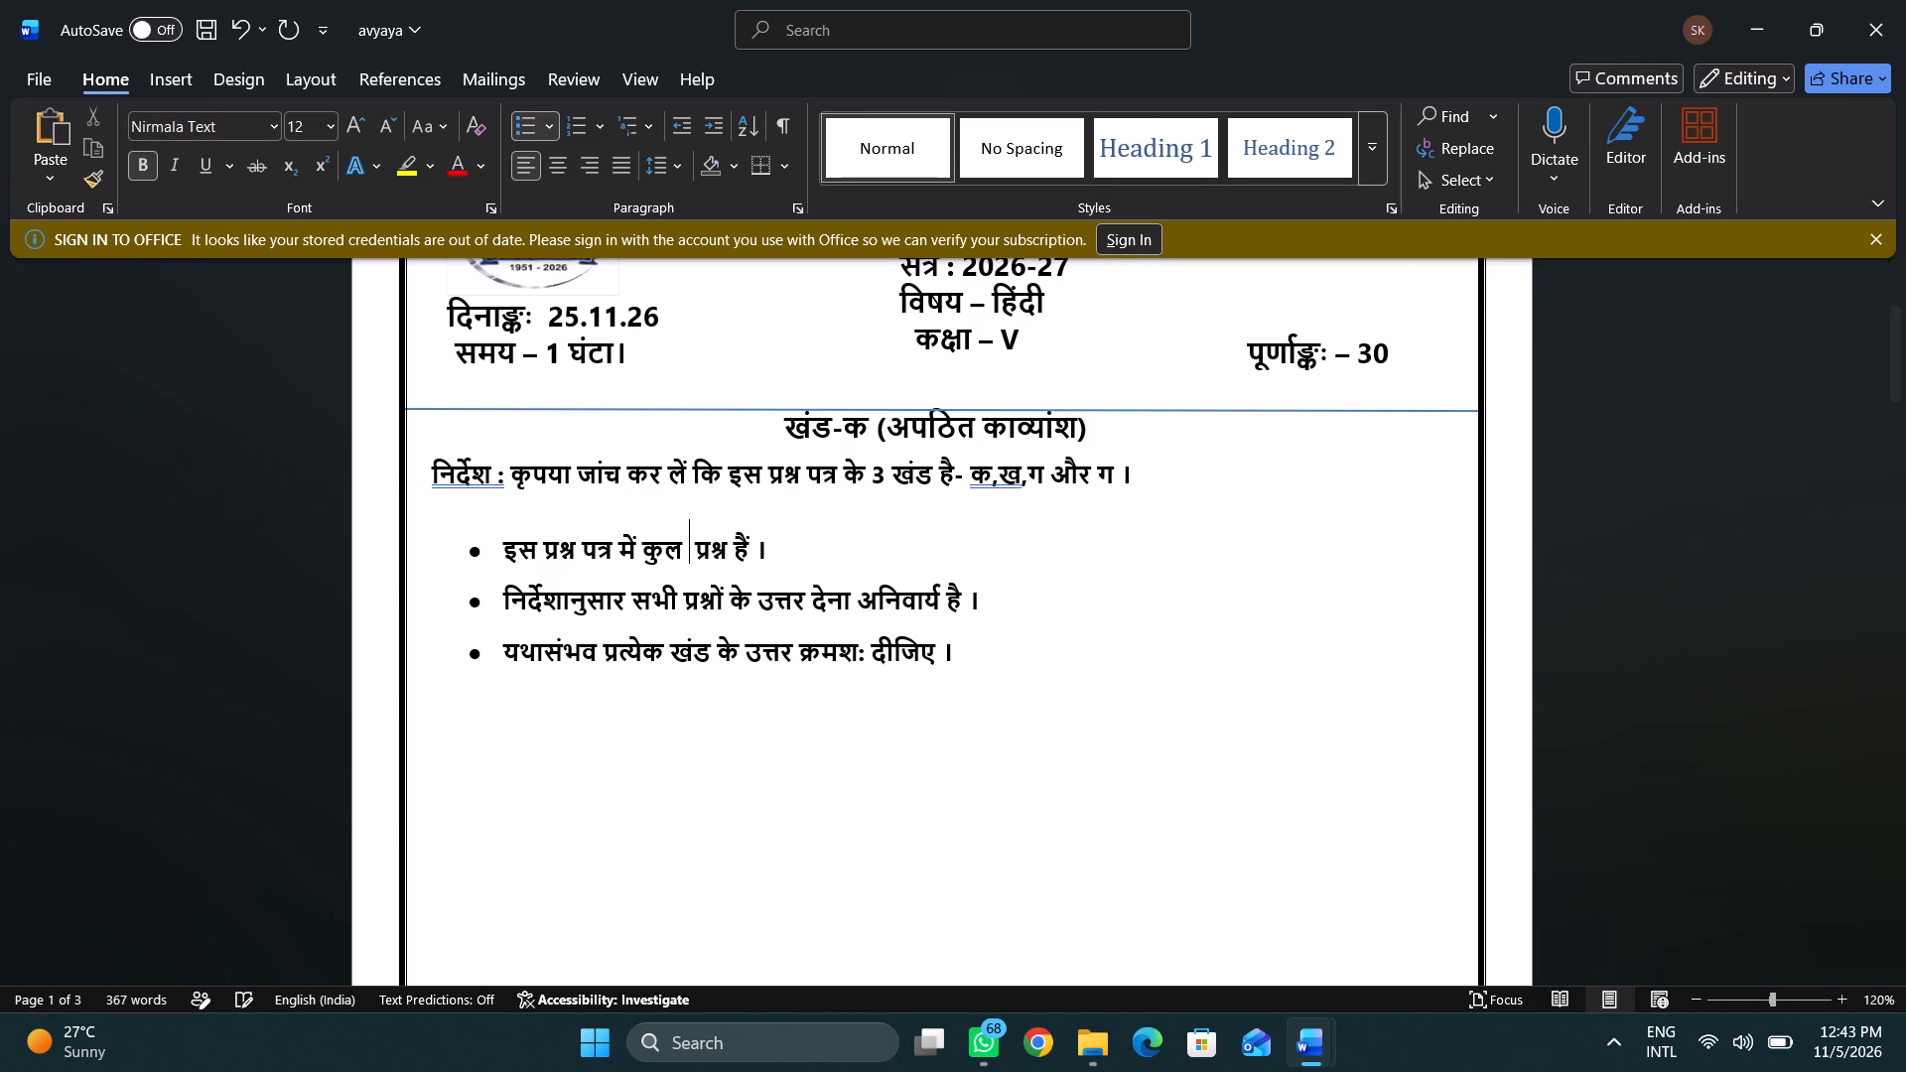
type("11")
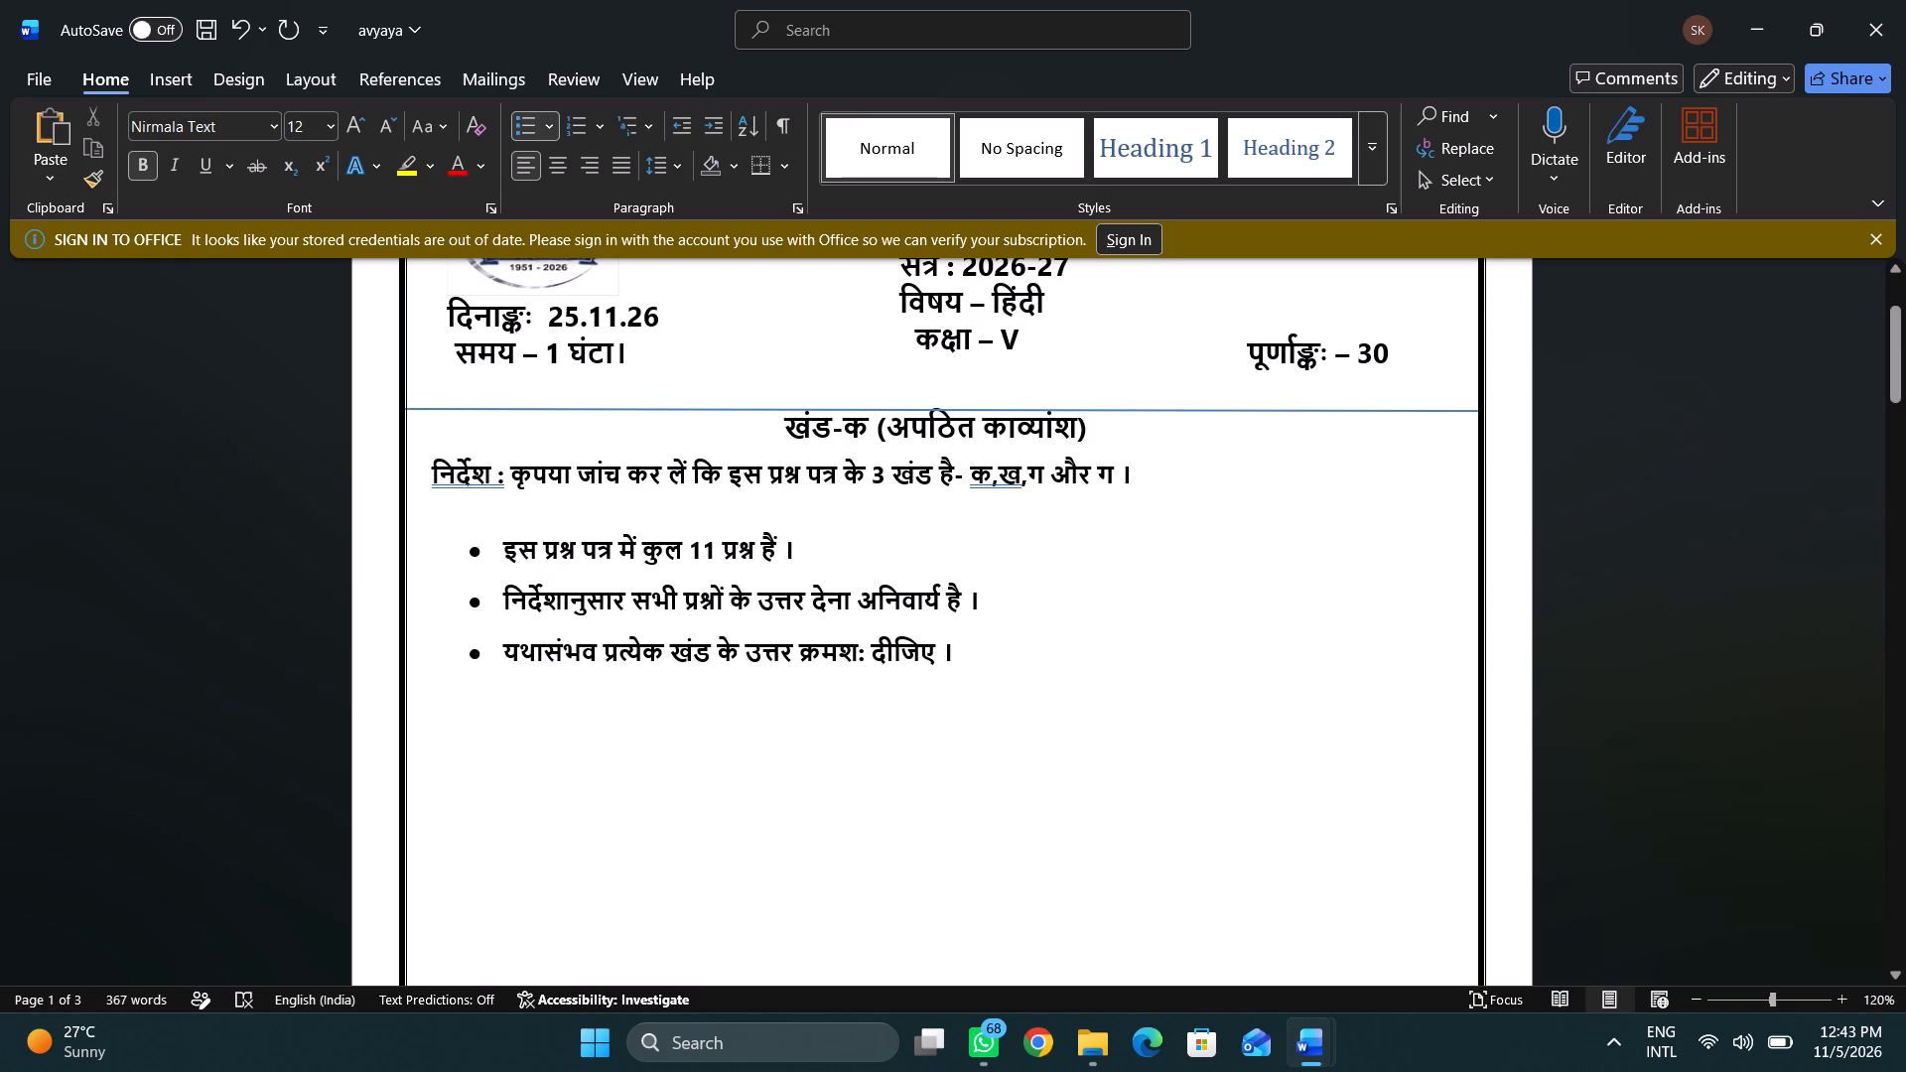
Delete the blank lines between the last instruction bullet and the प्रश्न-1 line.
scroll(542, 643, "down", 1)
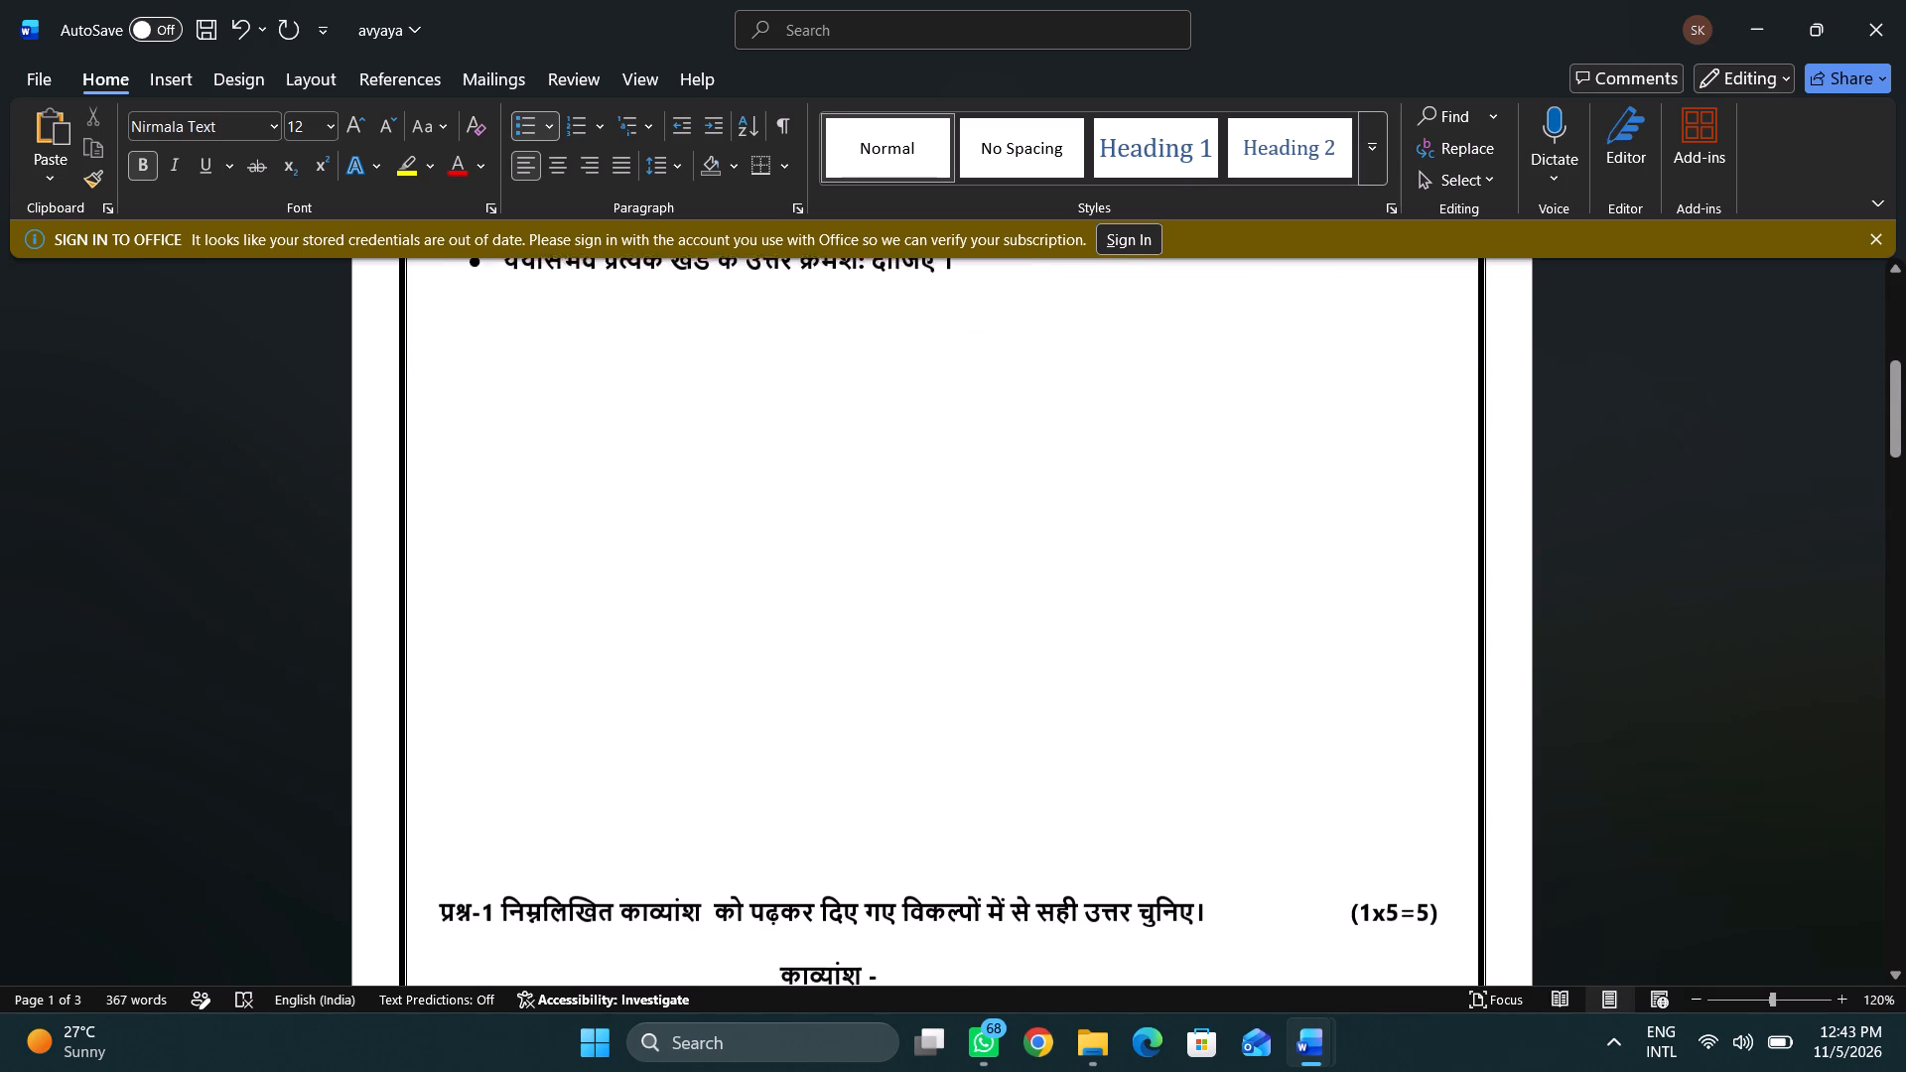
left_click(435, 816)
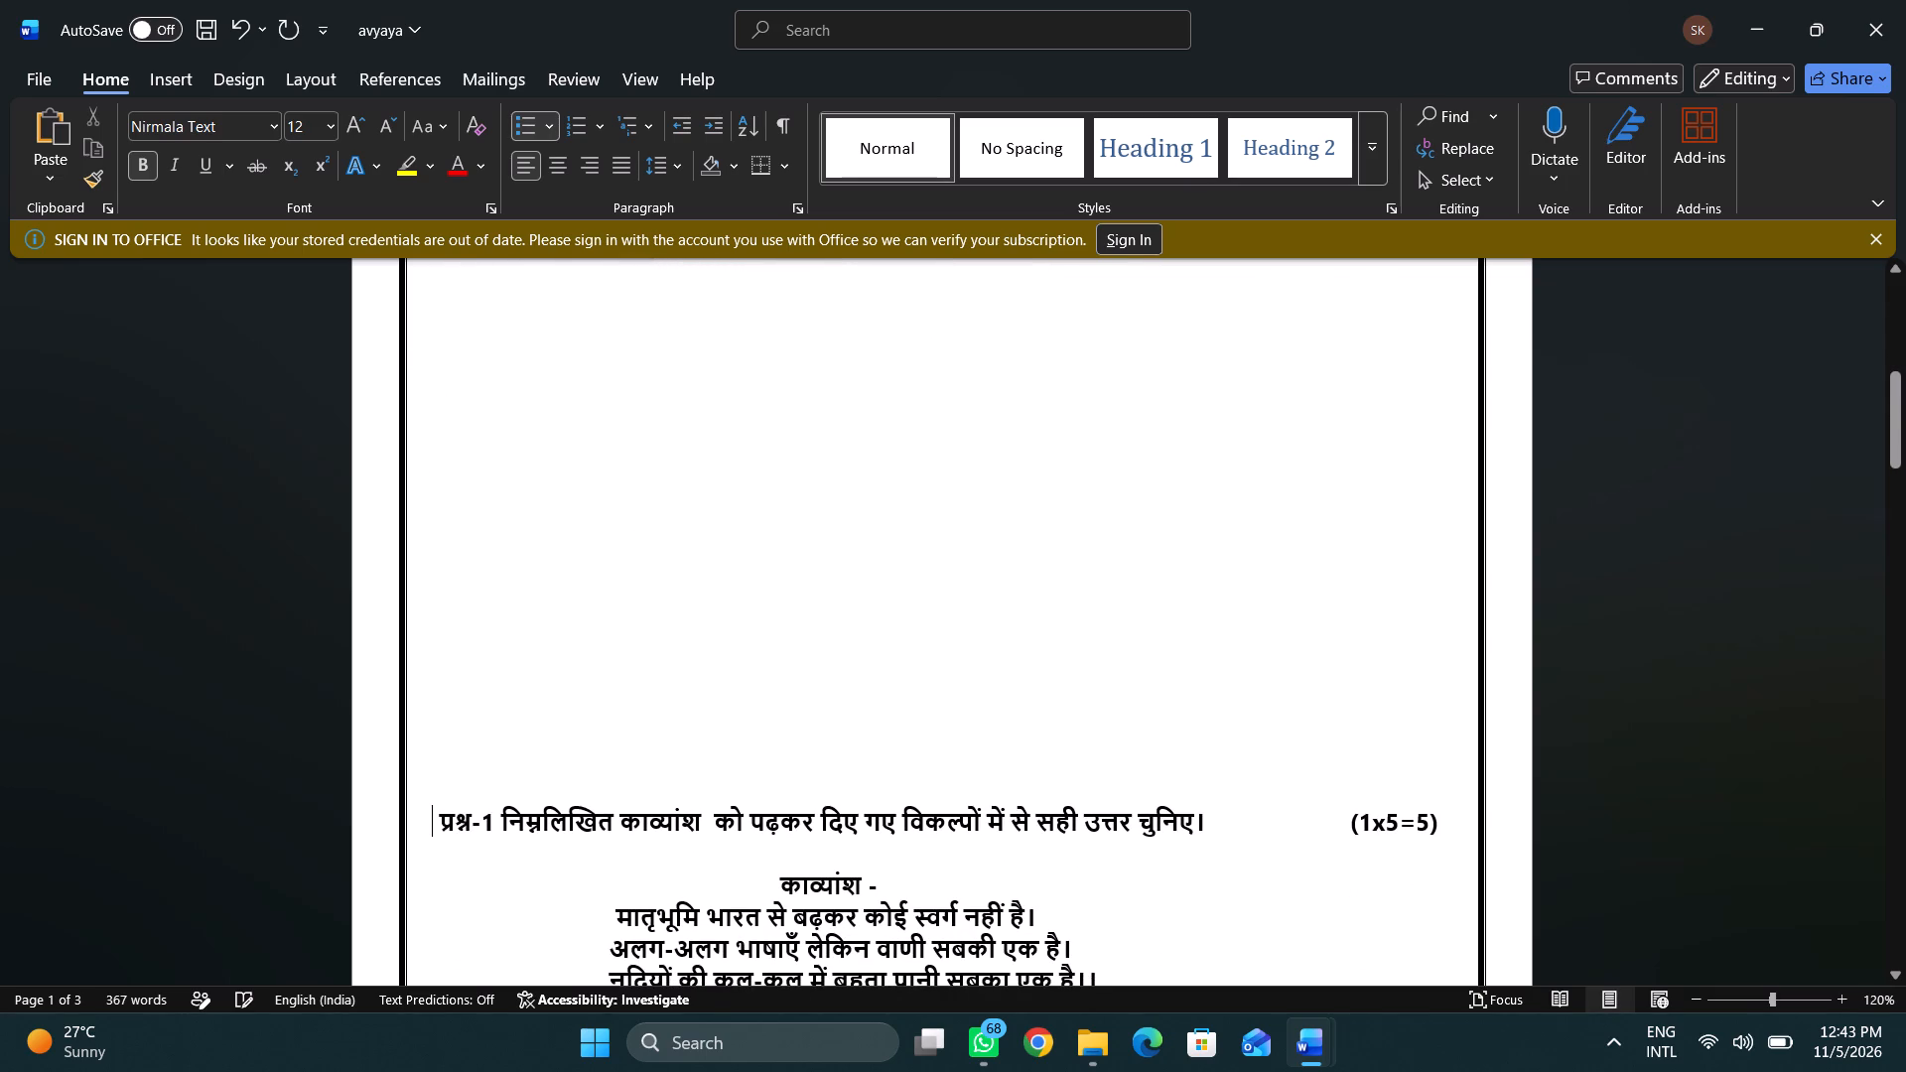
key("BackSpace")
key("BackSpace")
key("BackSpace")
key("BackSpace")
key("BackSpace")
key("BackSpace")
key("BackSpace")
key("BackSpace")
key("BackSpace")
key("BackSpace")
key("BackSpace")
key("BackSpace")
key("BackSpace")
key("BackSpace")
key("BackSpace")
key("BackSpace")
key("BackSpace")
key("BackSpace")
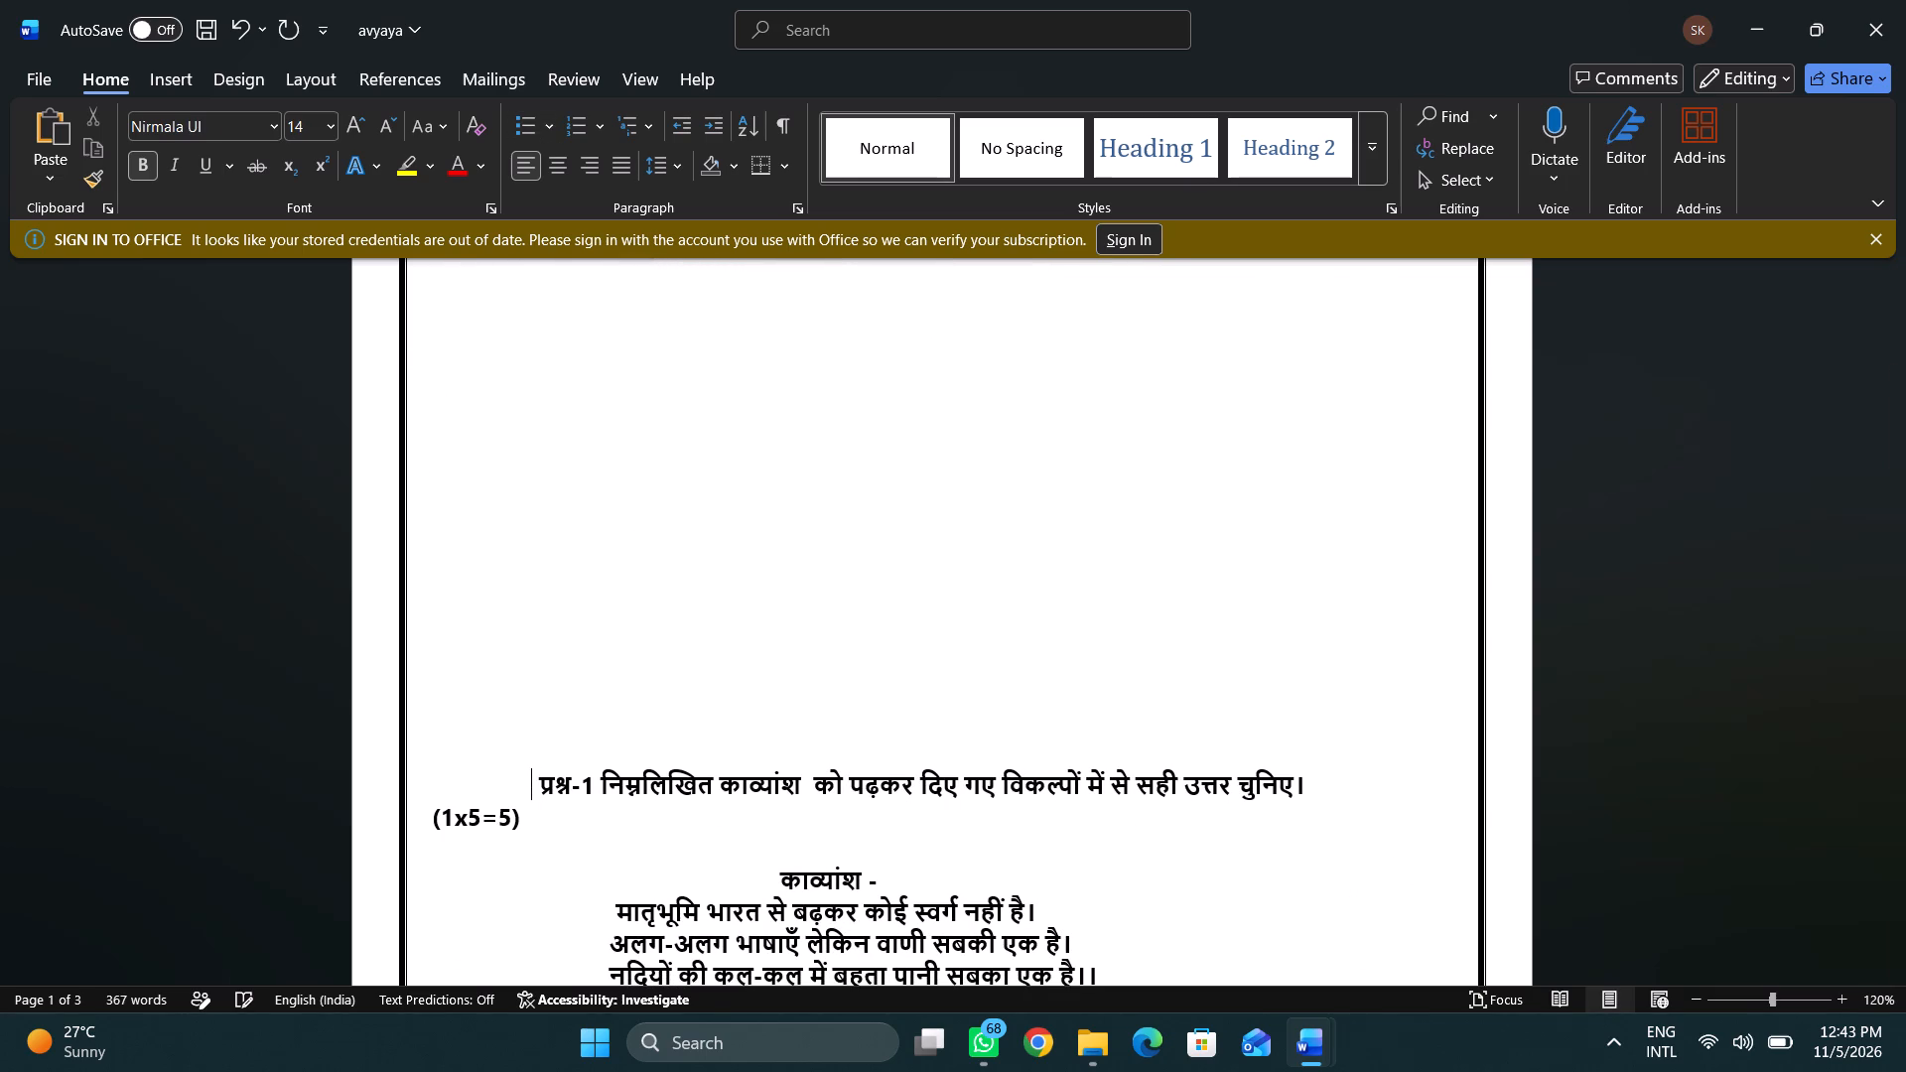
key("BackSpace")
key("BackSpace")
key("BackSpace")
key("BackSpace")
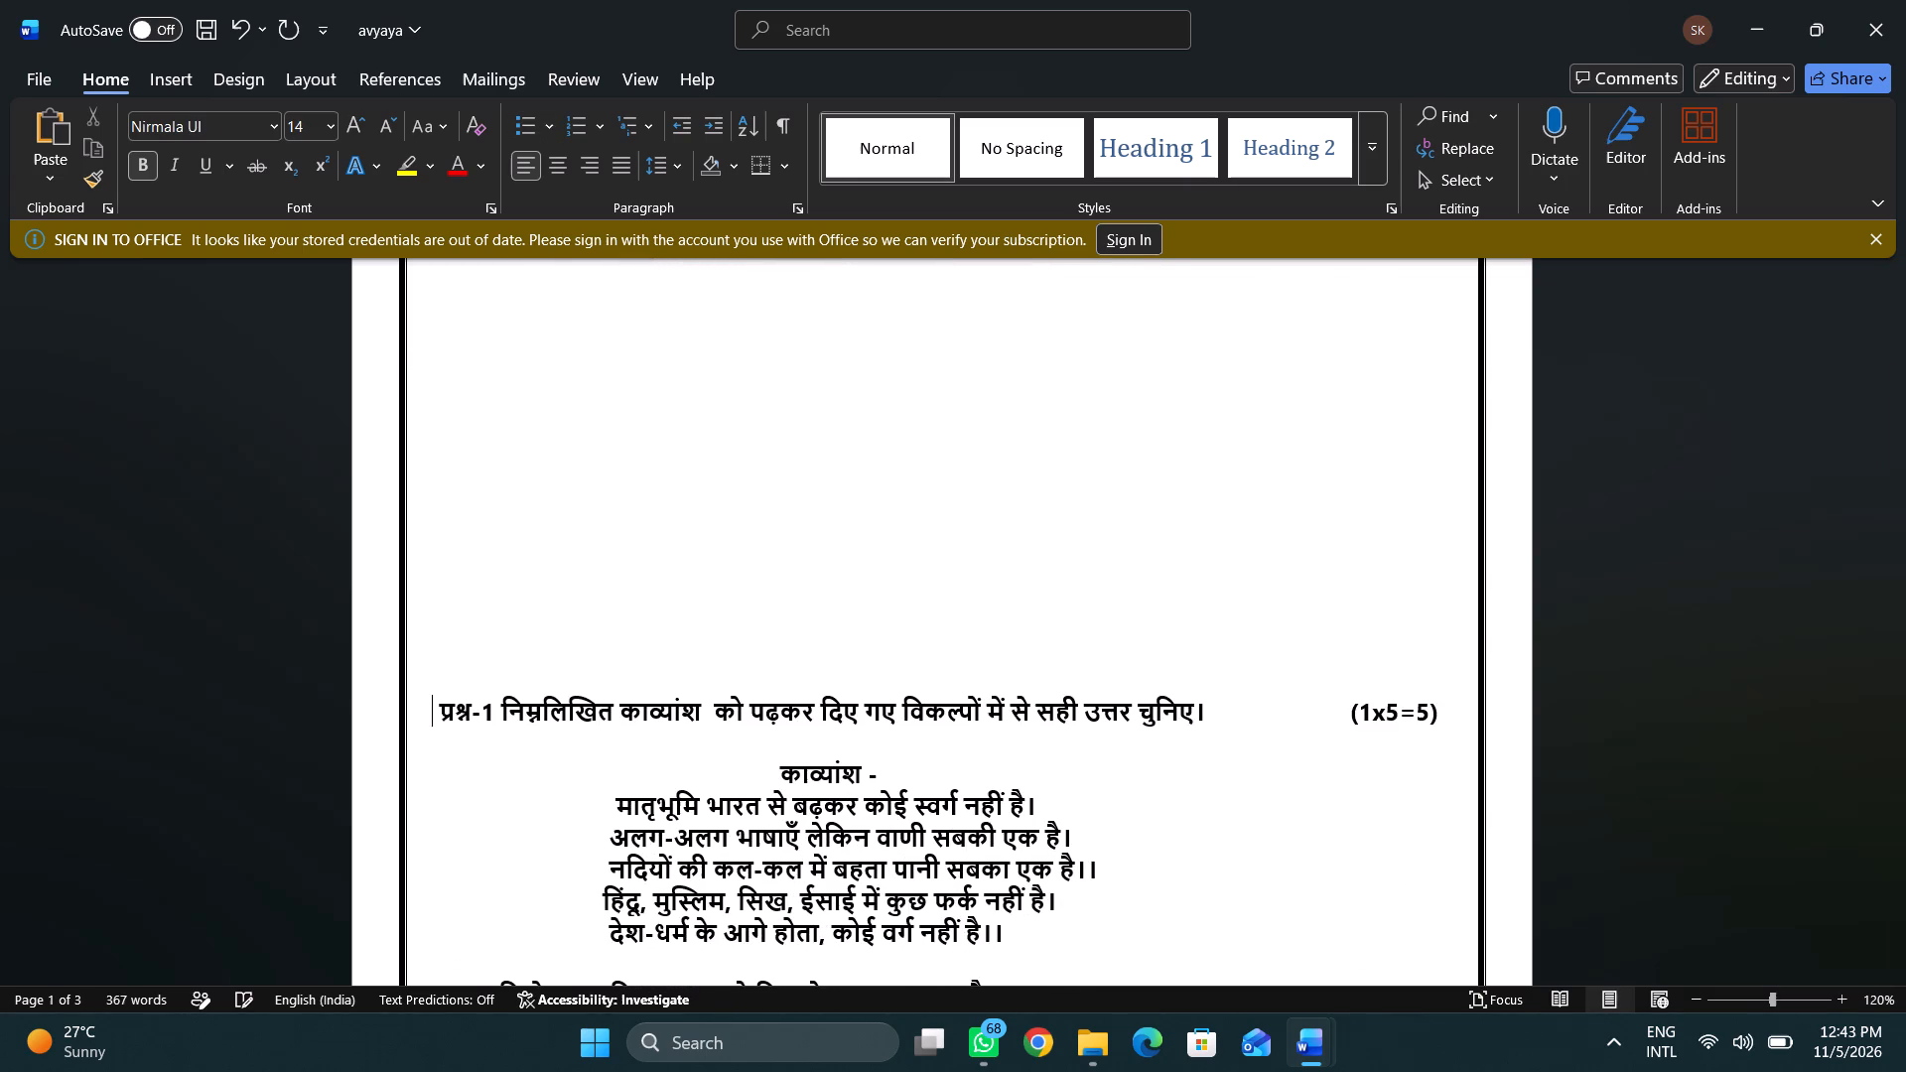
key("BackSpace")
key("BackSpace")
key("BackSpace")
key("BackSpace")
key("BackSpace")
key("BackSpace")
key("BackSpace")
key("BackSpace")
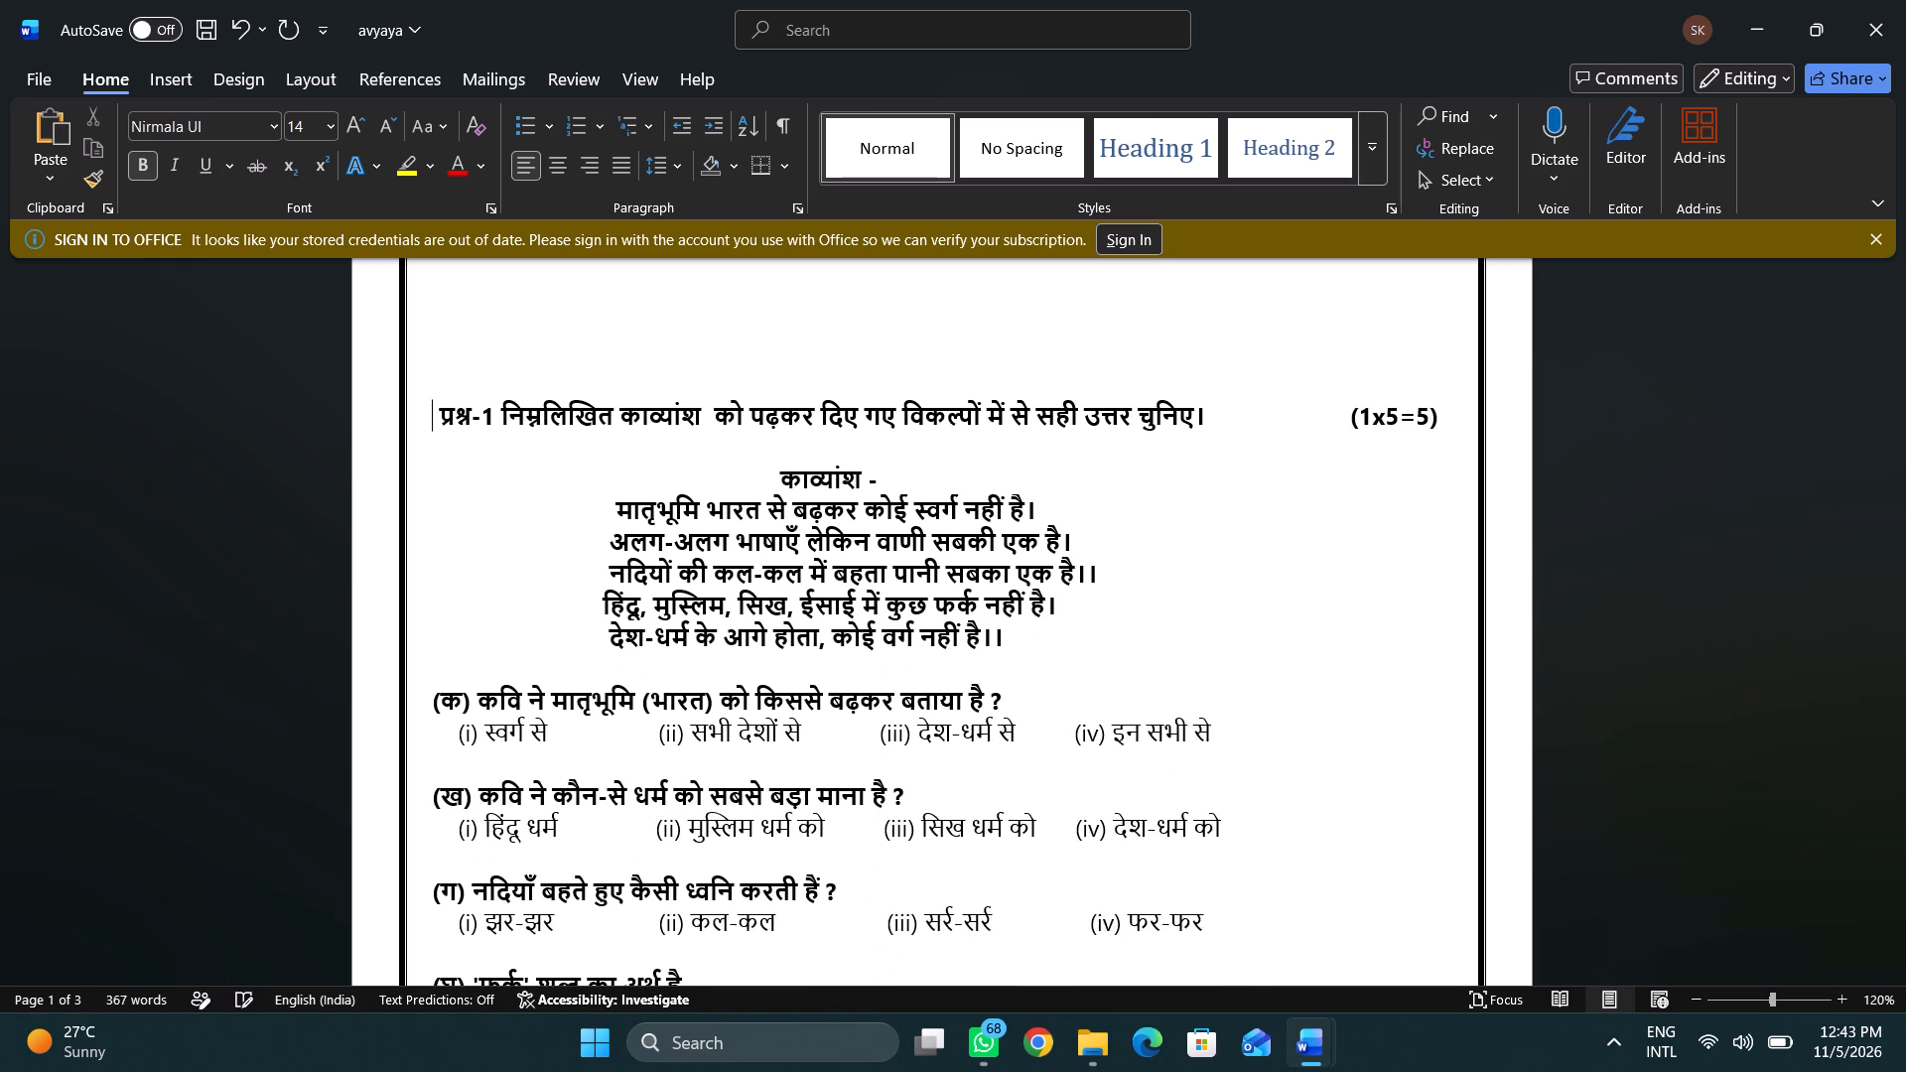
key("BackSpace")
key("BackSpace")
key("BackSpace")
scroll(435, 816, "up", 1)
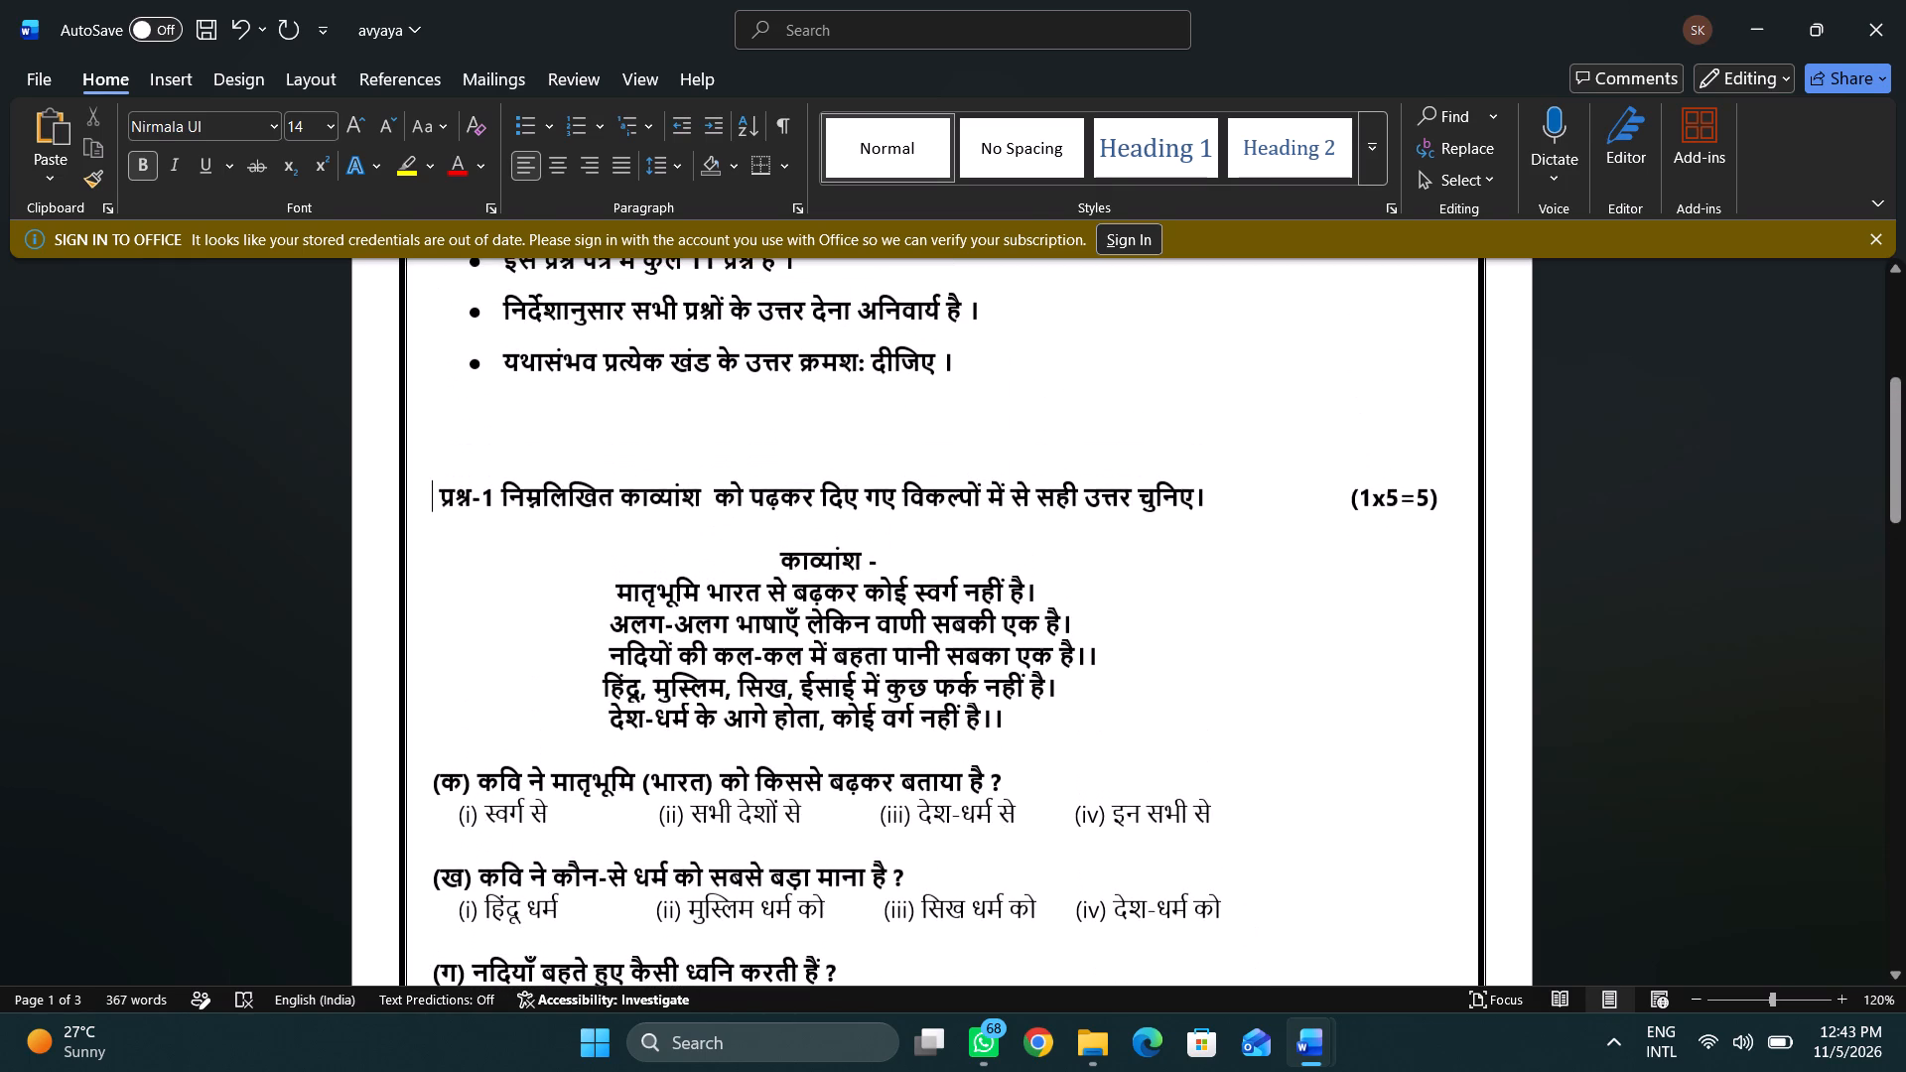
key("BackSpace")
key("BackSpace")
Review the paper's layout across both pages, from the instructions down to the खण्ड-ग questions.
scroll(435, 816, "up", 1)
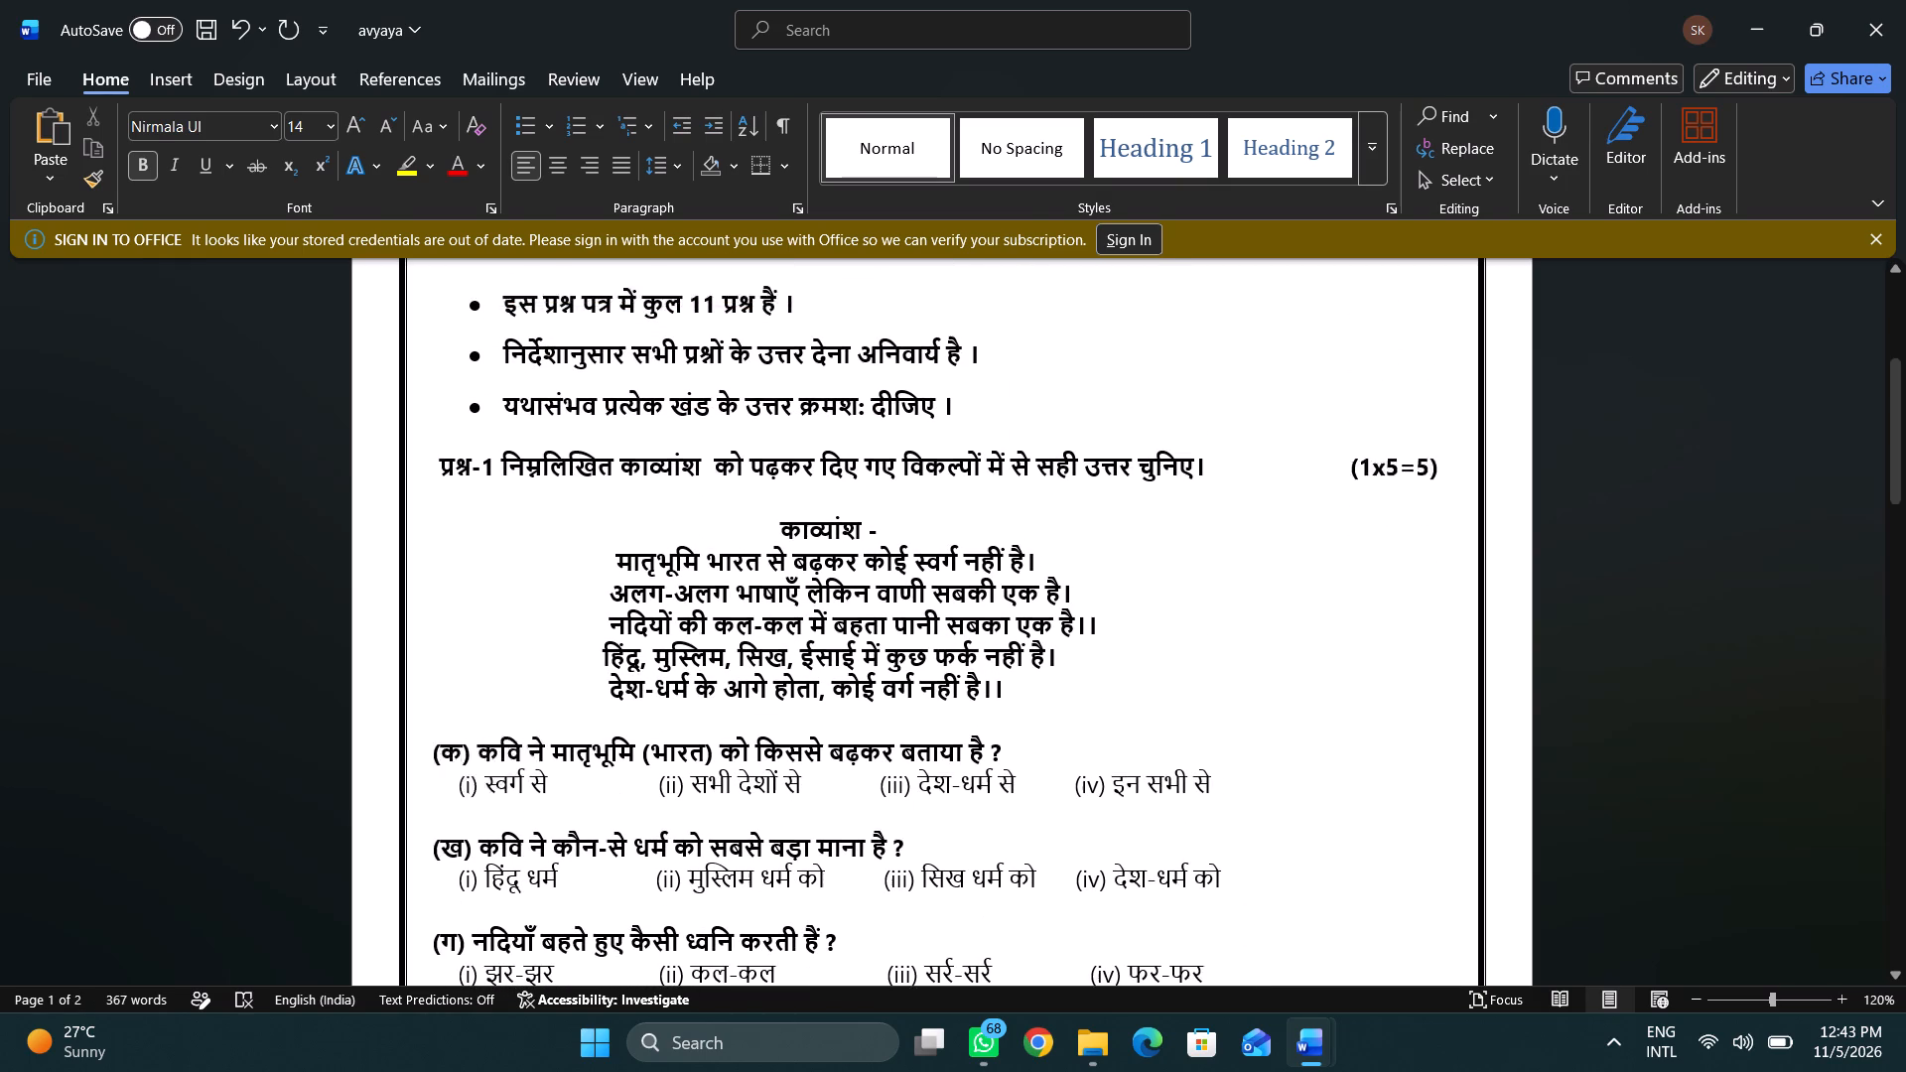
scroll(435, 816, "up", 2)
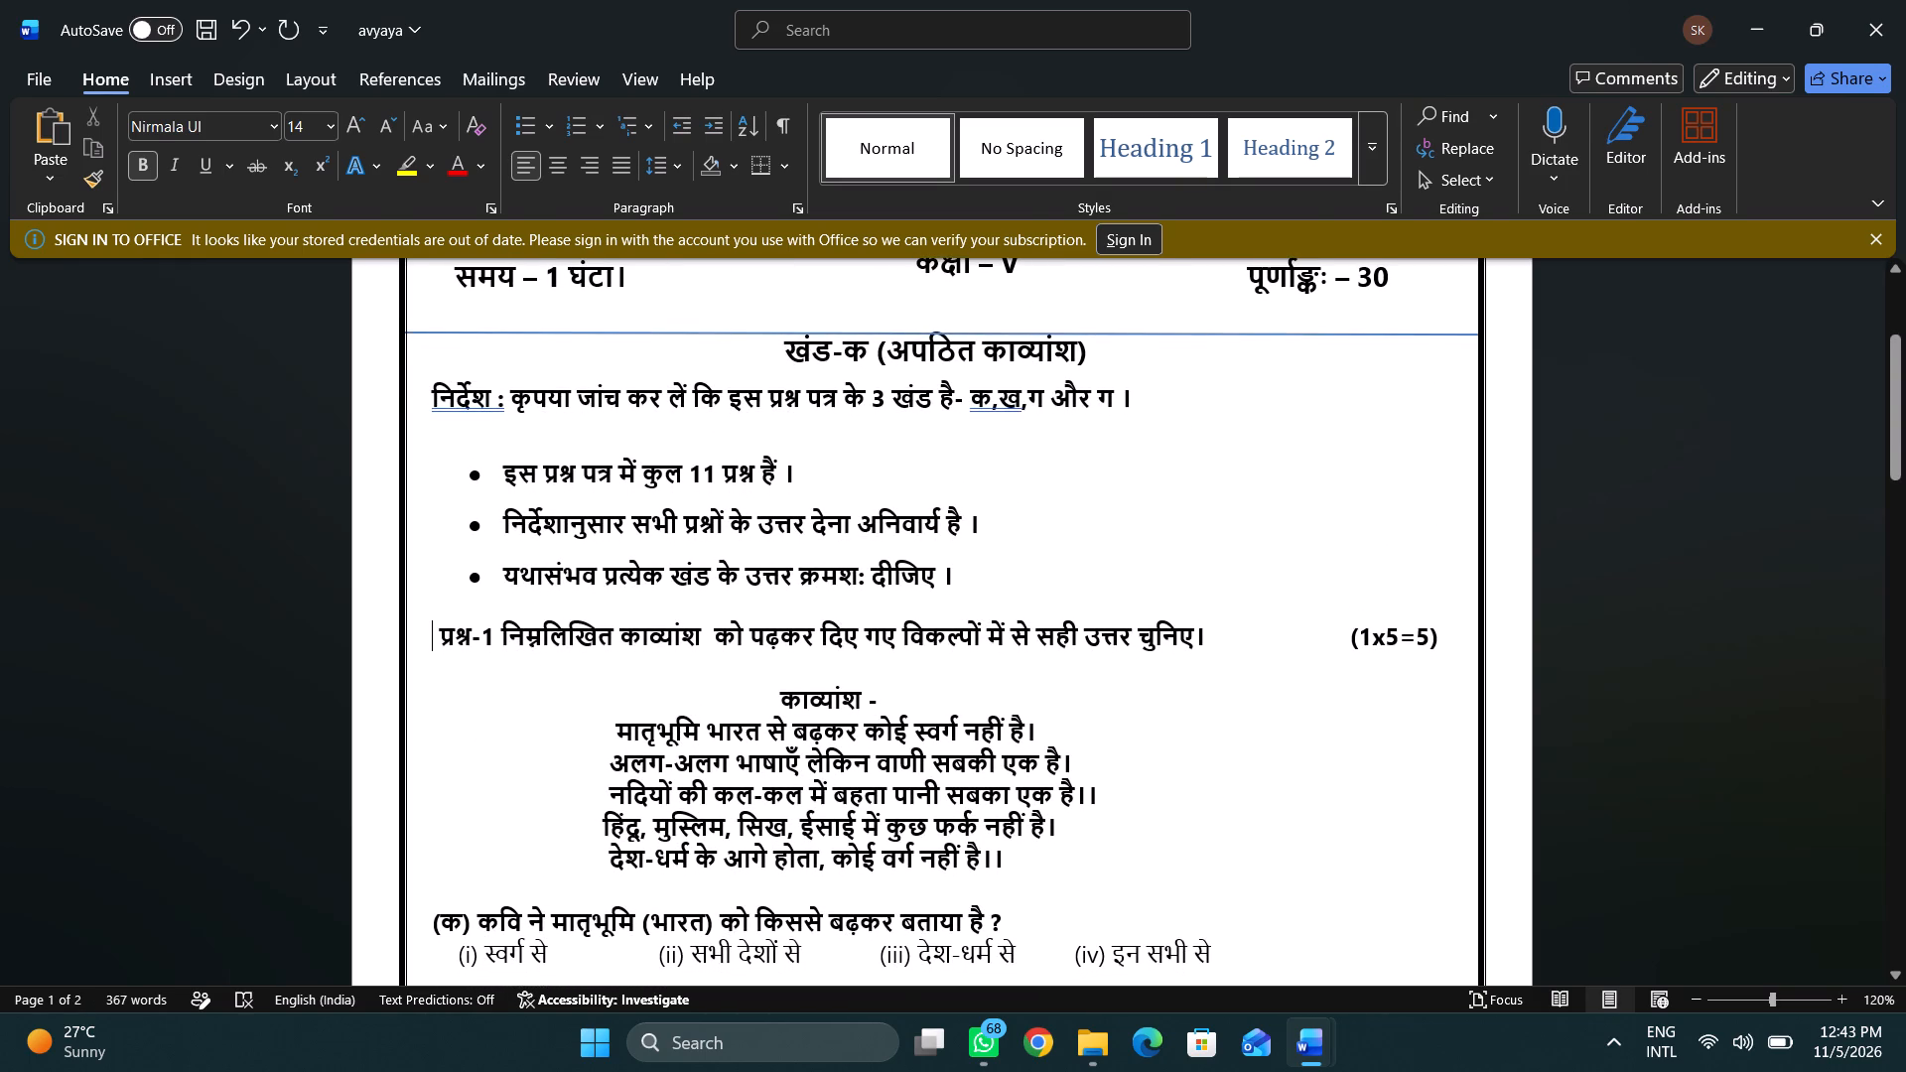
scroll(435, 816, "down", 1)
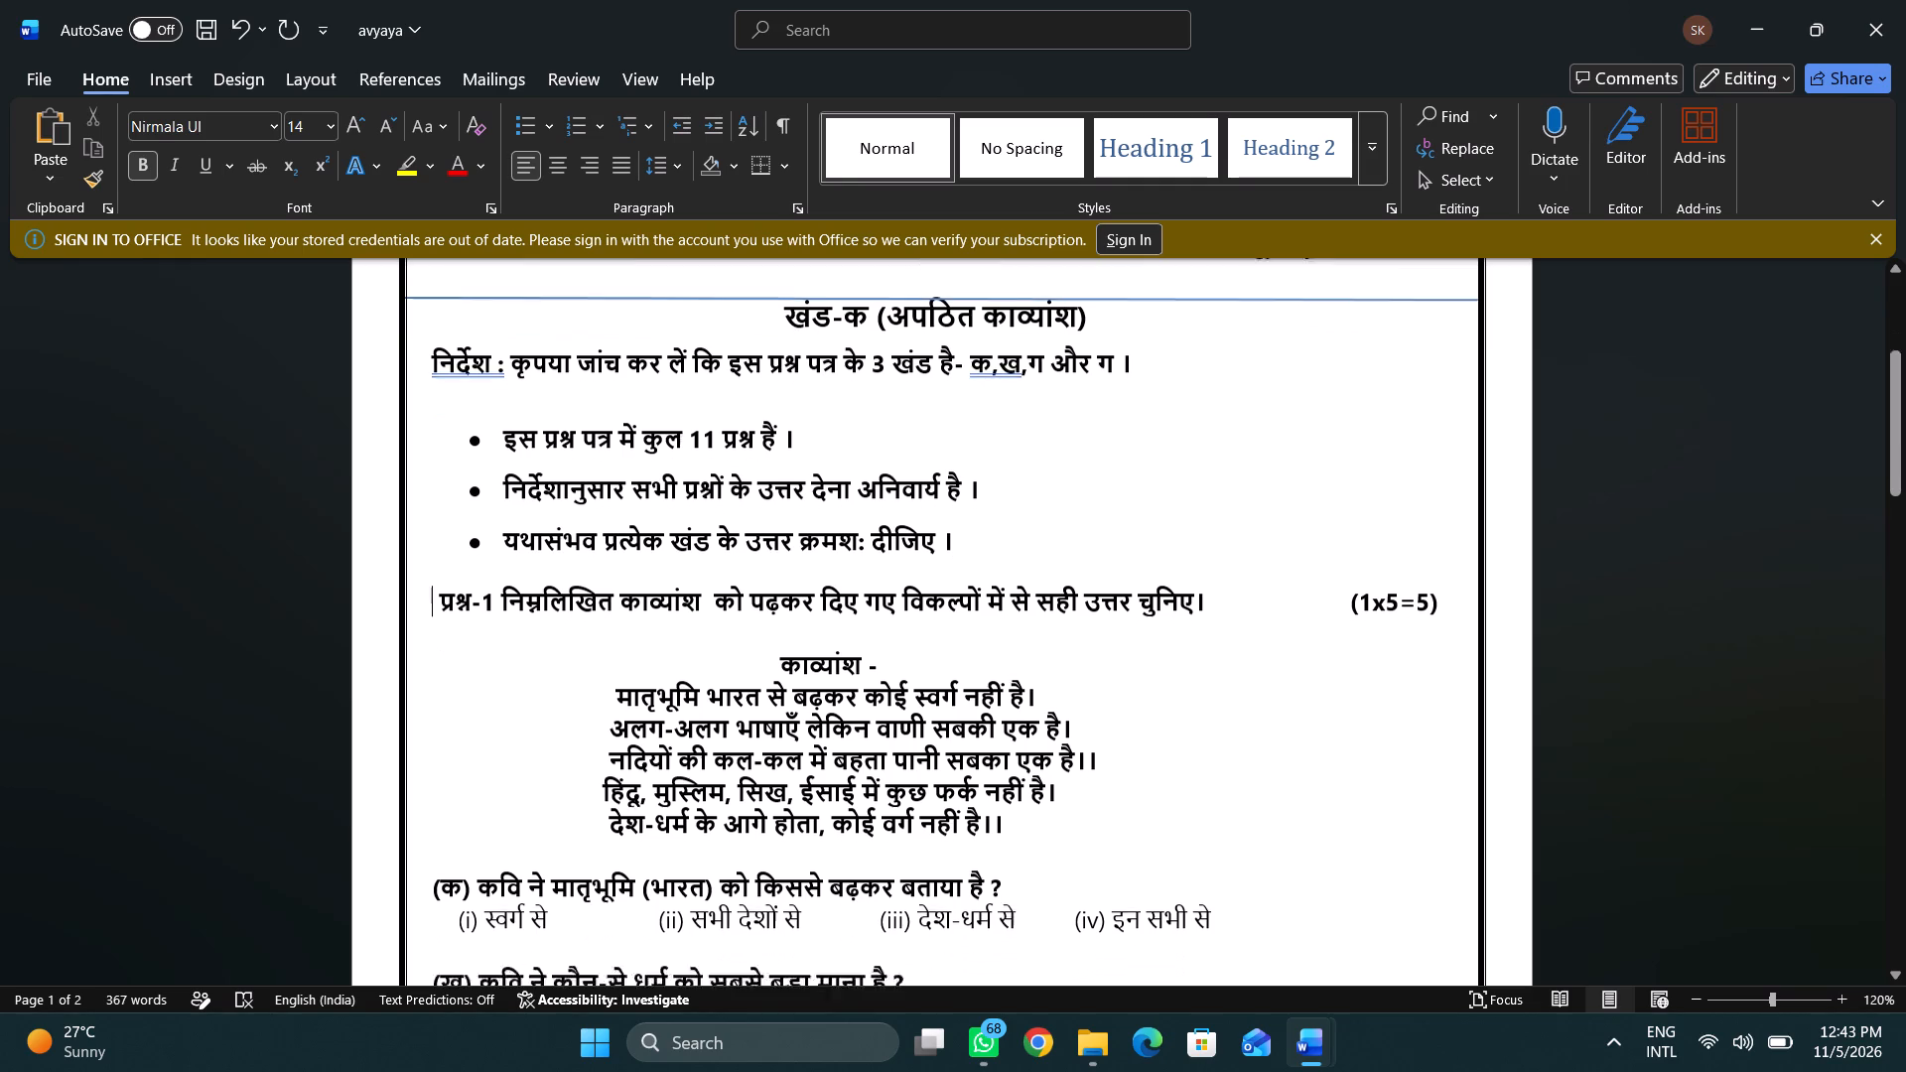
scroll(435, 816, "down", 3)
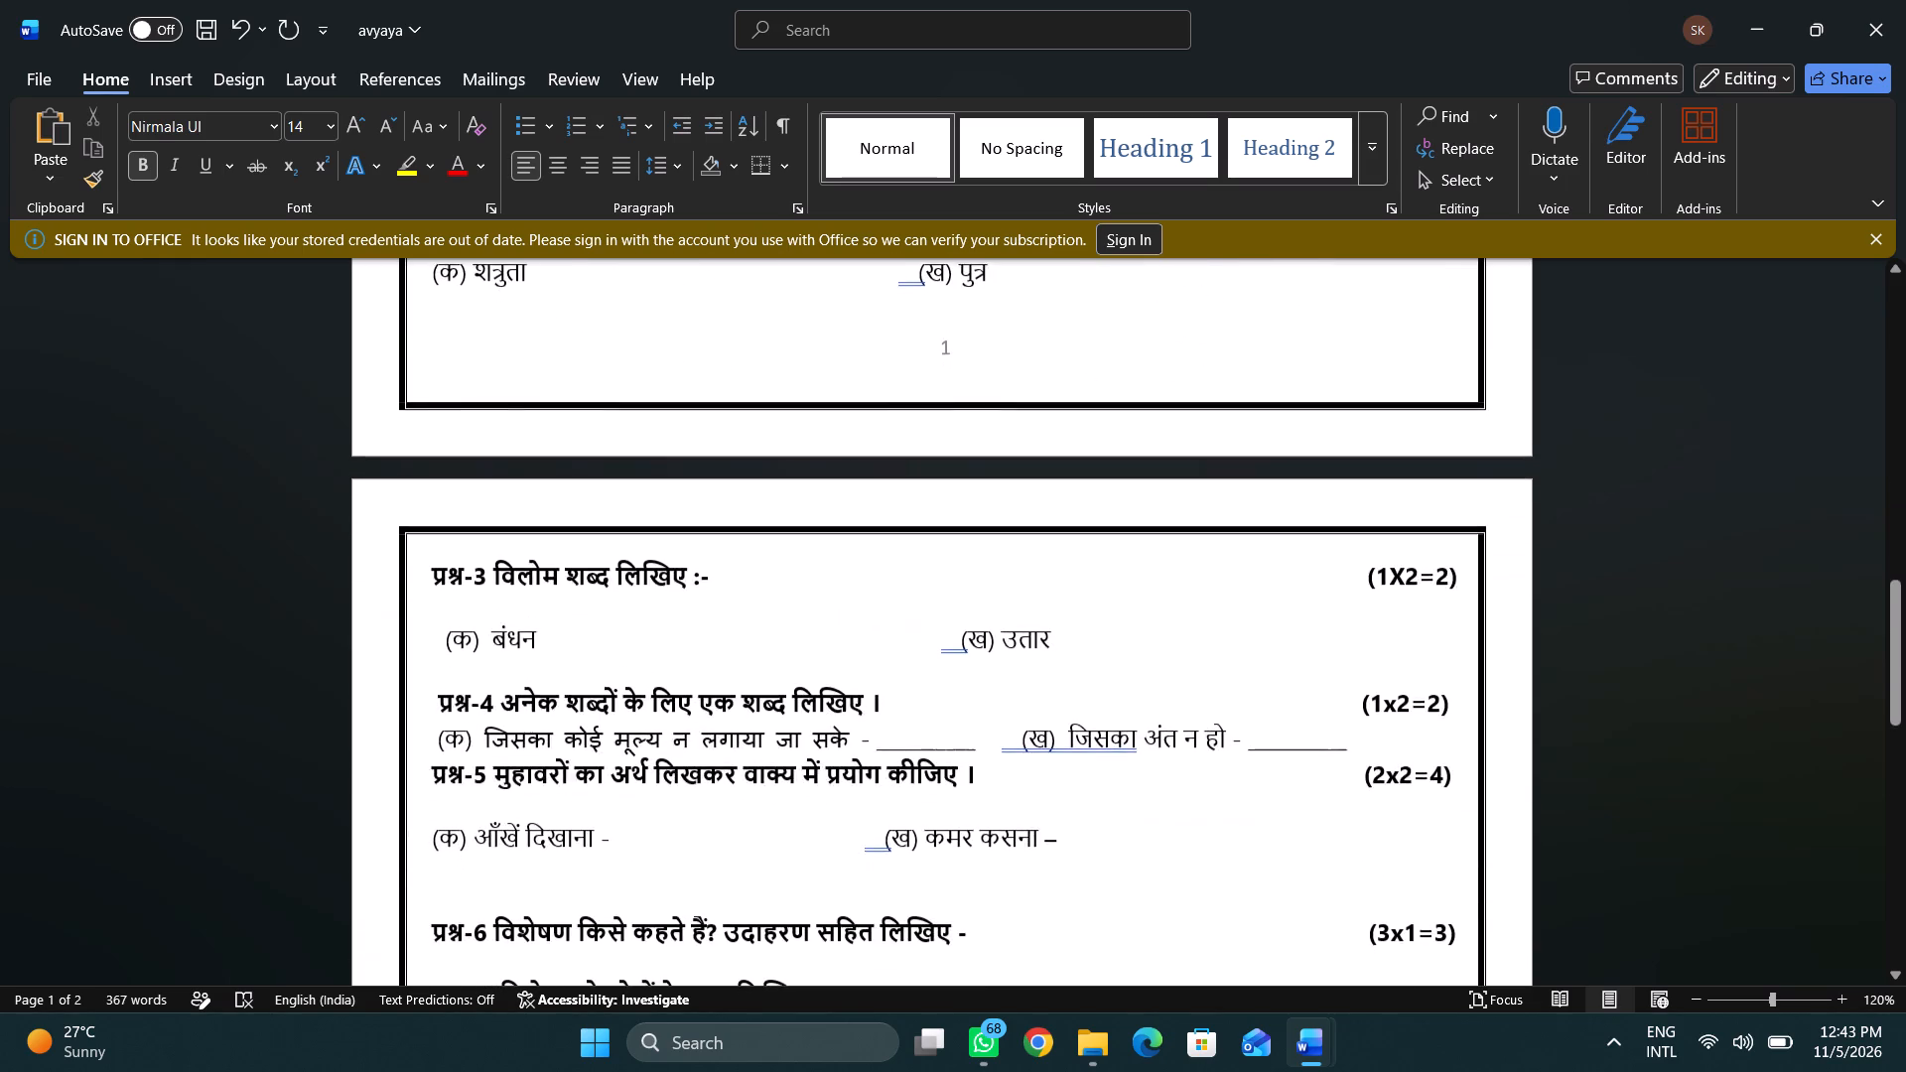
scroll(435, 816, "down", 2)
scroll(435, 816, "up", 2)
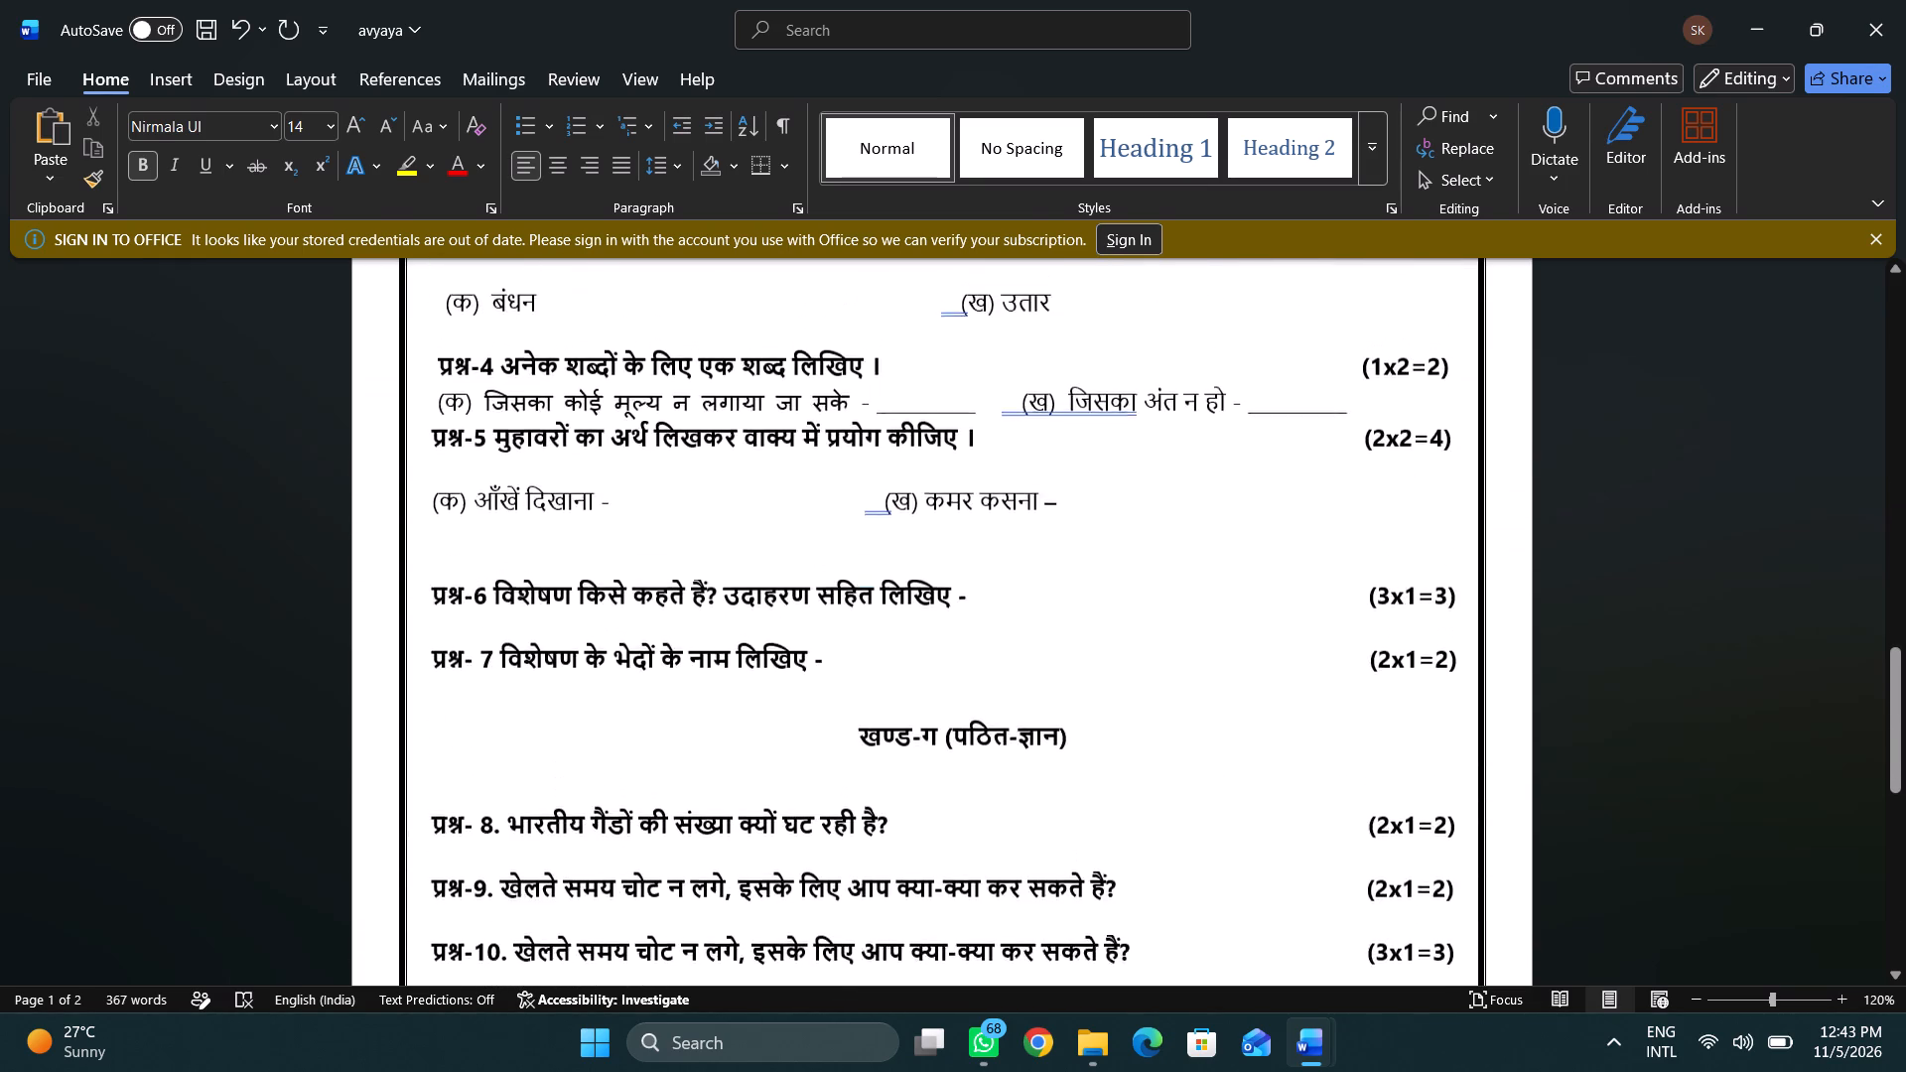
scroll(435, 816, "up", 3)
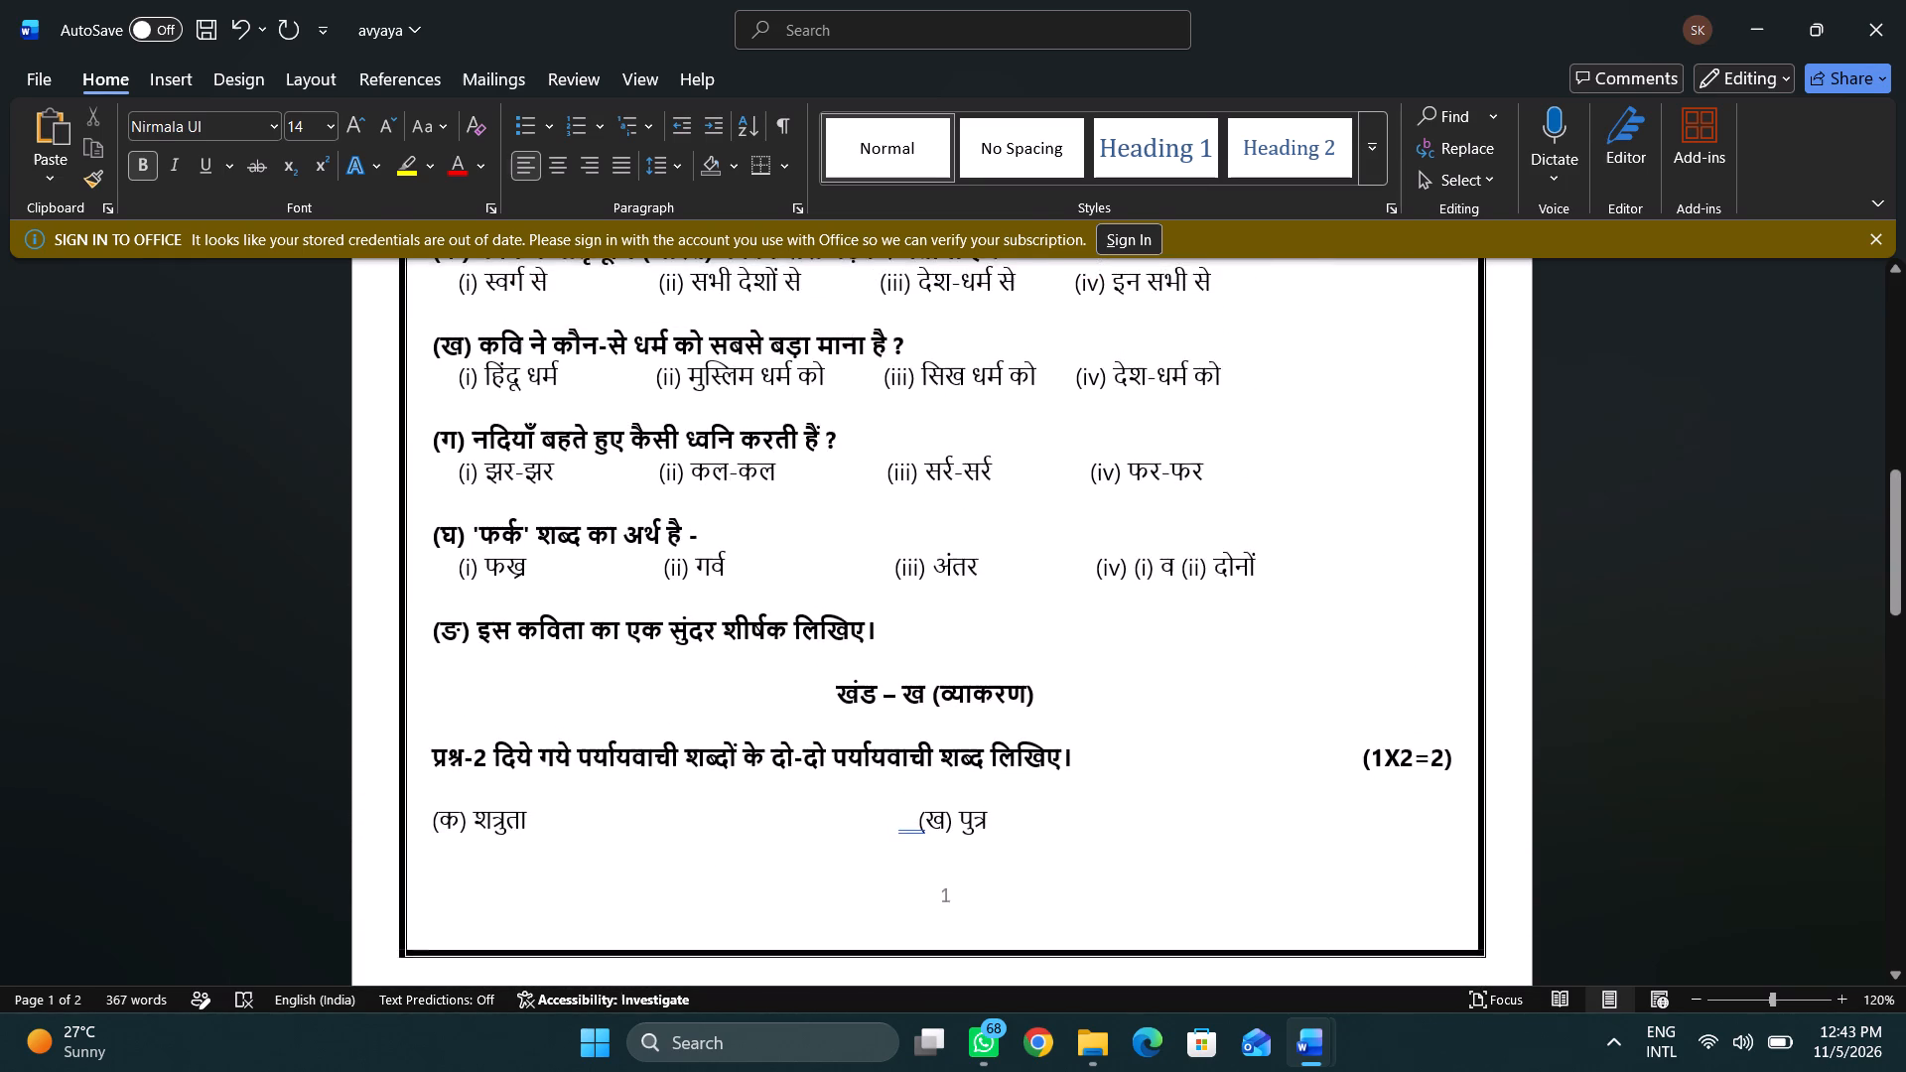
scroll(435, 816, "up", 2)
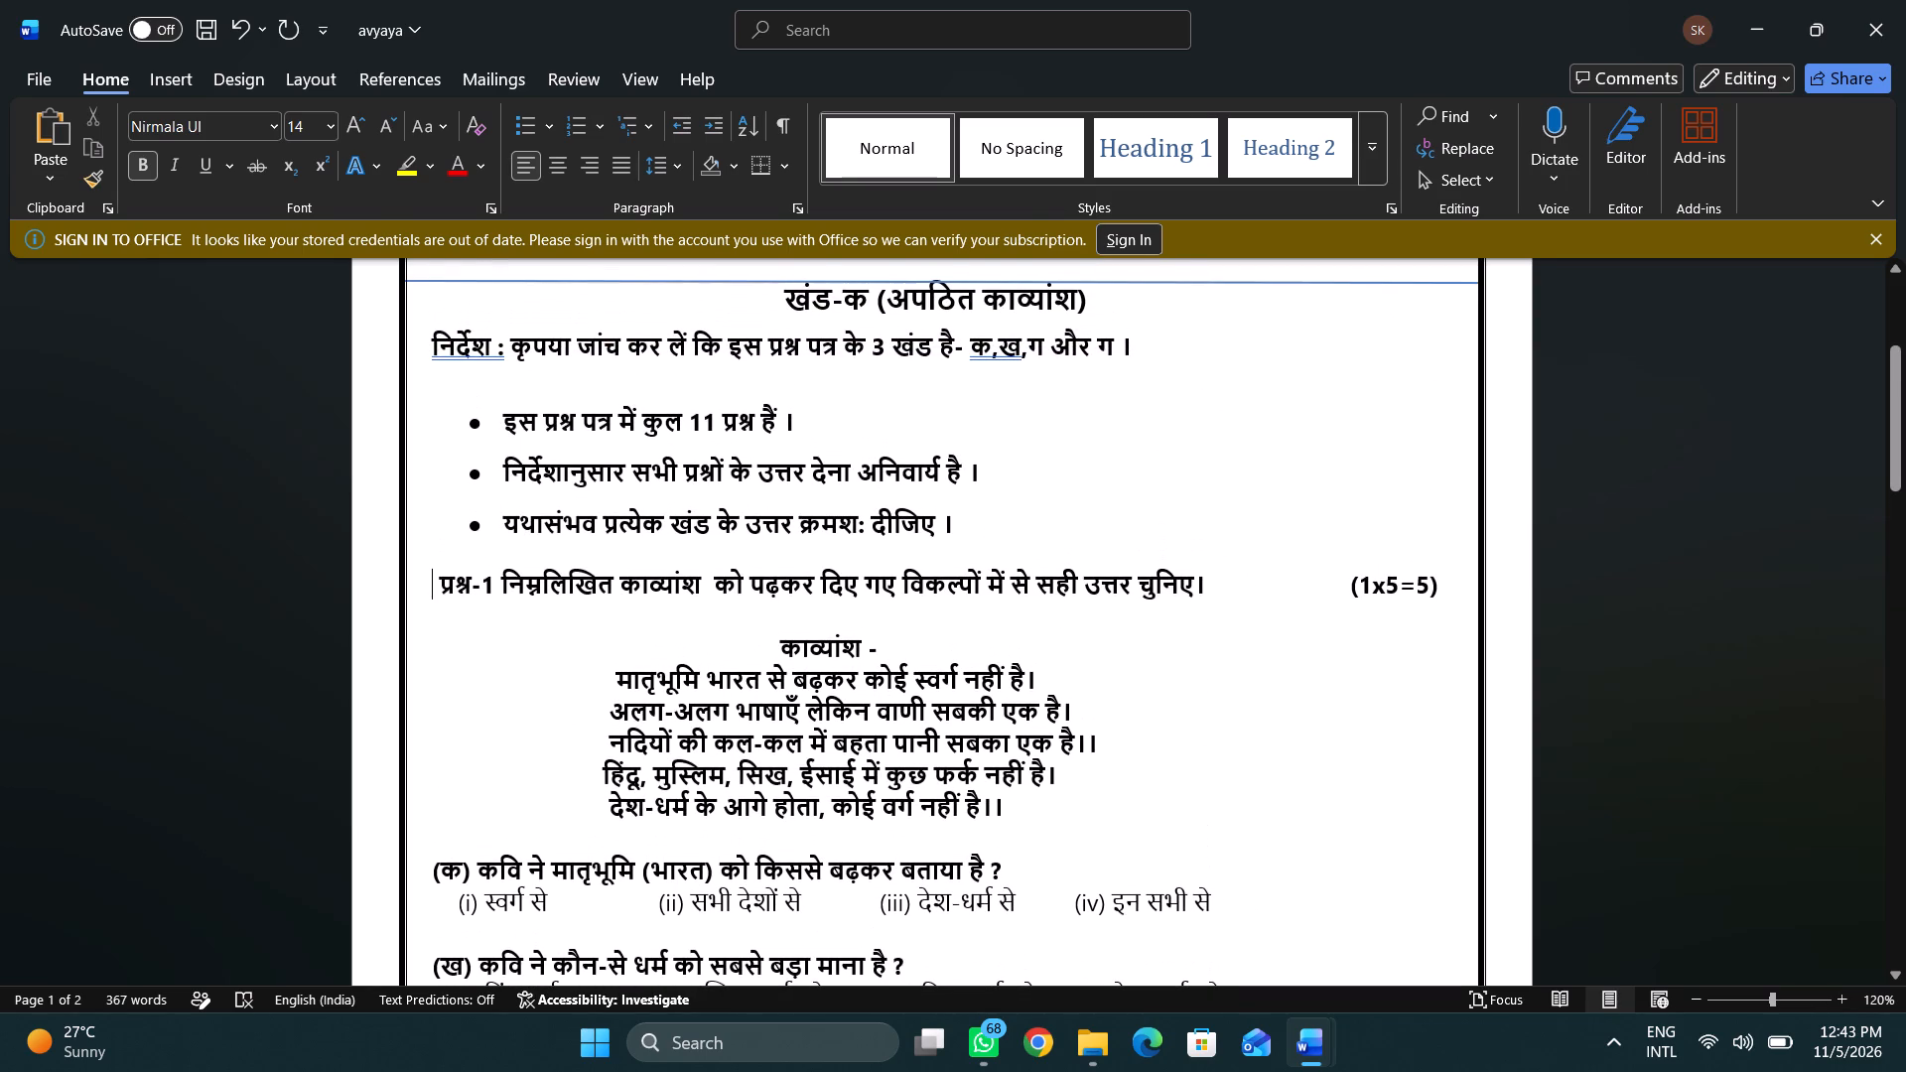
Move the खंड-क (अपठित काव्यांश) heading down one line below the header and indent it with spaces to the page centre.
left_click(982, 523)
left_click(773, 297)
key("Return")
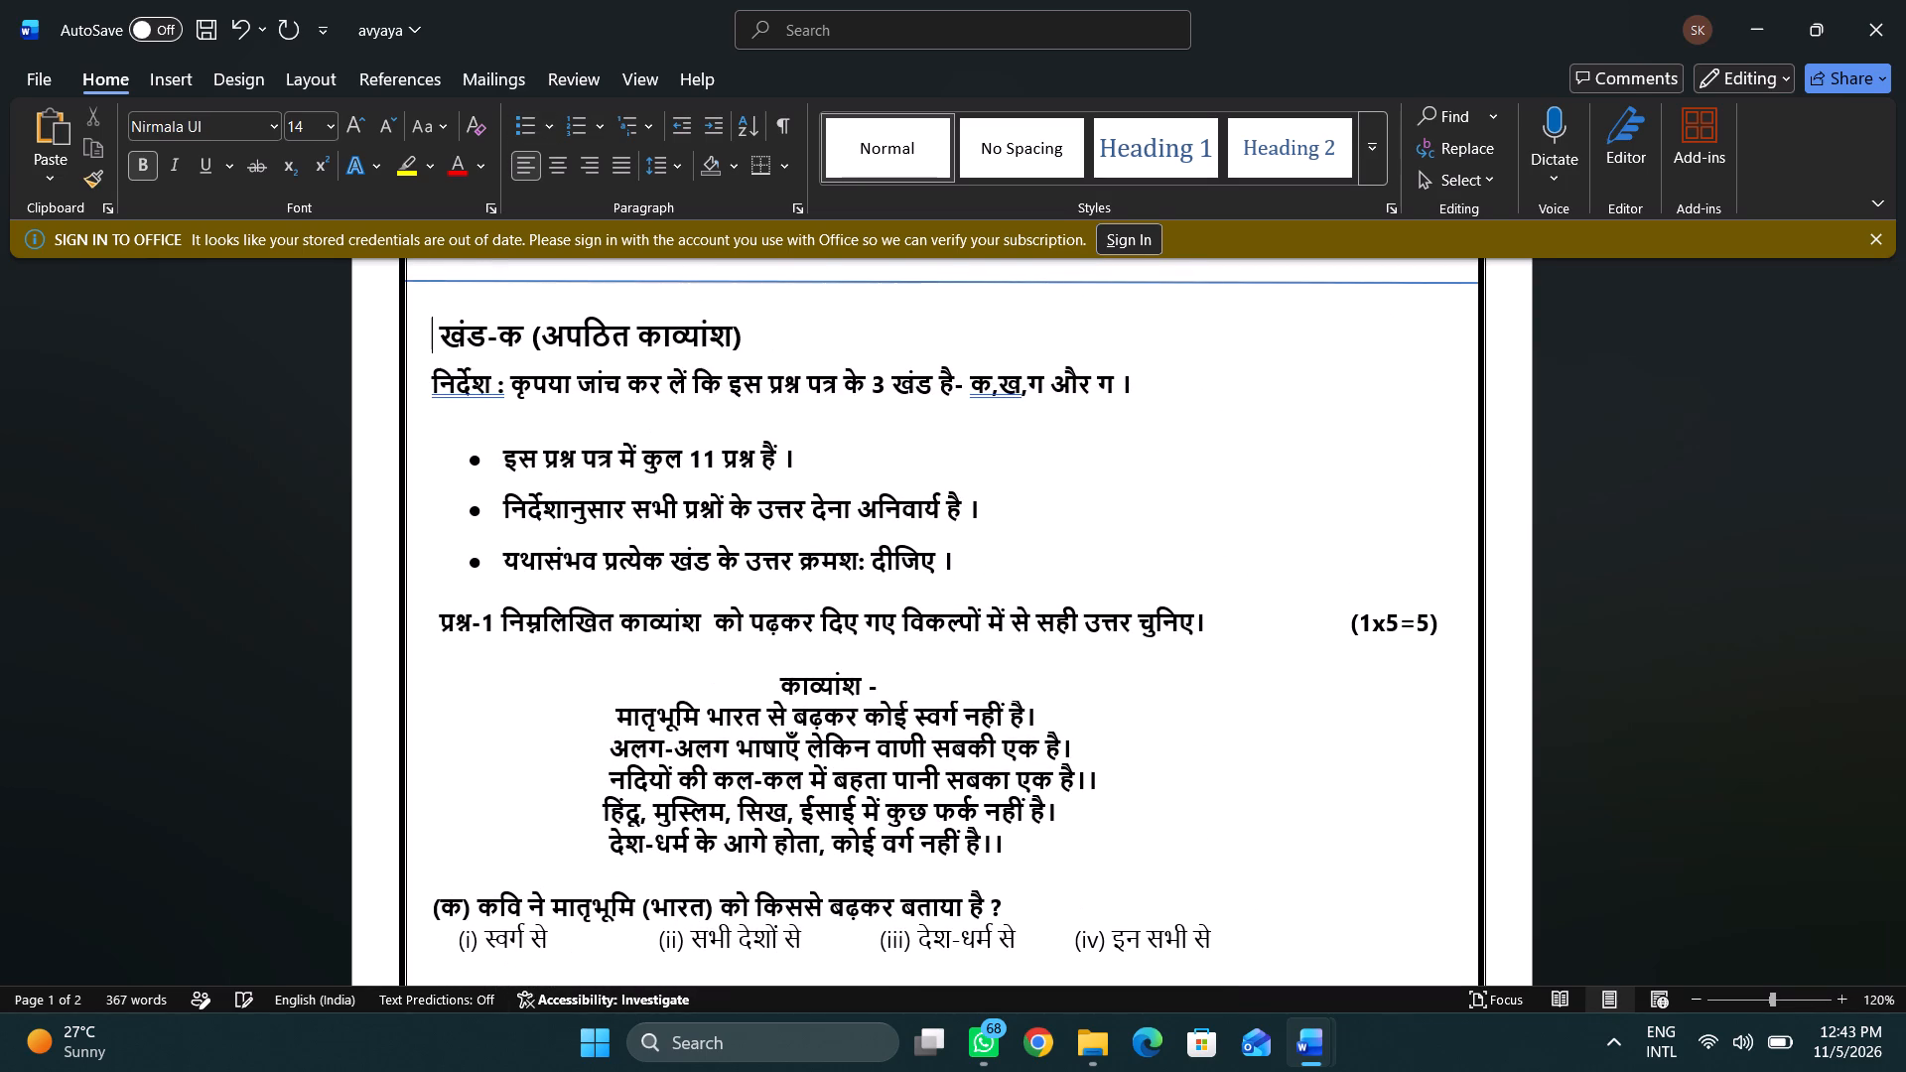
key("space")
key("space")
key("space")
key("space")
key("space")
key("space")
key("space")
key("space")
key("space")
key("space")
key("space")
key("space")
key("space")
key("space")
key("space")
key("space")
key("space")
key("space")
key("space")
key("space")
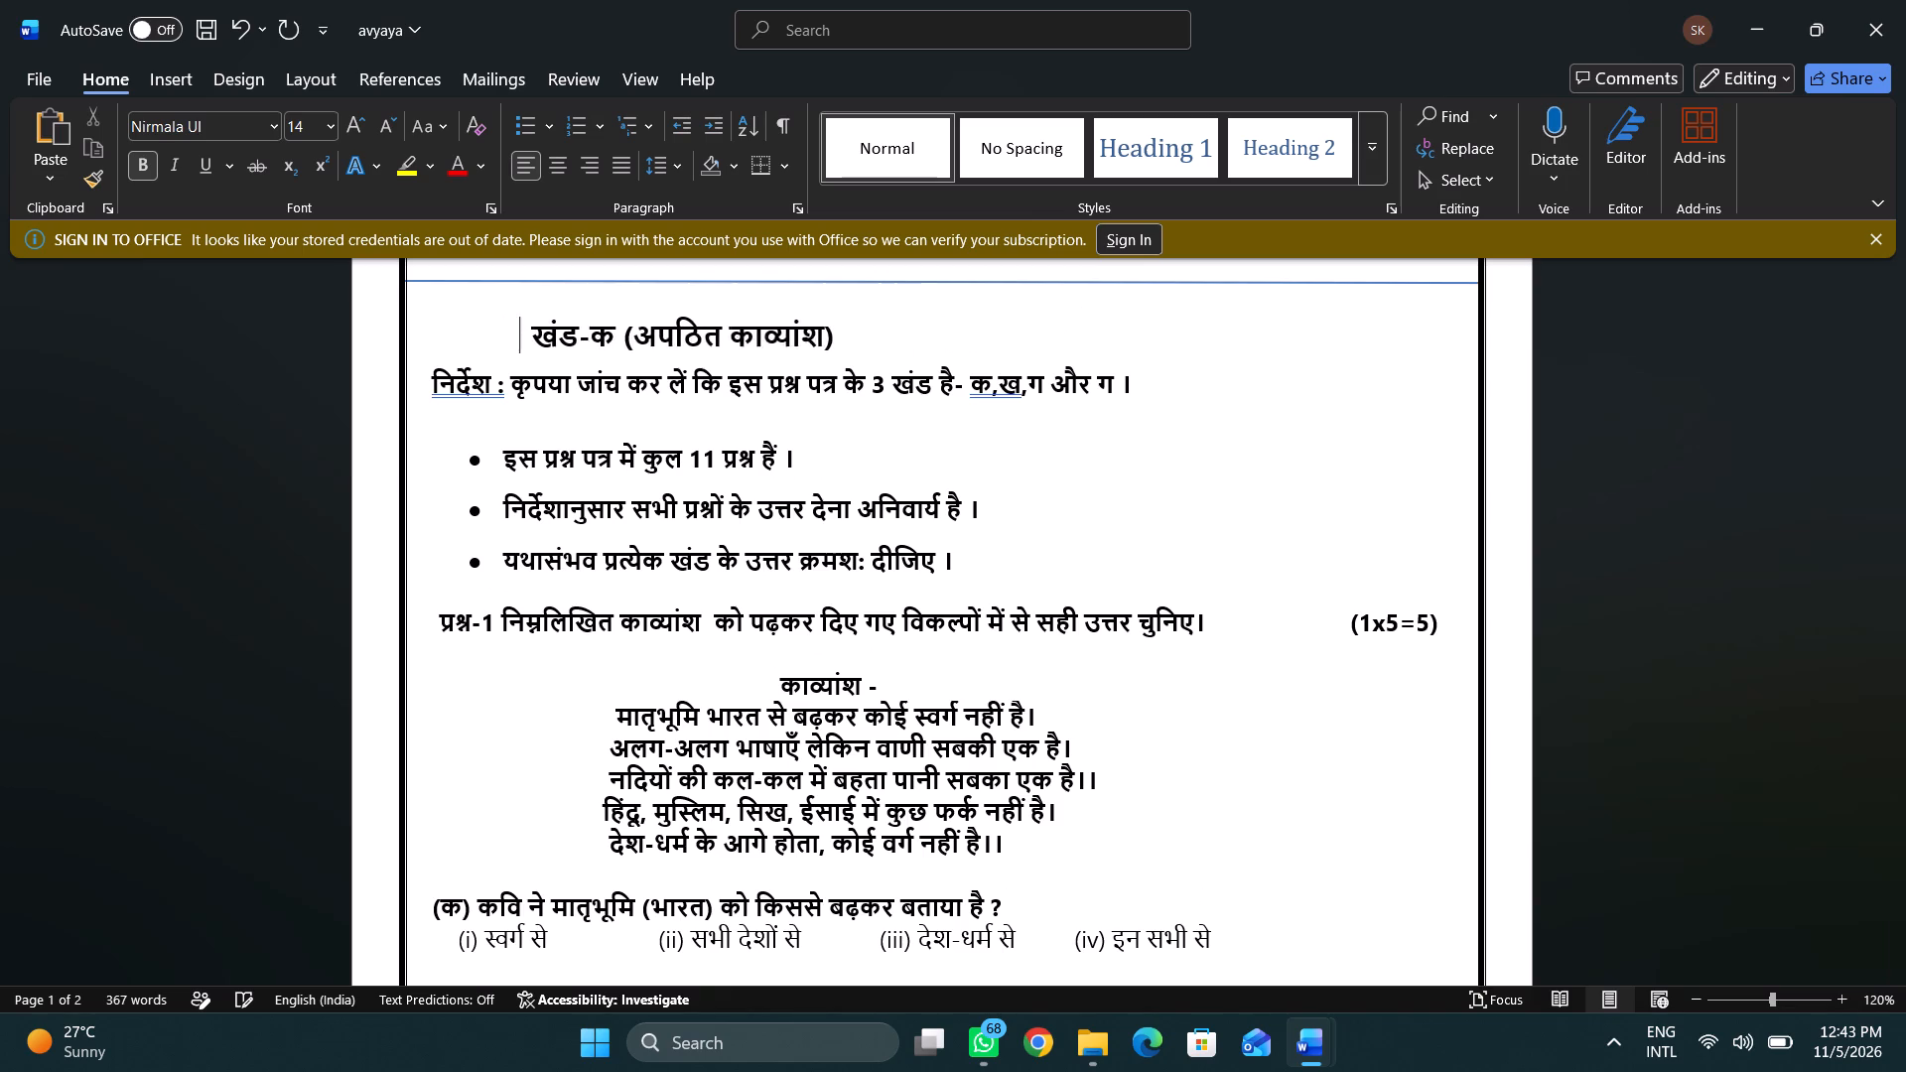
key("space")
key("space")
key("space")
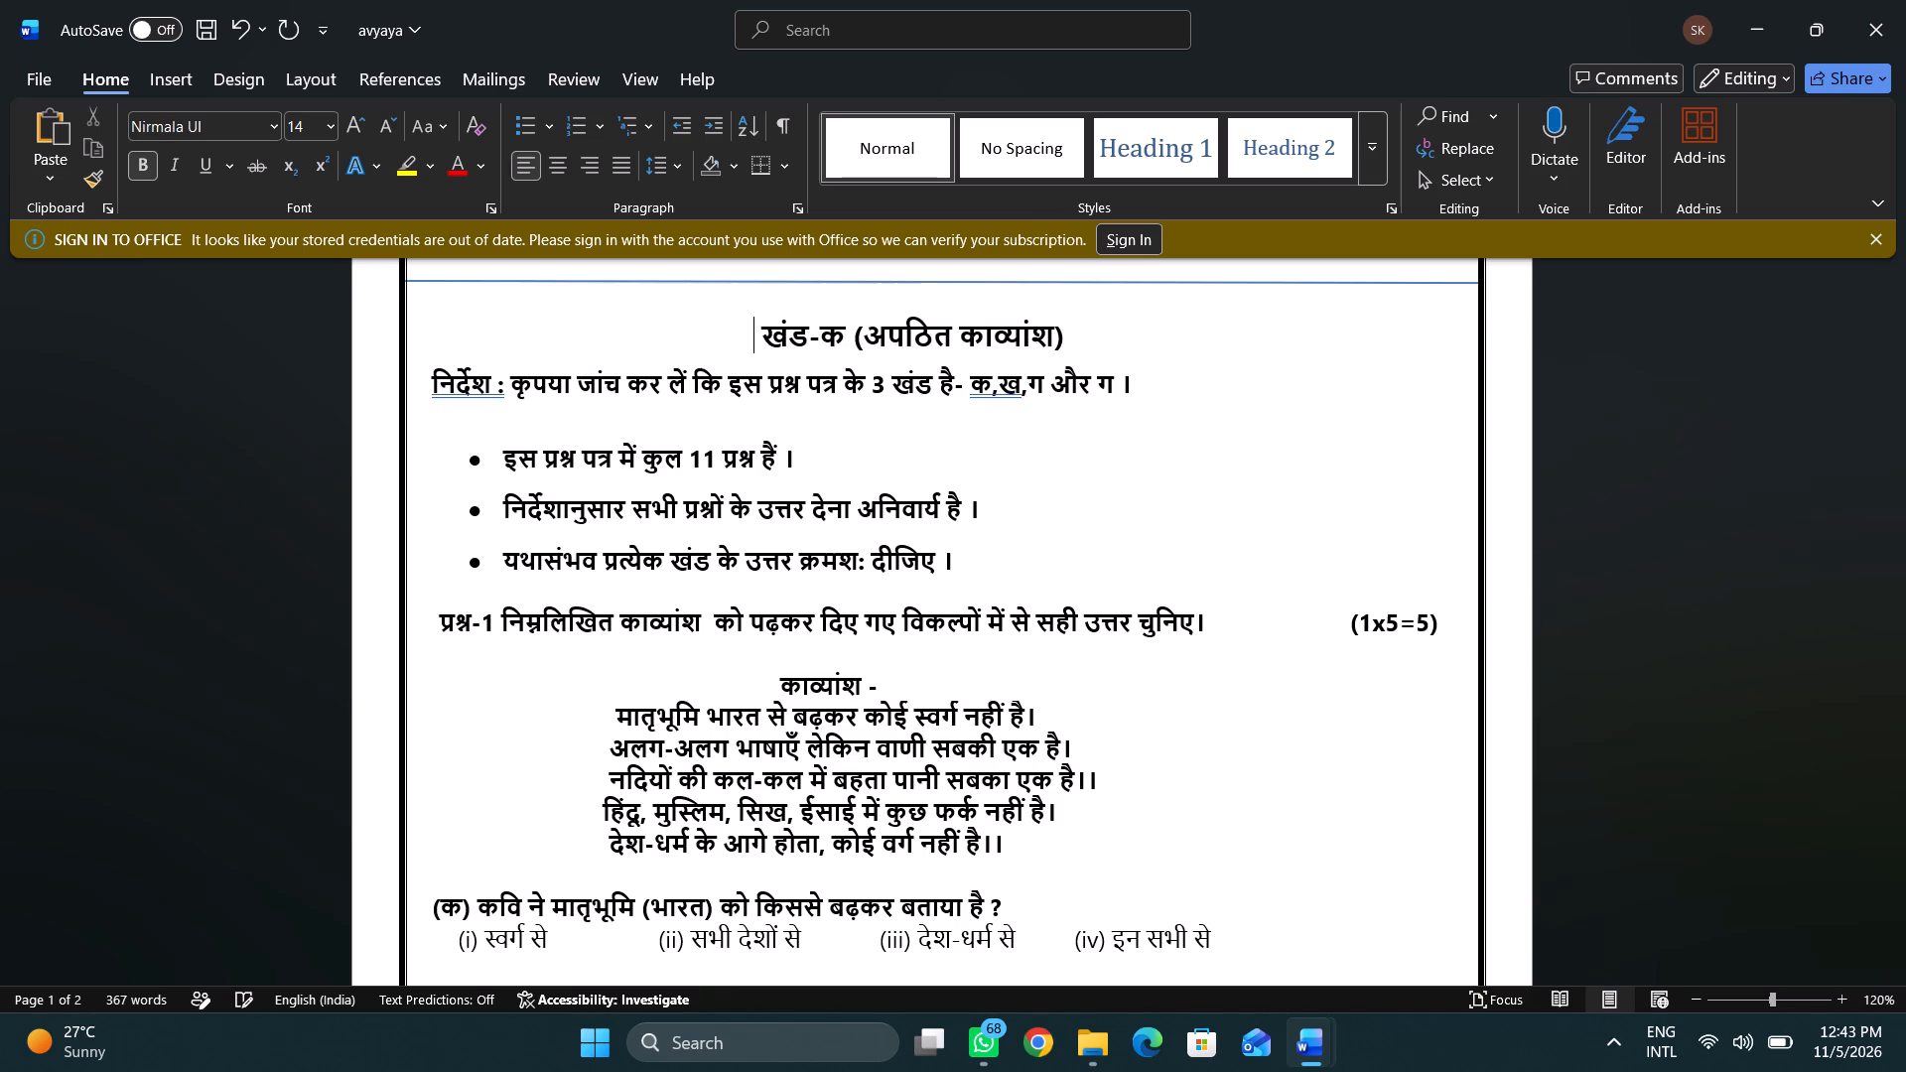
key("space")
left_click(773, 297)
Read through both pages of the question paper, checking the layout and wording from the header to प्रश्न-11.
scroll(773, 297, "down", 2)
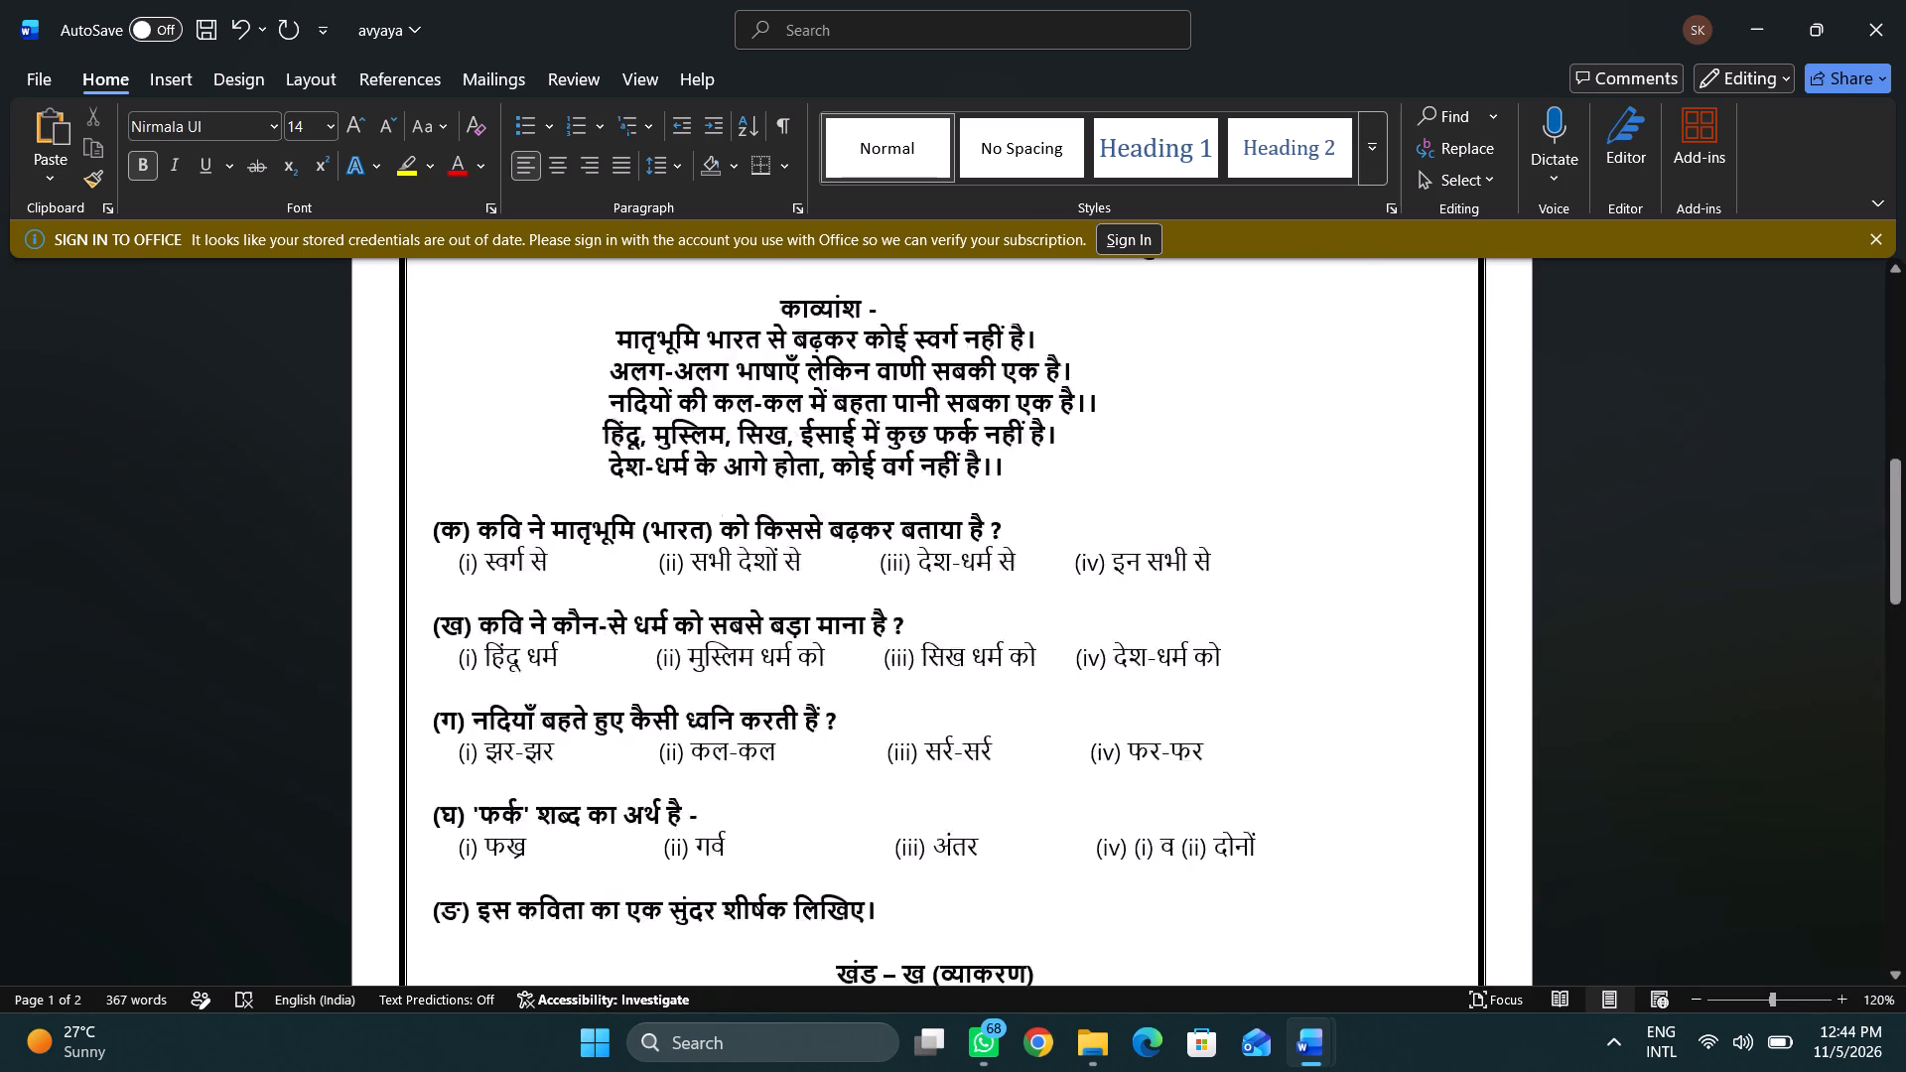
scroll(773, 297, "down", 4)
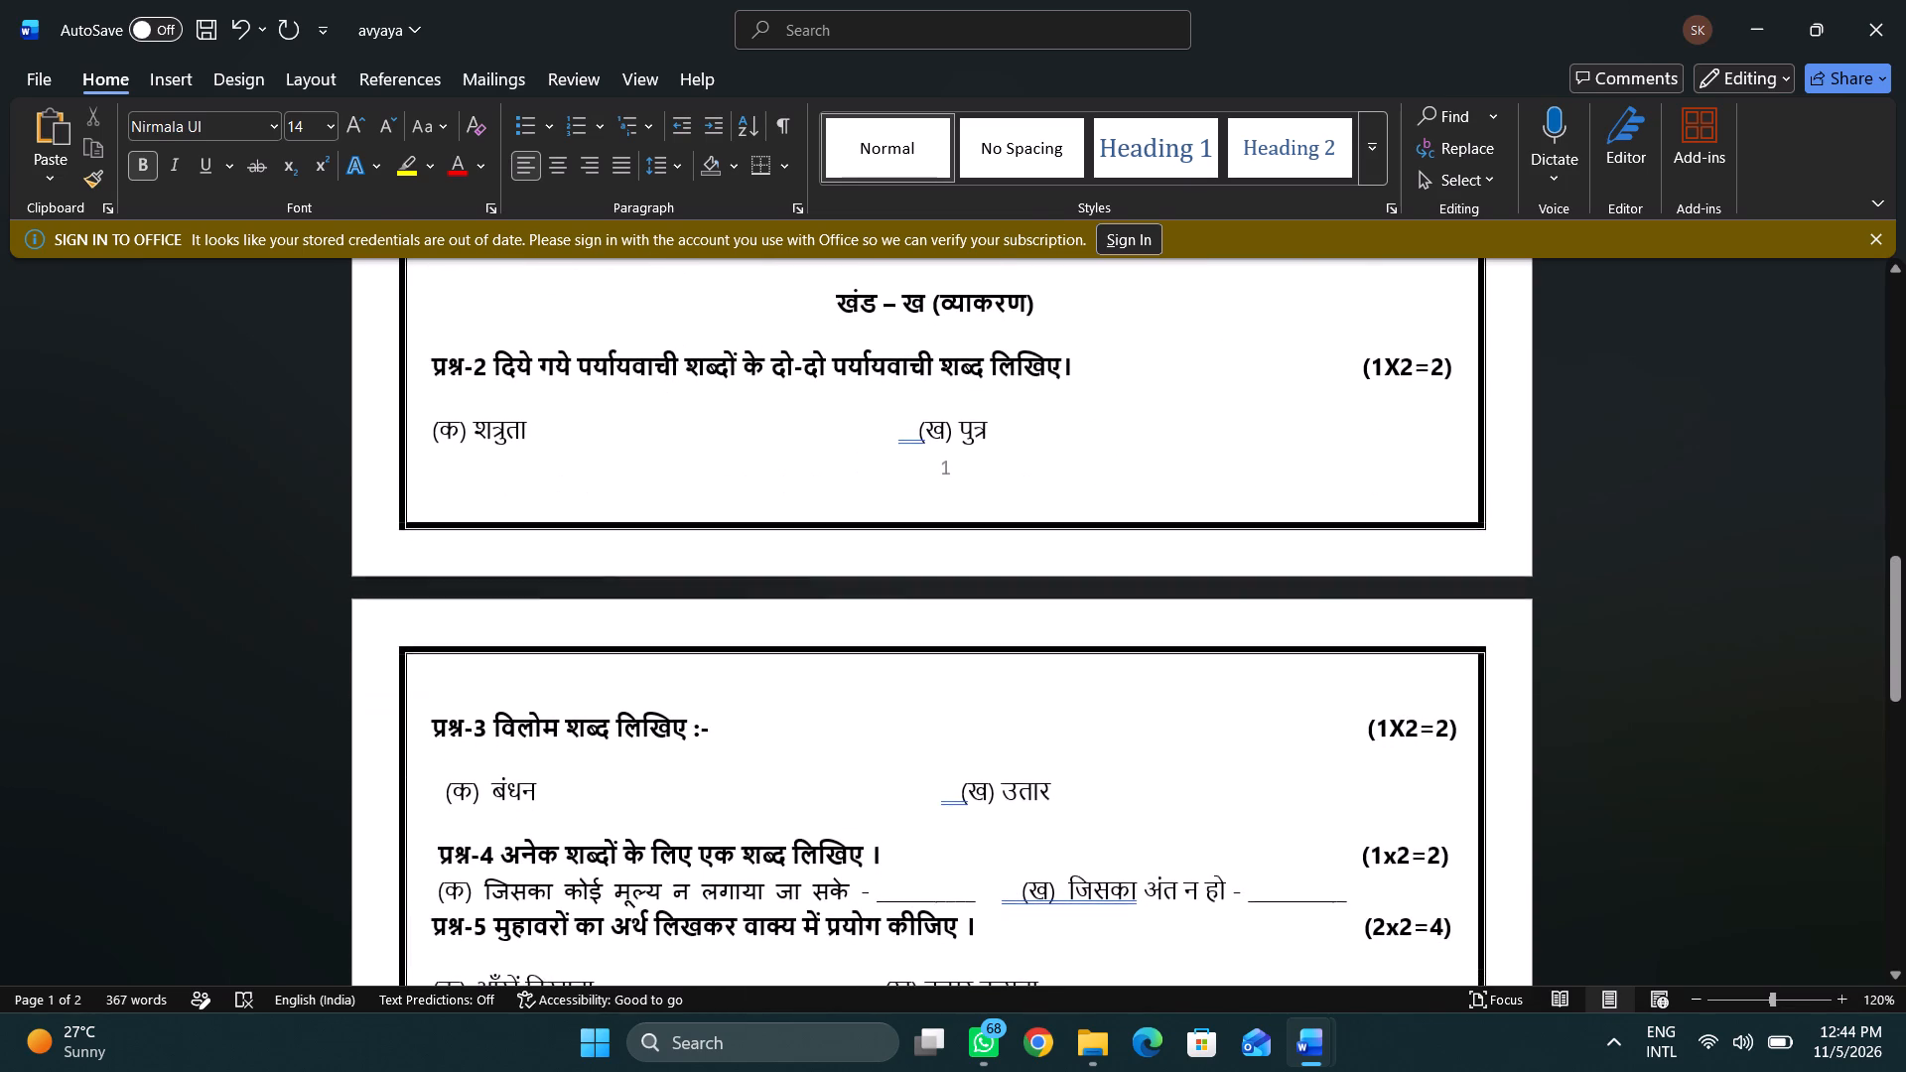
scroll(773, 297, "down", 1)
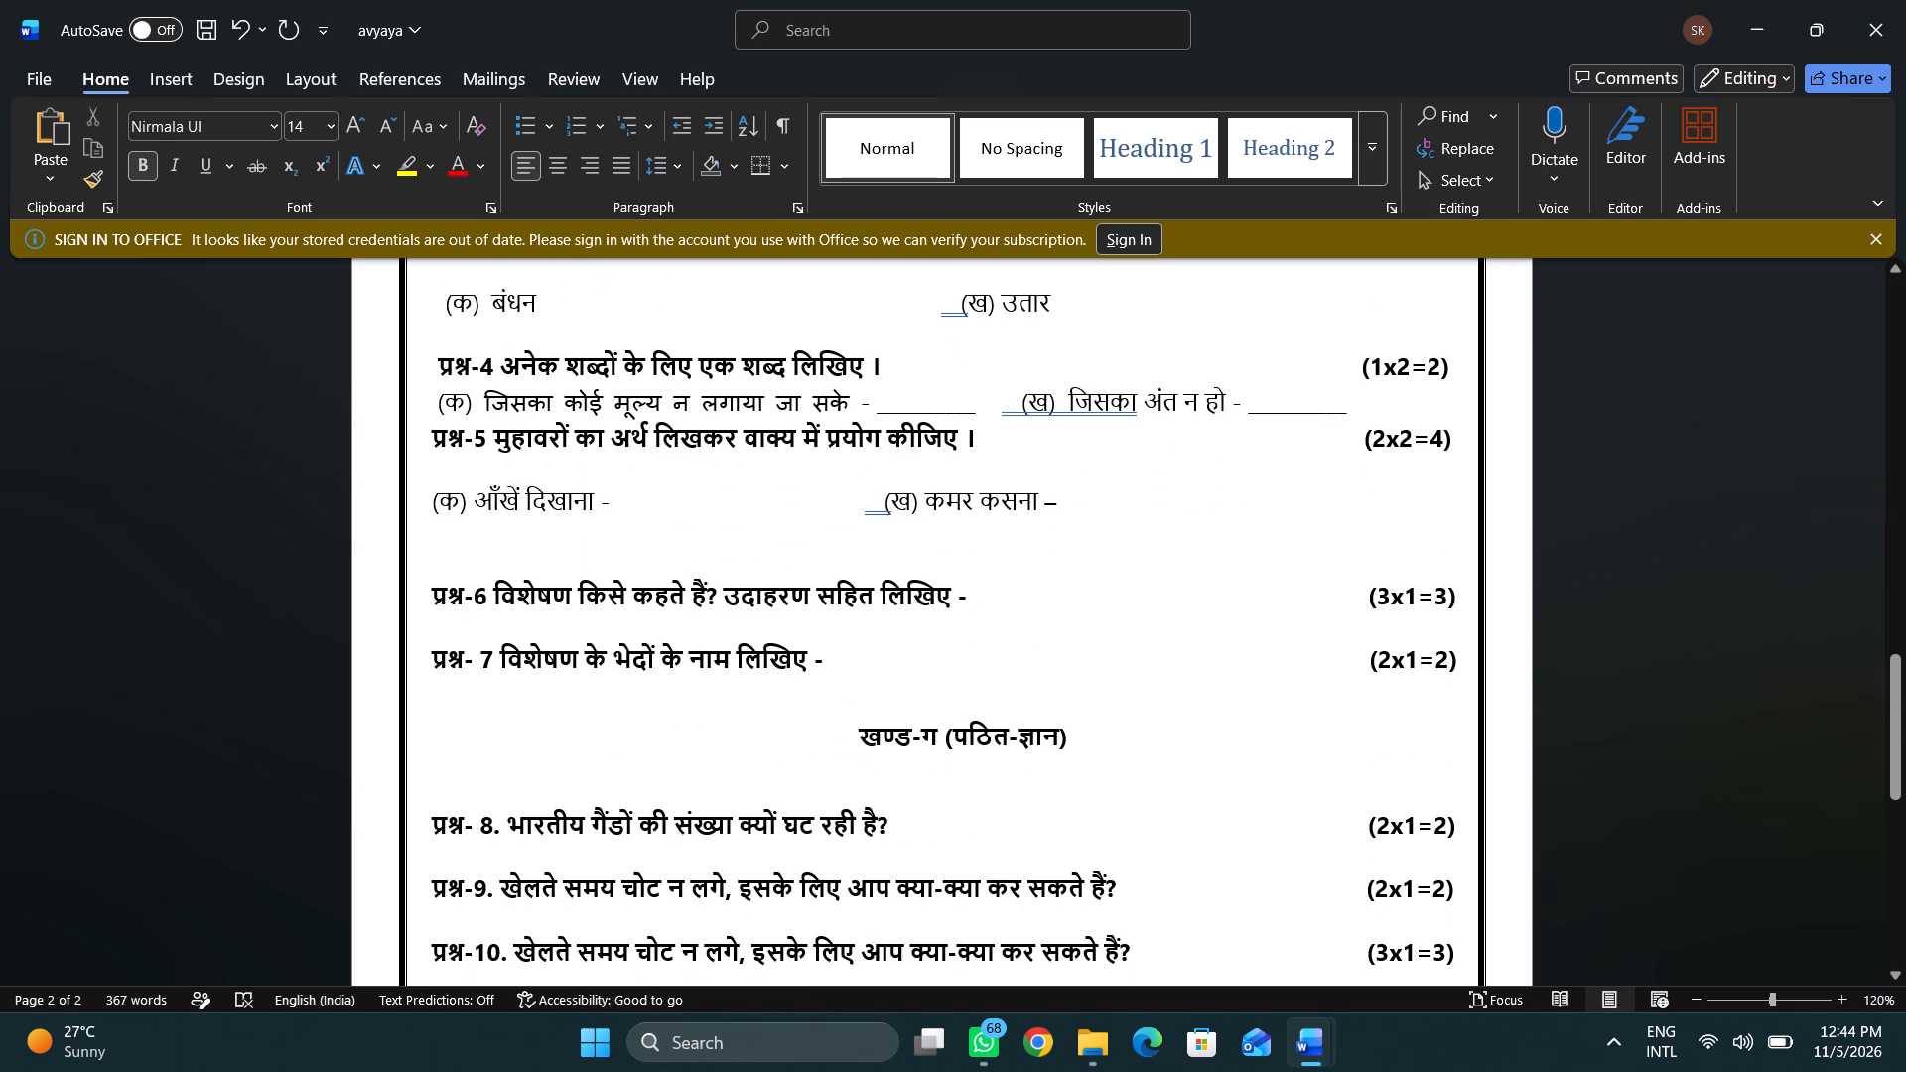
scroll(773, 297, "up", 5)
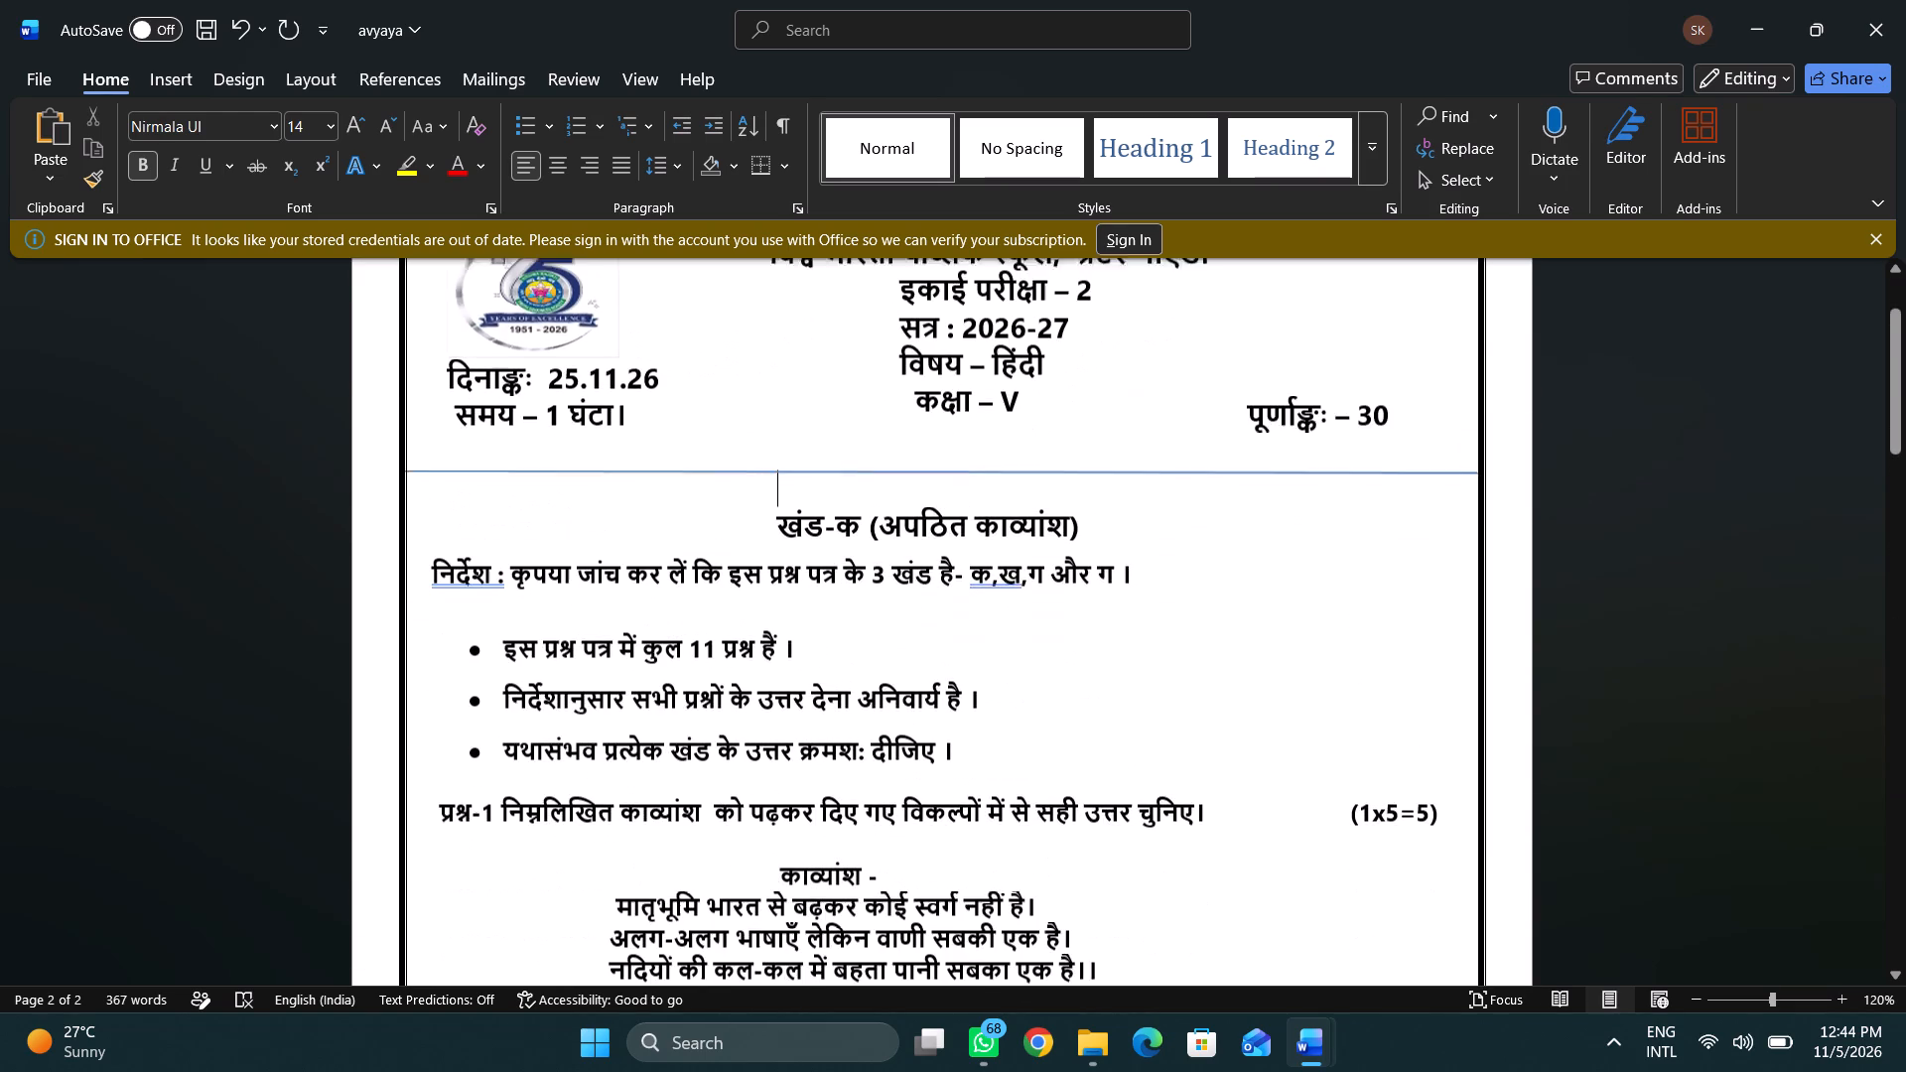
scroll(773, 297, "up", 1)
scroll(773, 297, "down", 3)
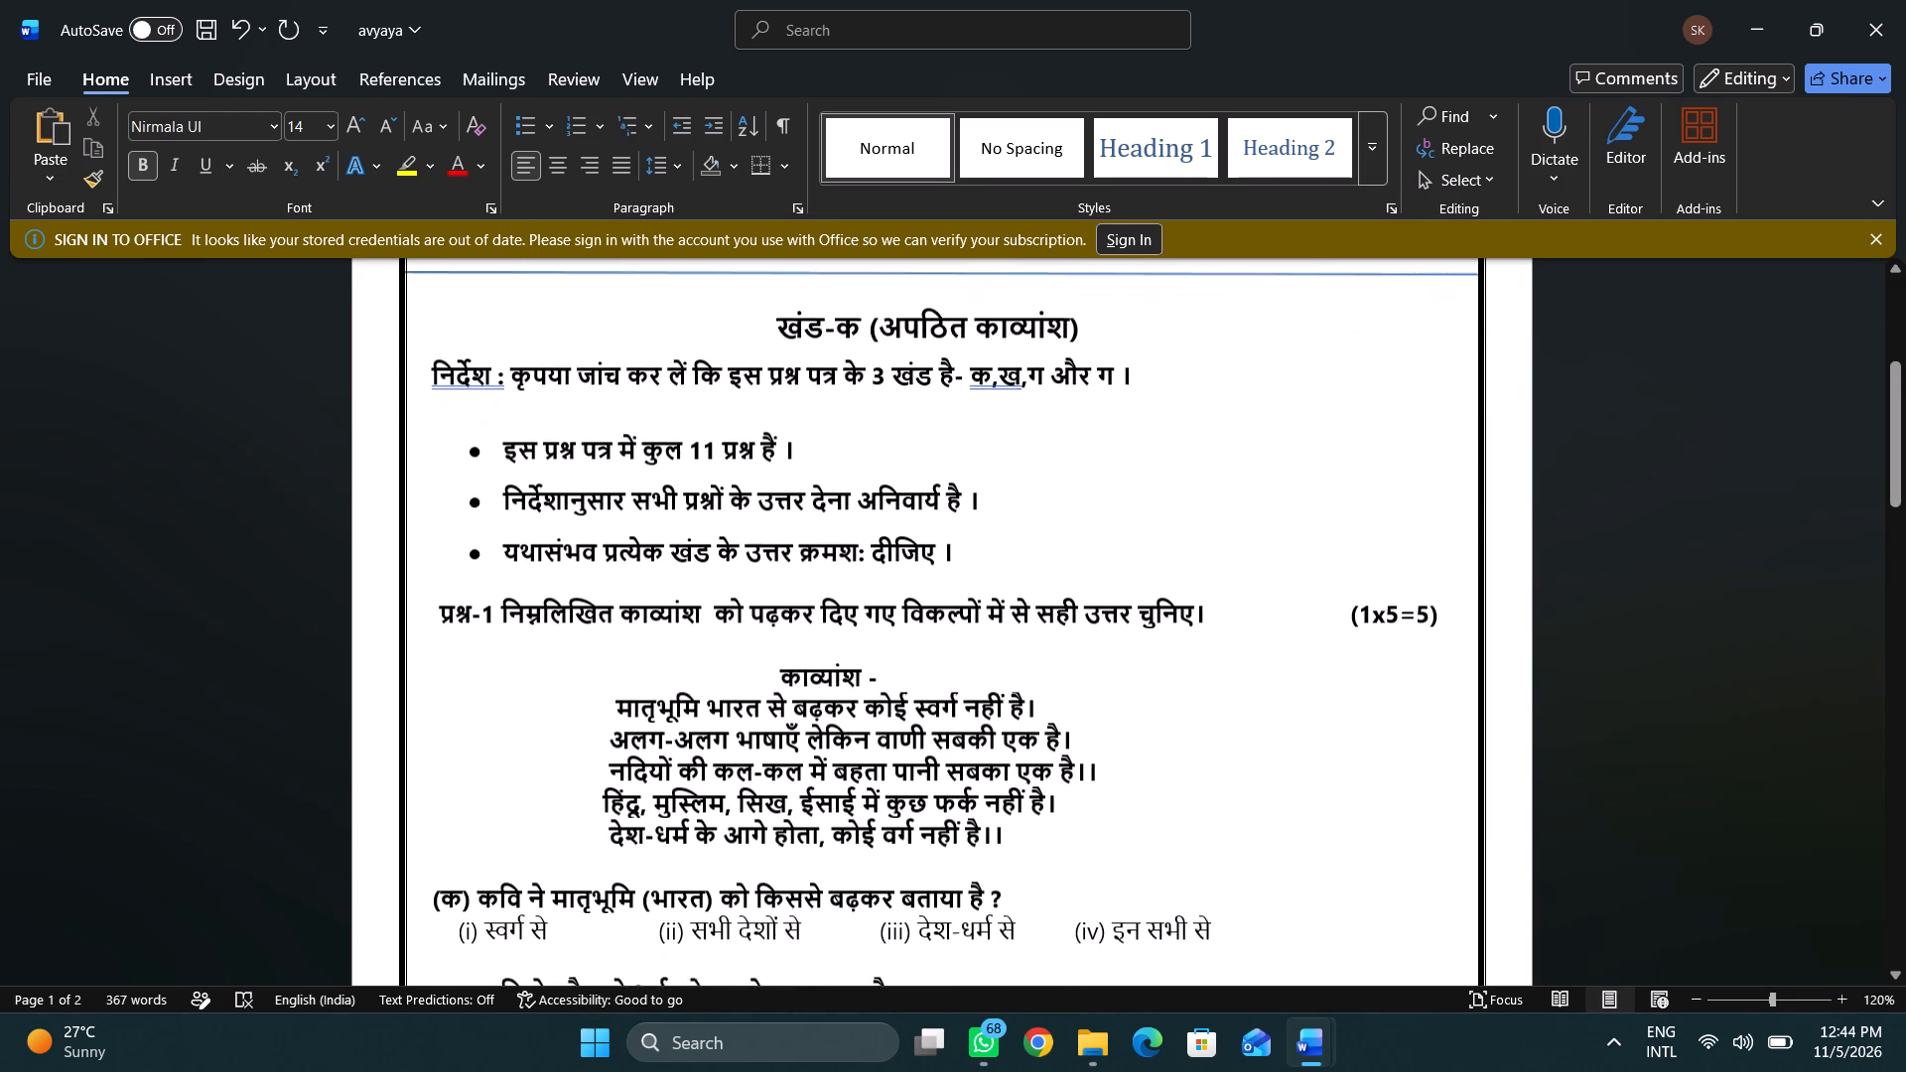
scroll(773, 297, "down", 3)
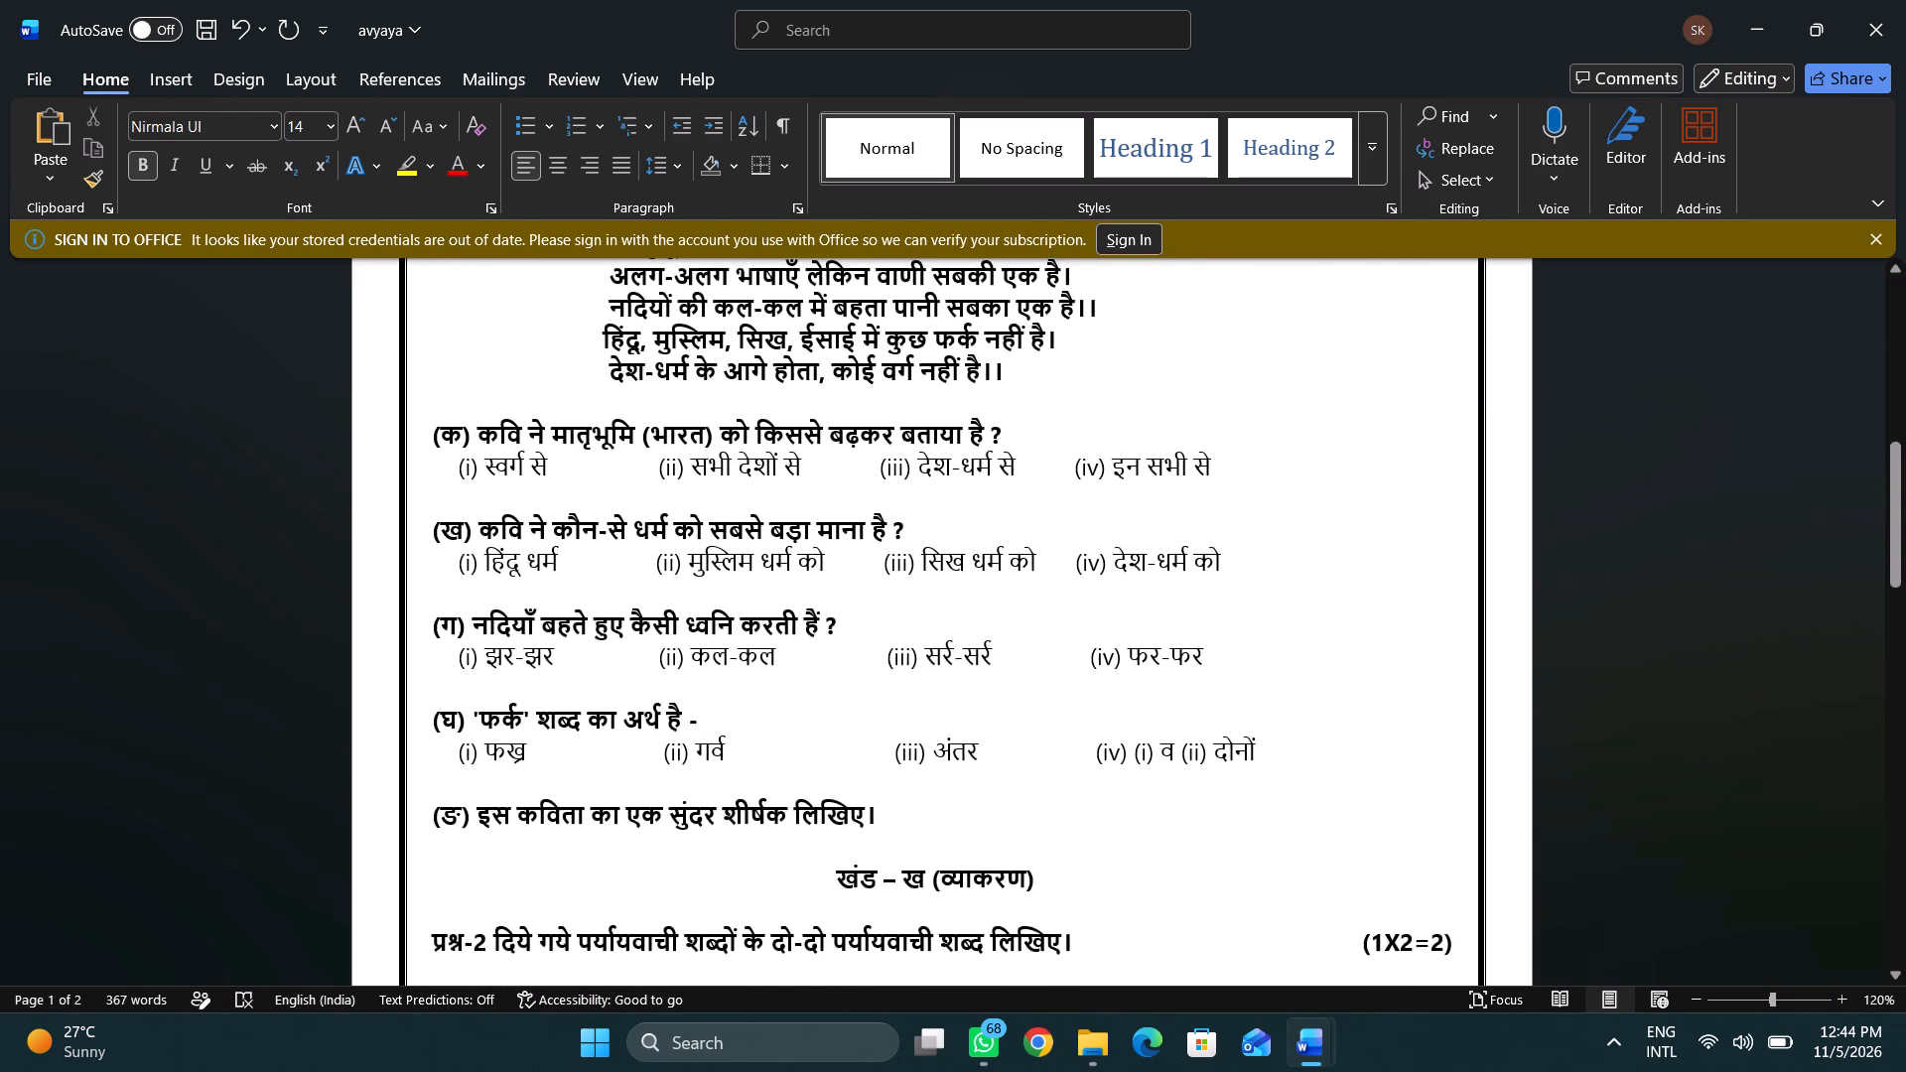
scroll(773, 297, "down", 1)
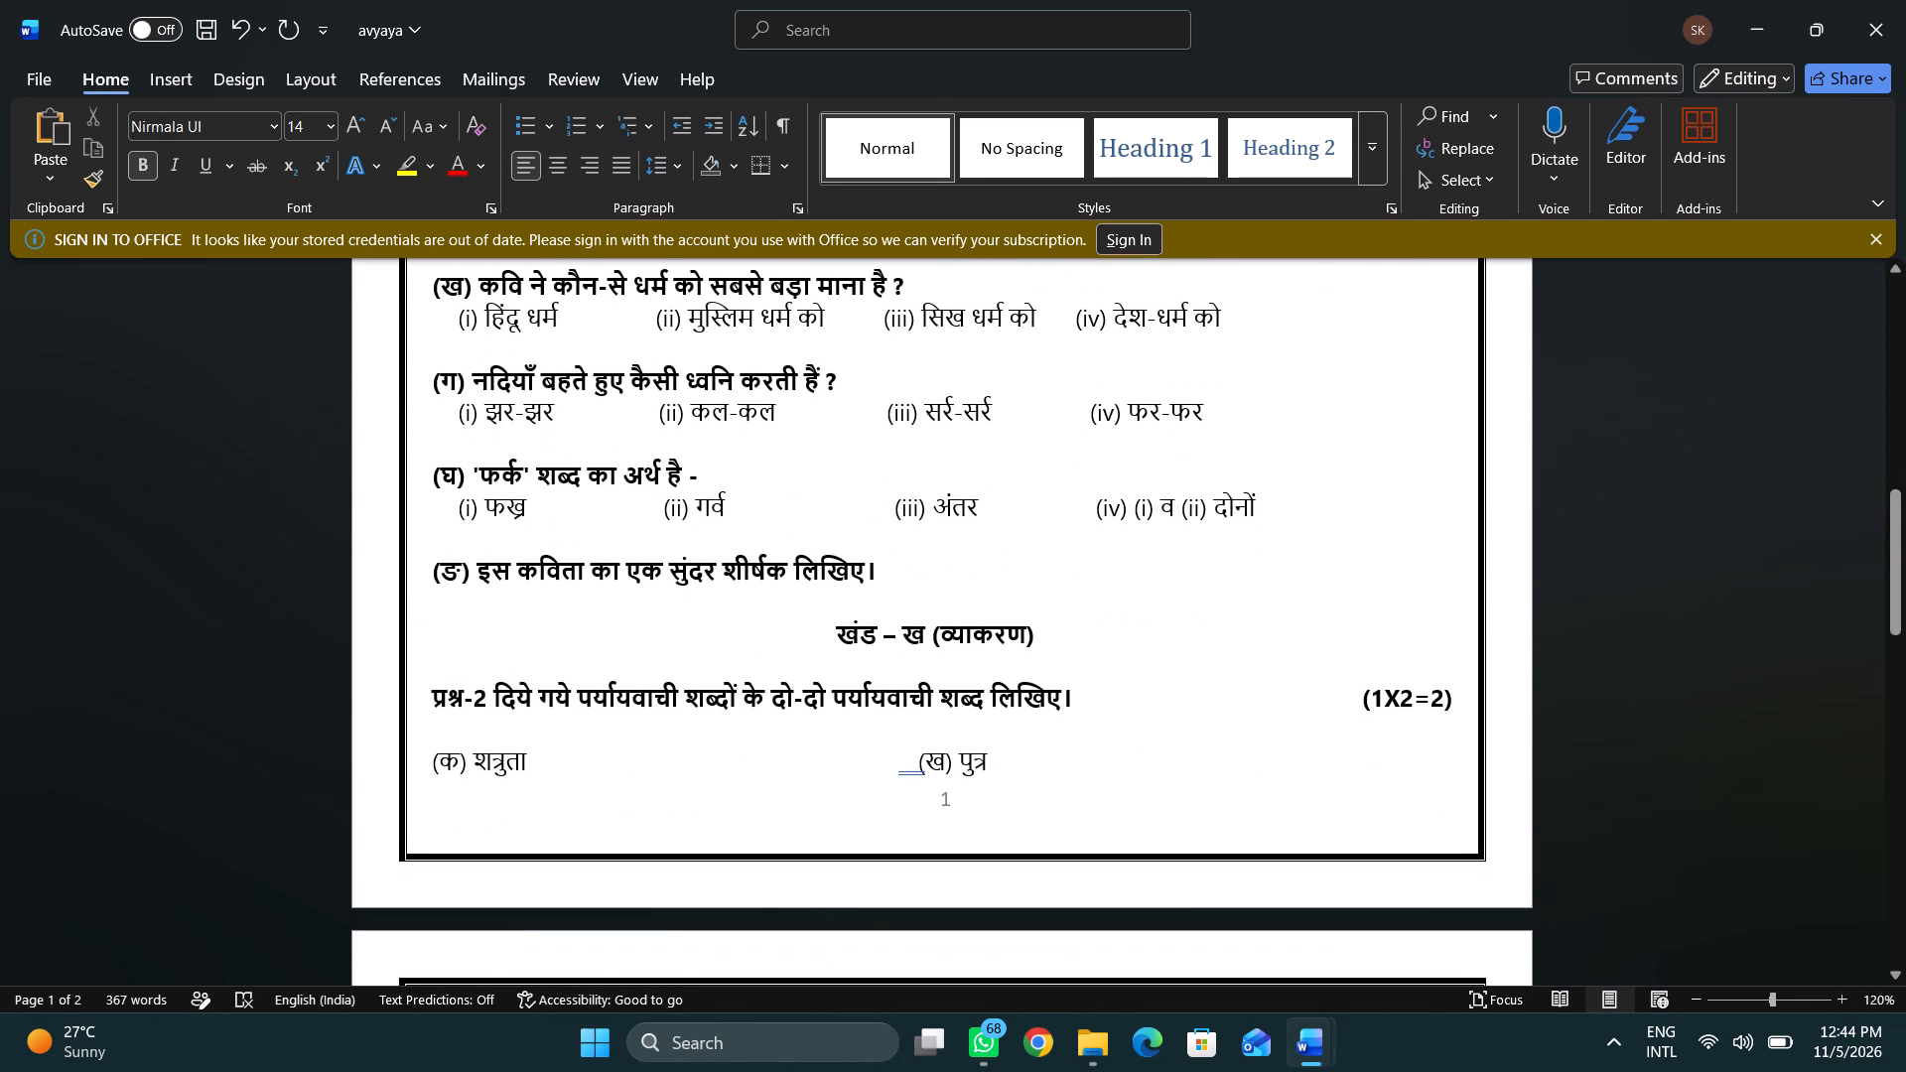
scroll(773, 297, "down", 2)
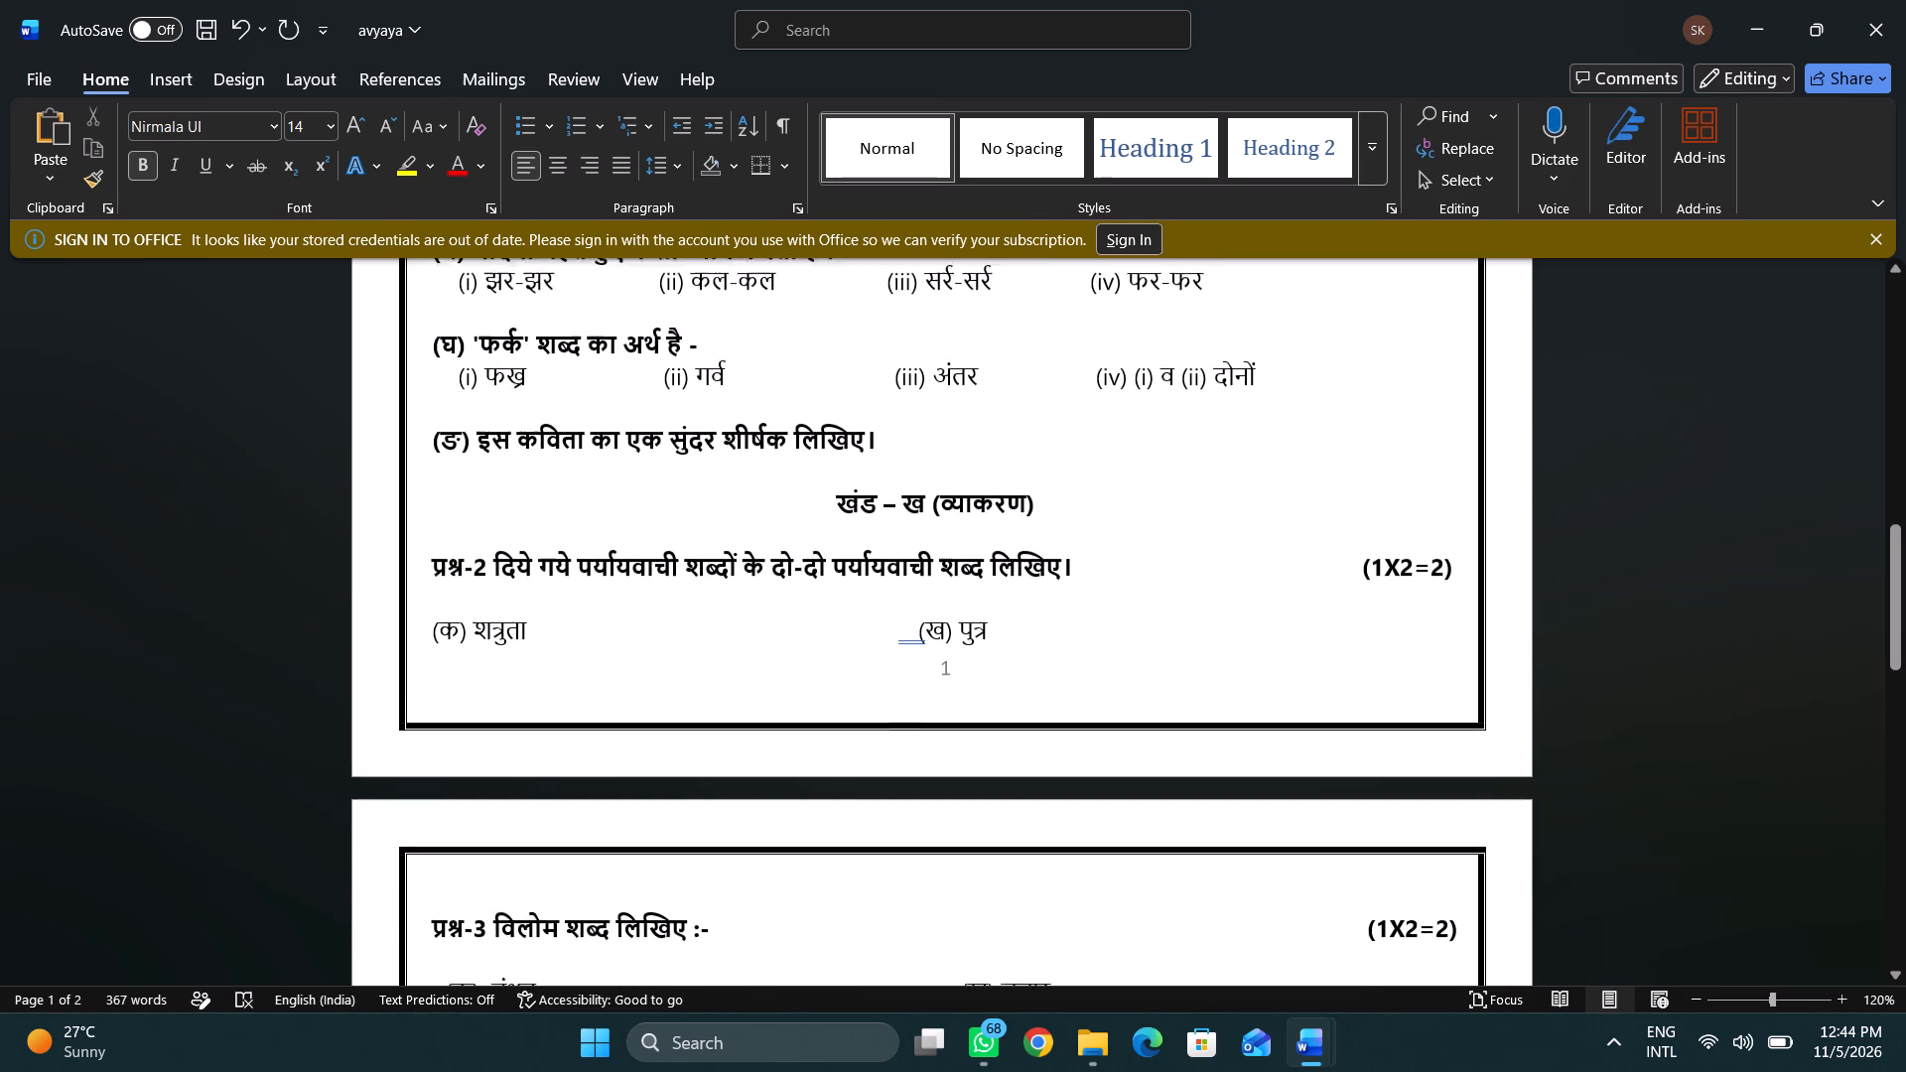
scroll(773, 297, "down", 3)
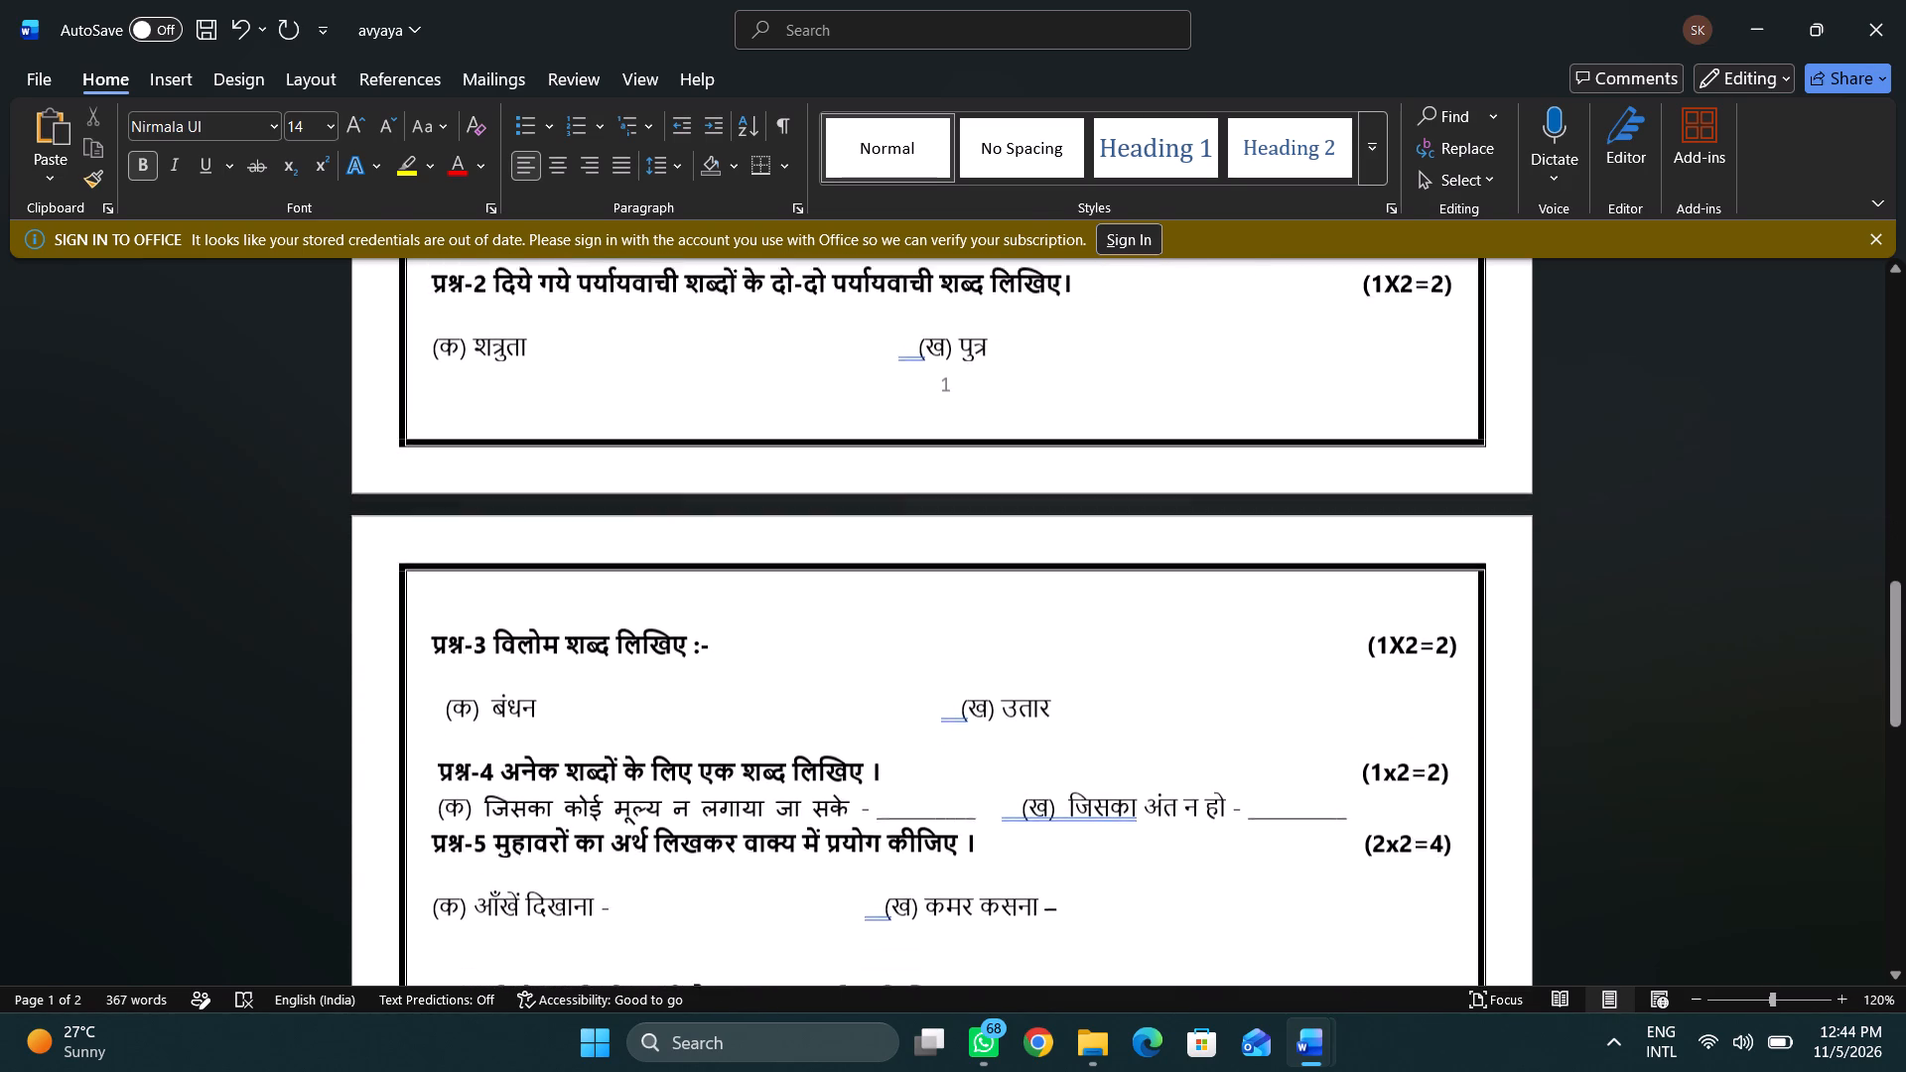
scroll(773, 297, "down", 3)
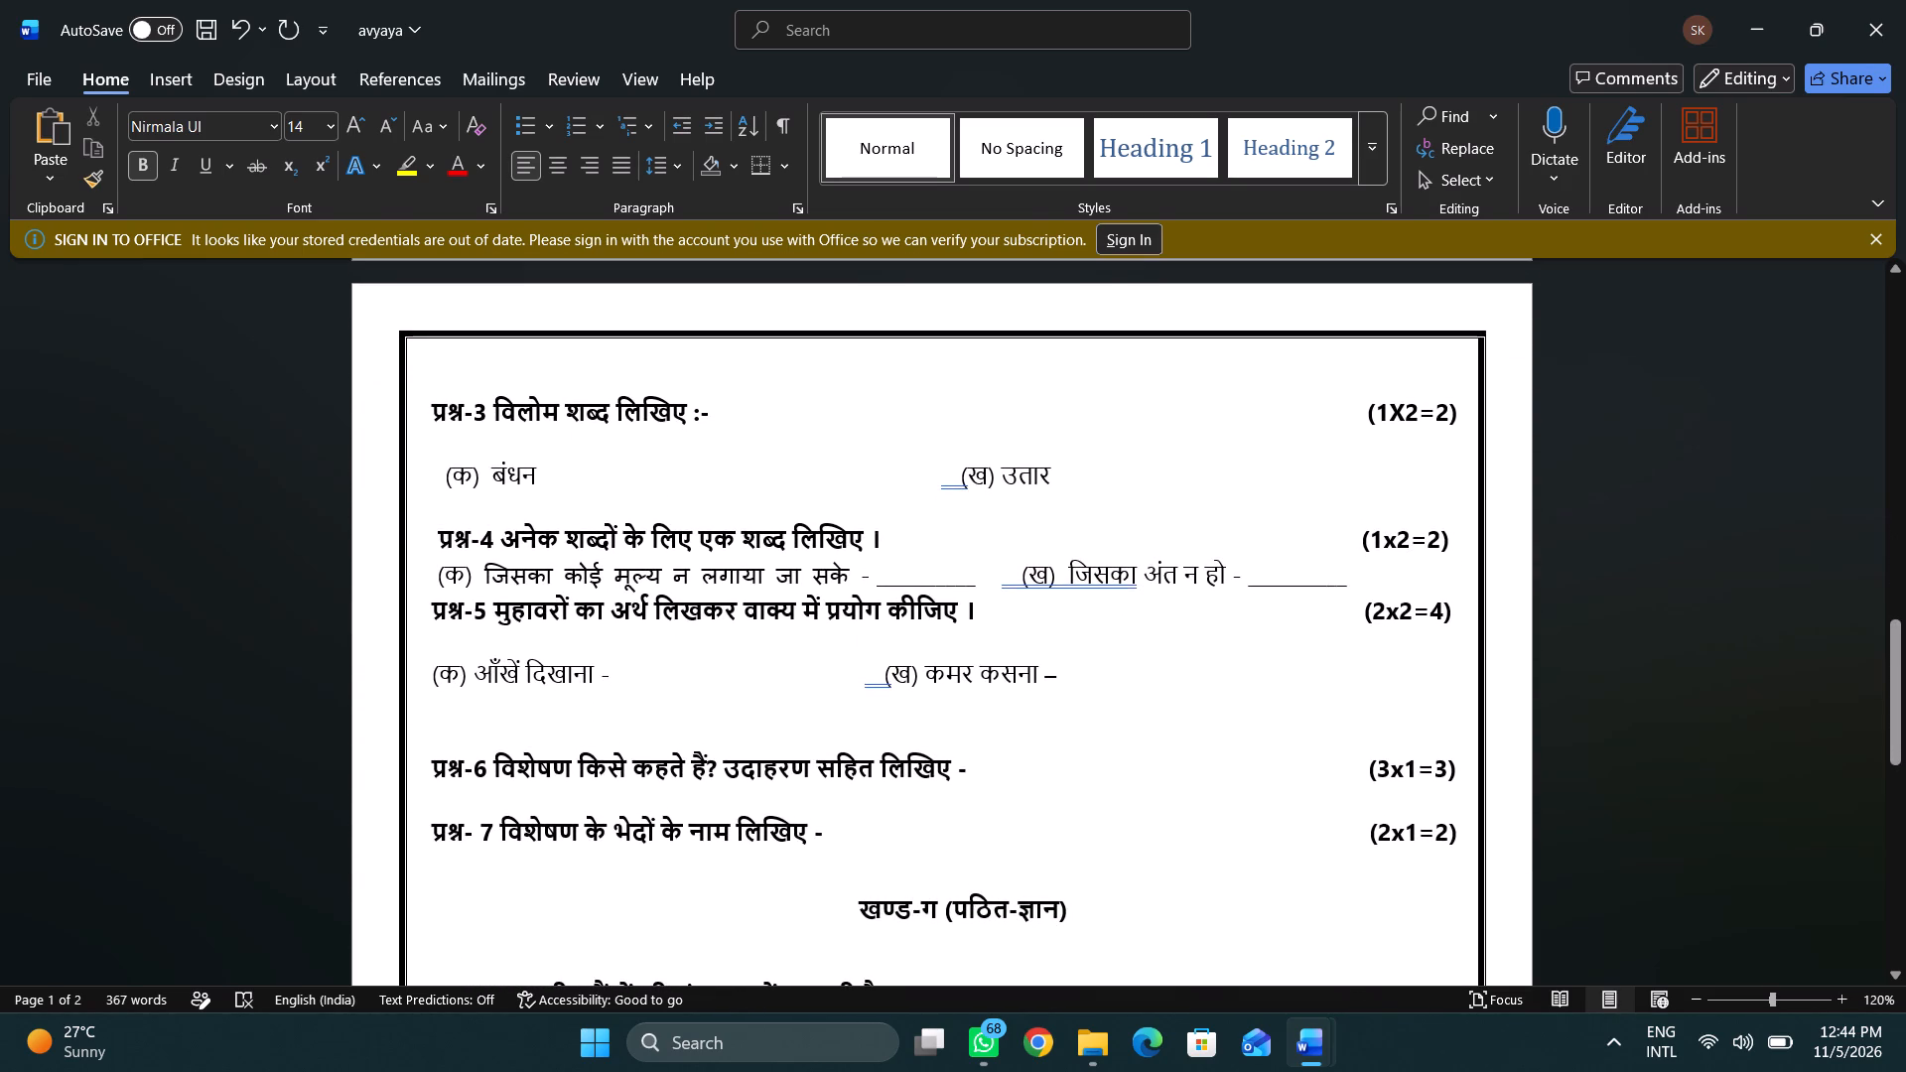
scroll(773, 297, "down", 3)
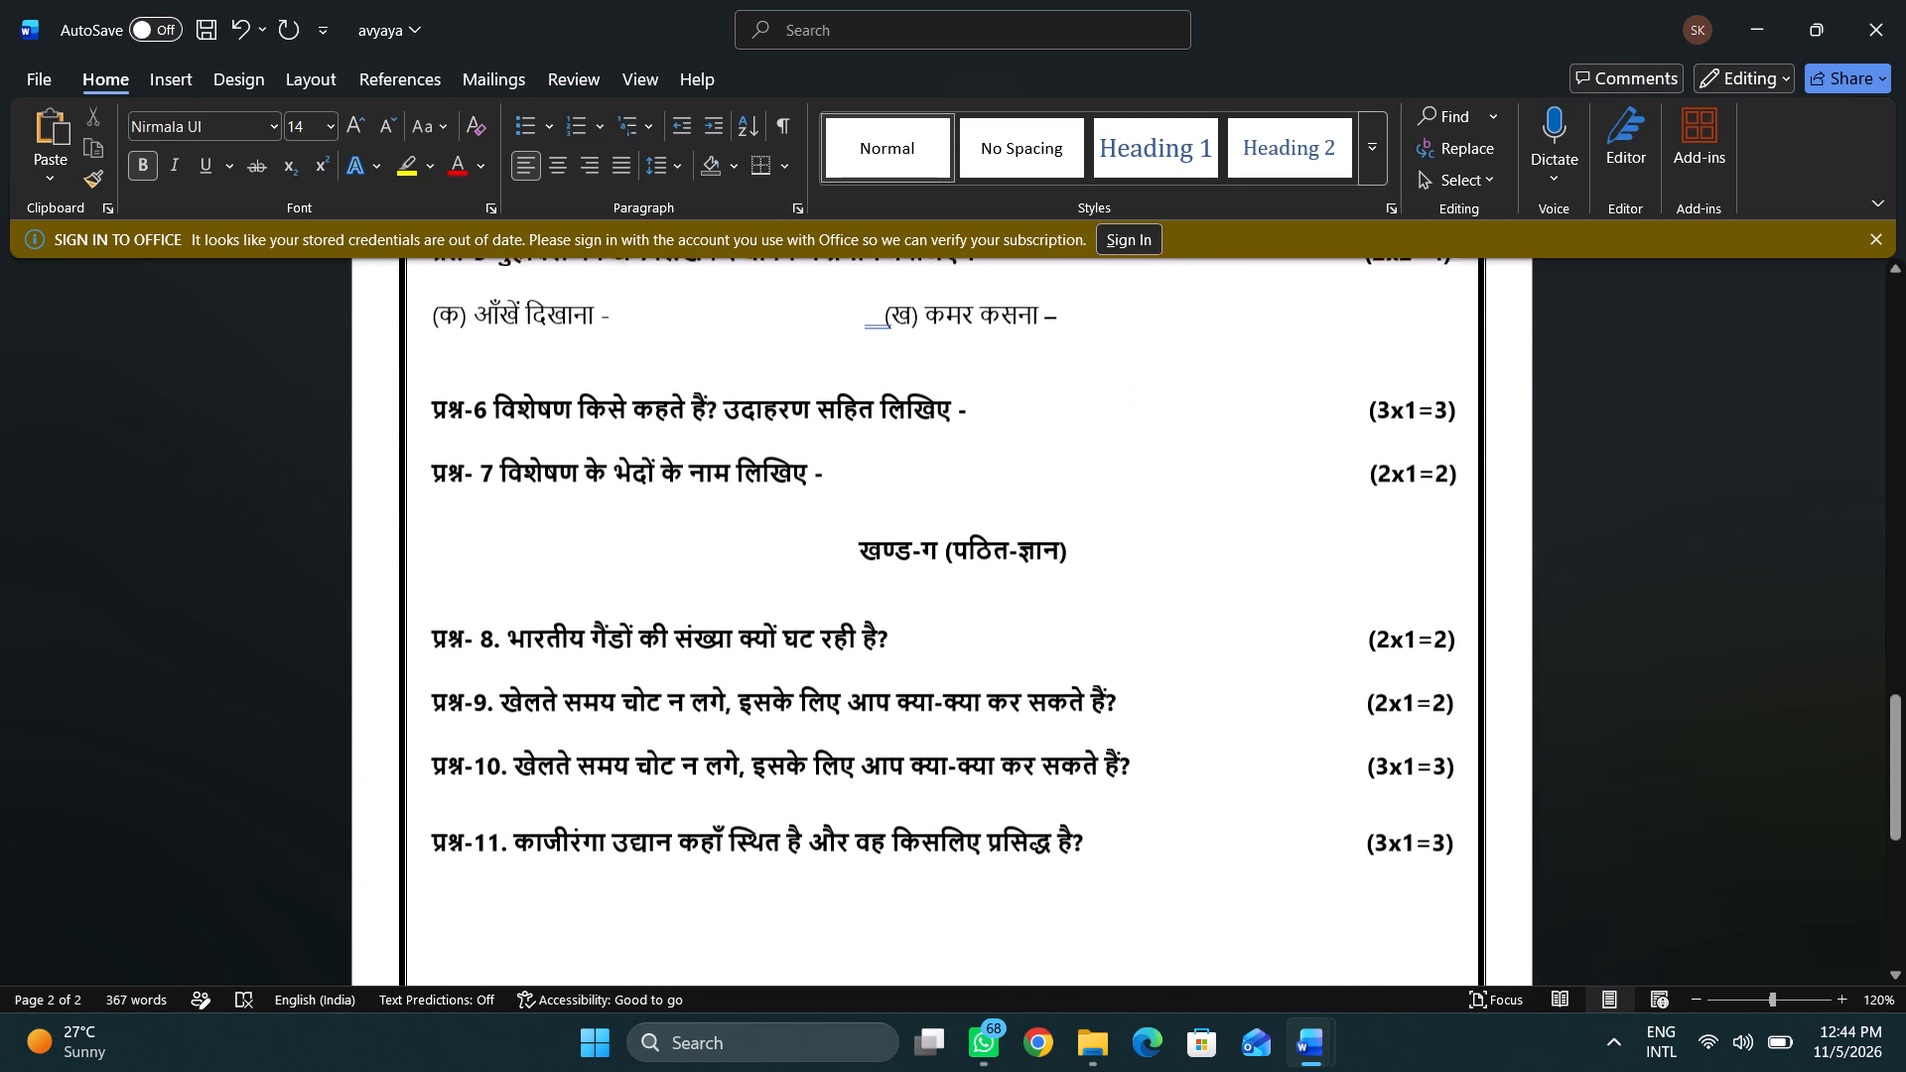
scroll(773, 297, "down", 1)
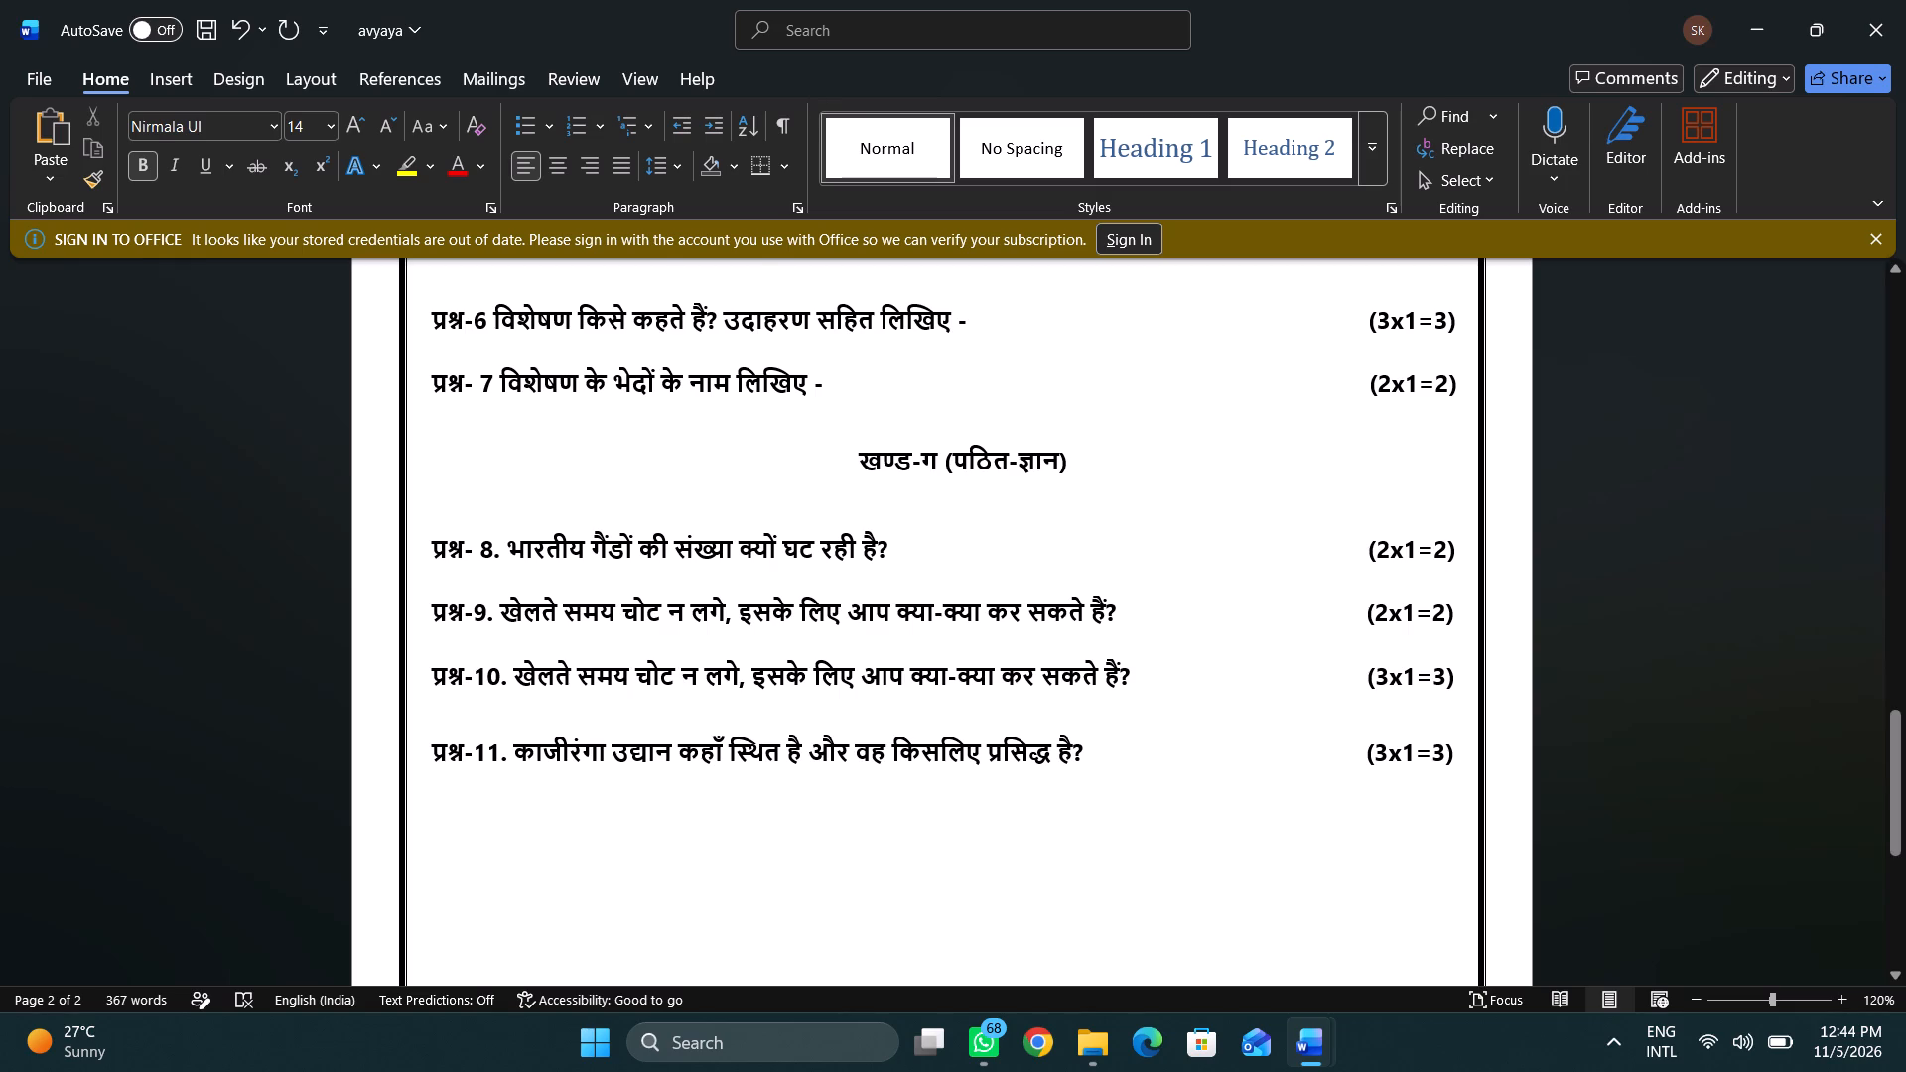
scroll(1107, 550, "up", 2)
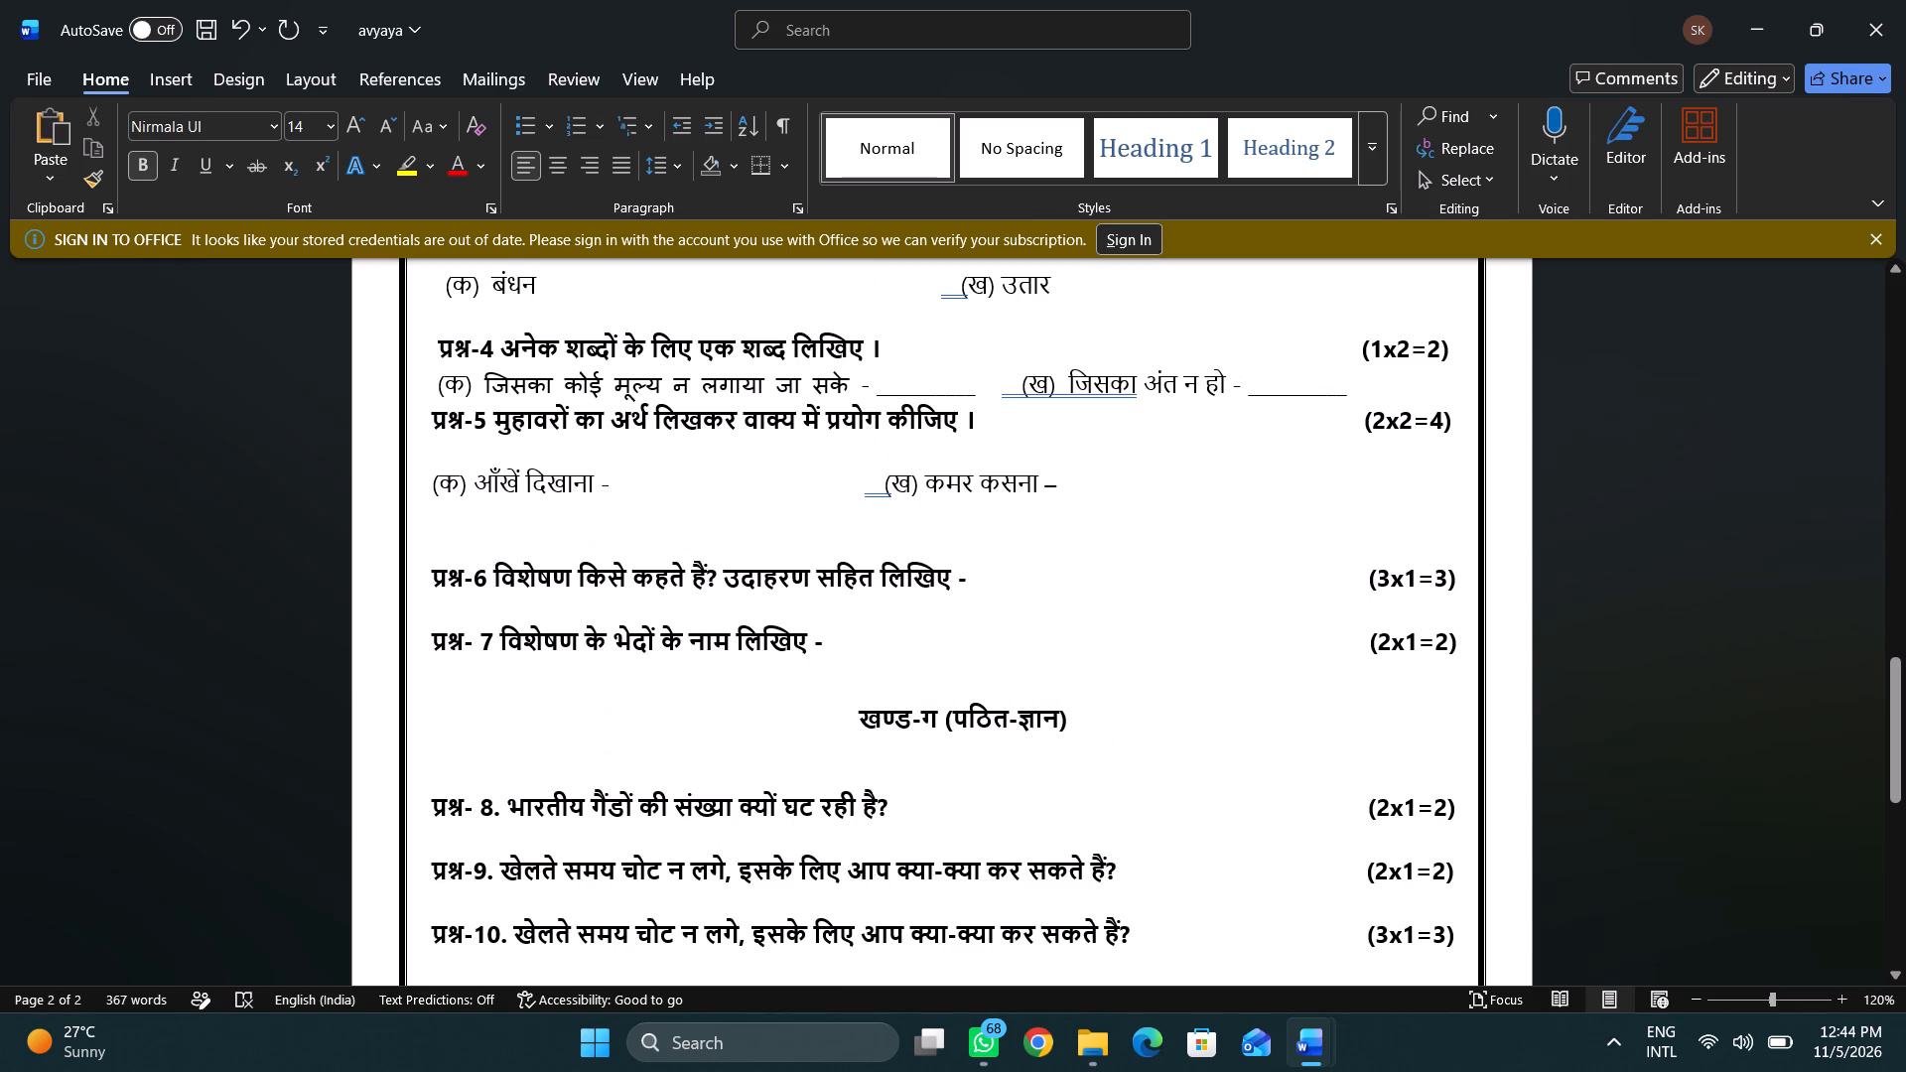
scroll(1185, 530, "up", 1)
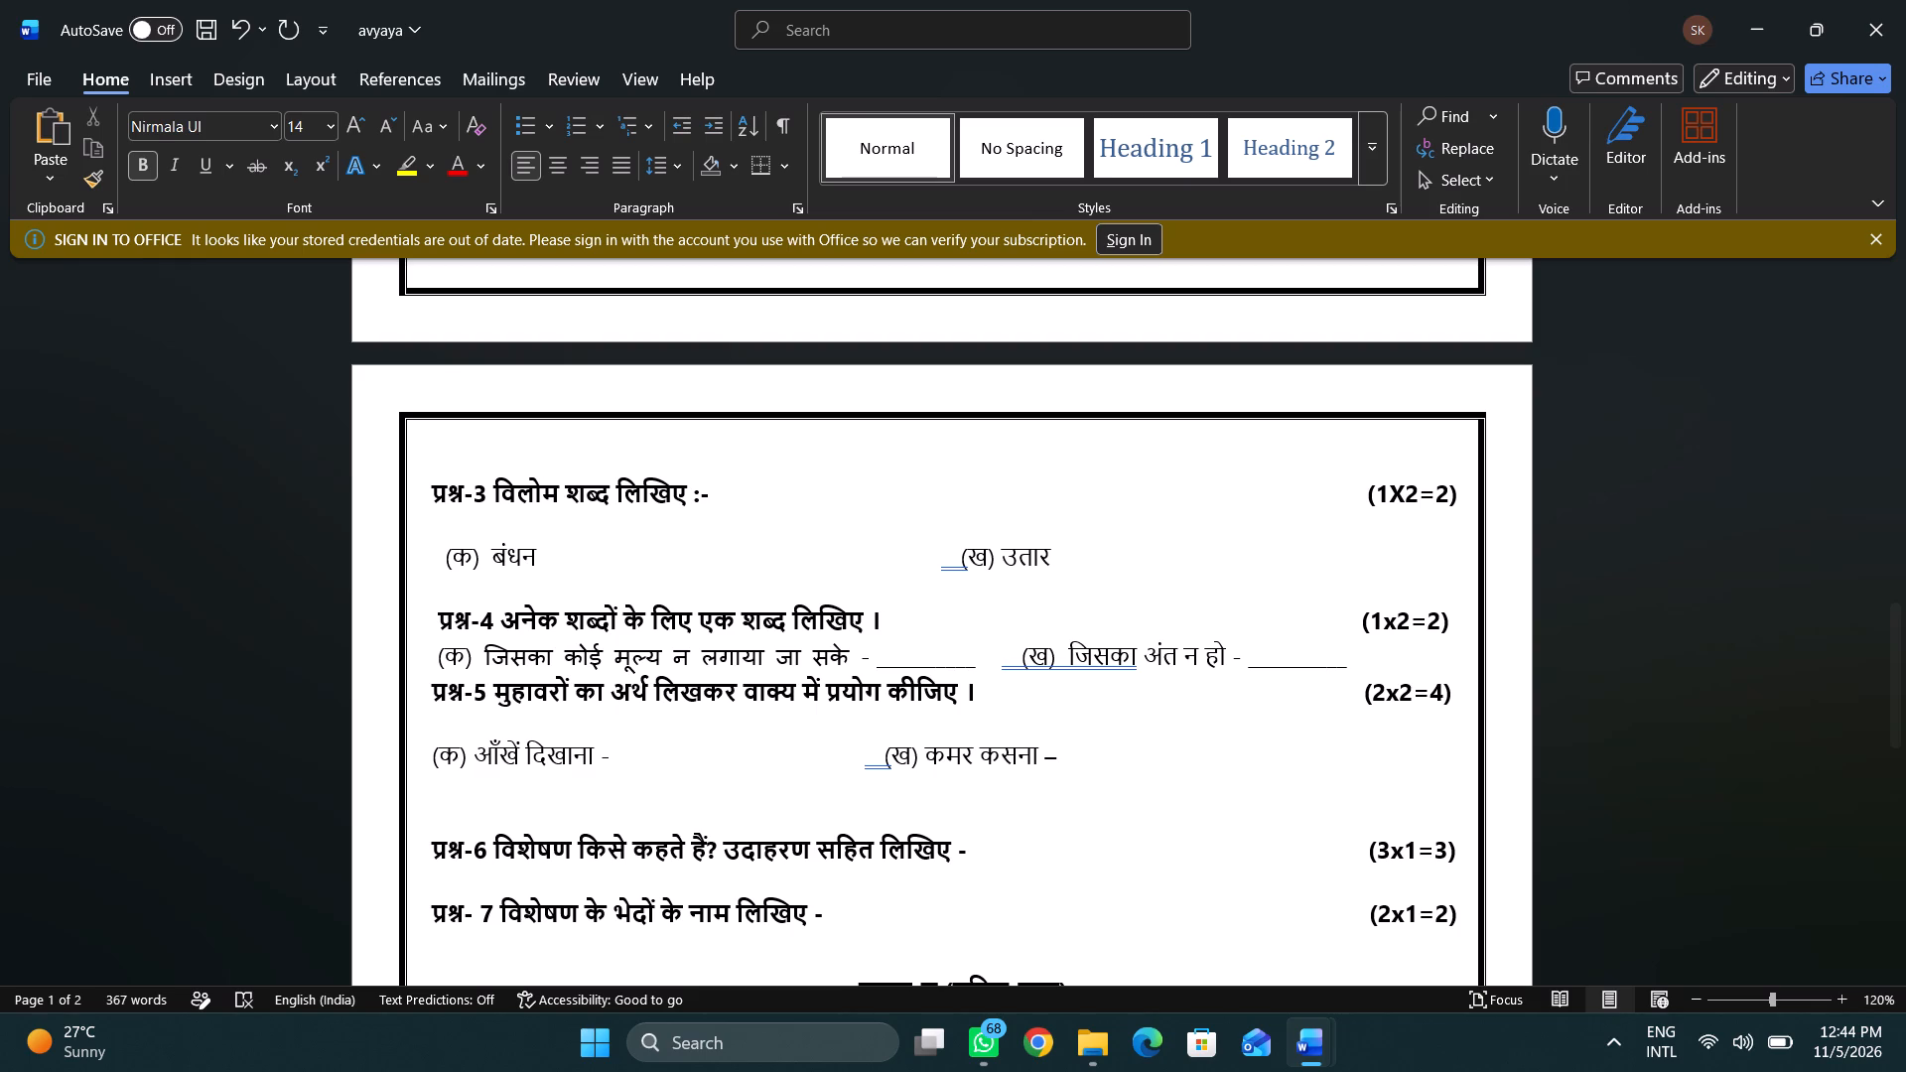
scroll(1185, 530, "up", 2)
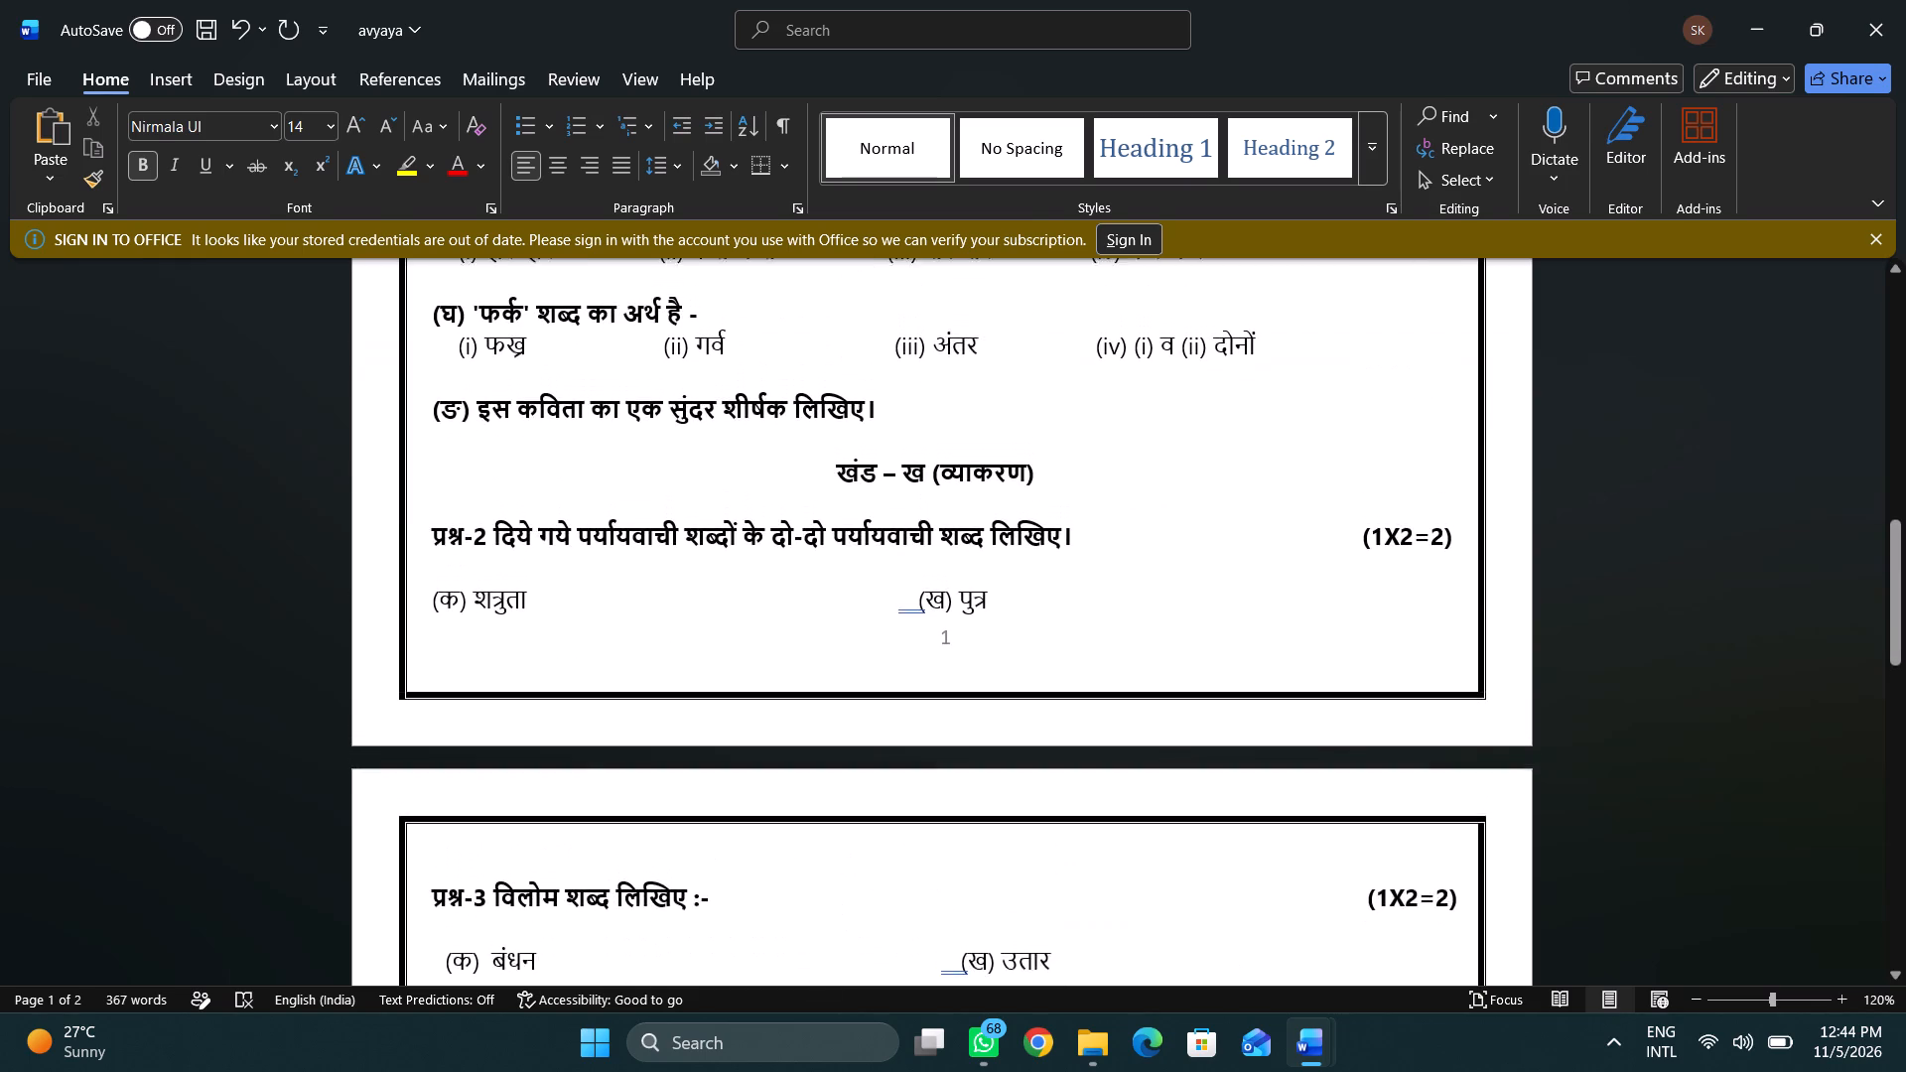
scroll(1185, 530, "up", 1)
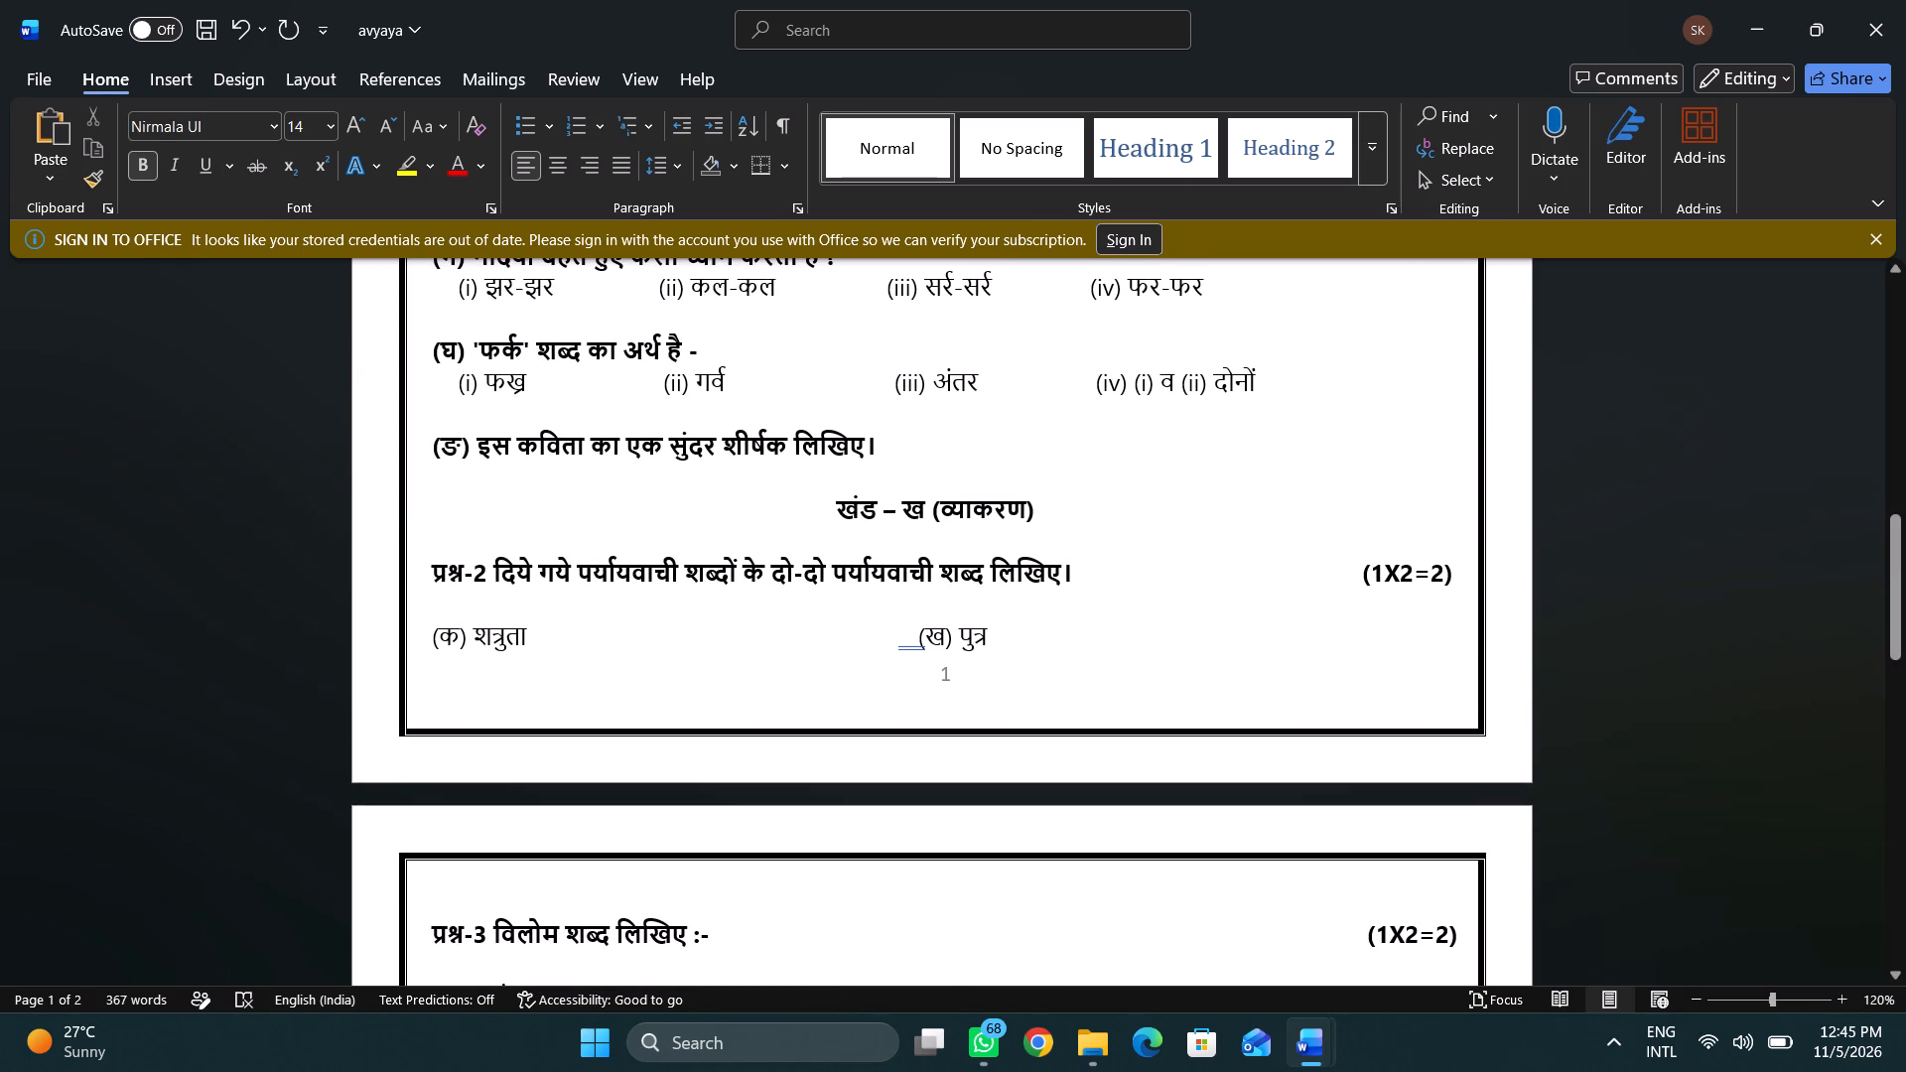
scroll(1185, 530, "up", 1)
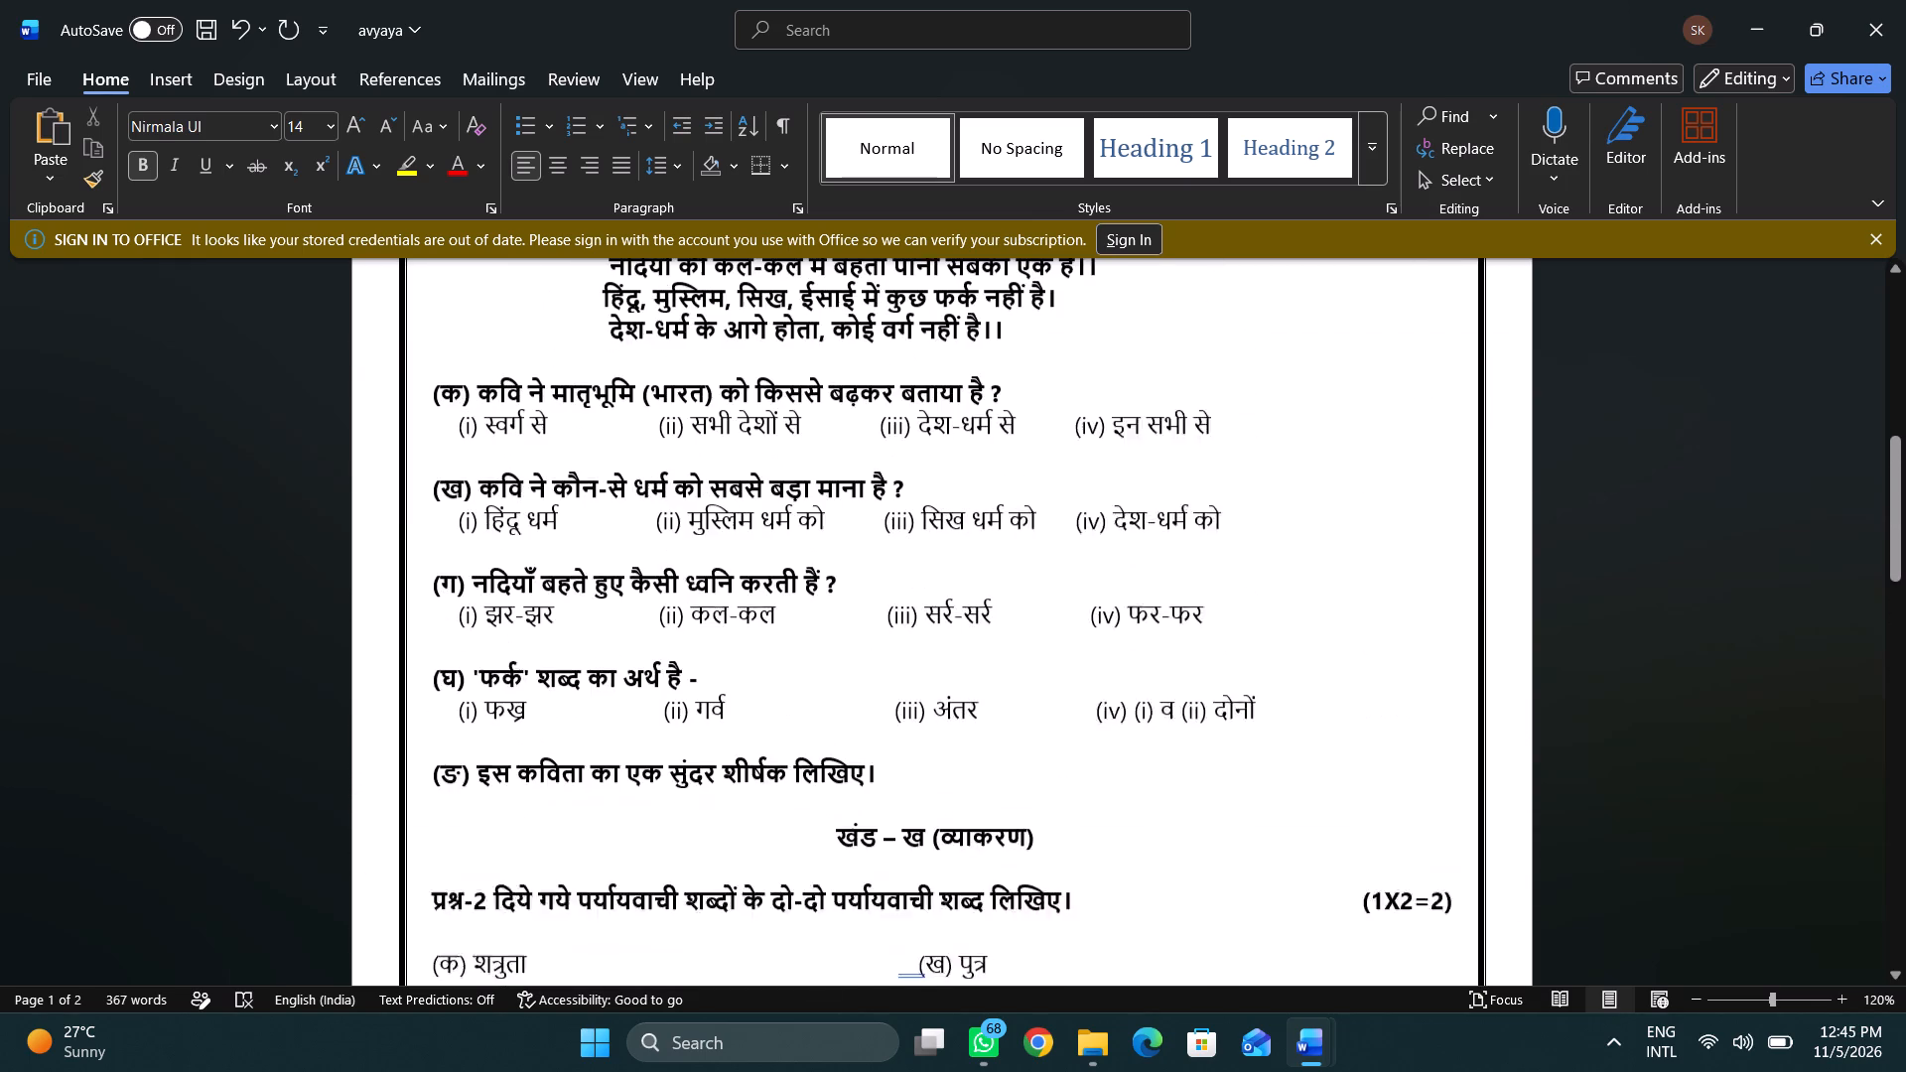
scroll(1185, 530, "up", 2)
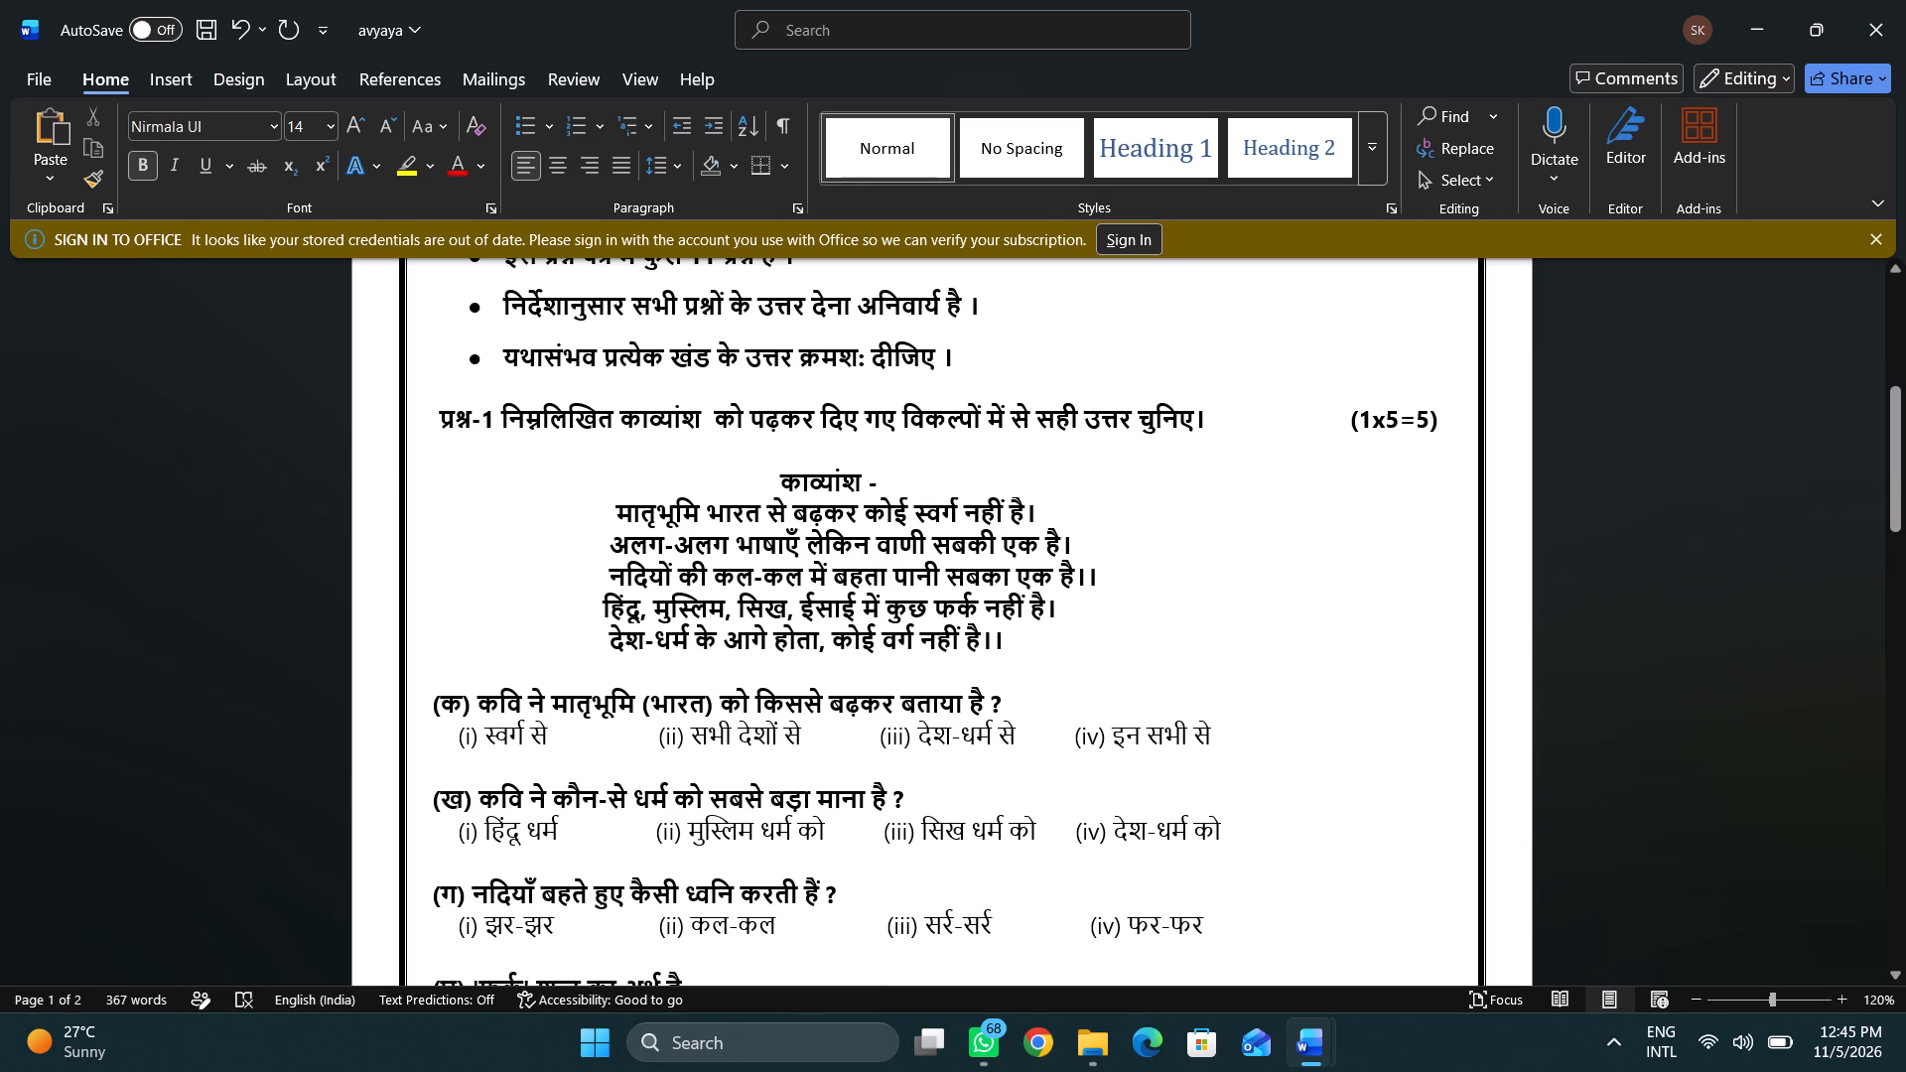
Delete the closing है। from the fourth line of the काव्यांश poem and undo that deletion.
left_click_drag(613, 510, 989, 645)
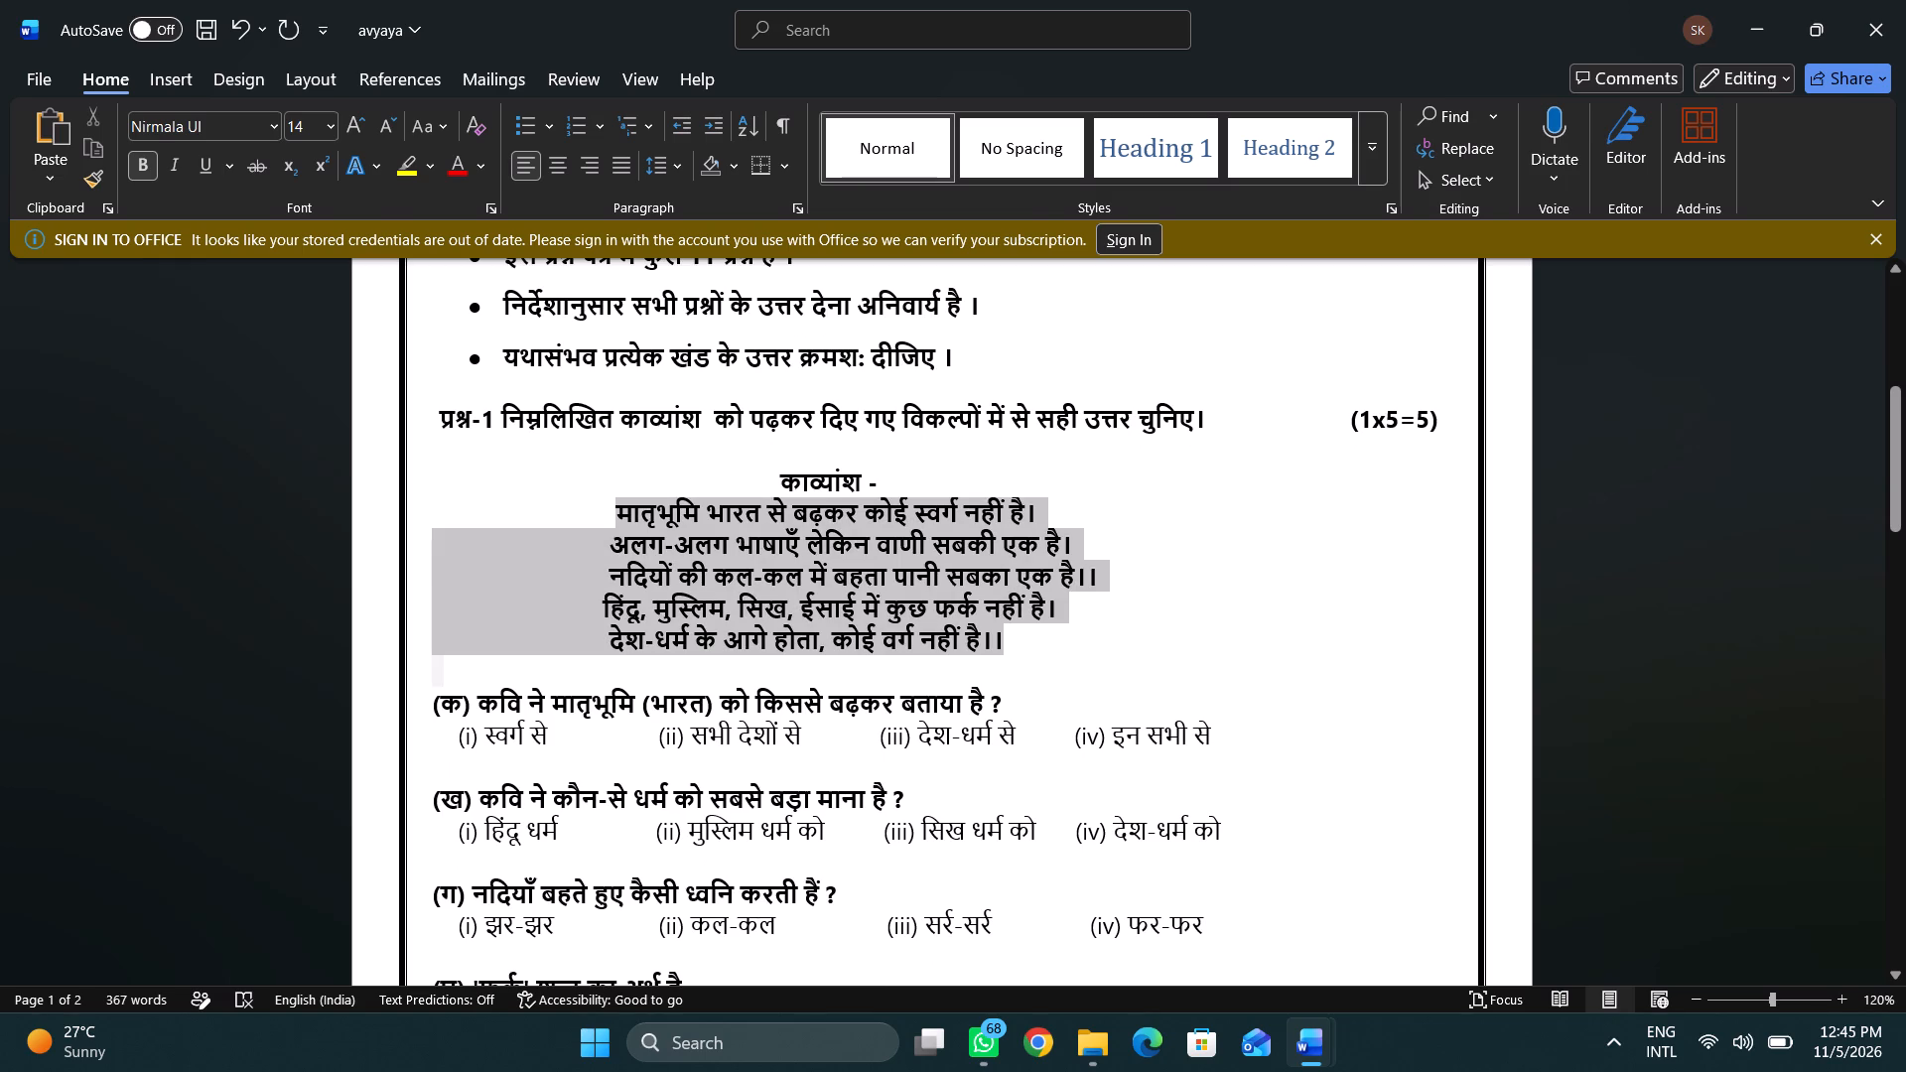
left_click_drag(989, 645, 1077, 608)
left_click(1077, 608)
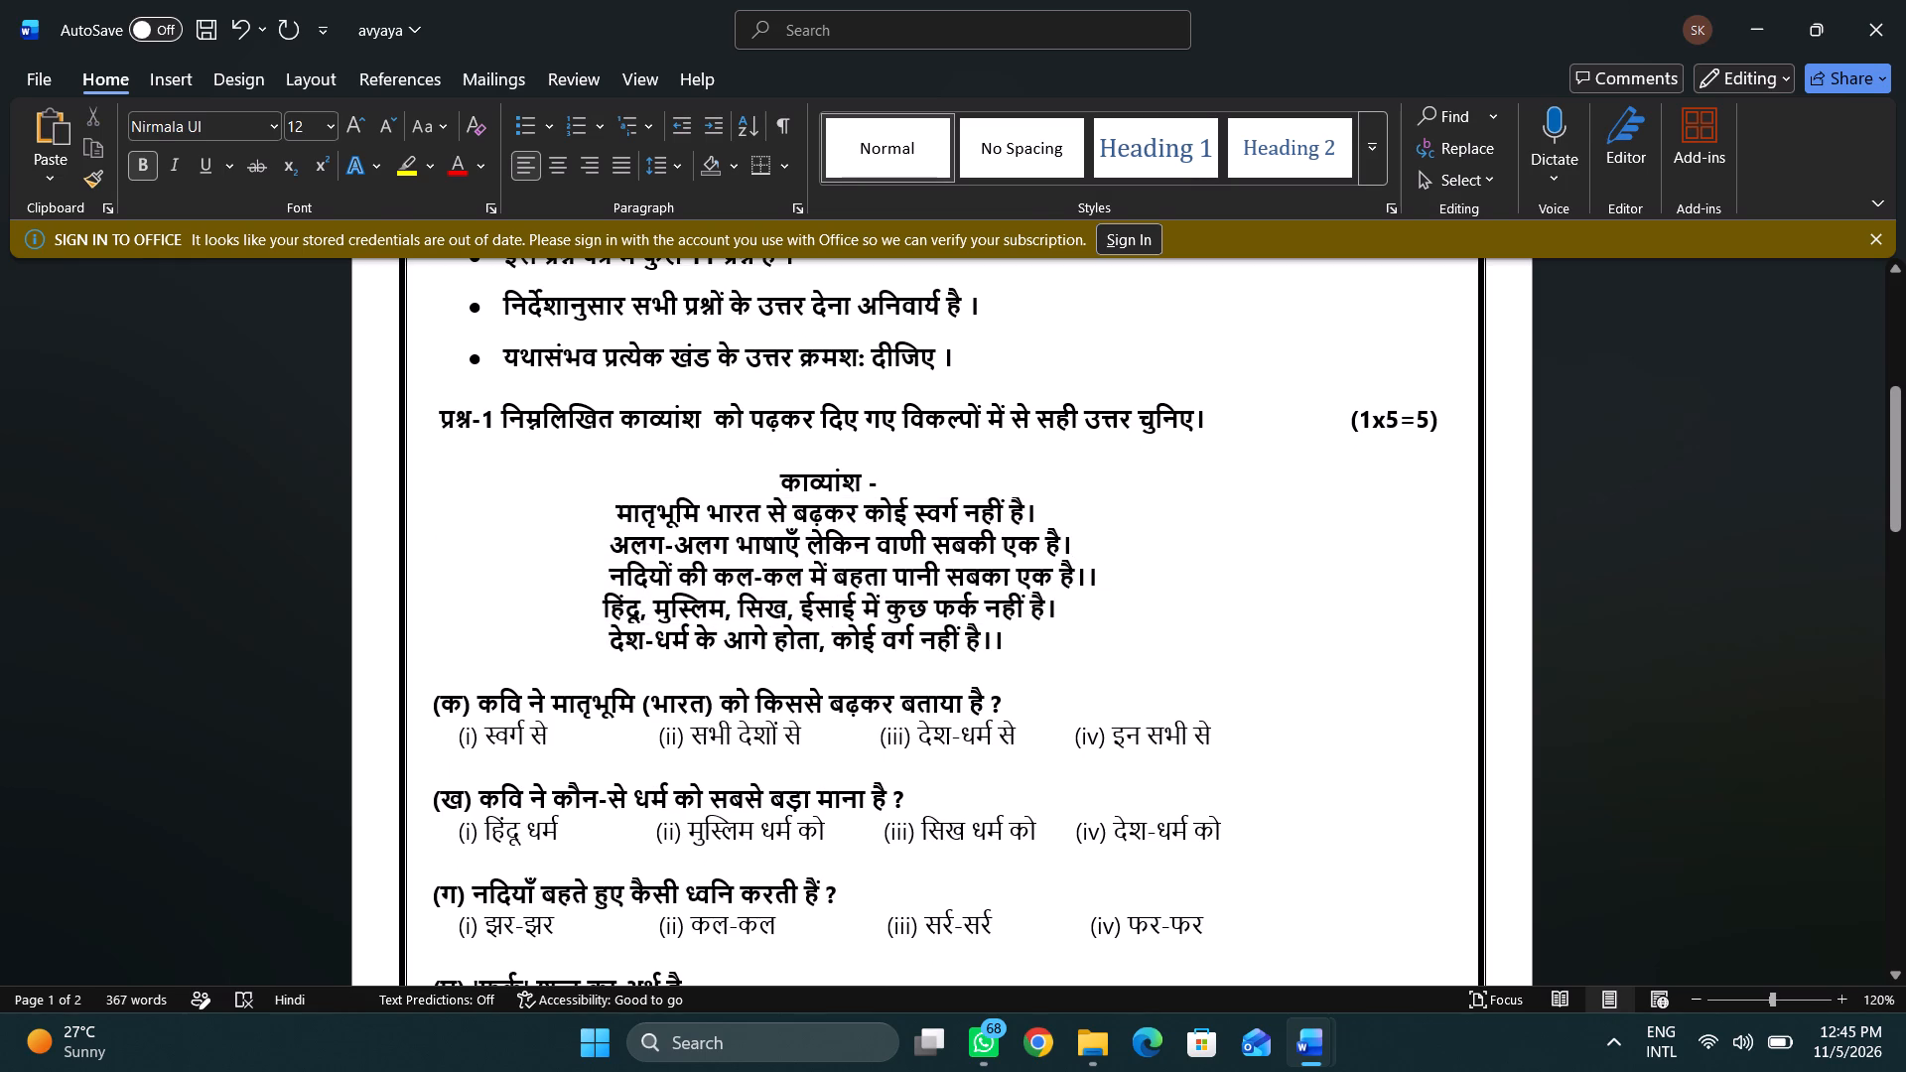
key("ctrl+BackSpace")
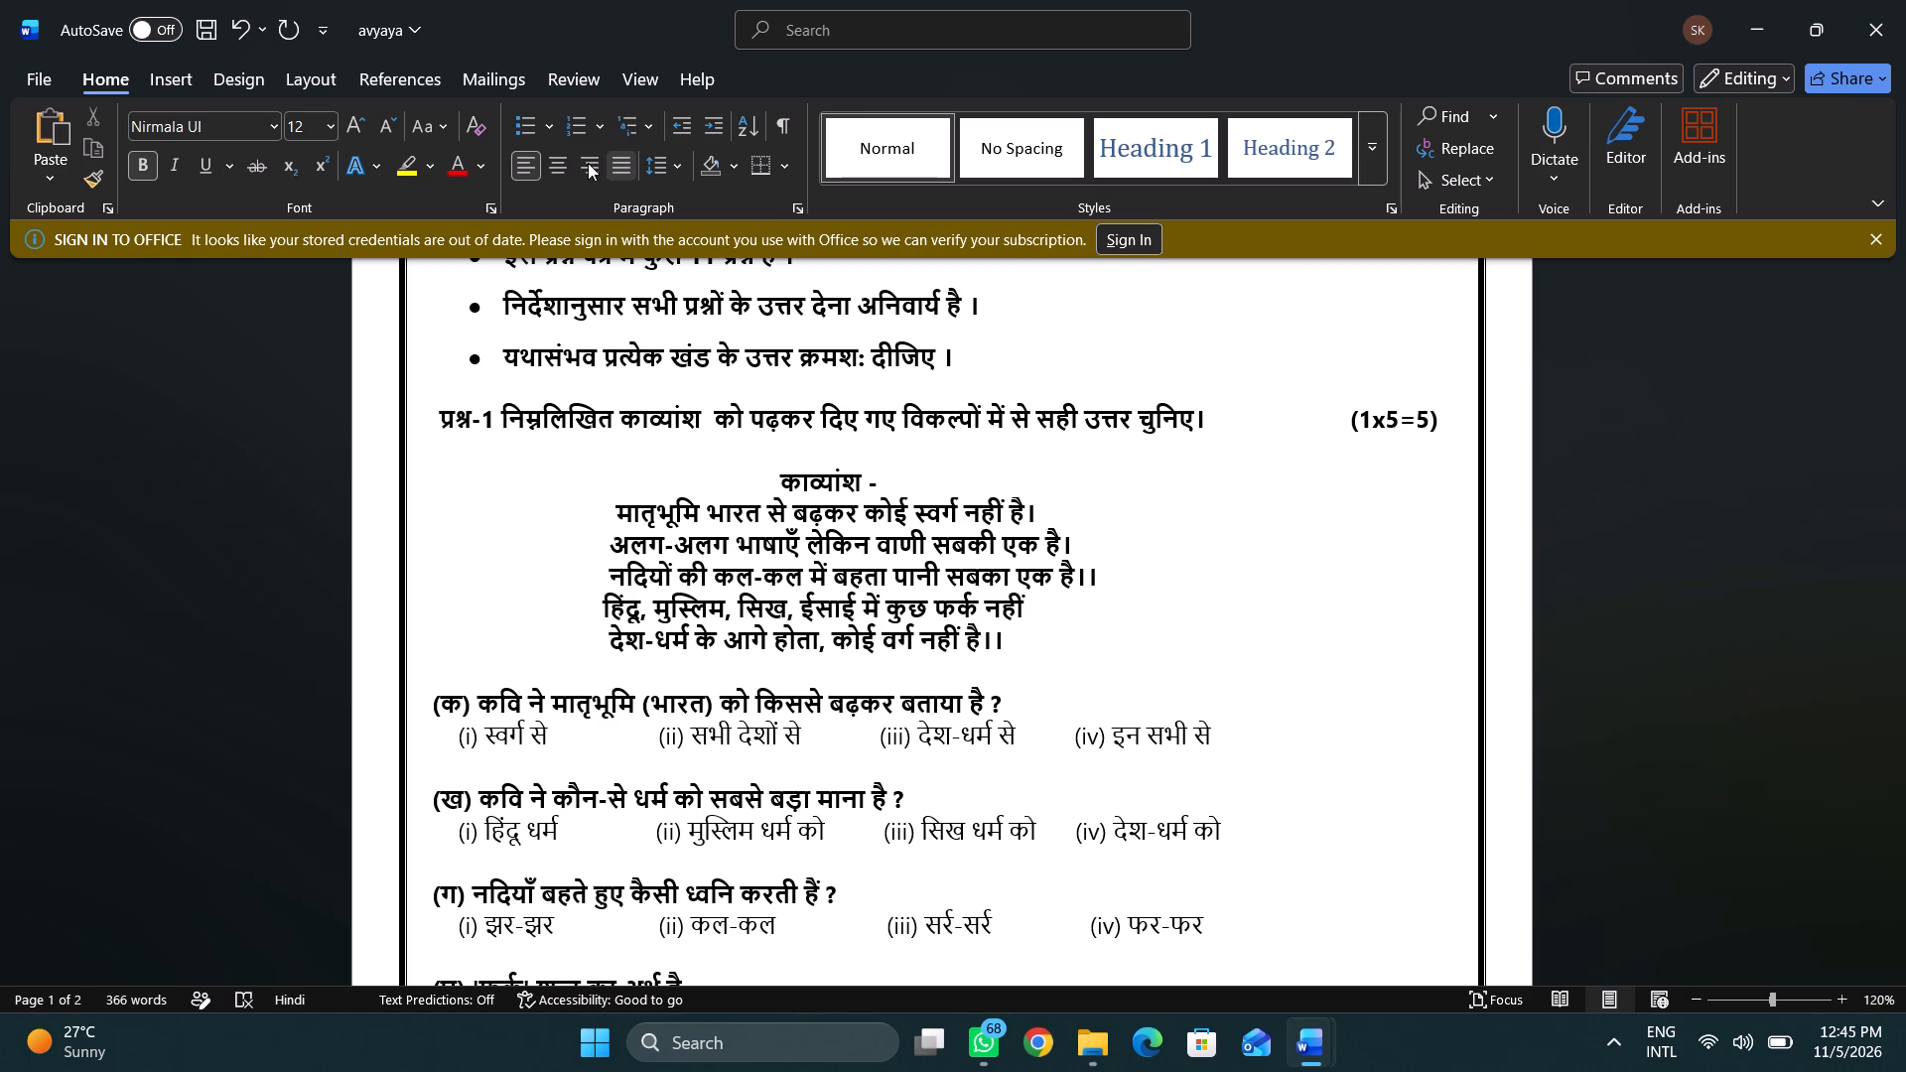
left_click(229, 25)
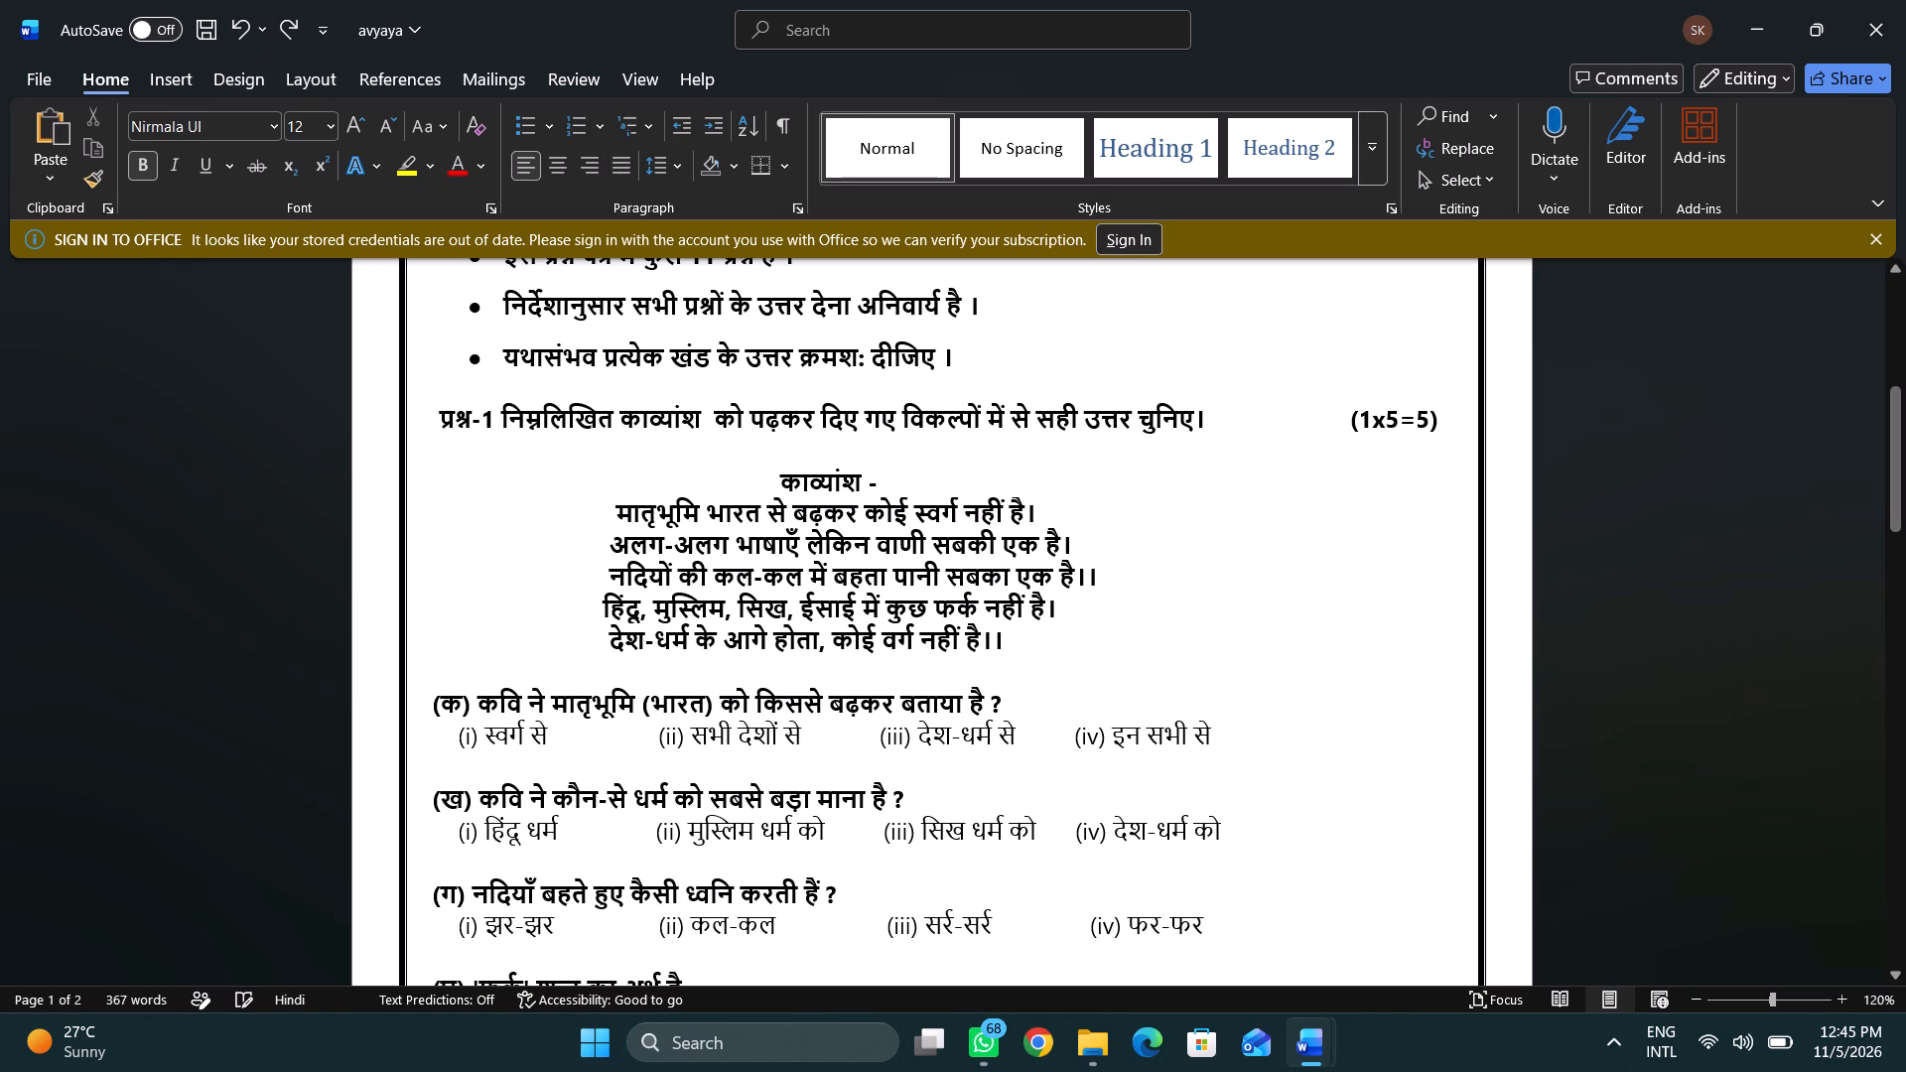
Open the Save As options for the document and start editing its file name.
key("ctrl+p")
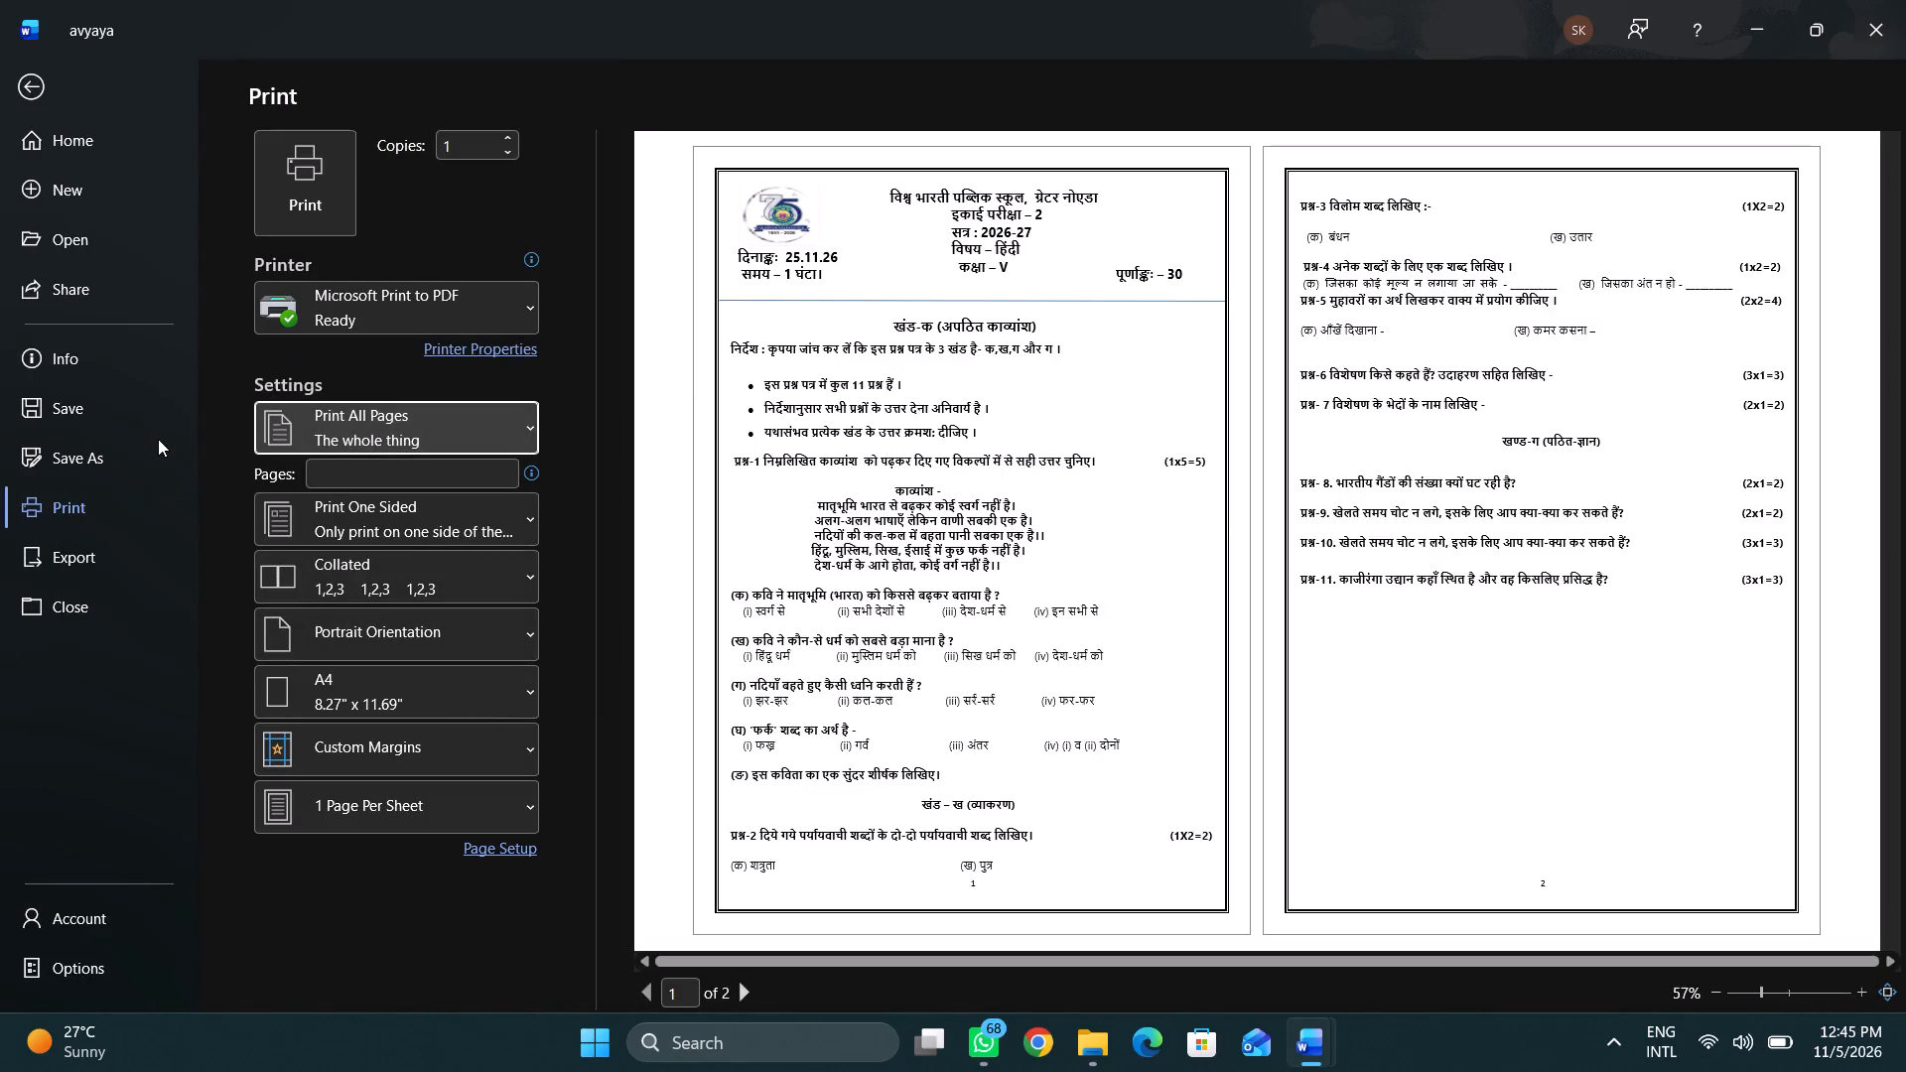
left_click(161, 445)
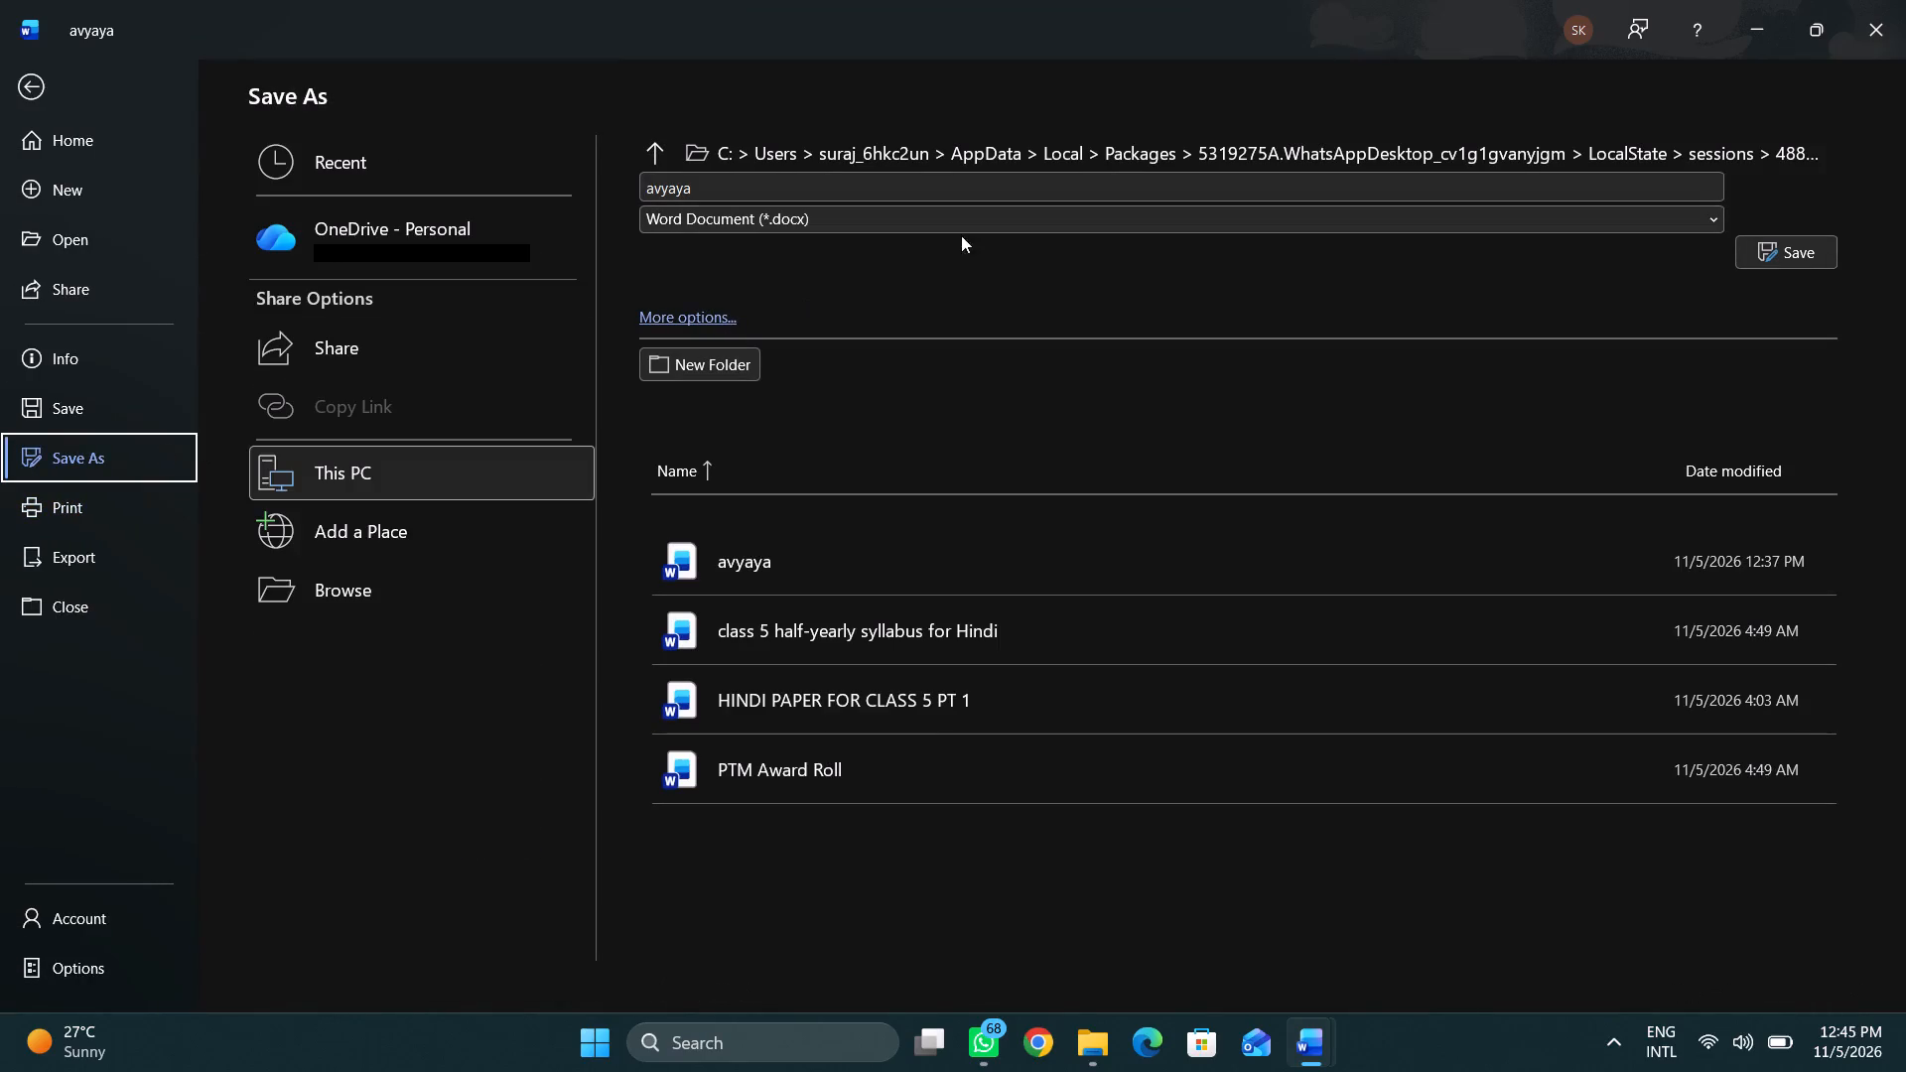
left_click(1043, 182)
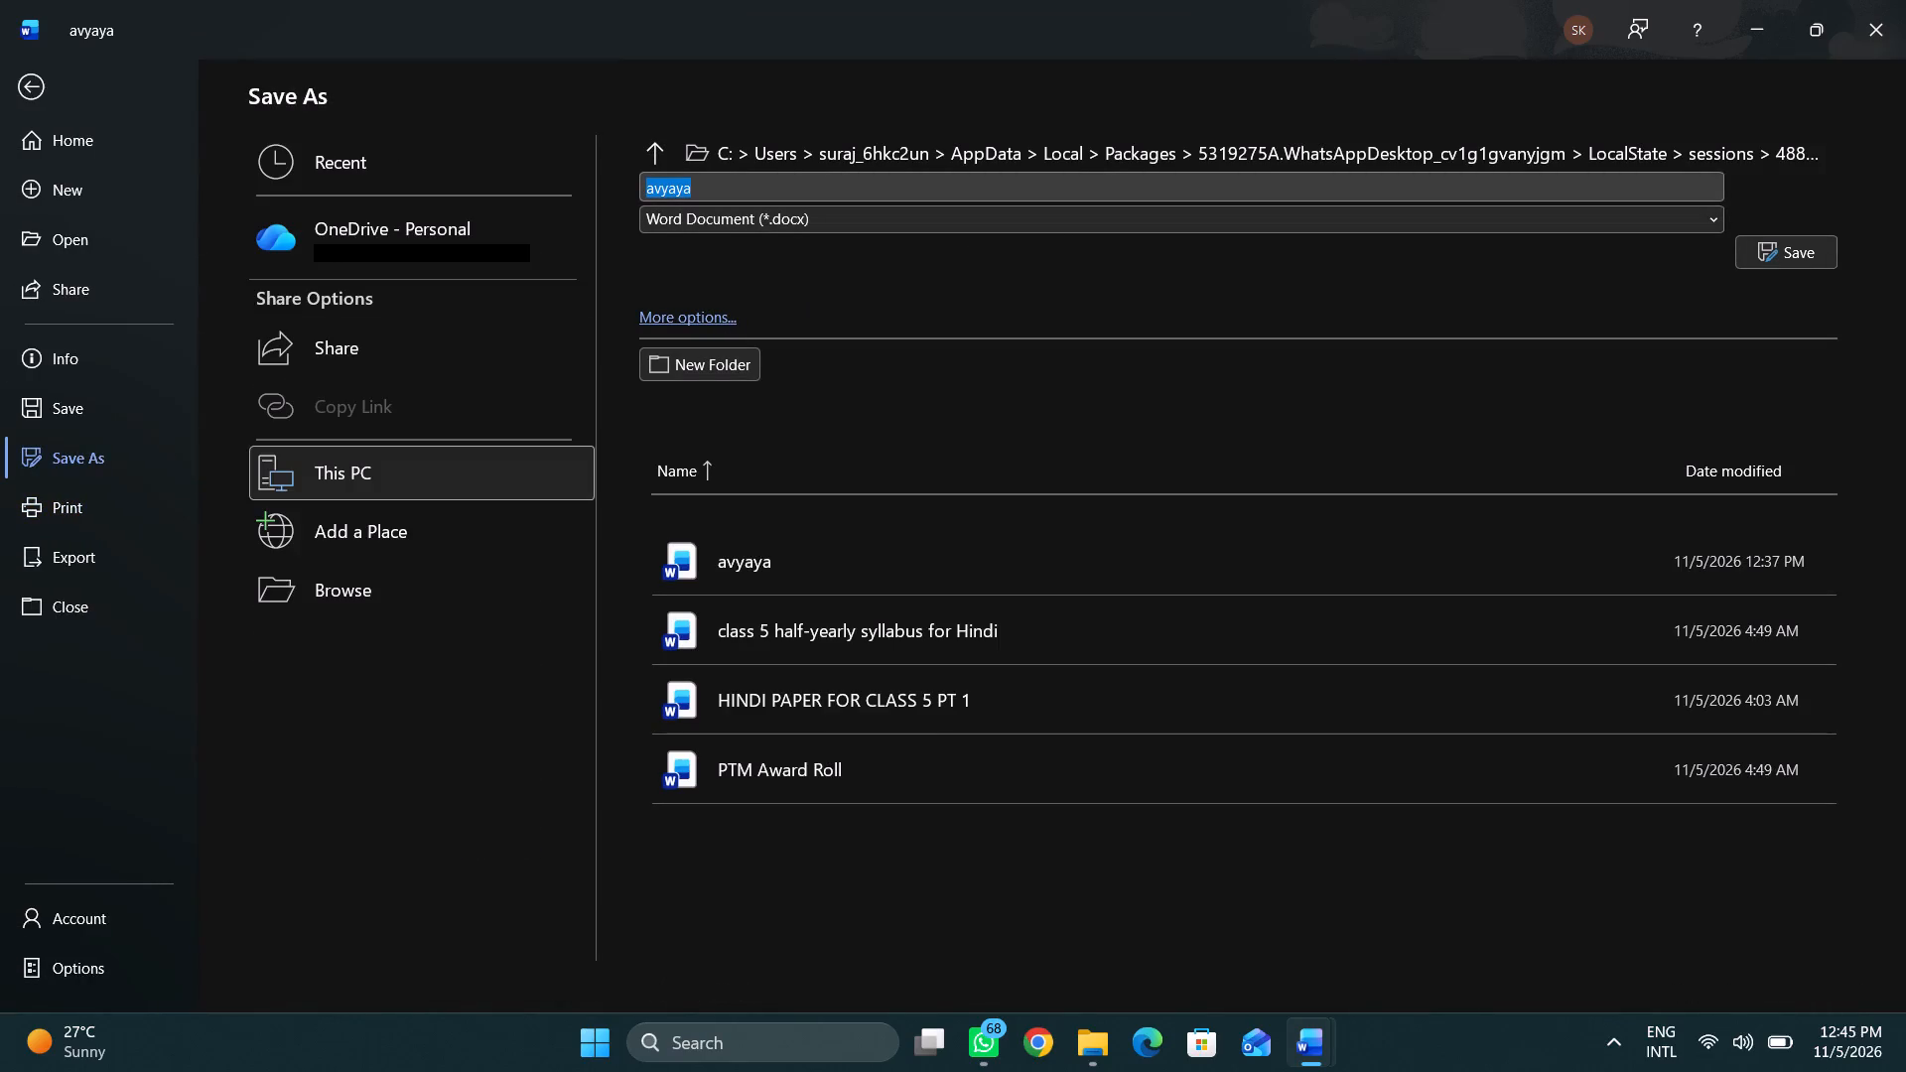
Save the question paper as a new Word document named pt hindi v in the current folder.
key("BackSpace")
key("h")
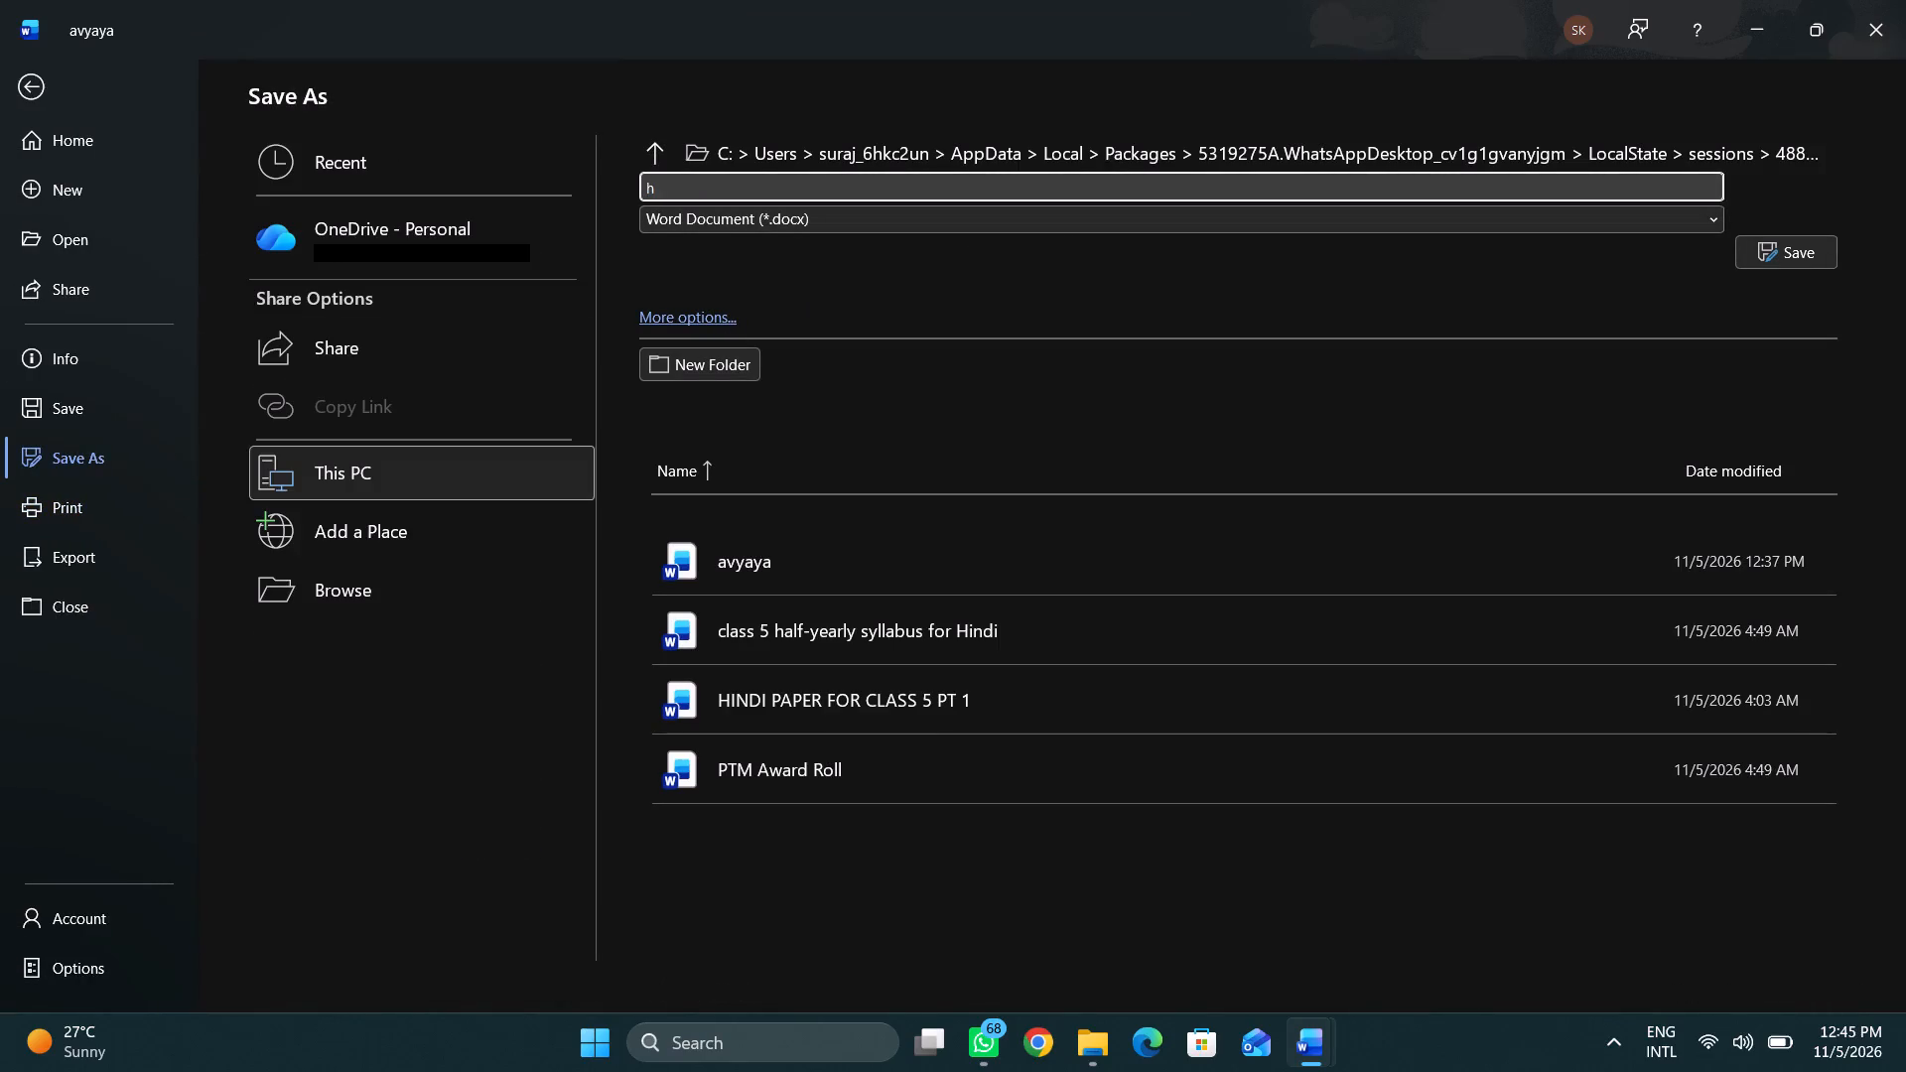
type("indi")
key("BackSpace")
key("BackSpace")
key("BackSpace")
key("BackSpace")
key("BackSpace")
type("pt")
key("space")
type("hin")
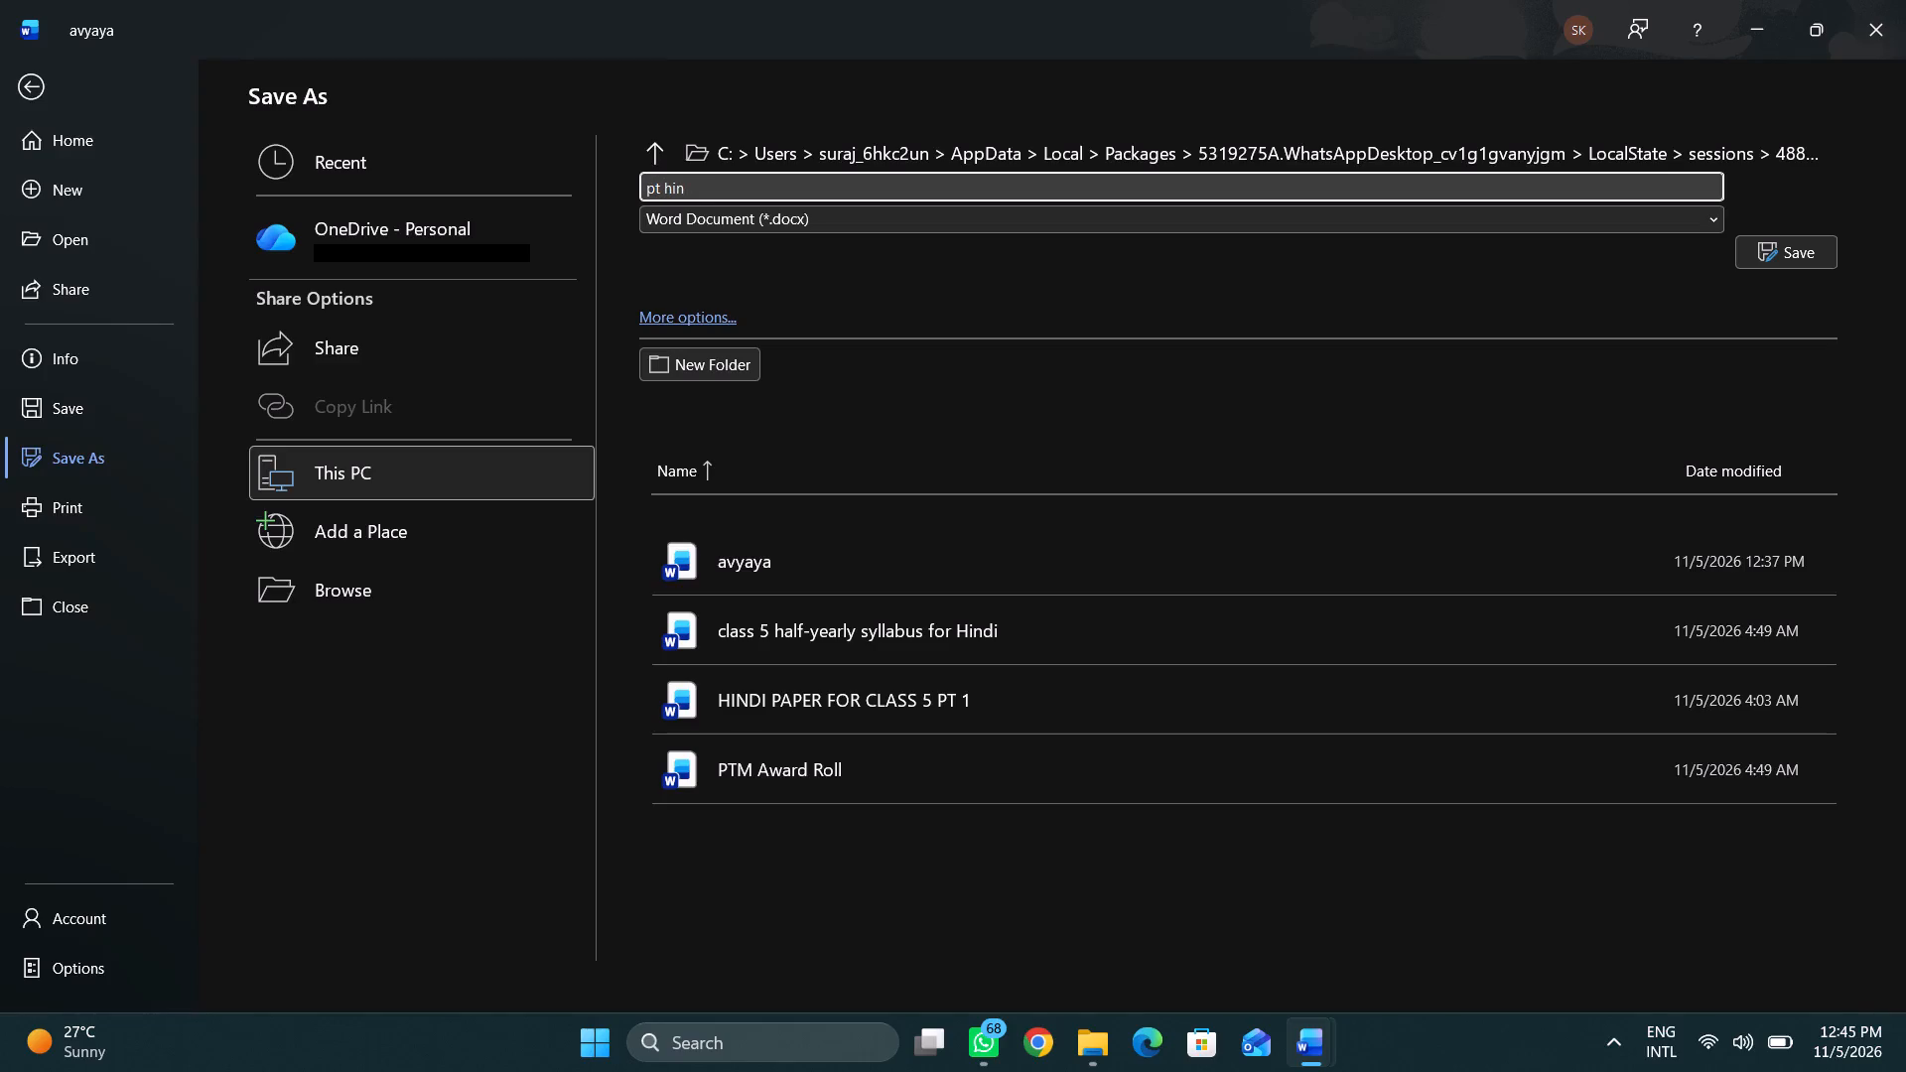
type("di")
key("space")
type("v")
left_click(1778, 248)
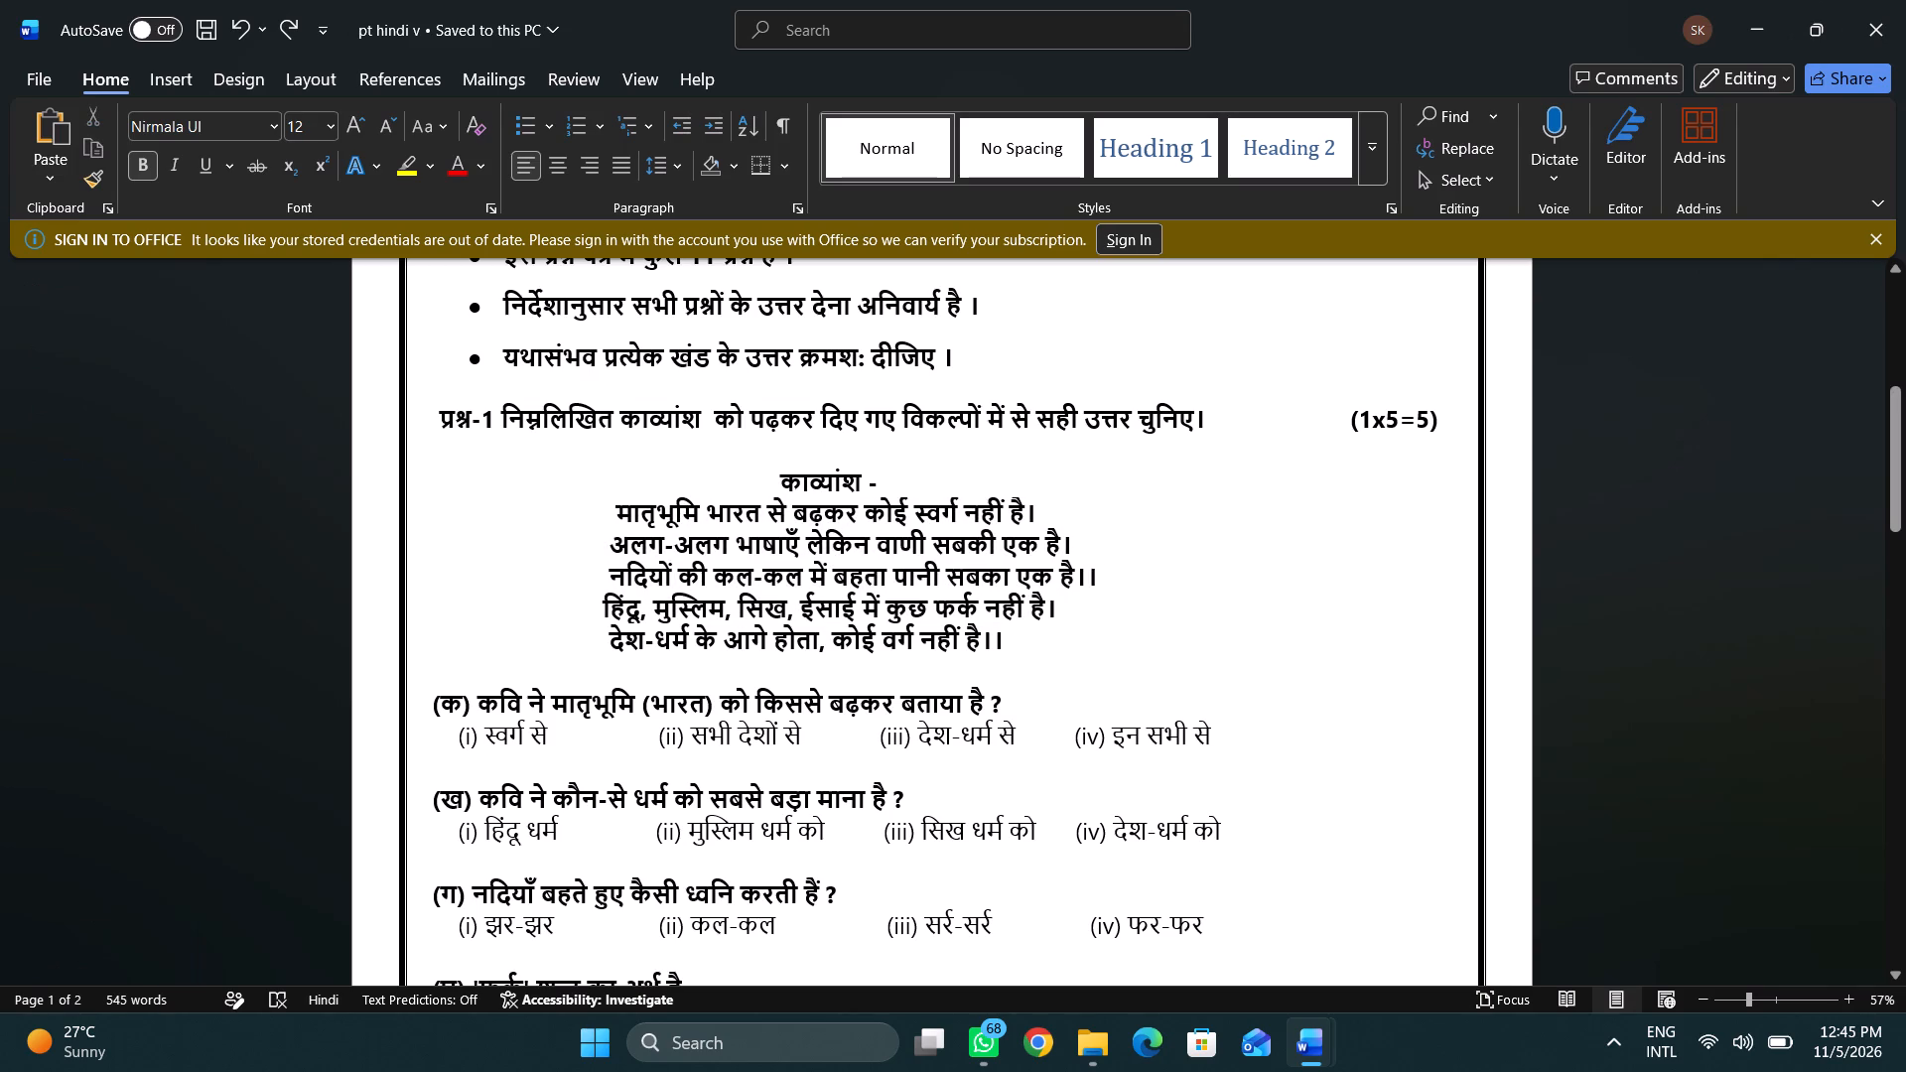
key("ctrl+p")
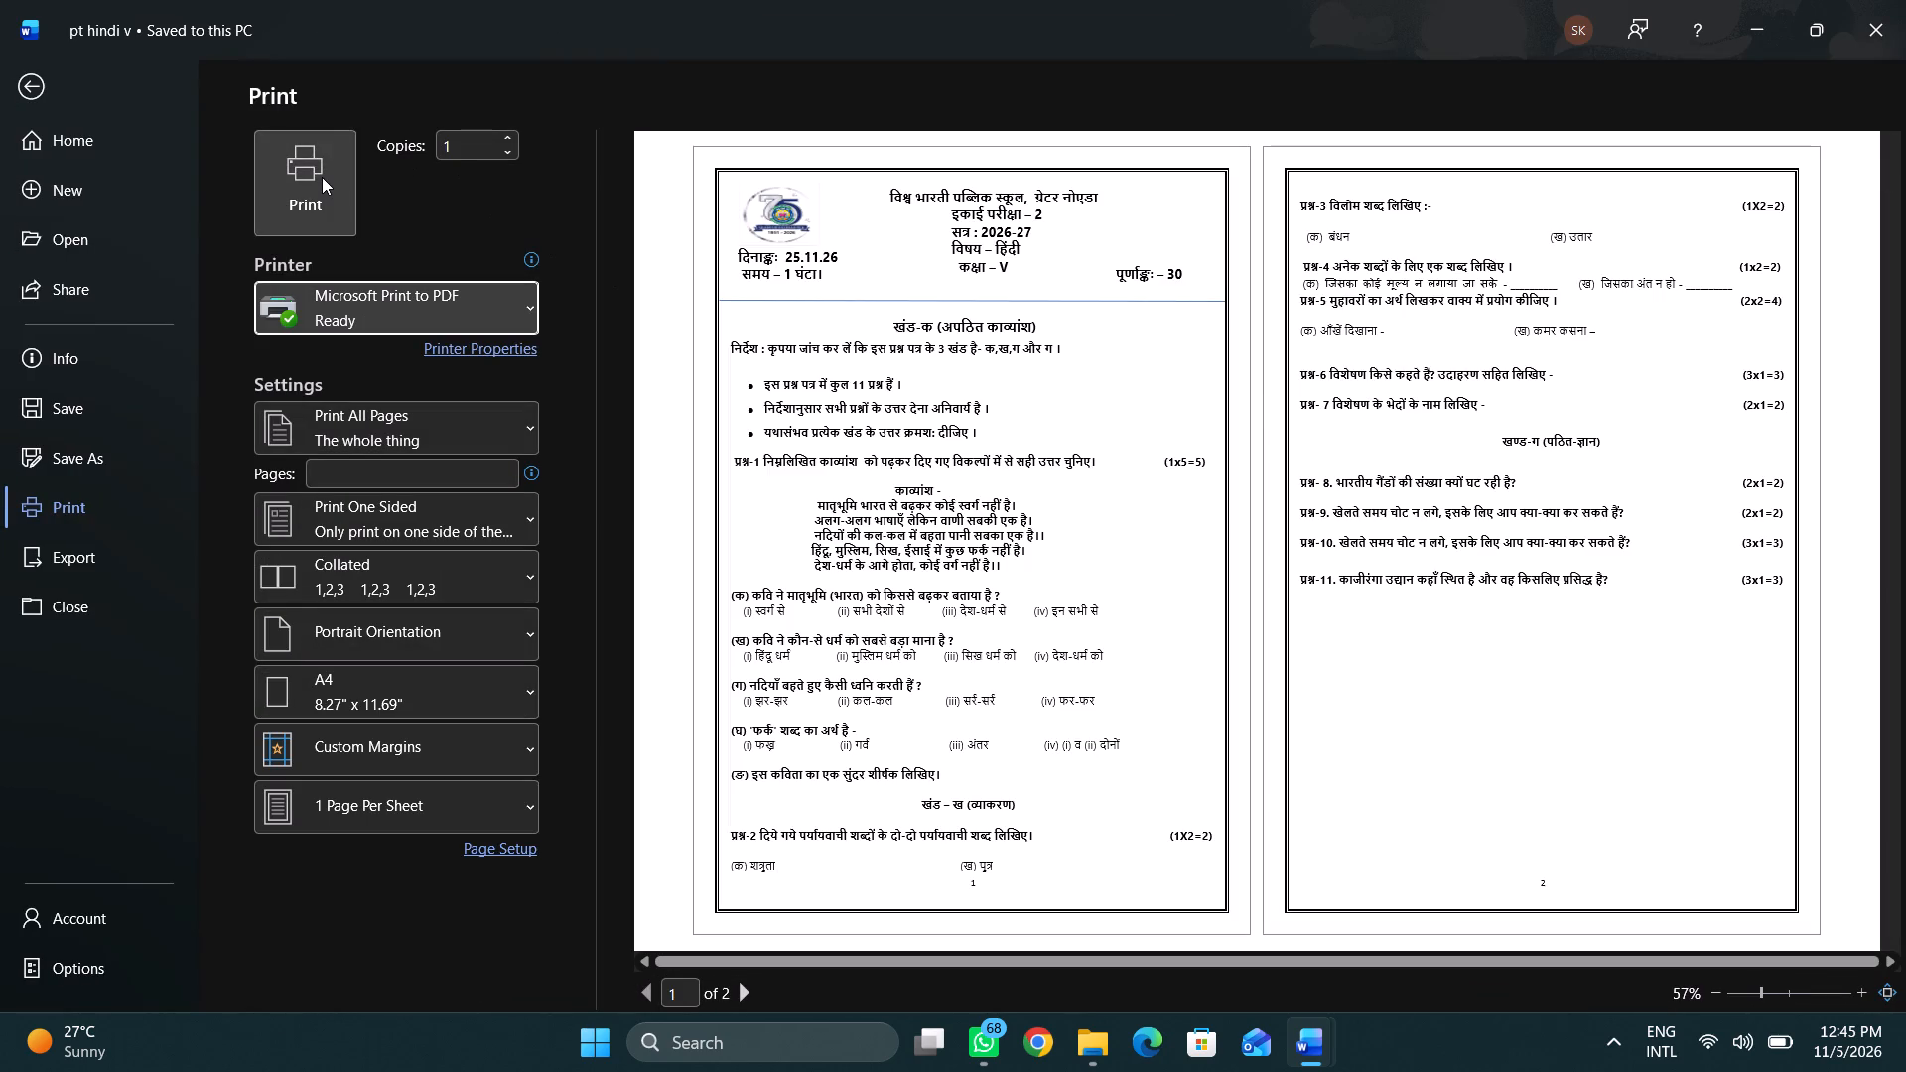